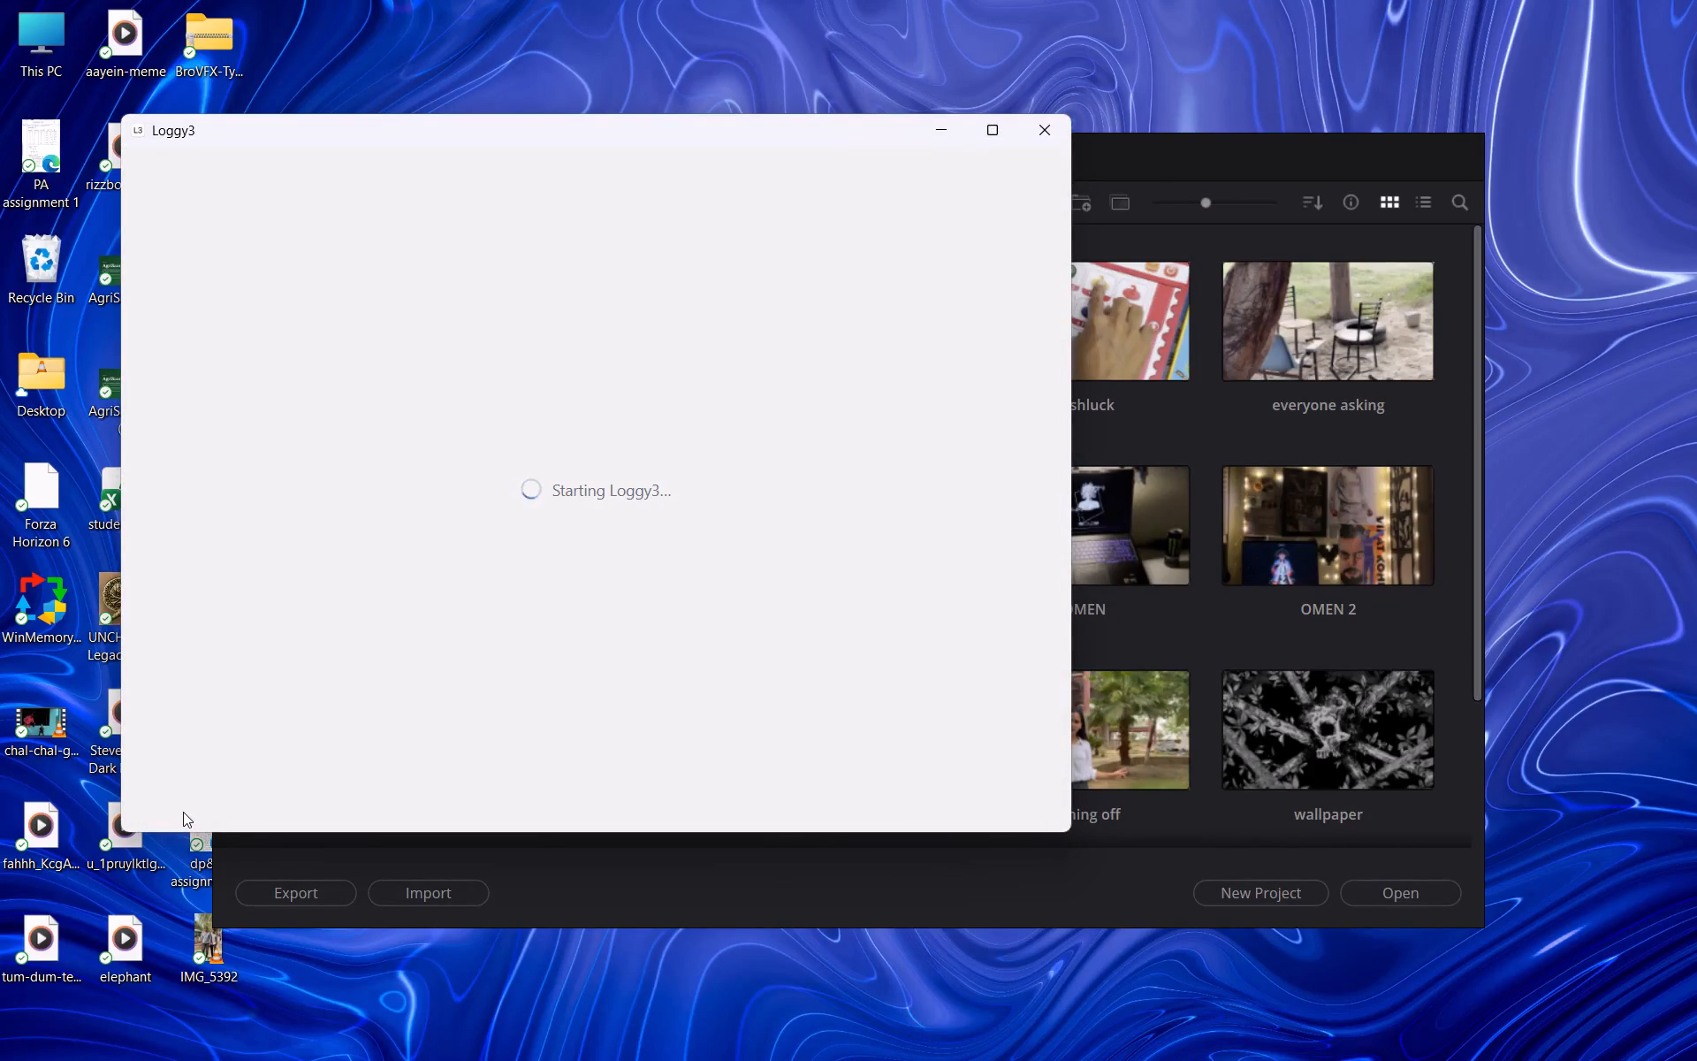
Minimize the Loggy3 window and open the existing project New Project 1 in DaVinci Resolve.
{"action": "left_click", "coordinate": [183, 812]}
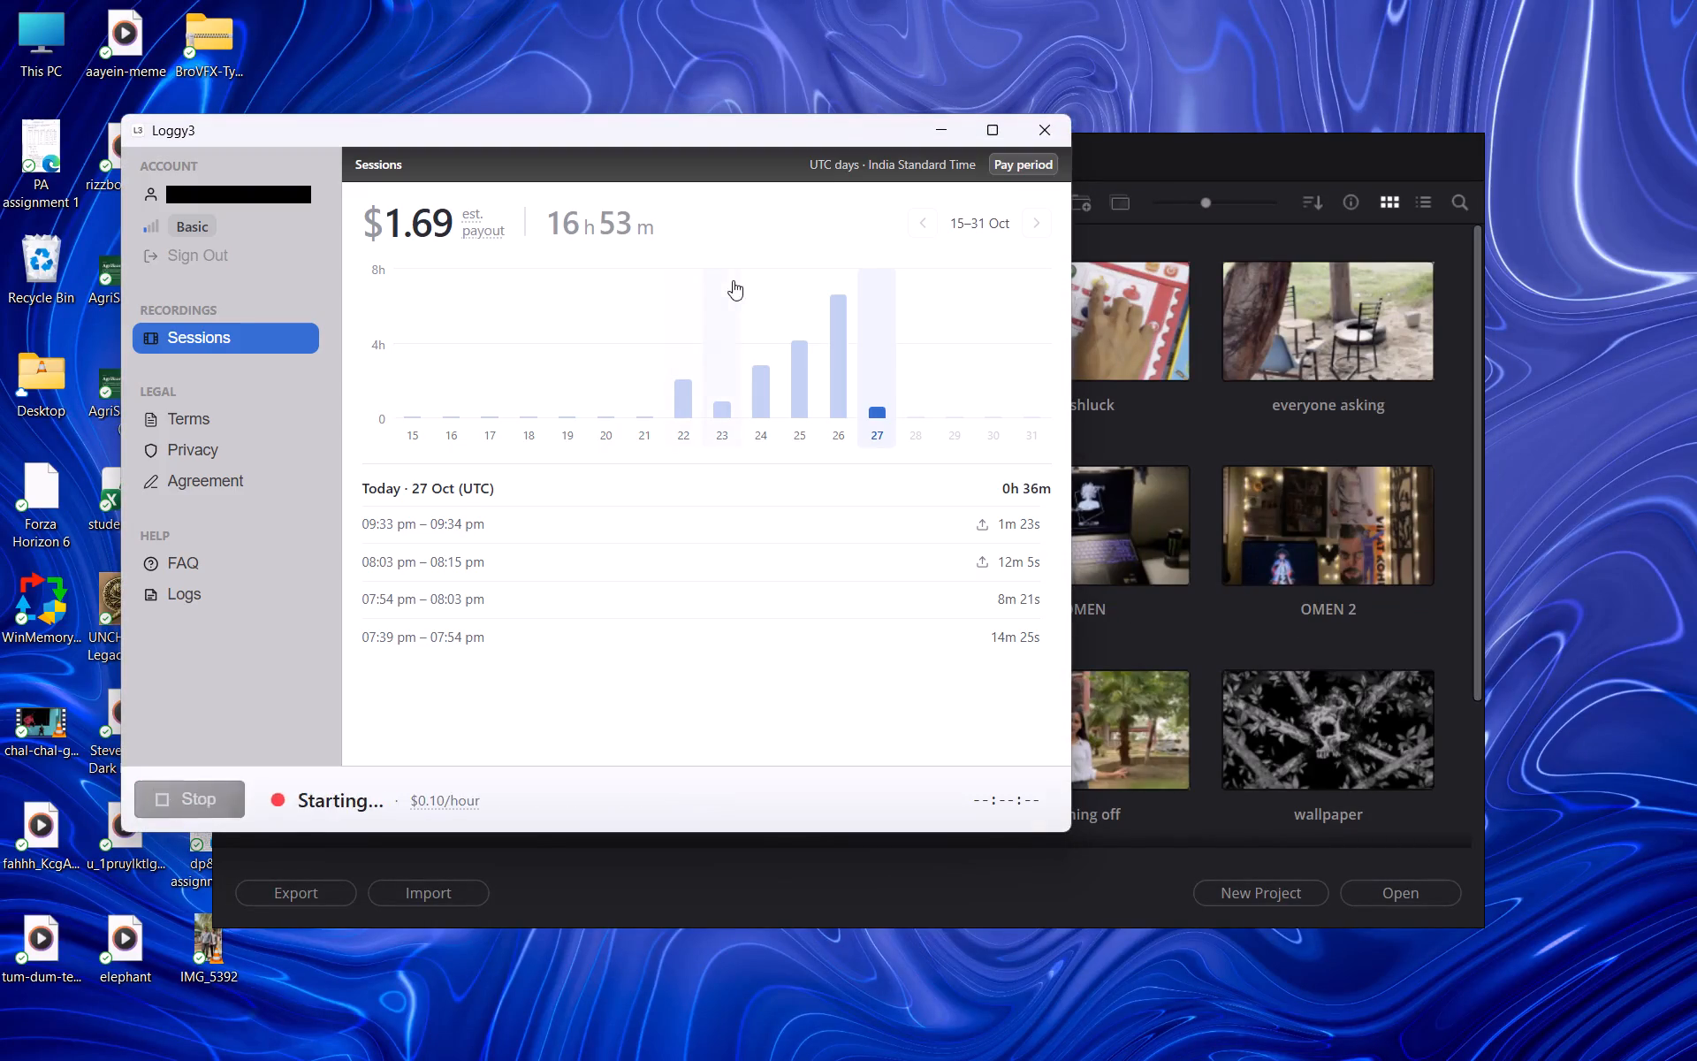
{"action": "left_click", "coordinate": [940, 130]}
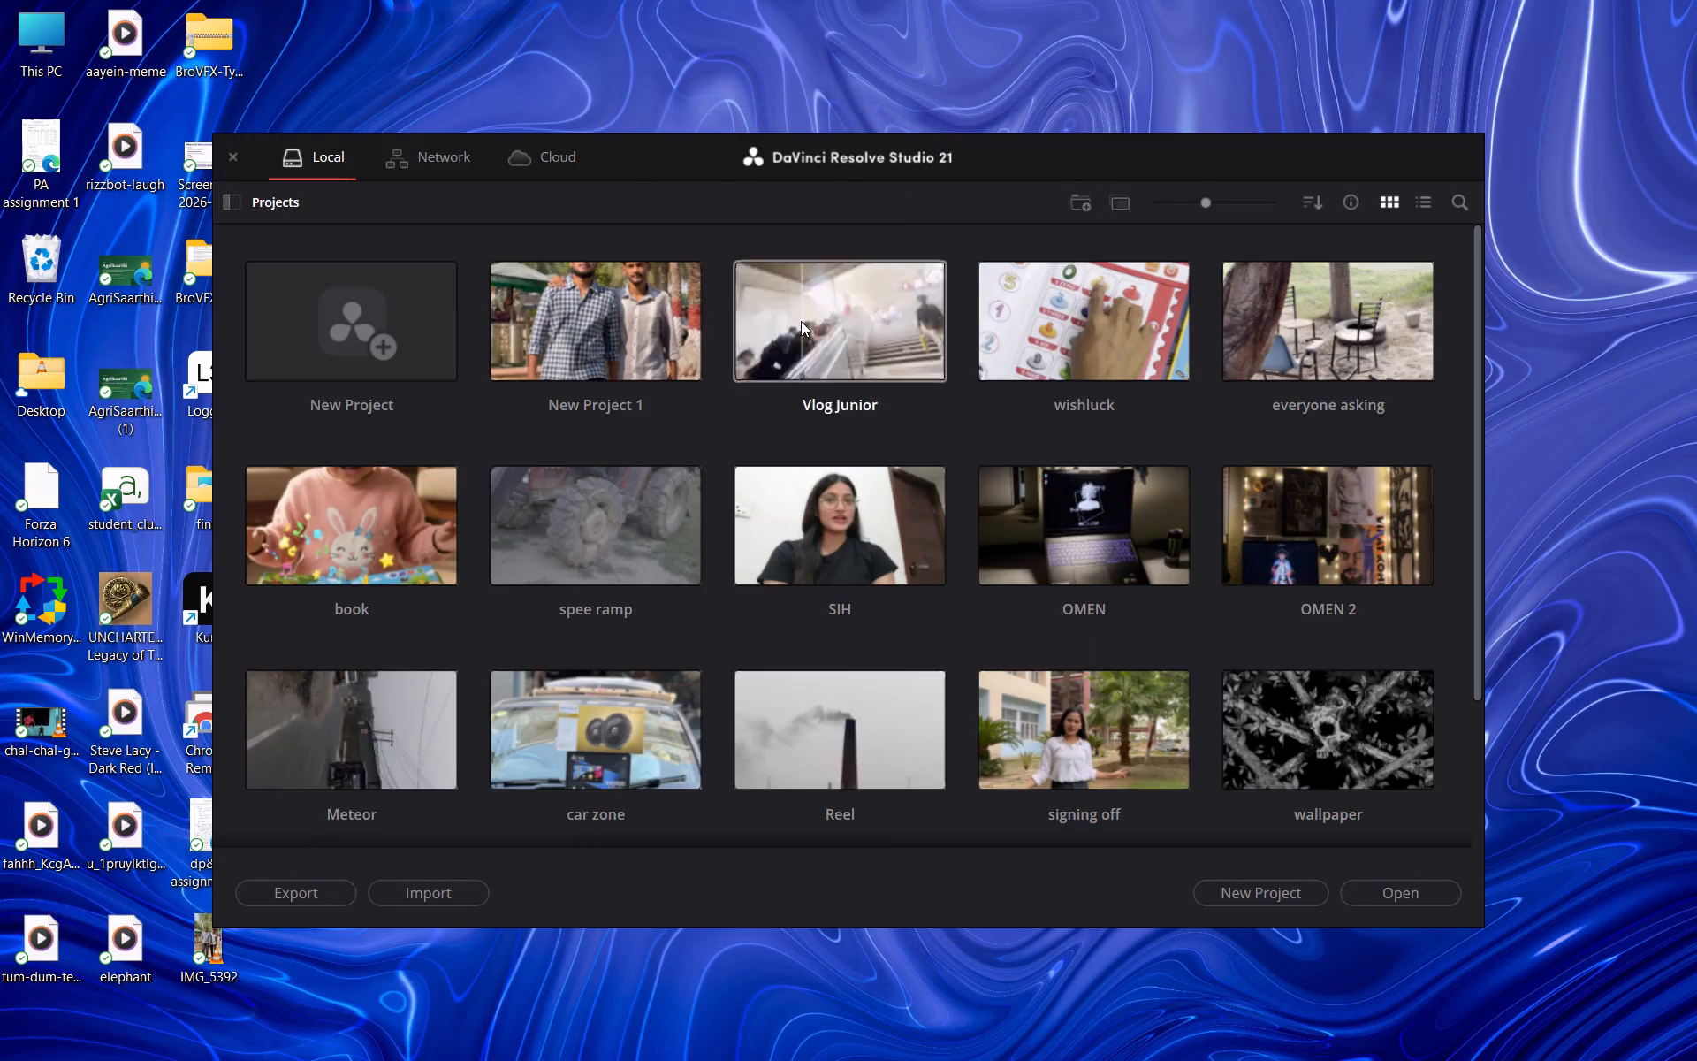
{"action": "double_click", "coordinate": [630, 323]}
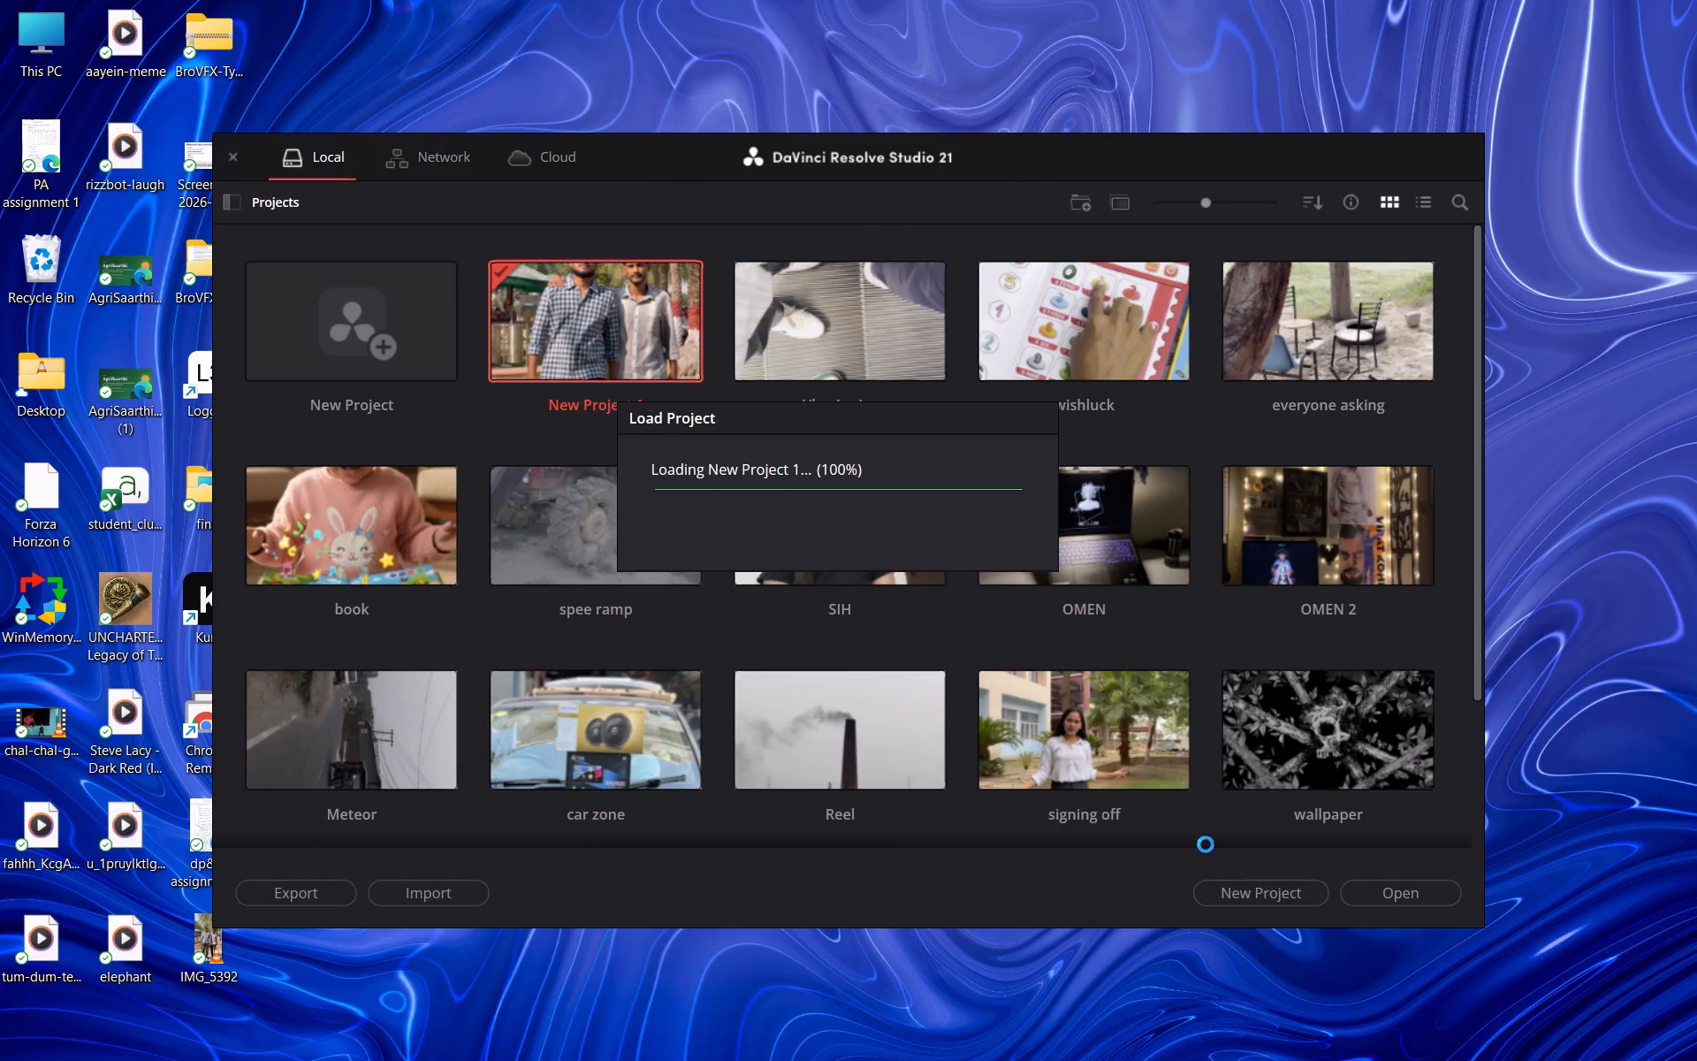
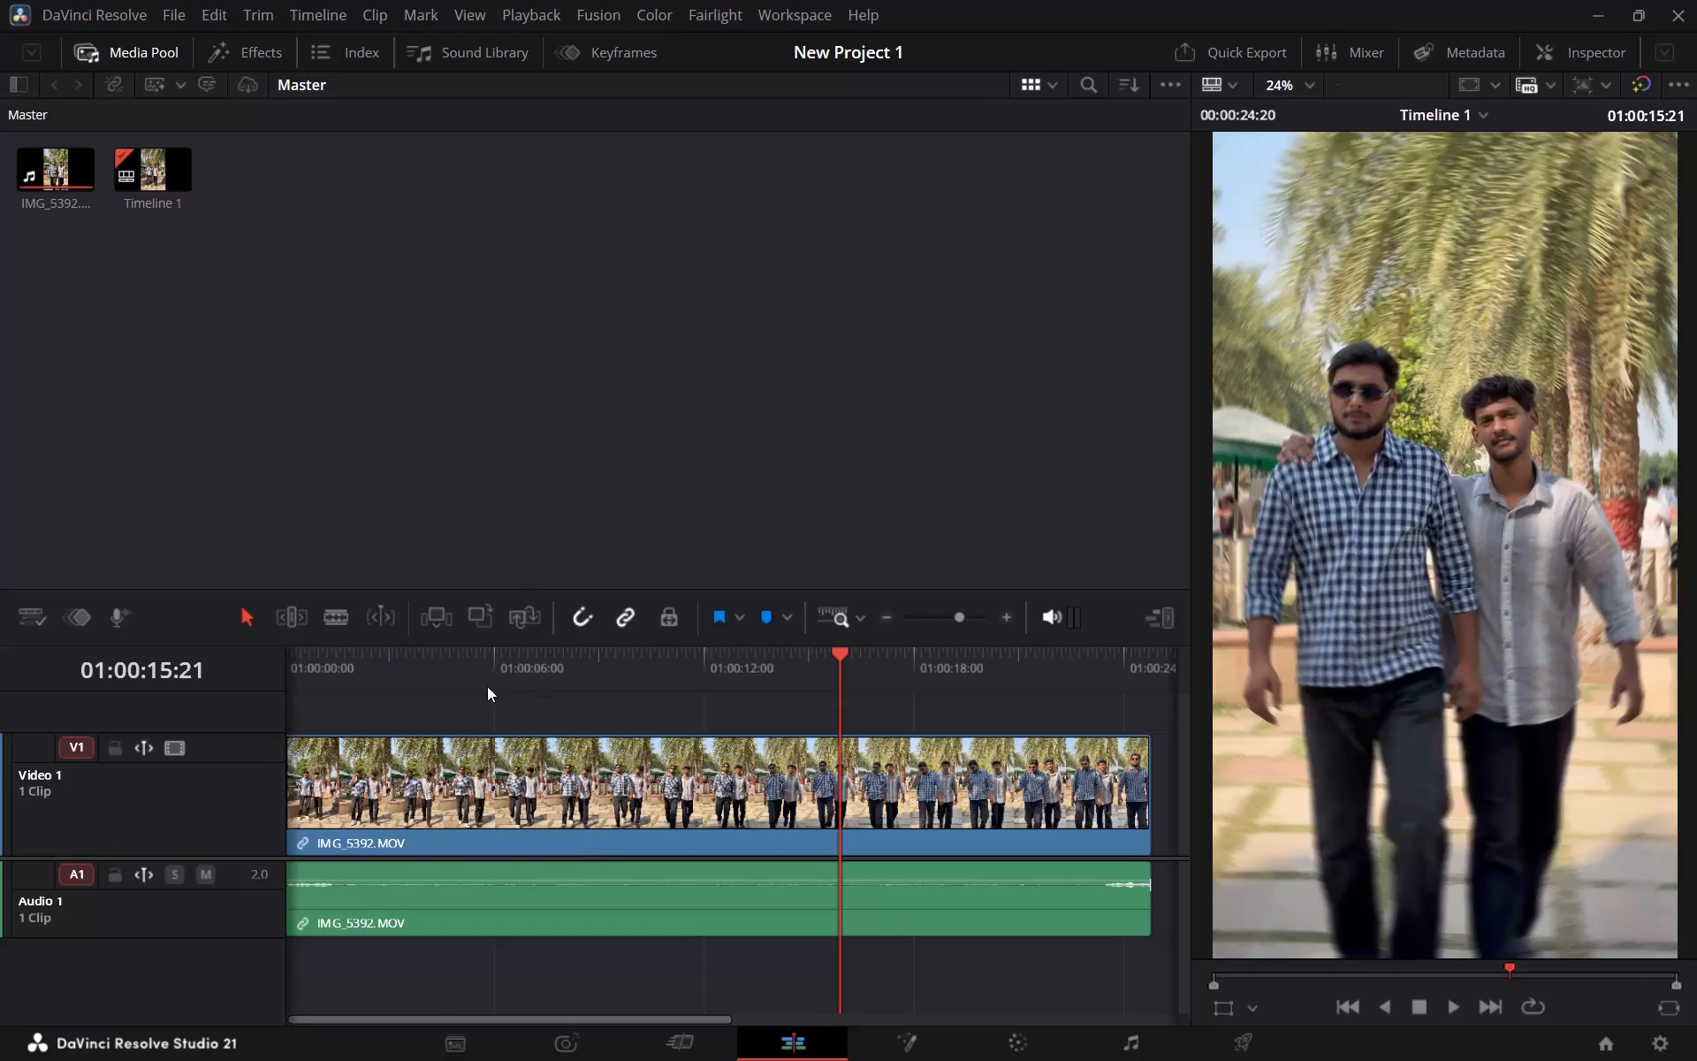
Play Timeline 1 from its beginning to about 01:00:07:17 to review the clip's current look.
{"action": "left_click_drag", "start_coordinate": [487, 653], "coordinate": [264, 682]}
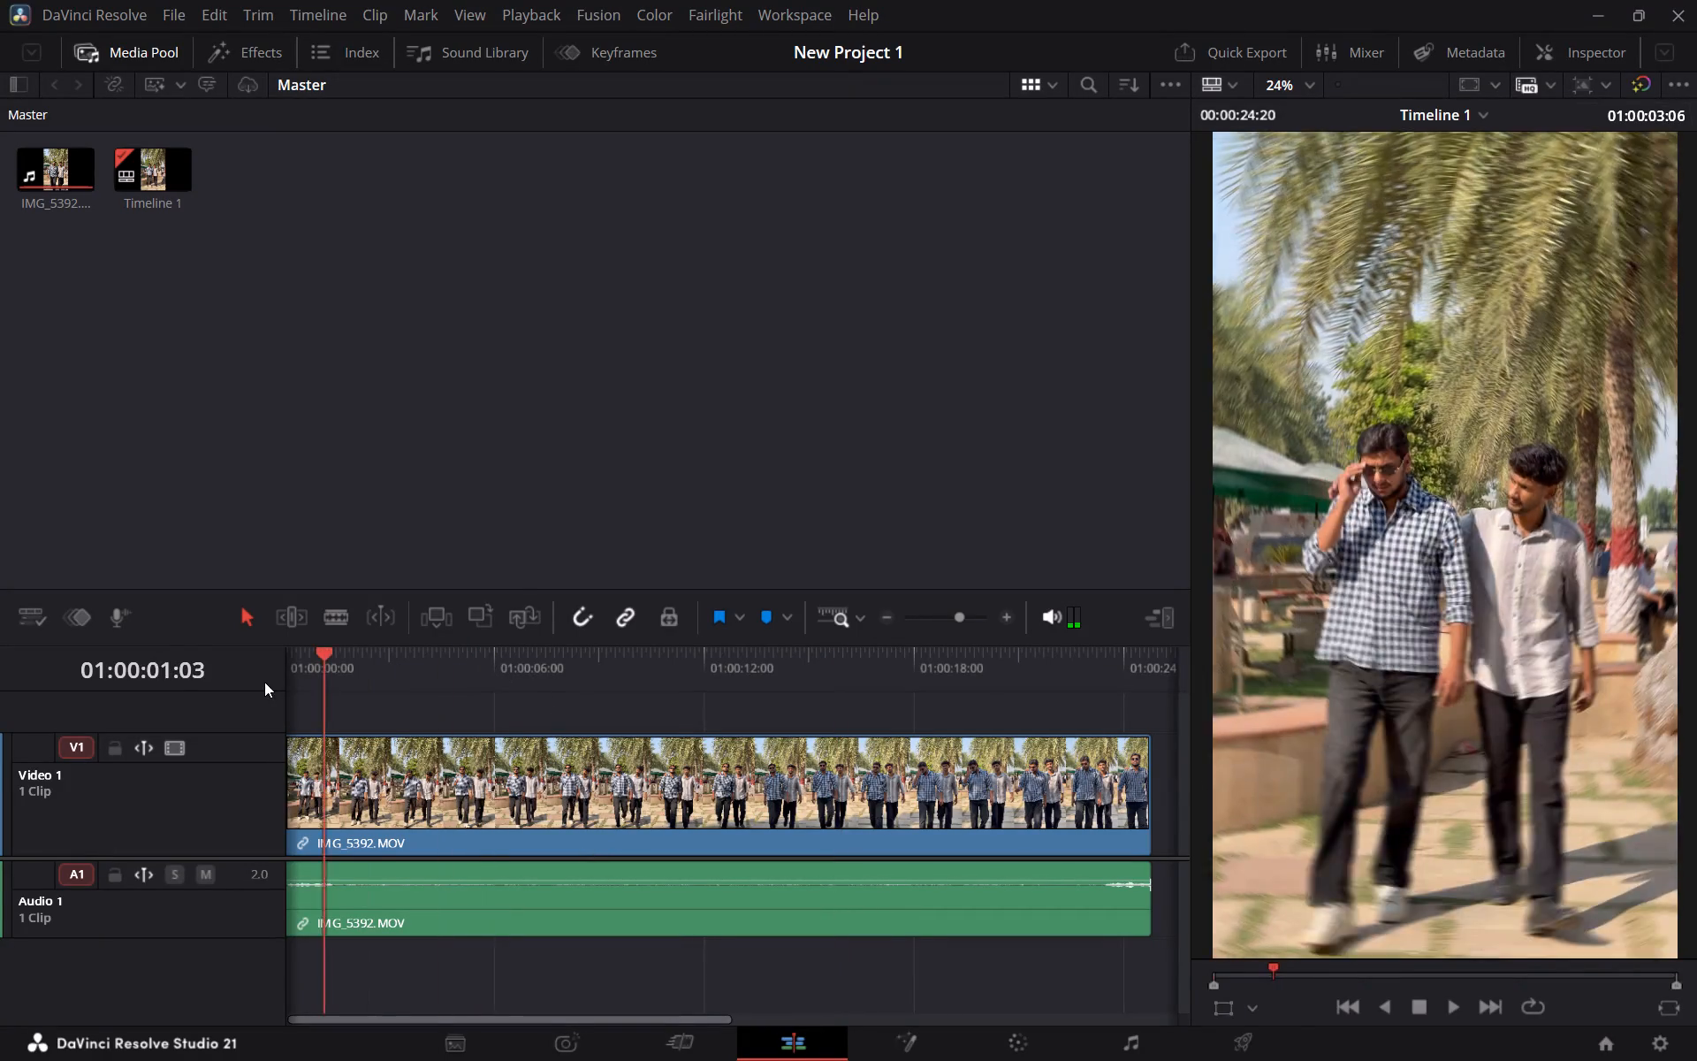
{"action": "left_click_drag", "start_coordinate": [264, 682], "coordinate": [155, 711]}
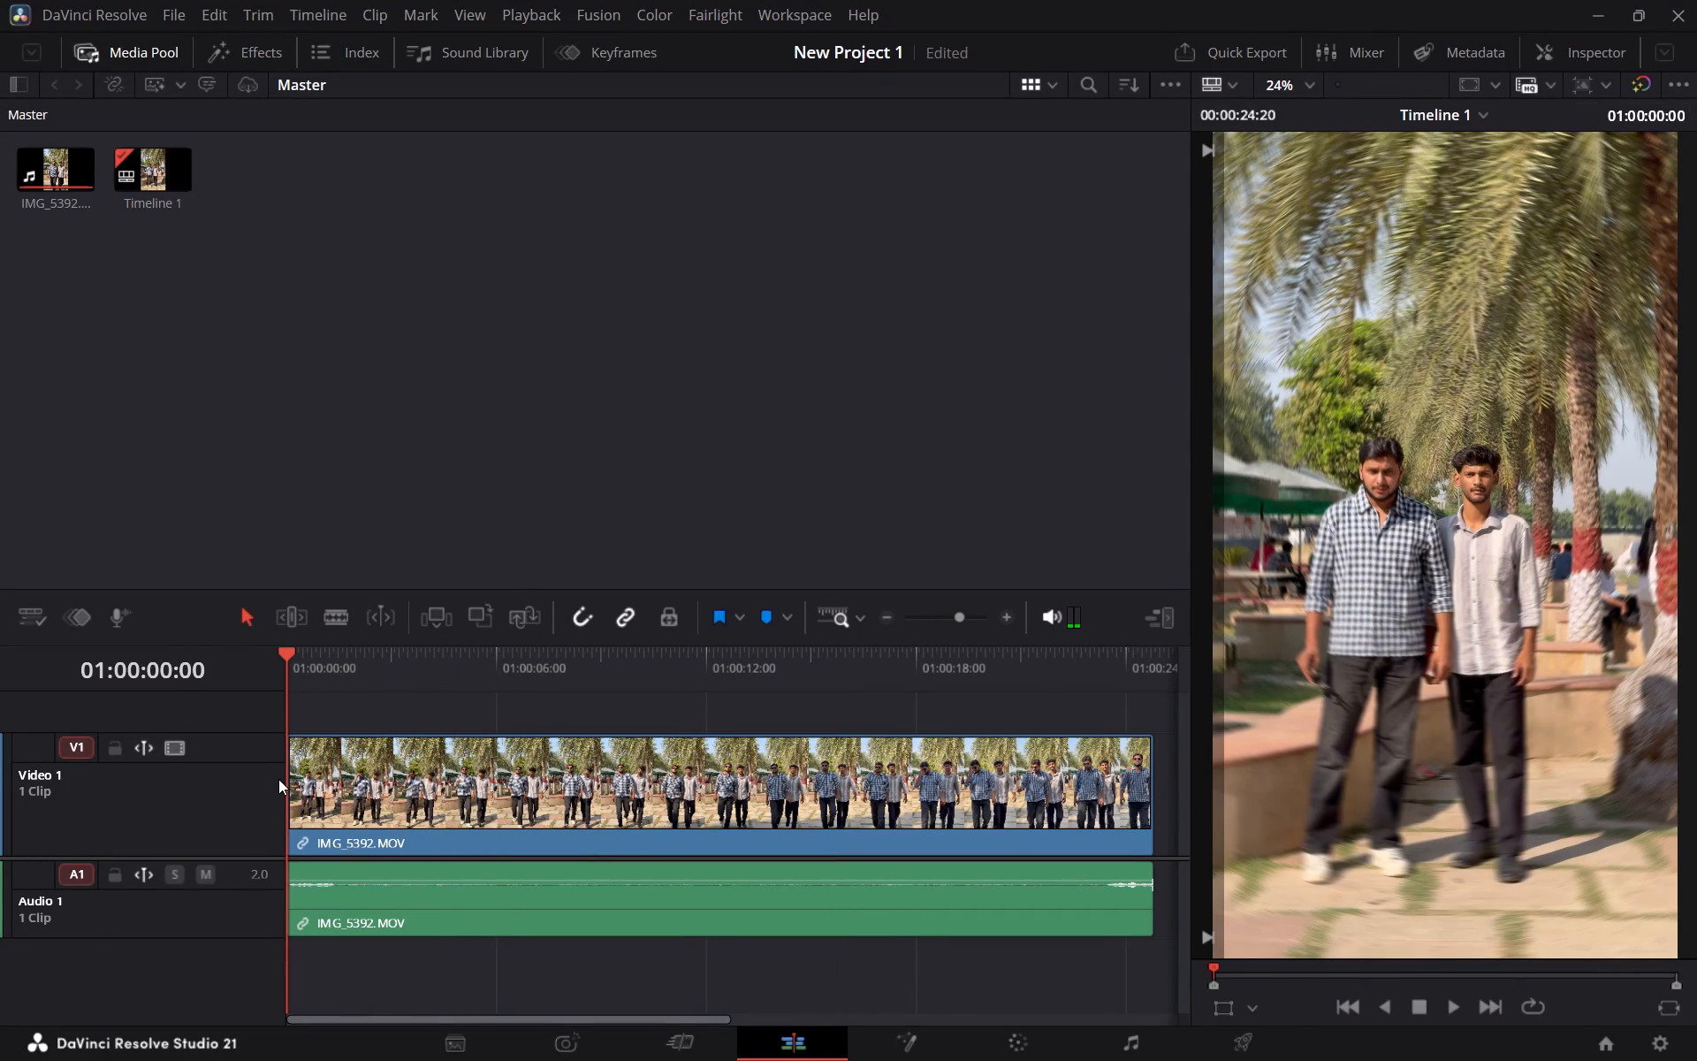
{"action": "key", "text": "space"}
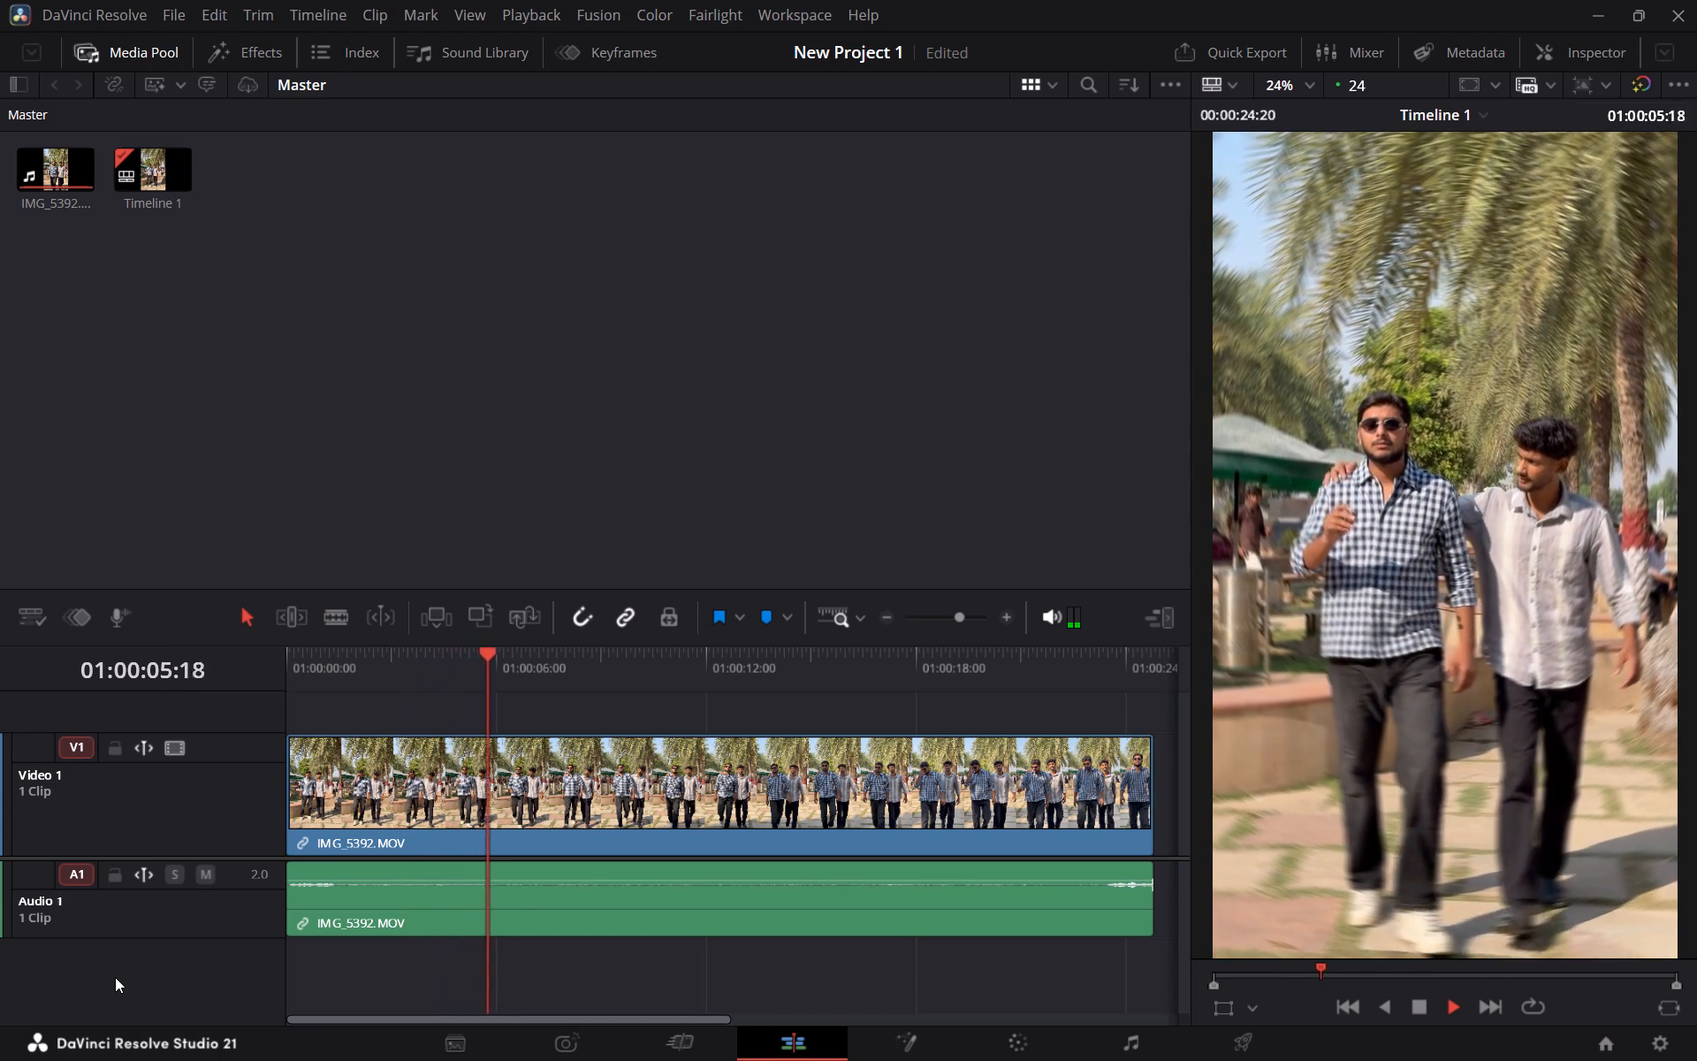
{"action": "key", "text": "space"}
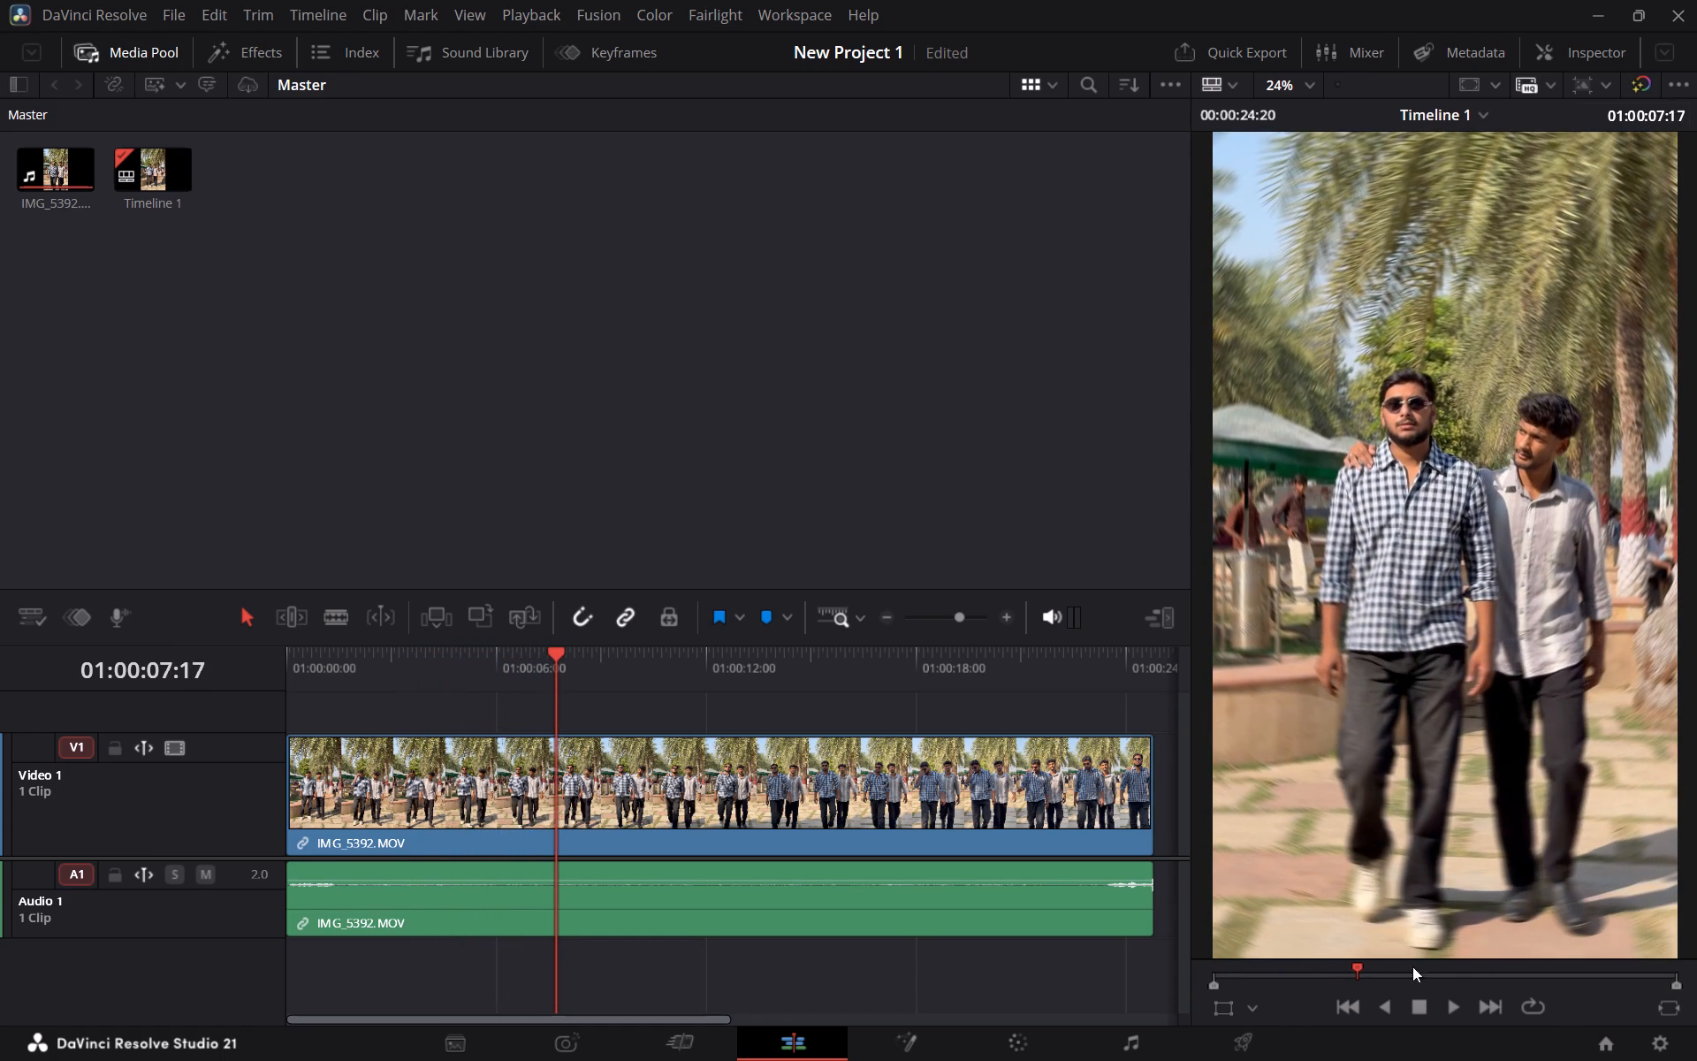
On the Color page, search the effects library for "ha" and replace node 01's Radial Blur with Halation.
{"action": "left_click", "coordinate": [1024, 1050]}
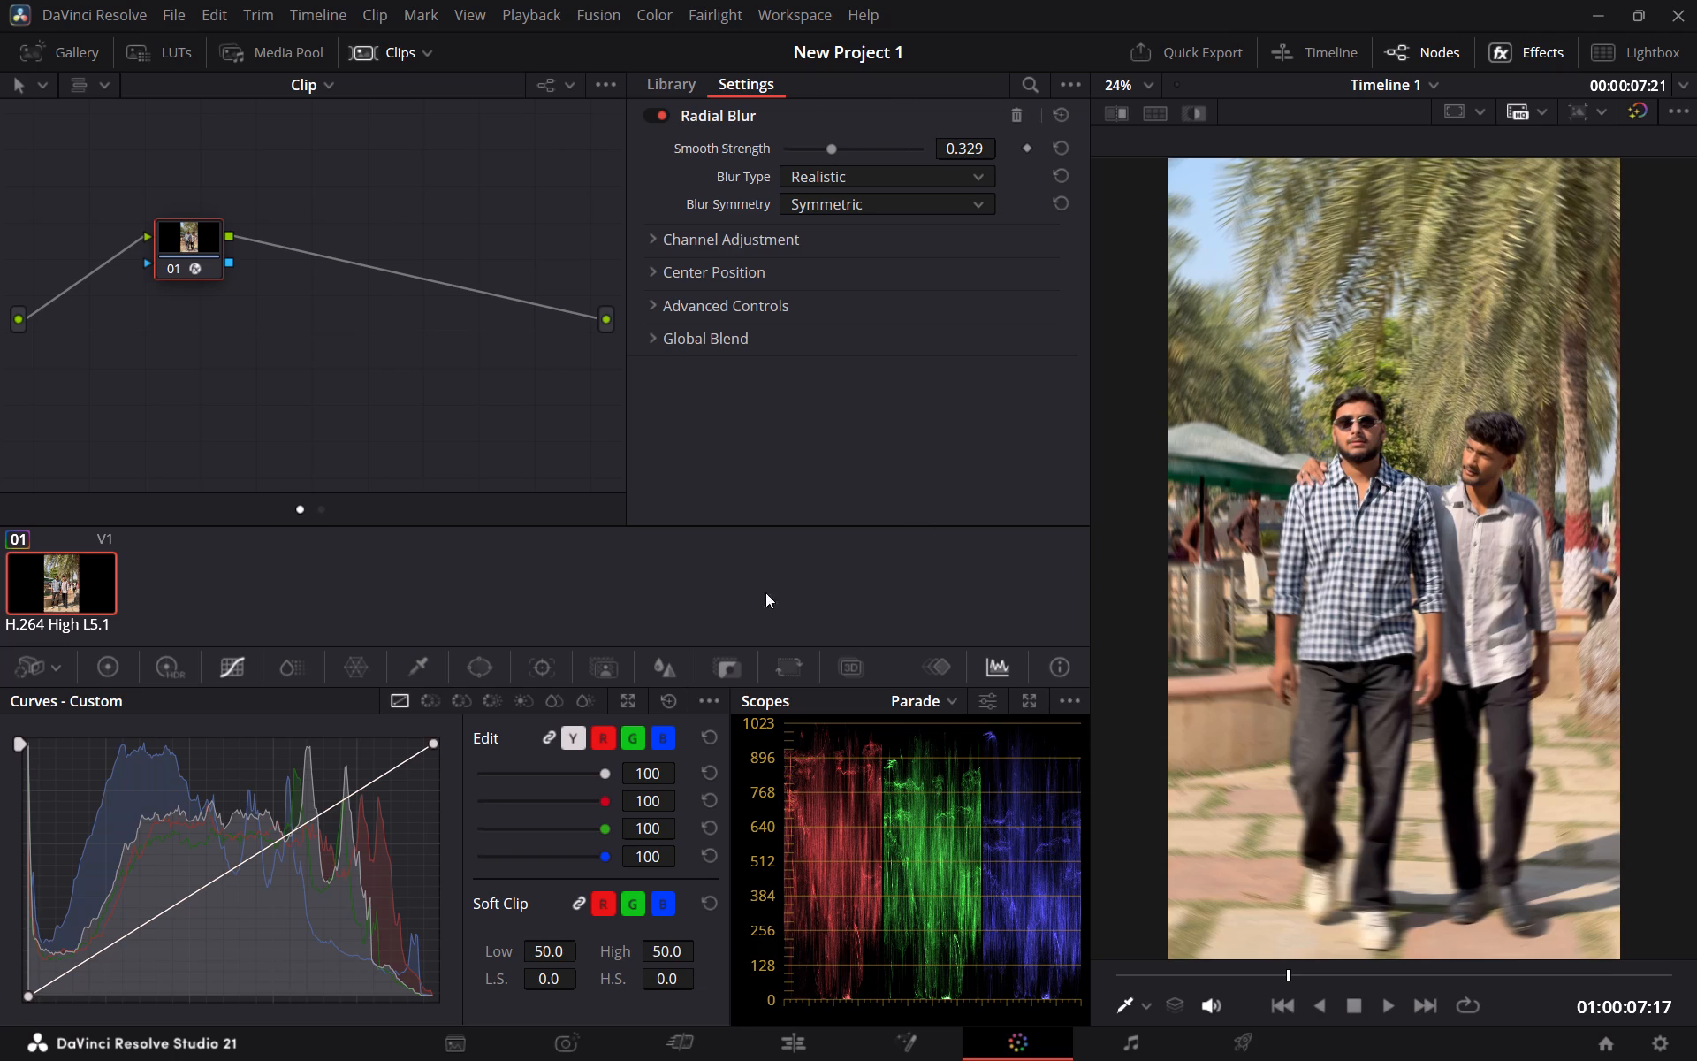
{"action": "left_click", "coordinate": [181, 236]}
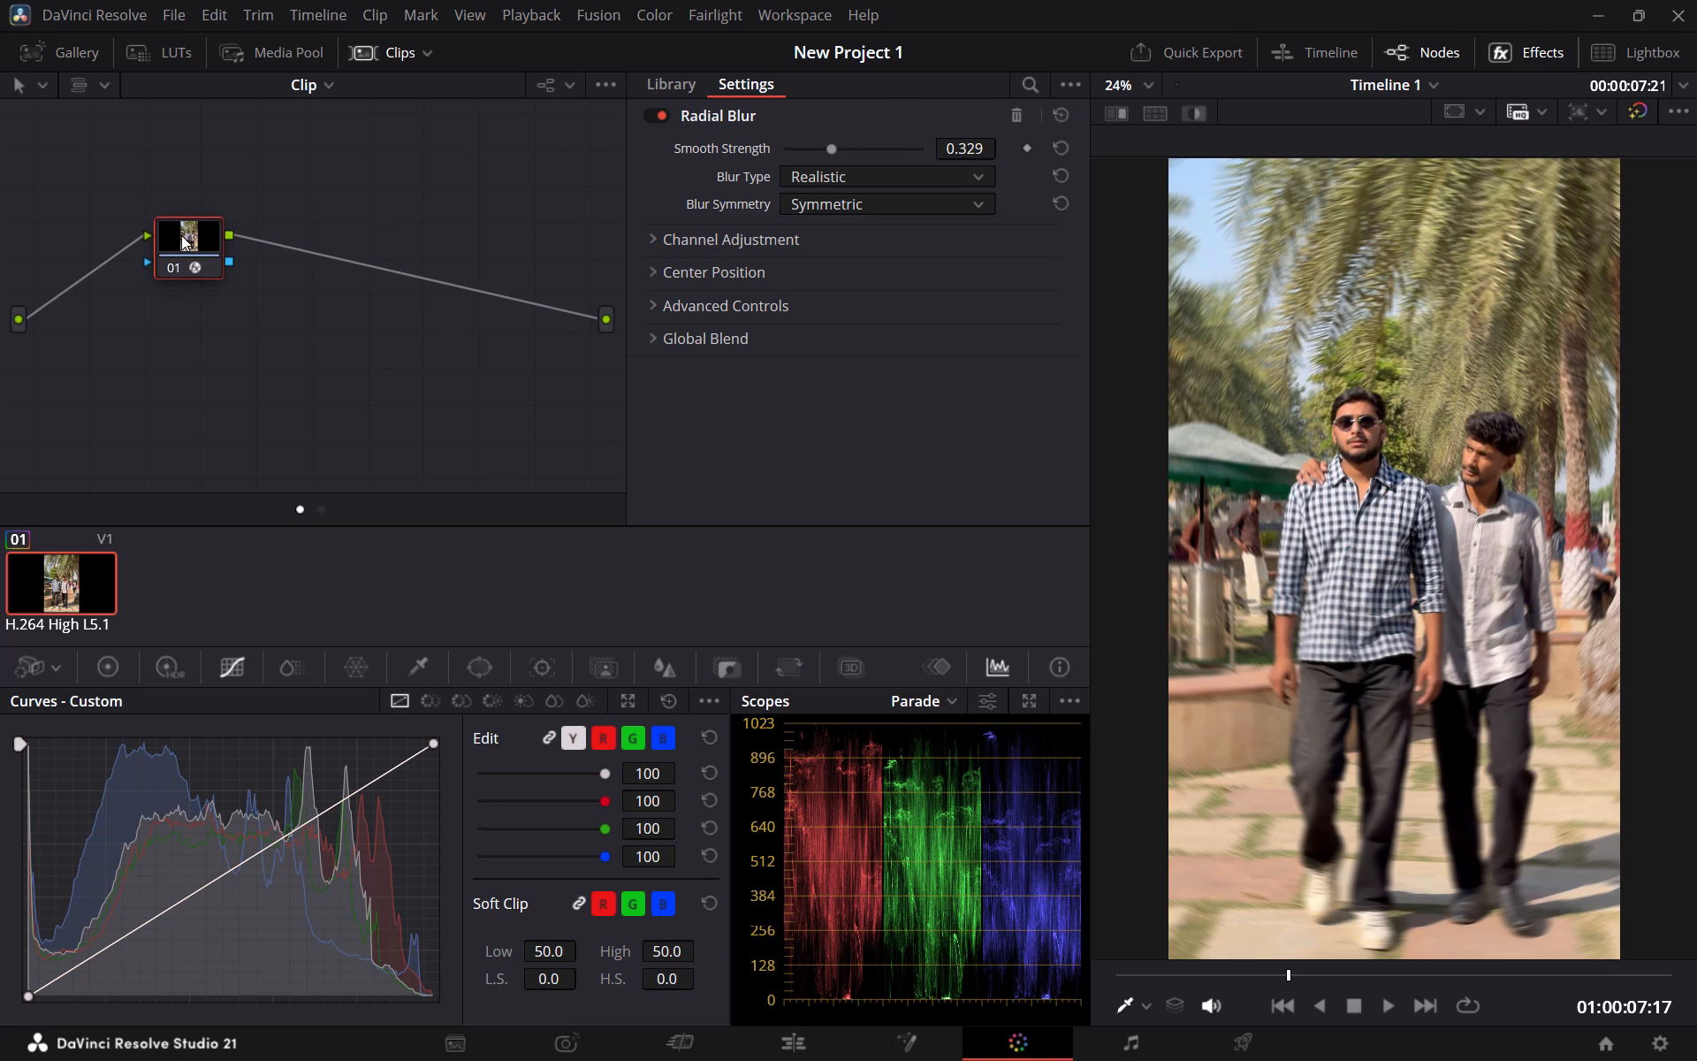
{"action": "left_click", "coordinate": [1509, 44]}
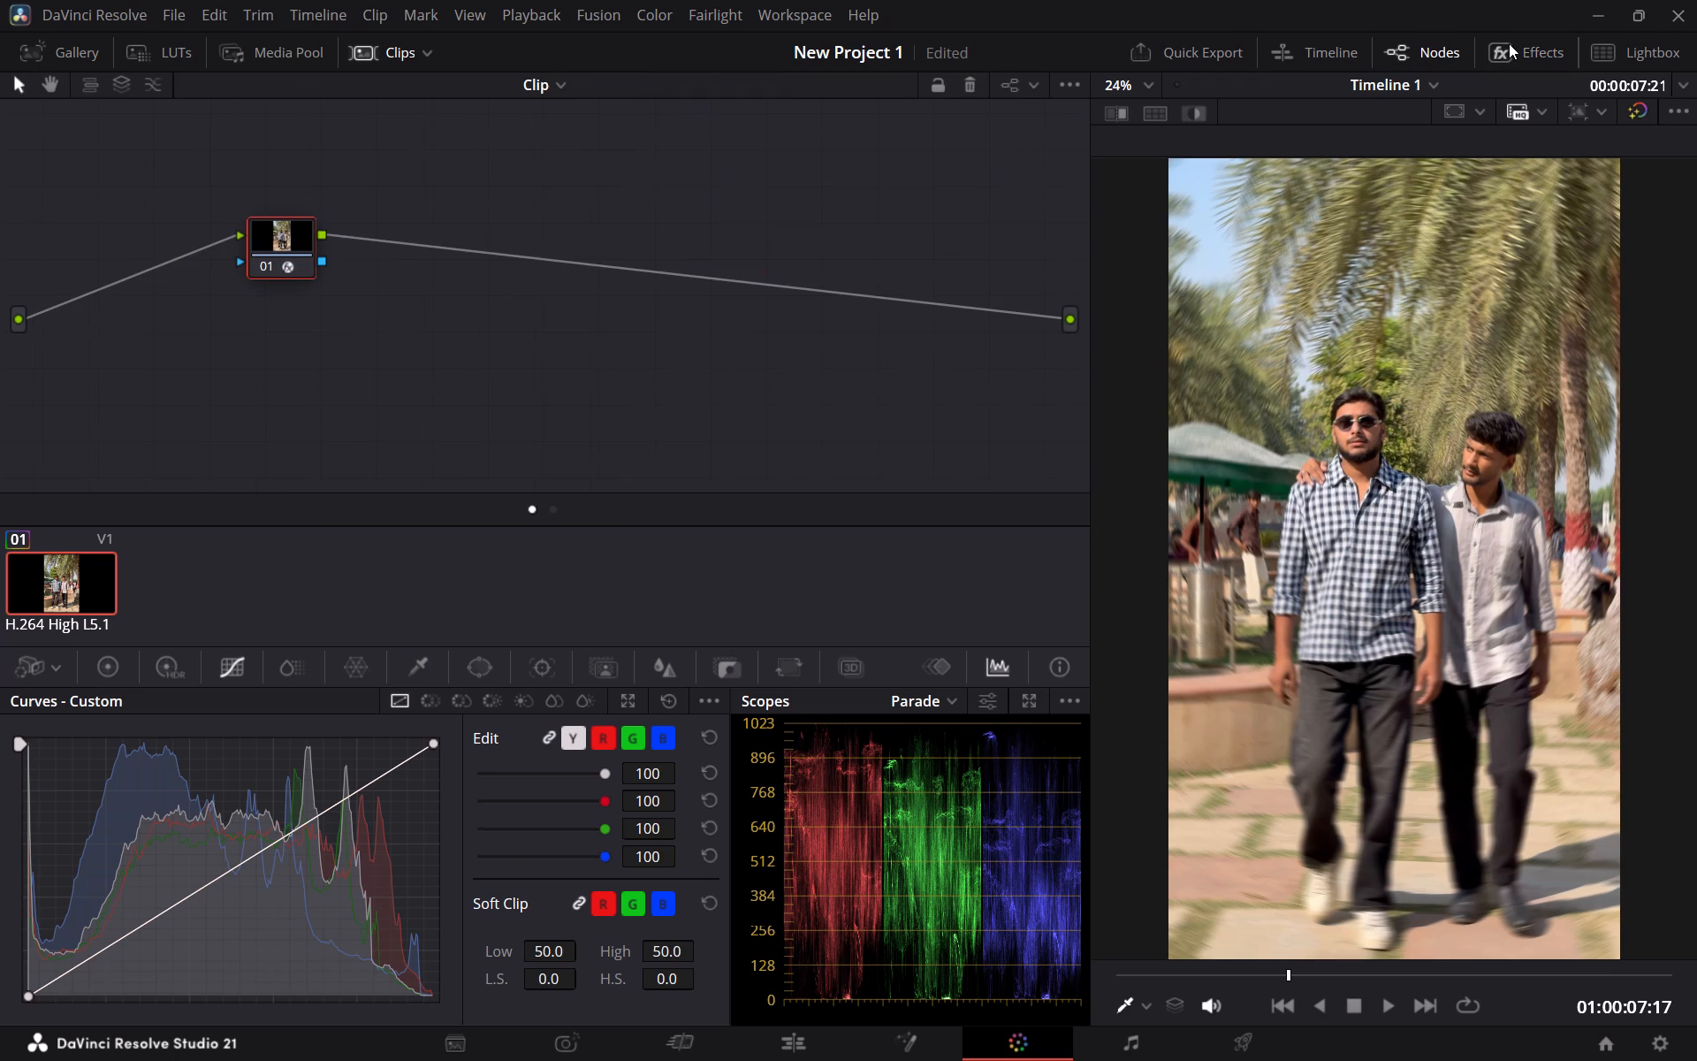
{"action": "left_click", "coordinate": [1534, 64]}
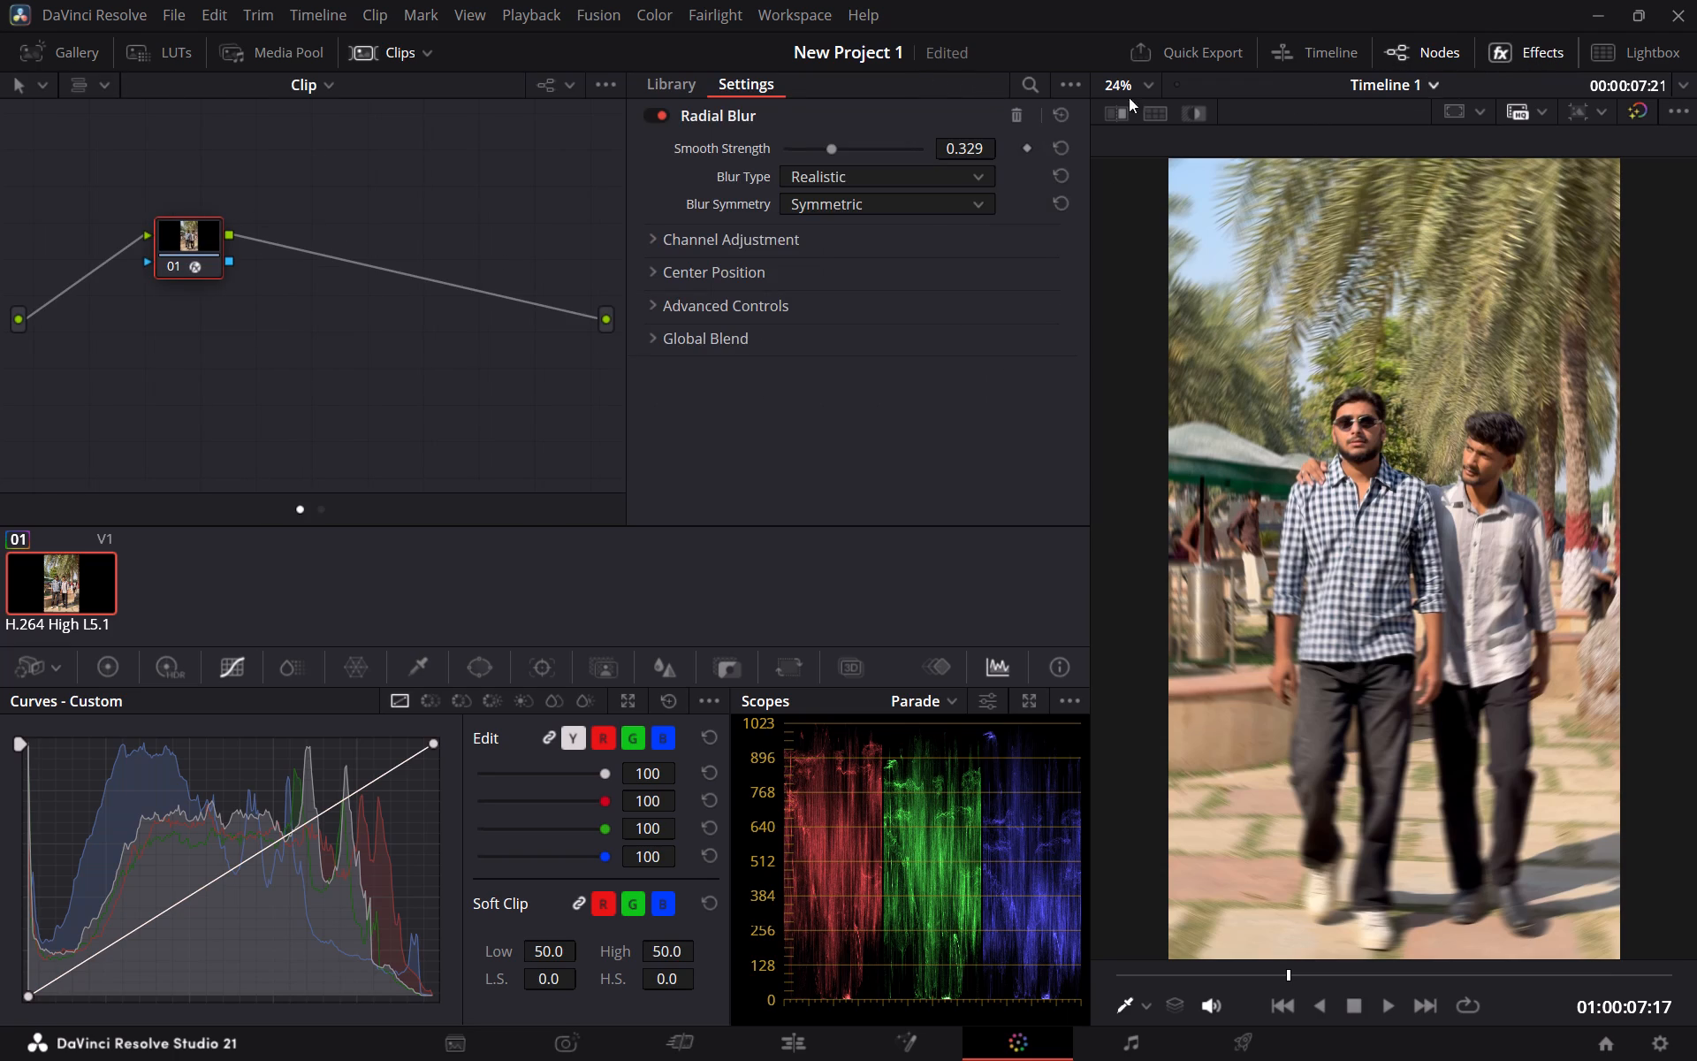
{"action": "left_click", "coordinate": [690, 91]}
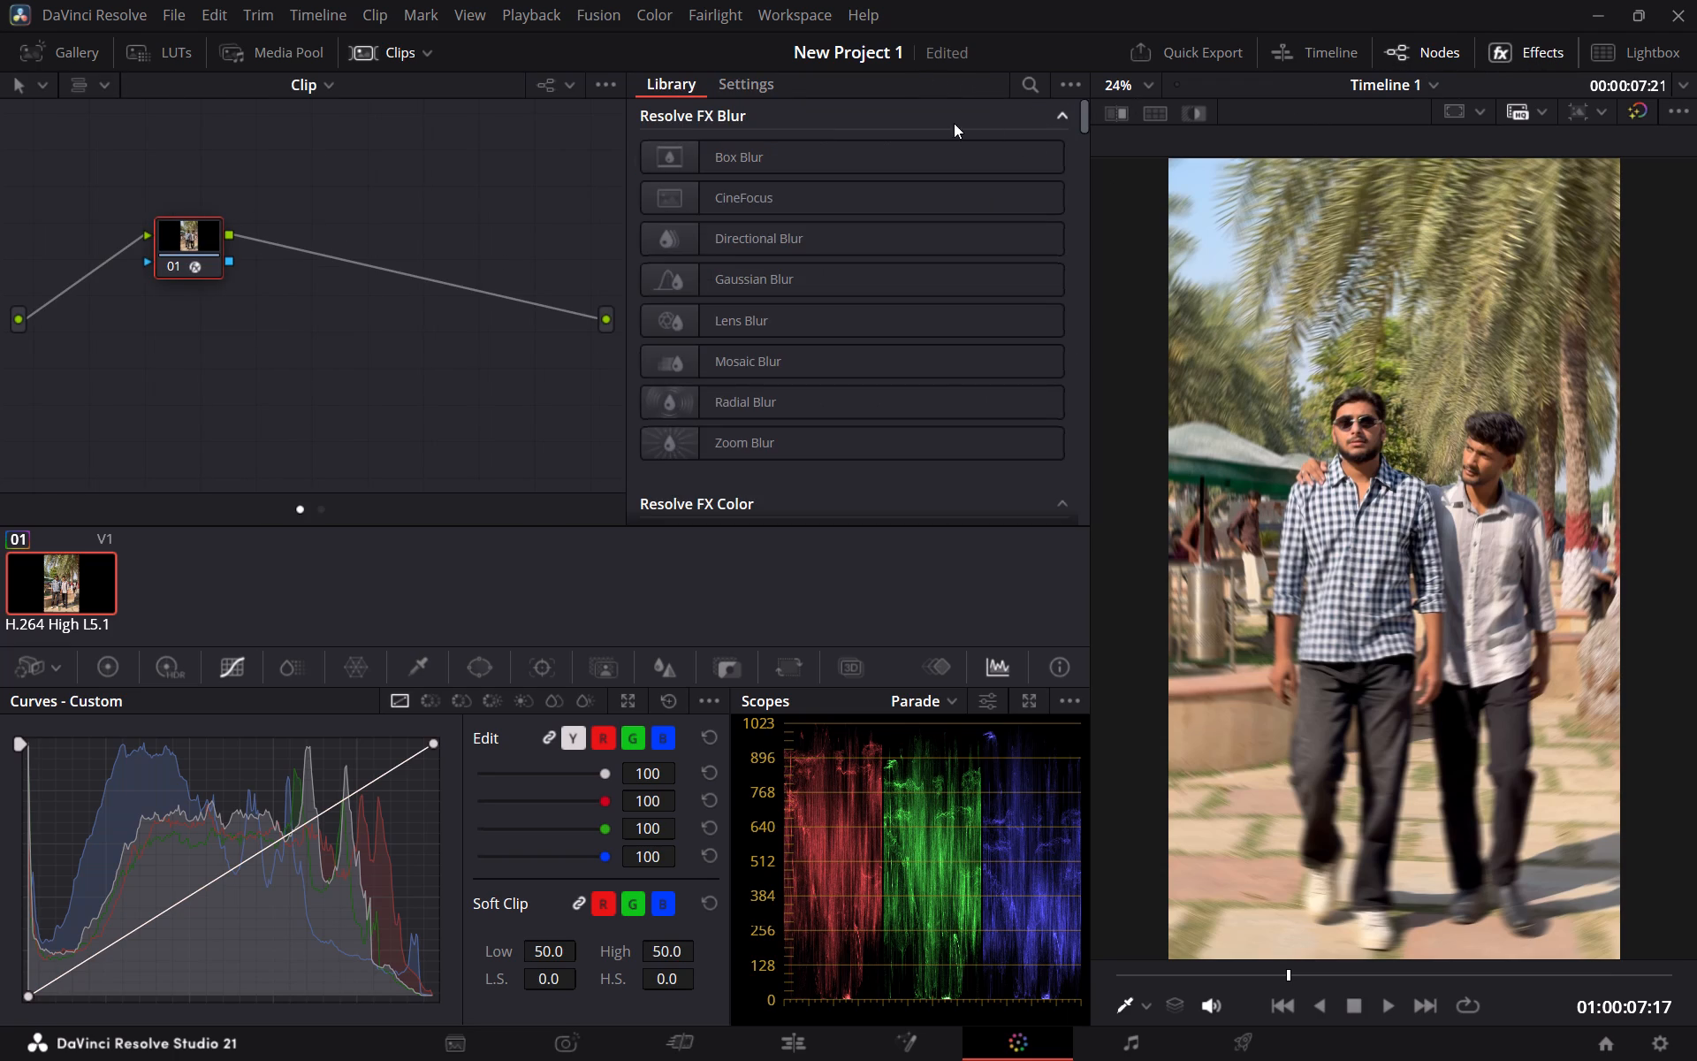
{"action": "left_click", "coordinate": [1033, 86]}
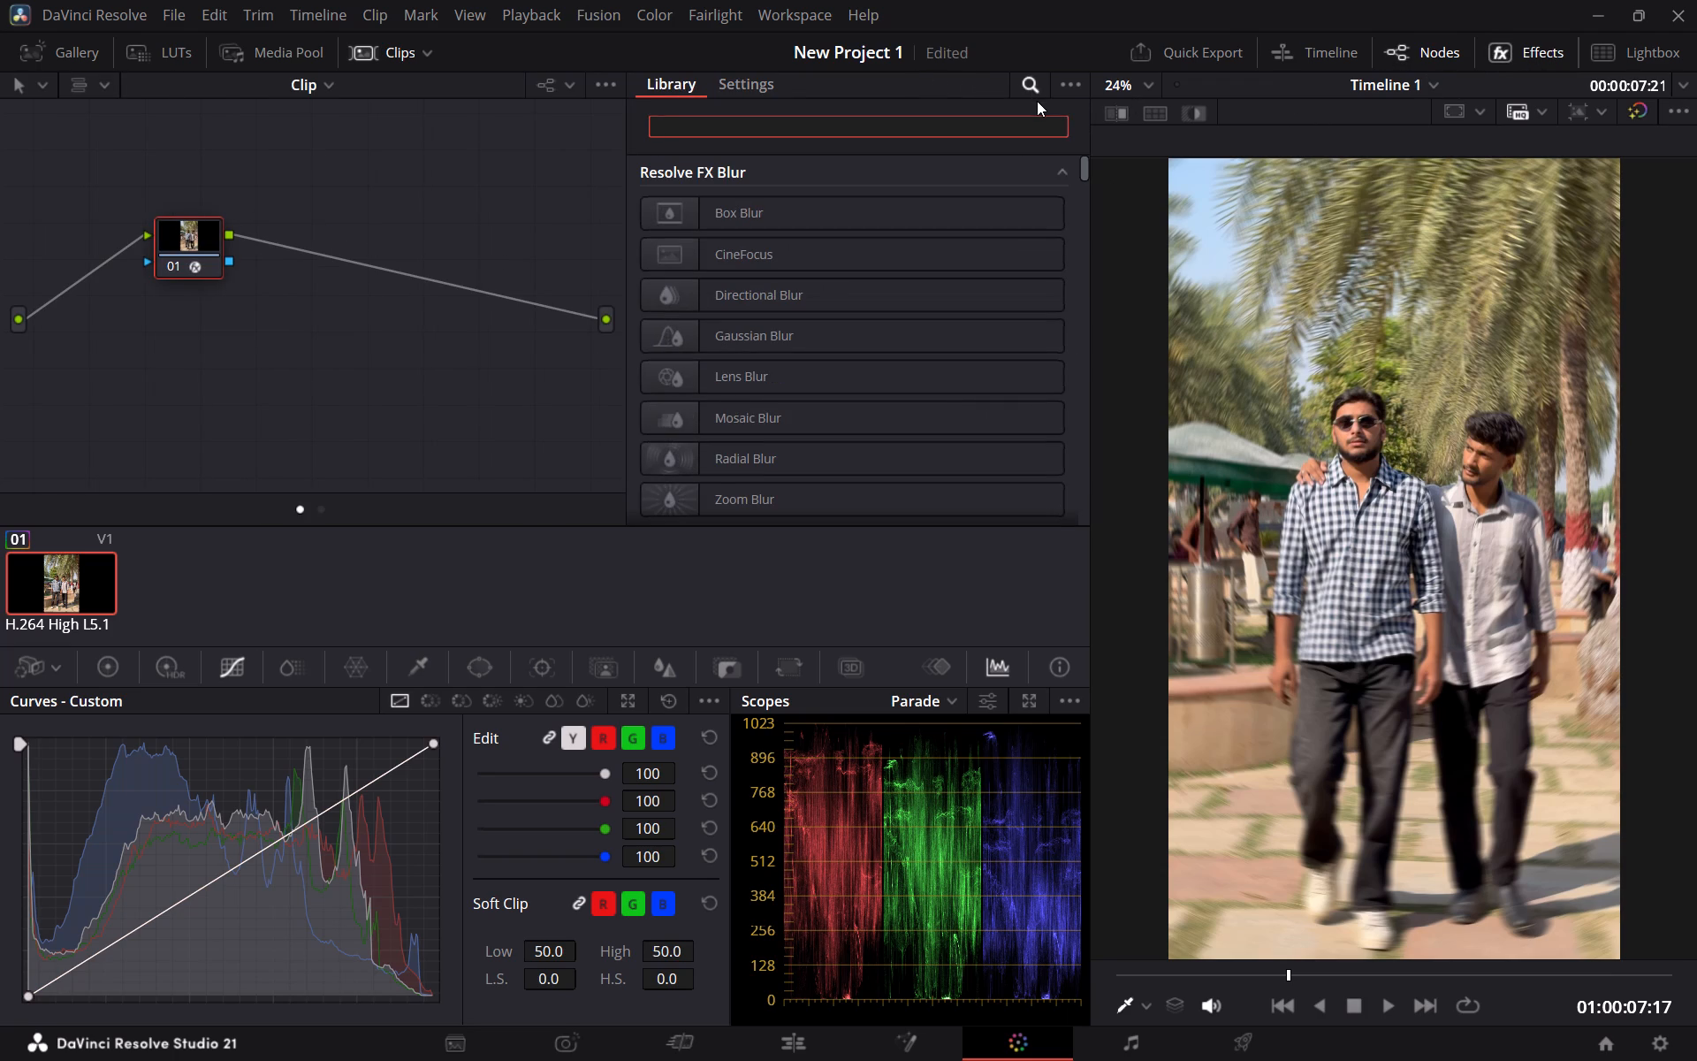
{"action": "type", "text": "ha"}
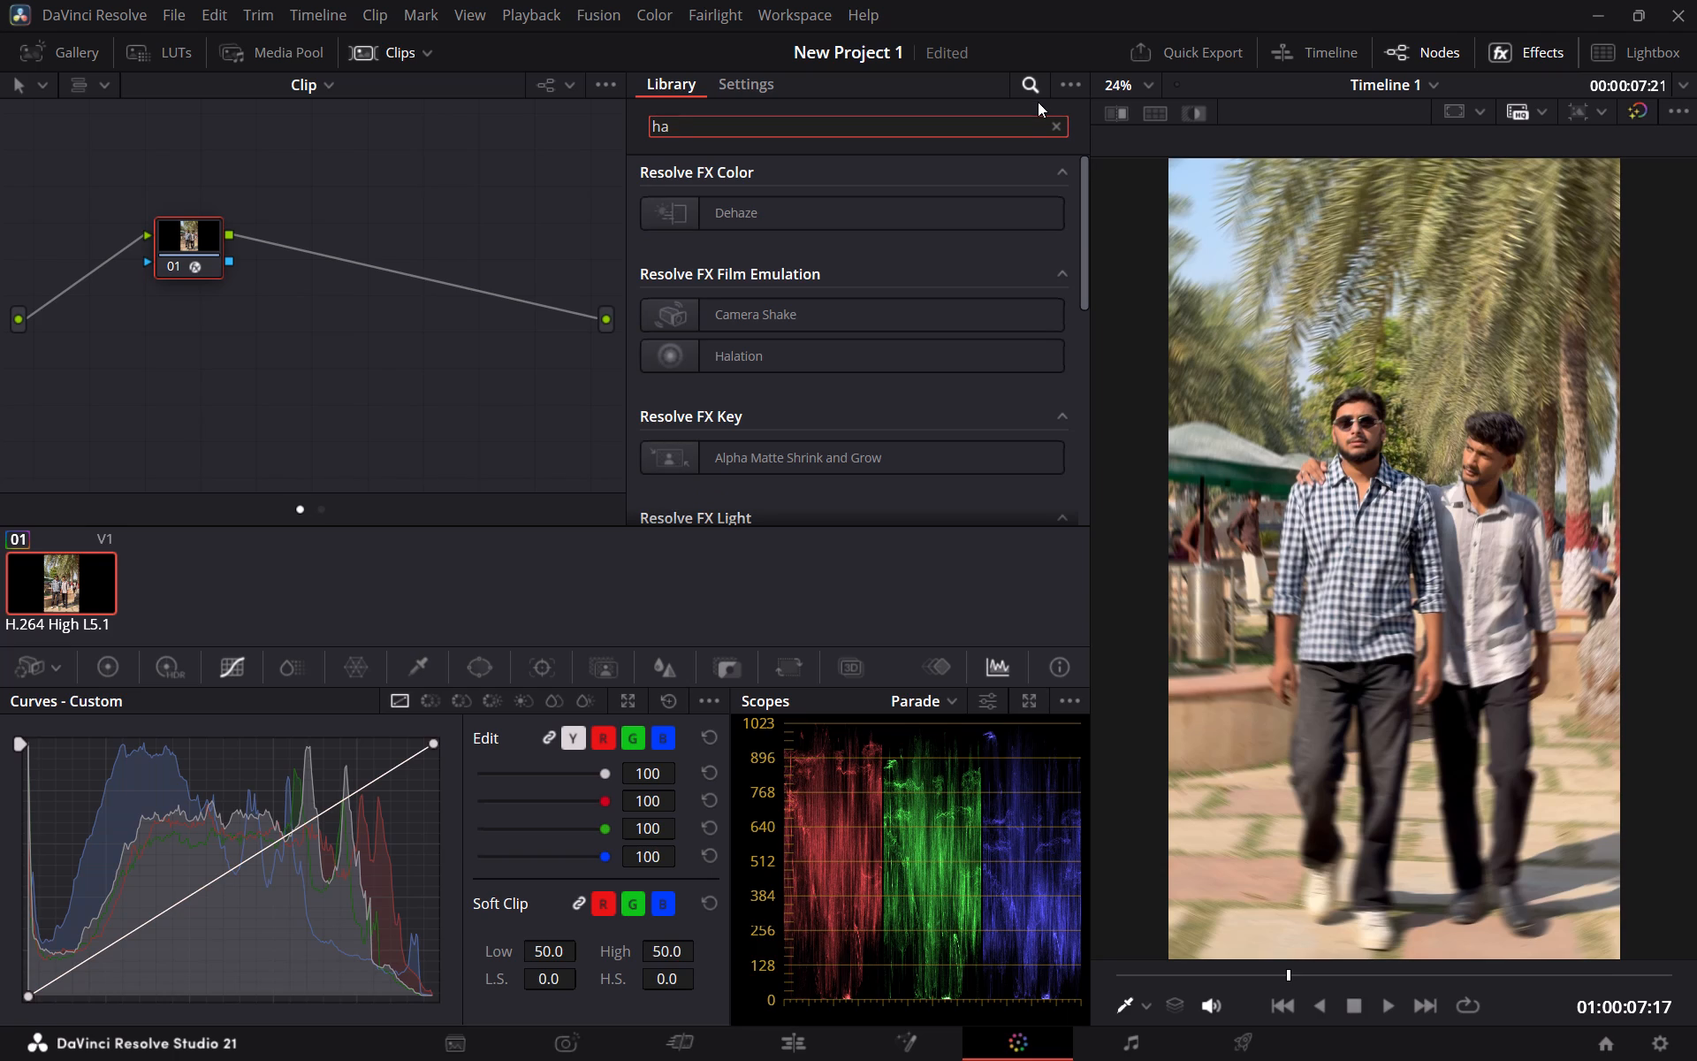
{"action": "left_click_drag", "start_coordinate": [869, 349], "coordinate": [212, 249]}
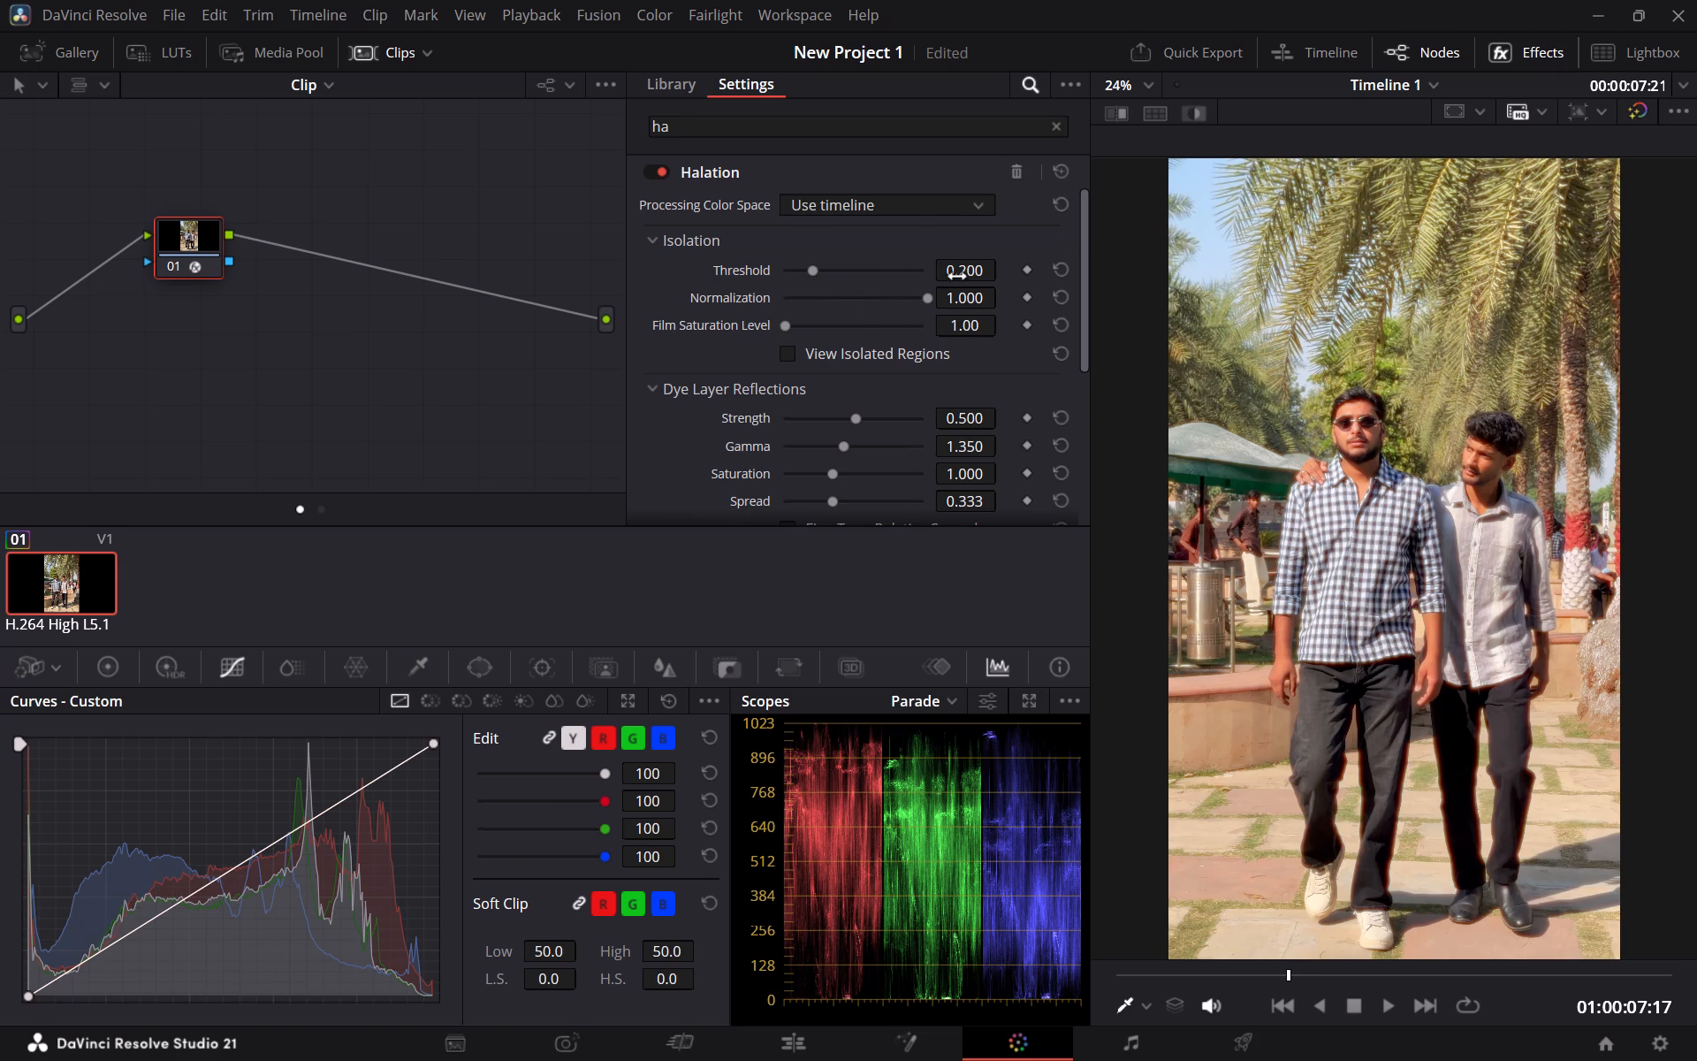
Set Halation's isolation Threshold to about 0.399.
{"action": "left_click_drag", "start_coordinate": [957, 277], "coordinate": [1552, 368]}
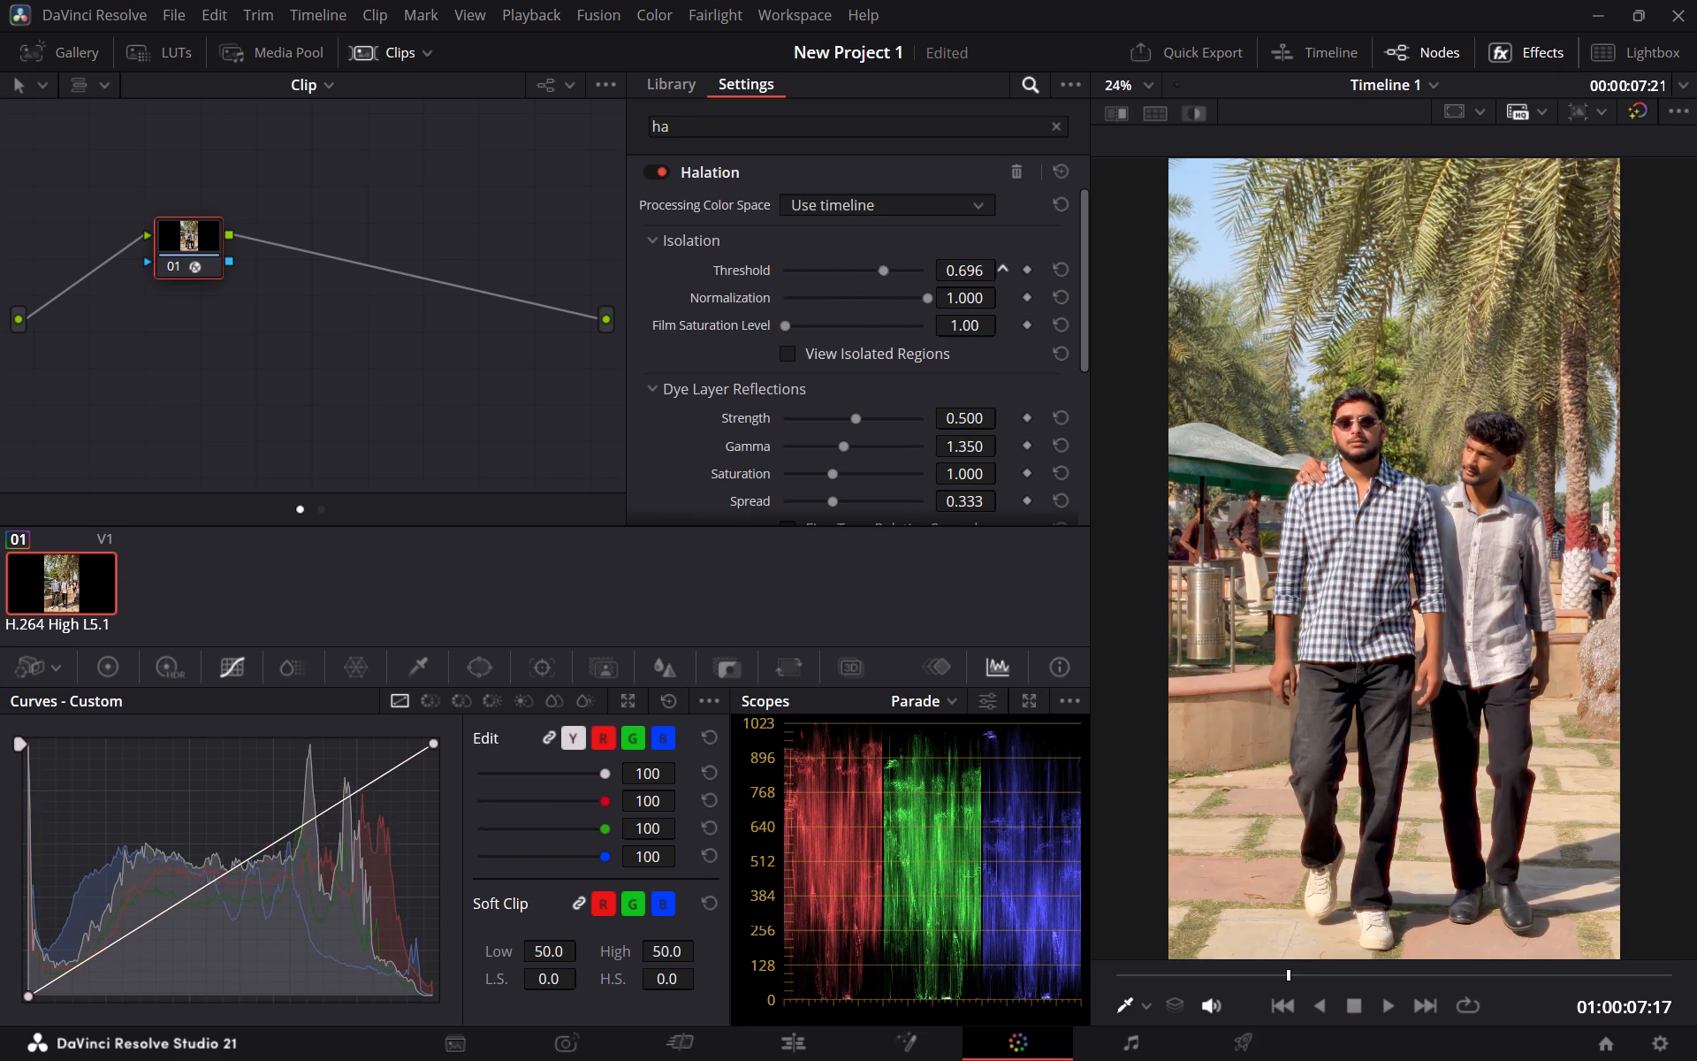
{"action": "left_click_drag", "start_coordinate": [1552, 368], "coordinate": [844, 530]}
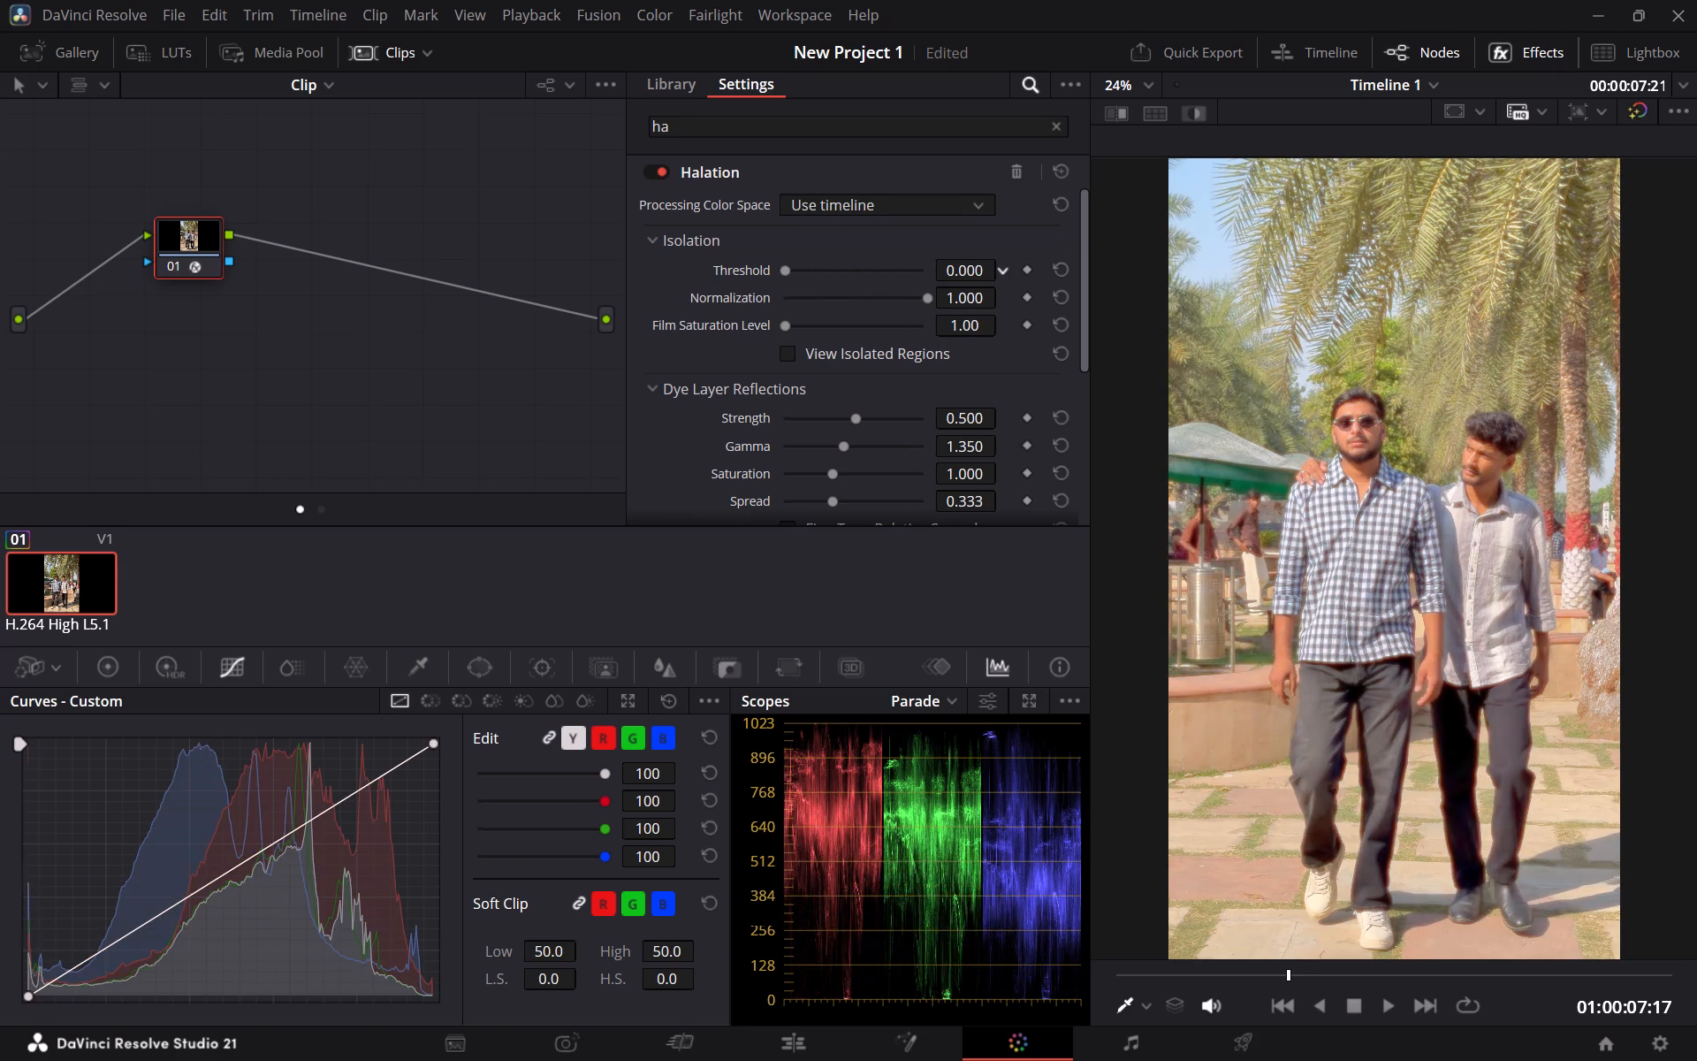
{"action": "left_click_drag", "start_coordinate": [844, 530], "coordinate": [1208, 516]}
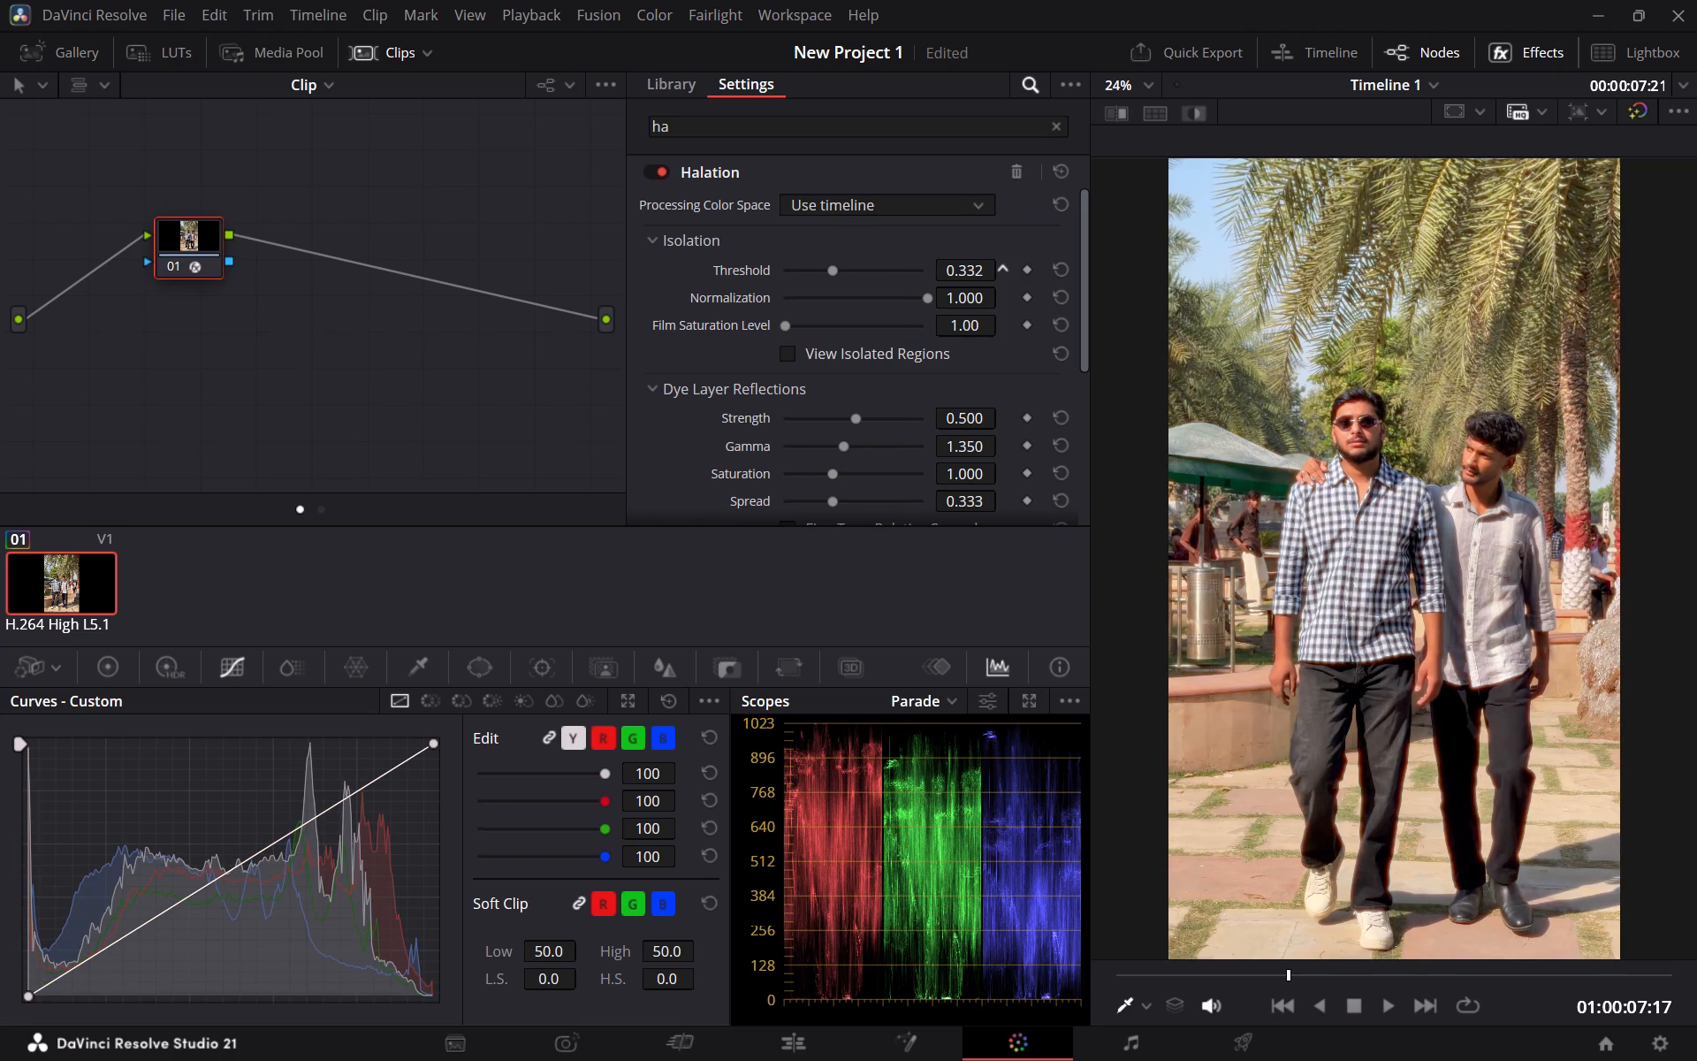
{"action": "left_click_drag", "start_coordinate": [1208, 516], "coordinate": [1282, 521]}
Set the Strength of Halation's Secondary Glow to about 0.013.
{"action": "scroll", "coordinate": [932, 317], "scroll_direction": "down", "scroll_amount": 2}
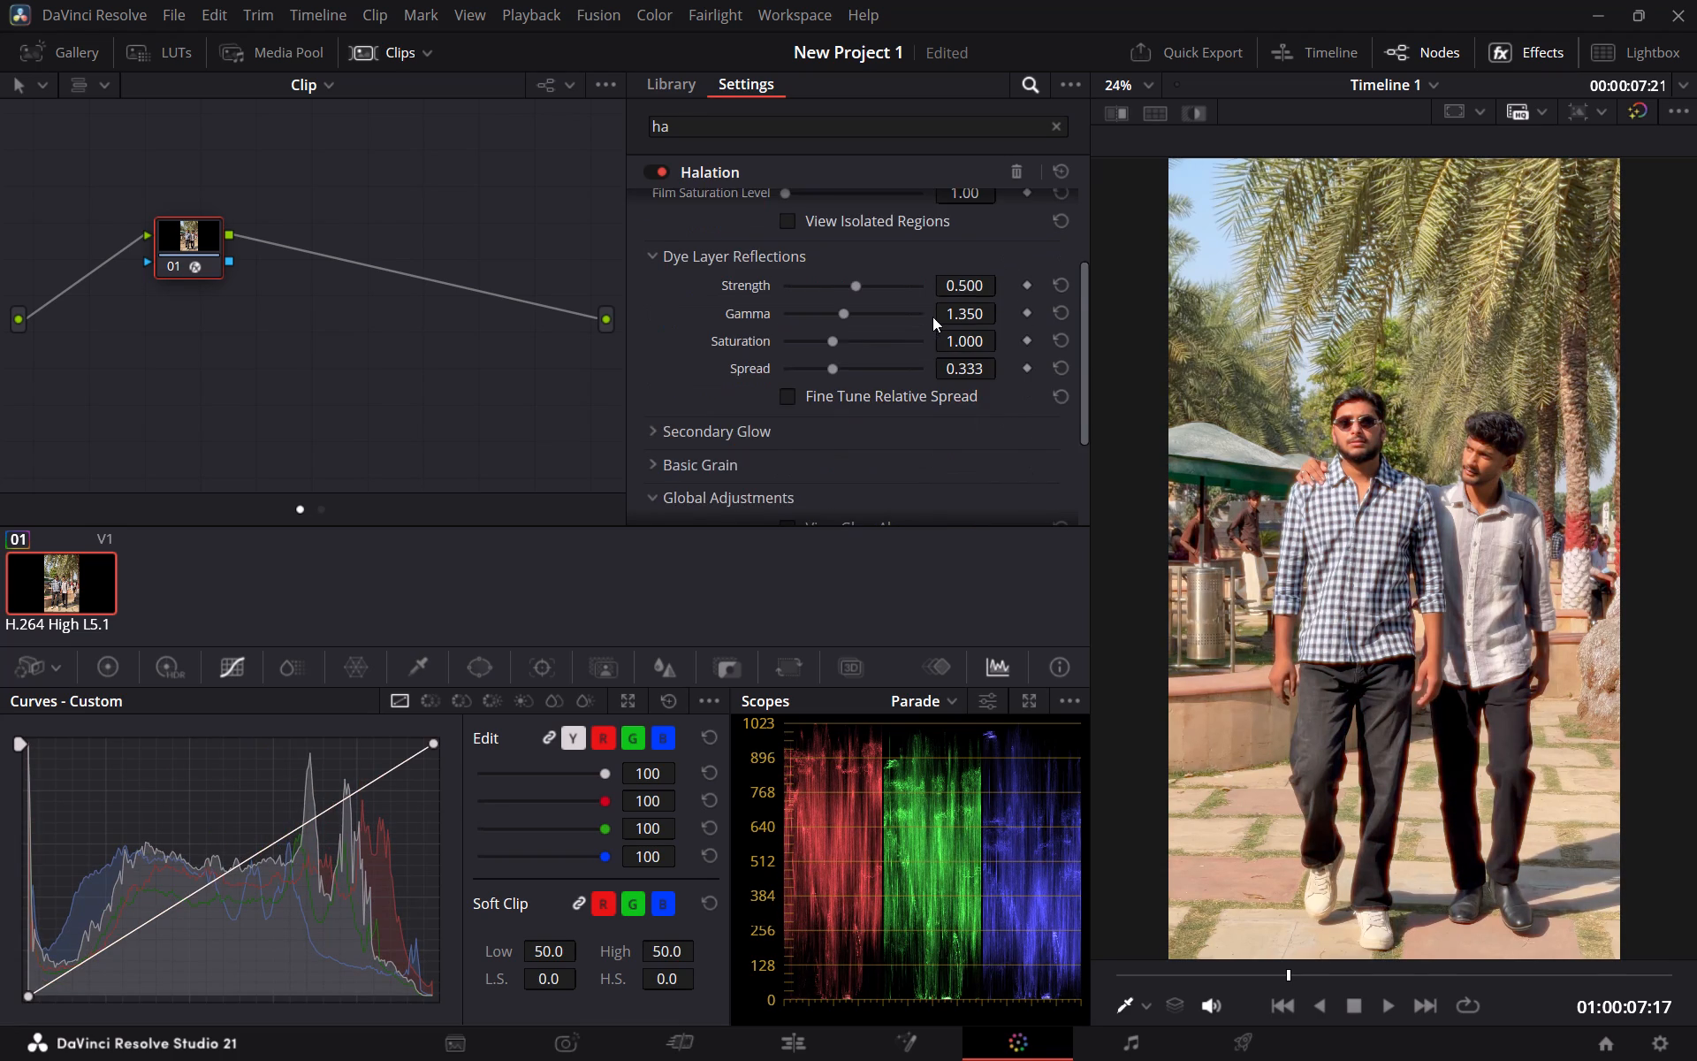
{"action": "scroll", "coordinate": [932, 317], "scroll_direction": "down", "scroll_amount": 1}
{"action": "left_click", "coordinate": [696, 374]}
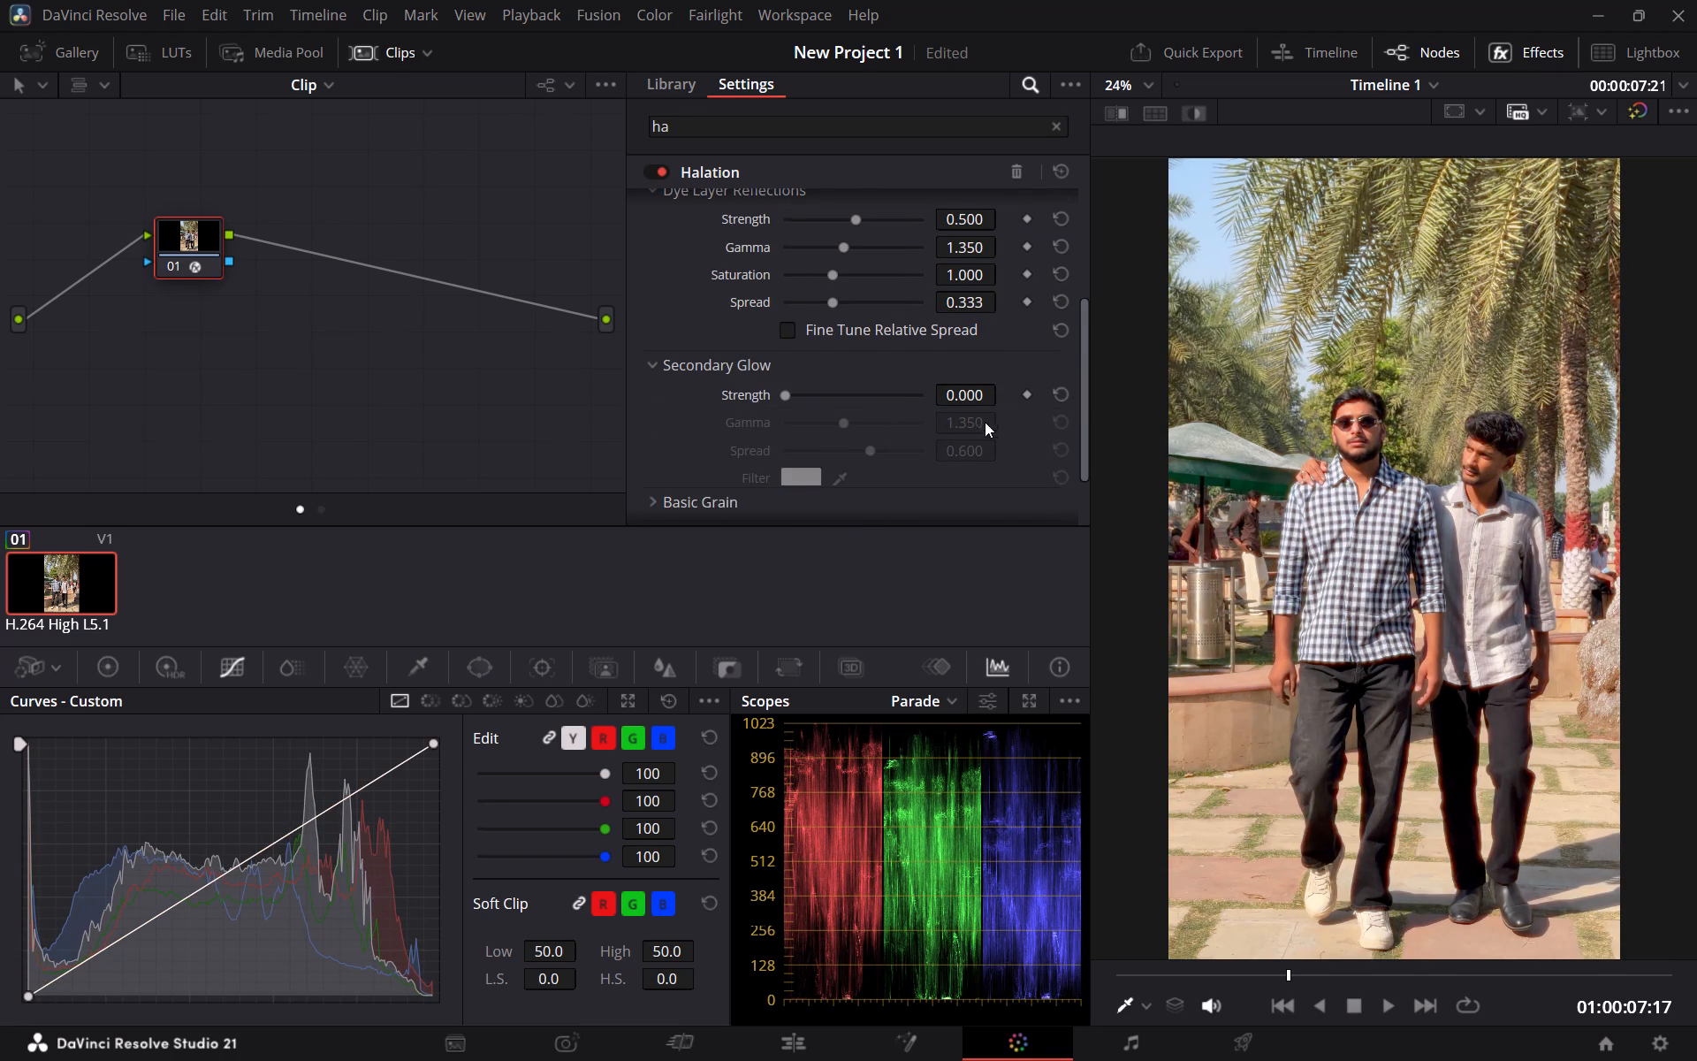
{"action": "left_click_drag", "start_coordinate": [968, 391], "coordinate": [1521, 447]}
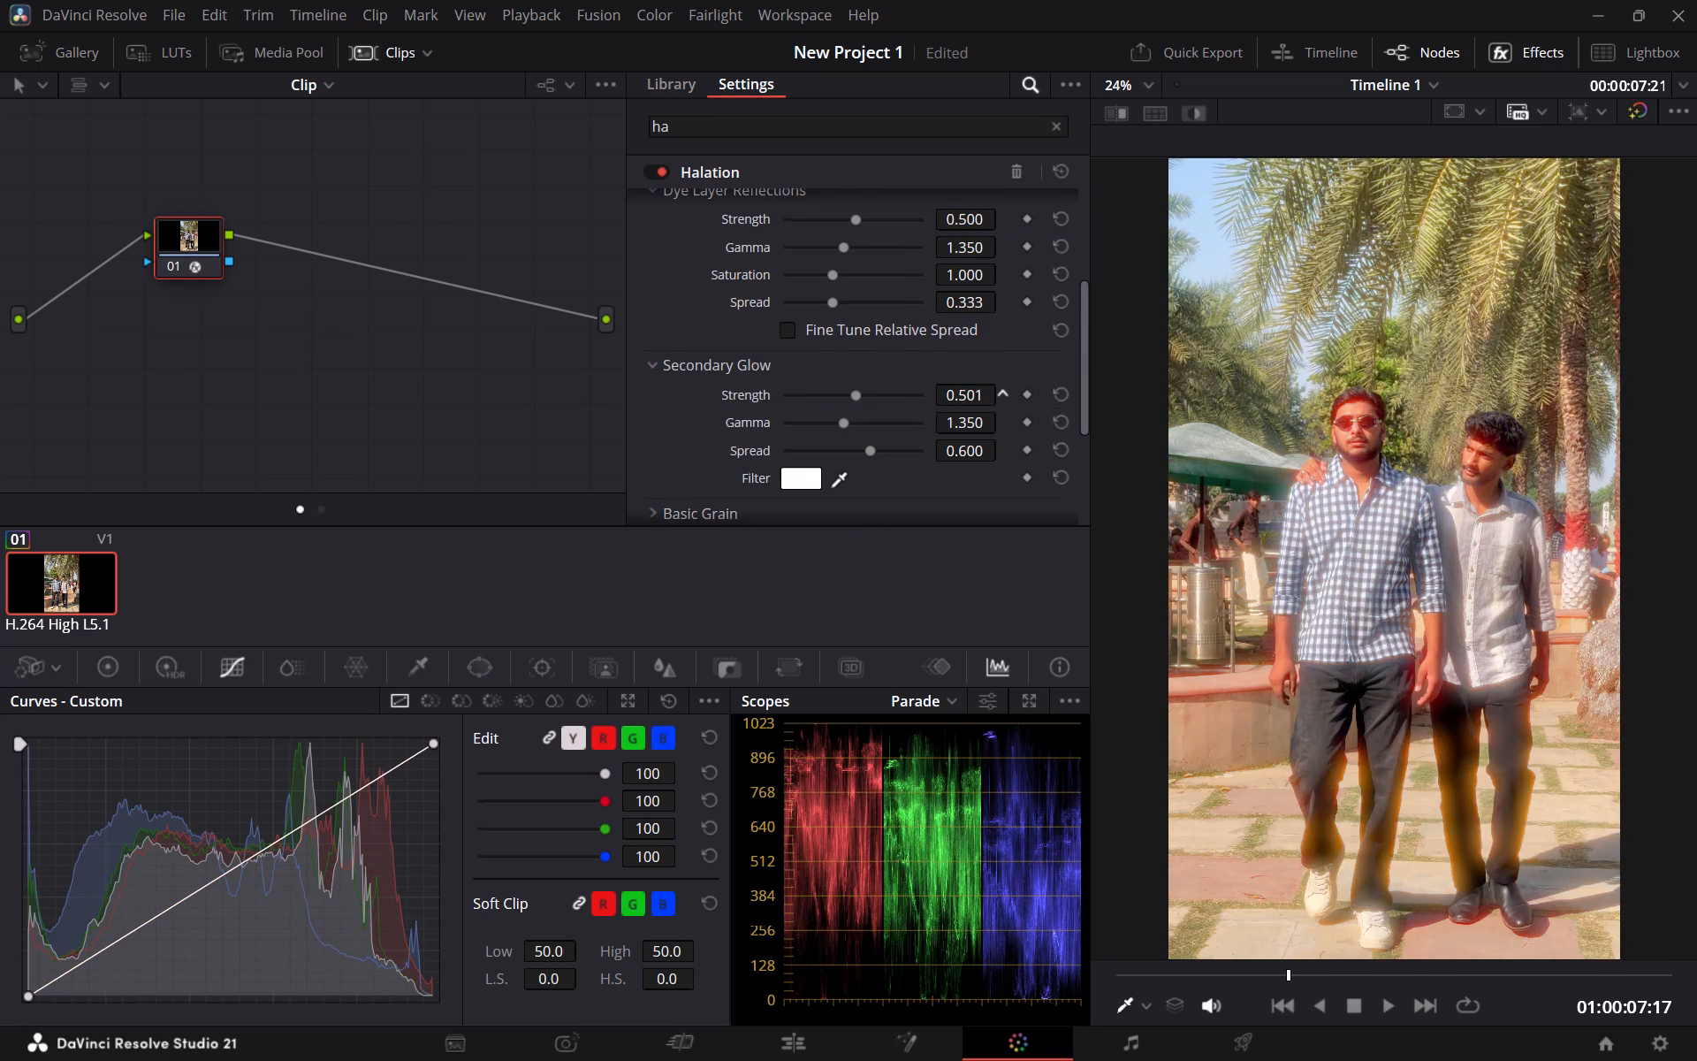
{"action": "left_click_drag", "start_coordinate": [1521, 447], "coordinate": [886, 477]}
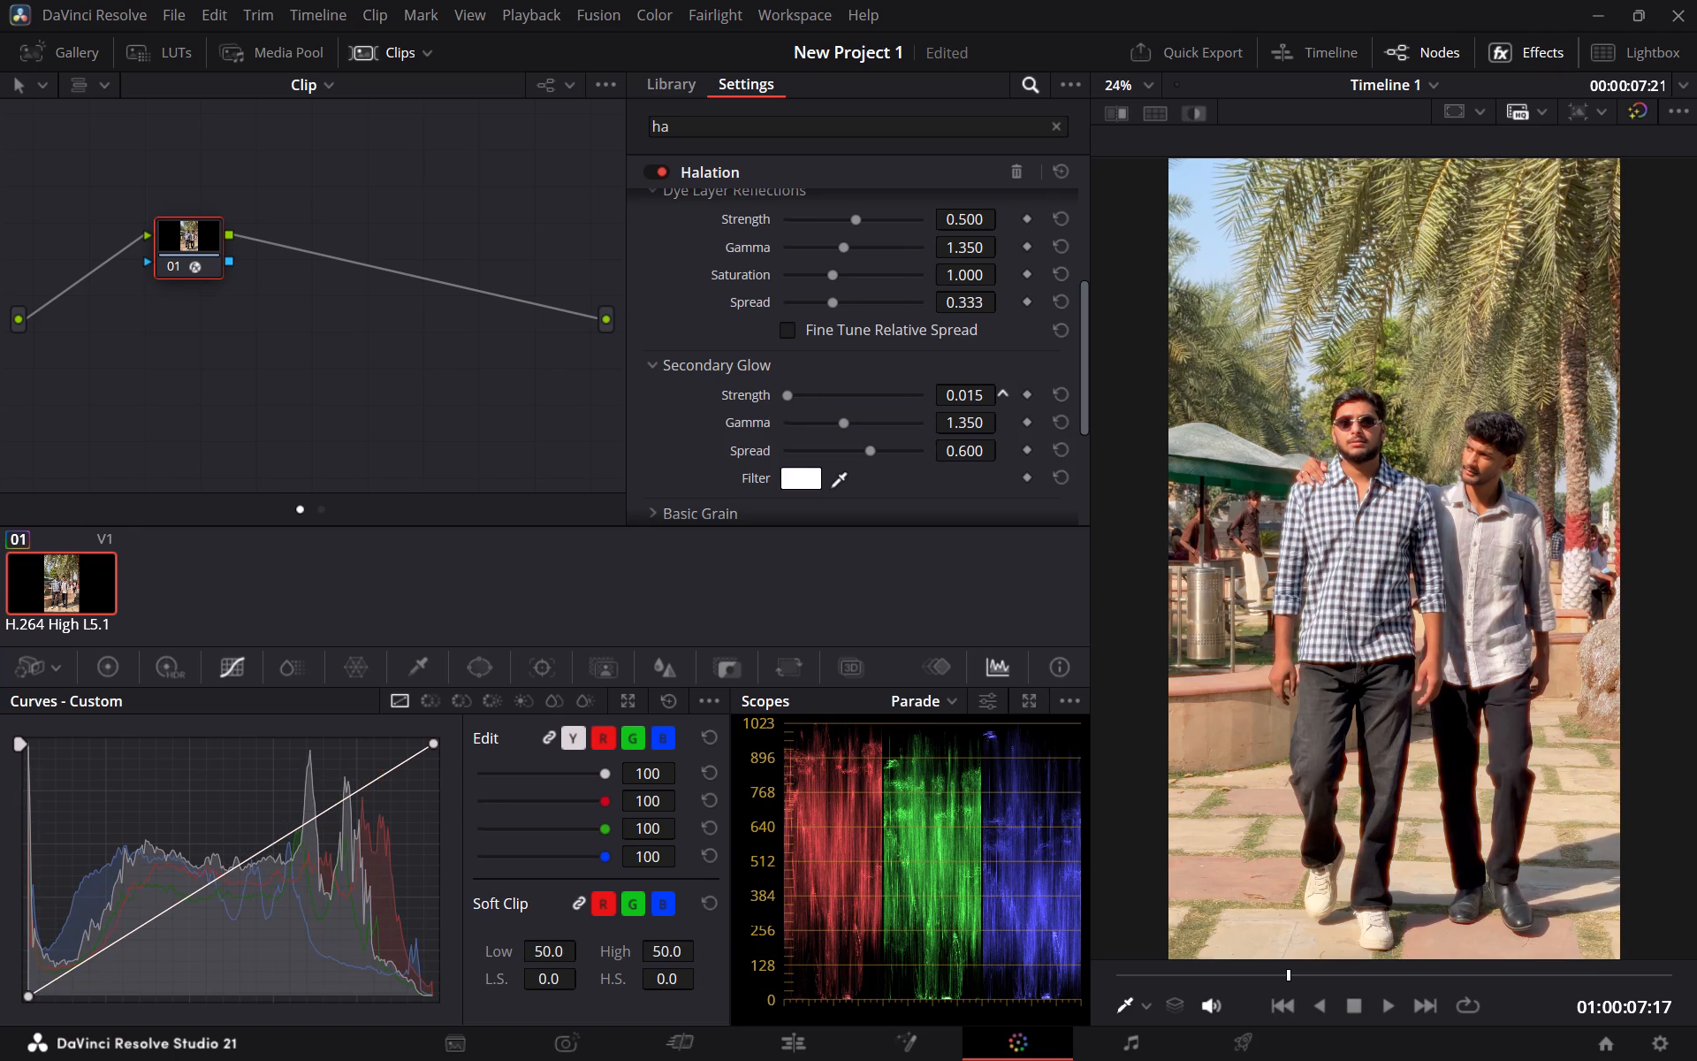
{"action": "left_click_drag", "start_coordinate": [886, 477], "coordinate": [809, 499]}
Set the Secondary Glow's Gamma to about 8.926 and its Spread to about 1.908.
{"action": "left_click_drag", "start_coordinate": [982, 429], "coordinate": [232, 507]}
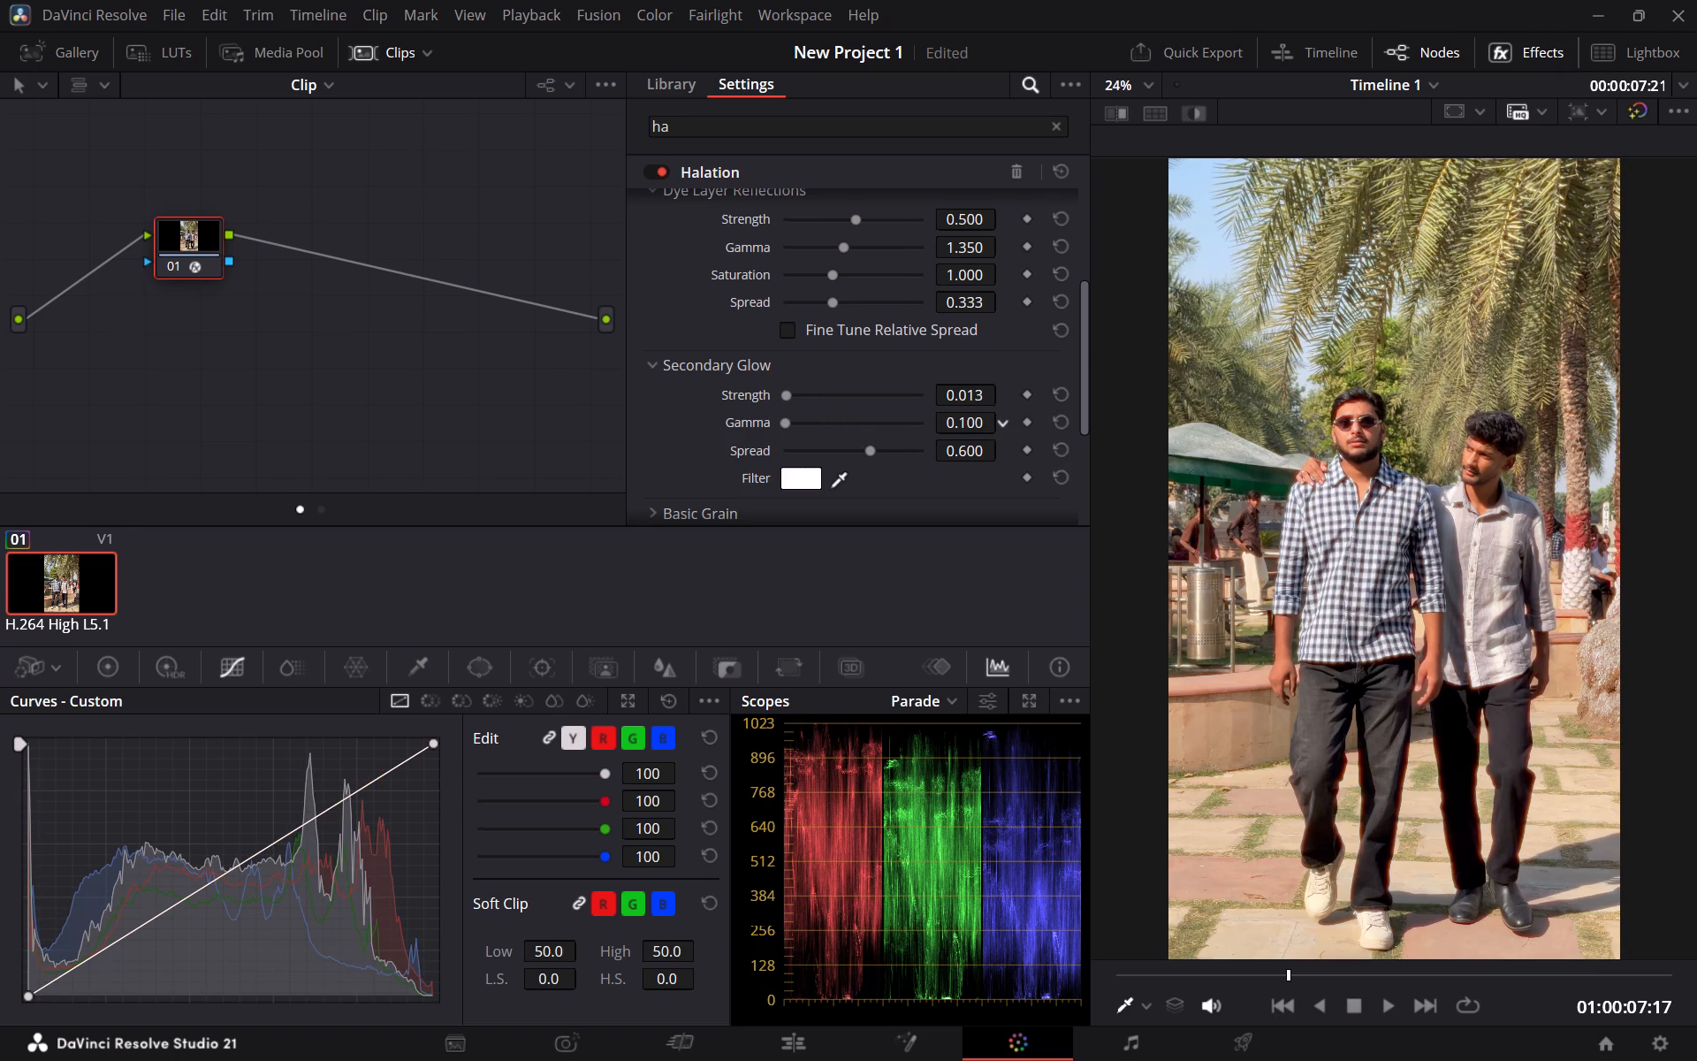
{"action": "left_click_drag", "start_coordinate": [232, 507], "coordinate": [0, 981]}
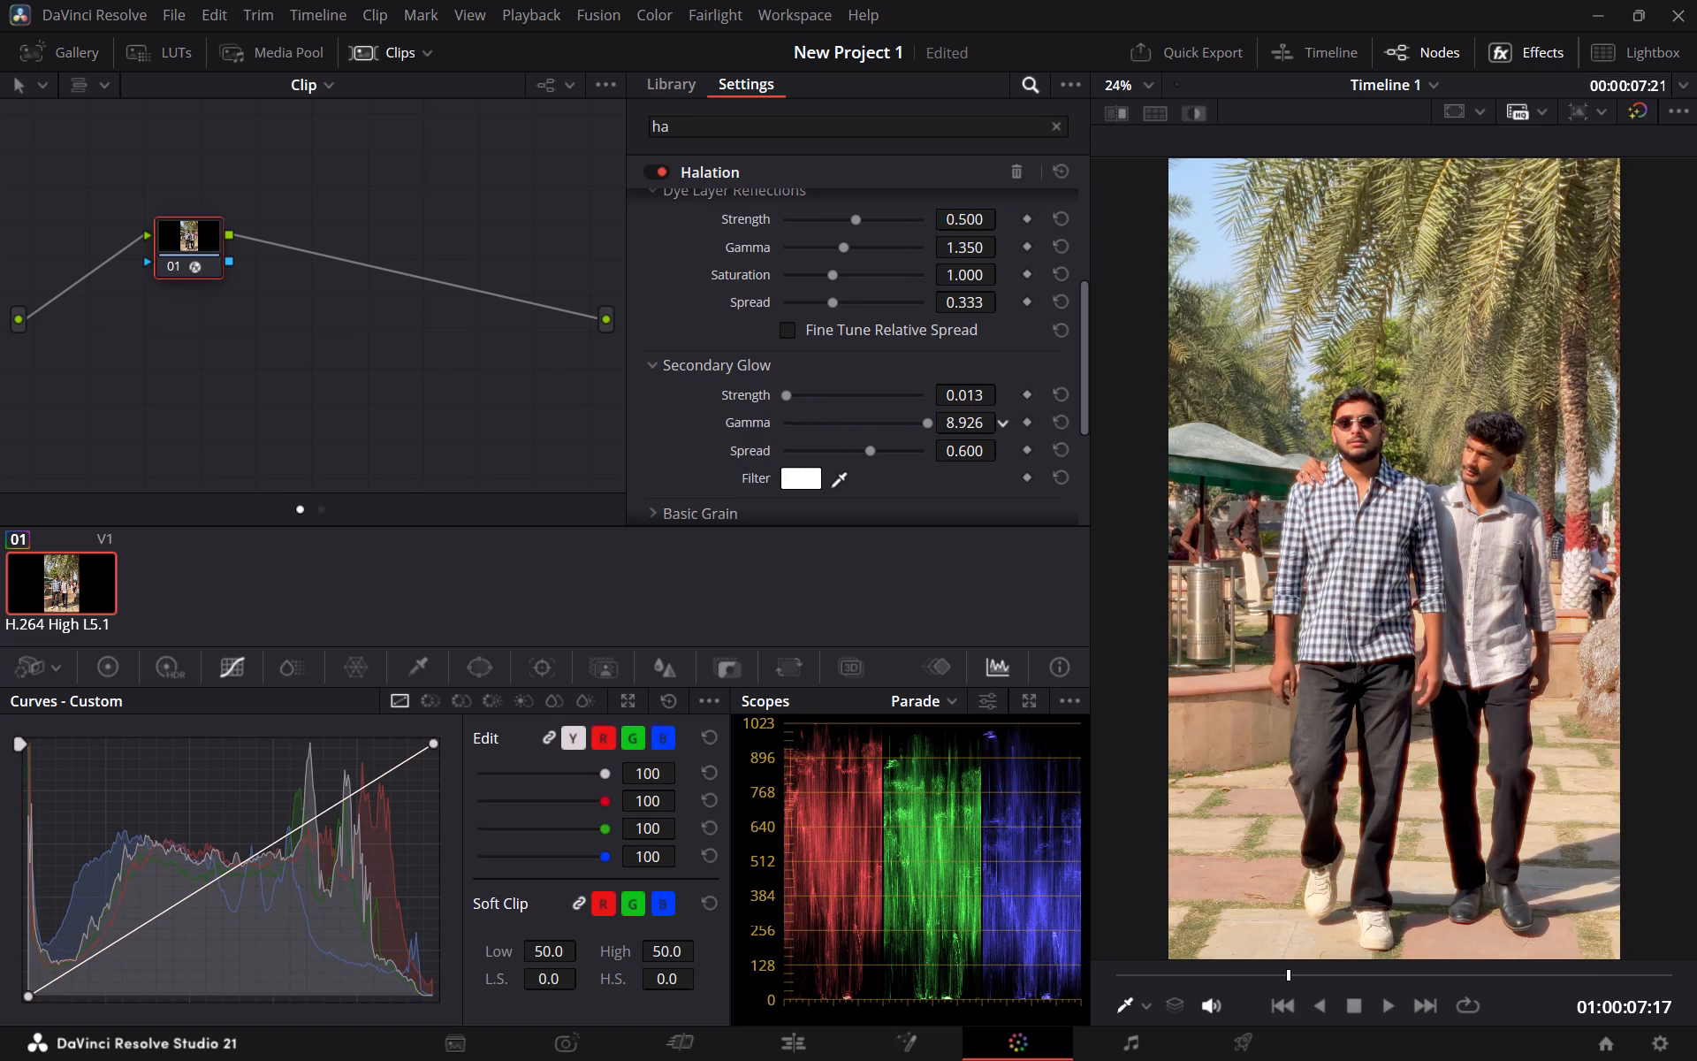
{"action": "left_click_drag", "start_coordinate": [0, 981], "coordinate": [5, 916]}
{"action": "left_click_drag", "start_coordinate": [961, 458], "coordinate": [1696, 435]}
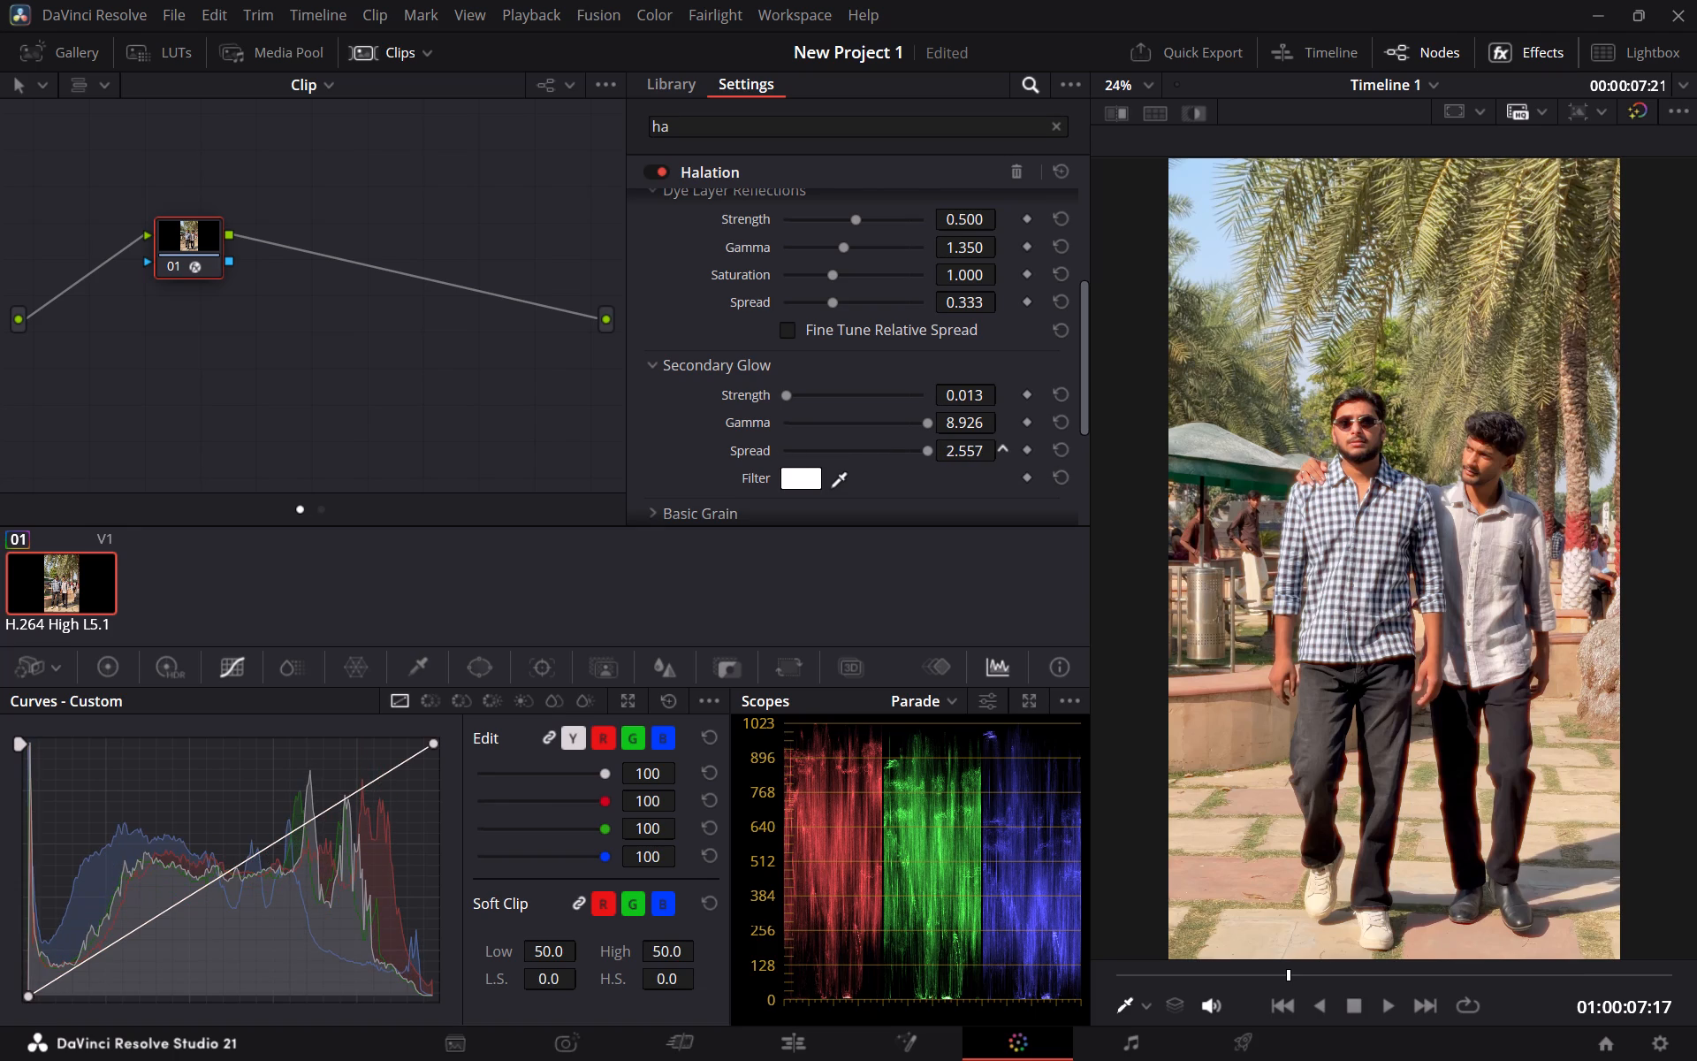
{"action": "left_click_drag", "start_coordinate": [1696, 435], "coordinate": [1696, 528]}
{"action": "left_click_drag", "start_coordinate": [1696, 528], "coordinate": [1695, 294]}
Raise Halation's isolation Threshold moderately to soften the red fringing around the two men.
{"action": "scroll", "coordinate": [890, 303], "scroll_direction": "down", "scroll_amount": 2}
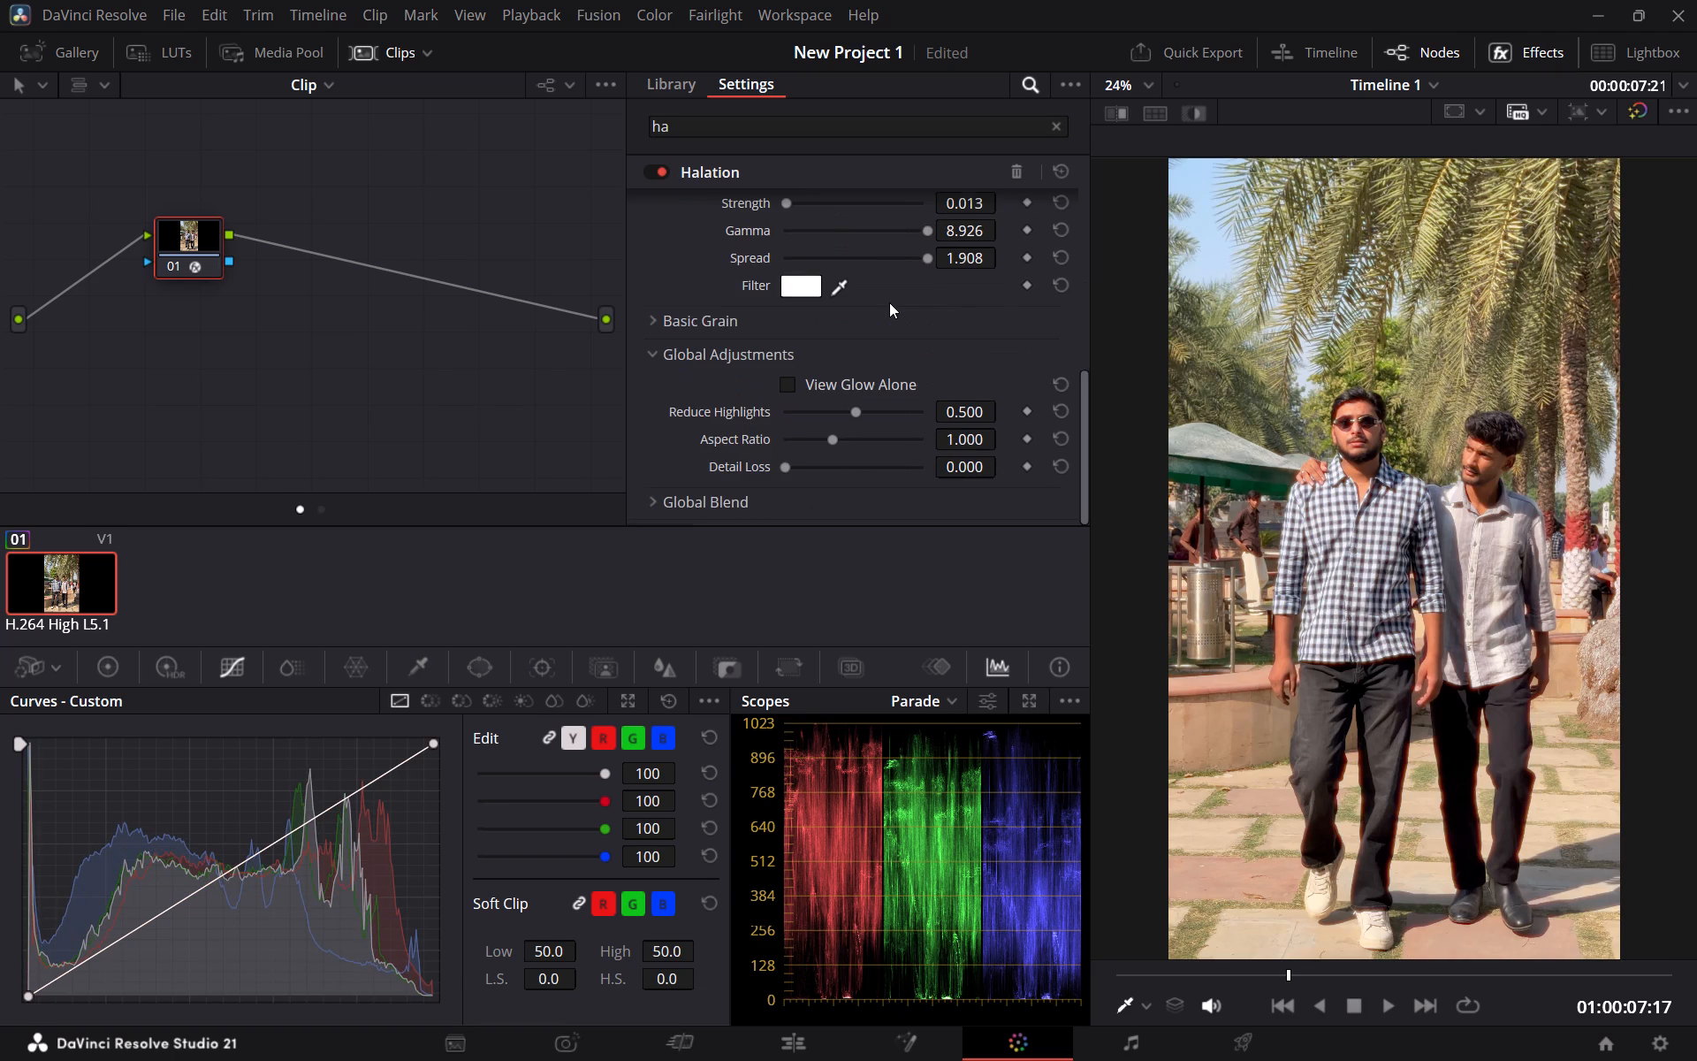
{"action": "scroll", "coordinate": [889, 302], "scroll_direction": "down", "scroll_amount": 7}
{"action": "scroll", "coordinate": [889, 302], "scroll_direction": "up", "scroll_amount": 10}
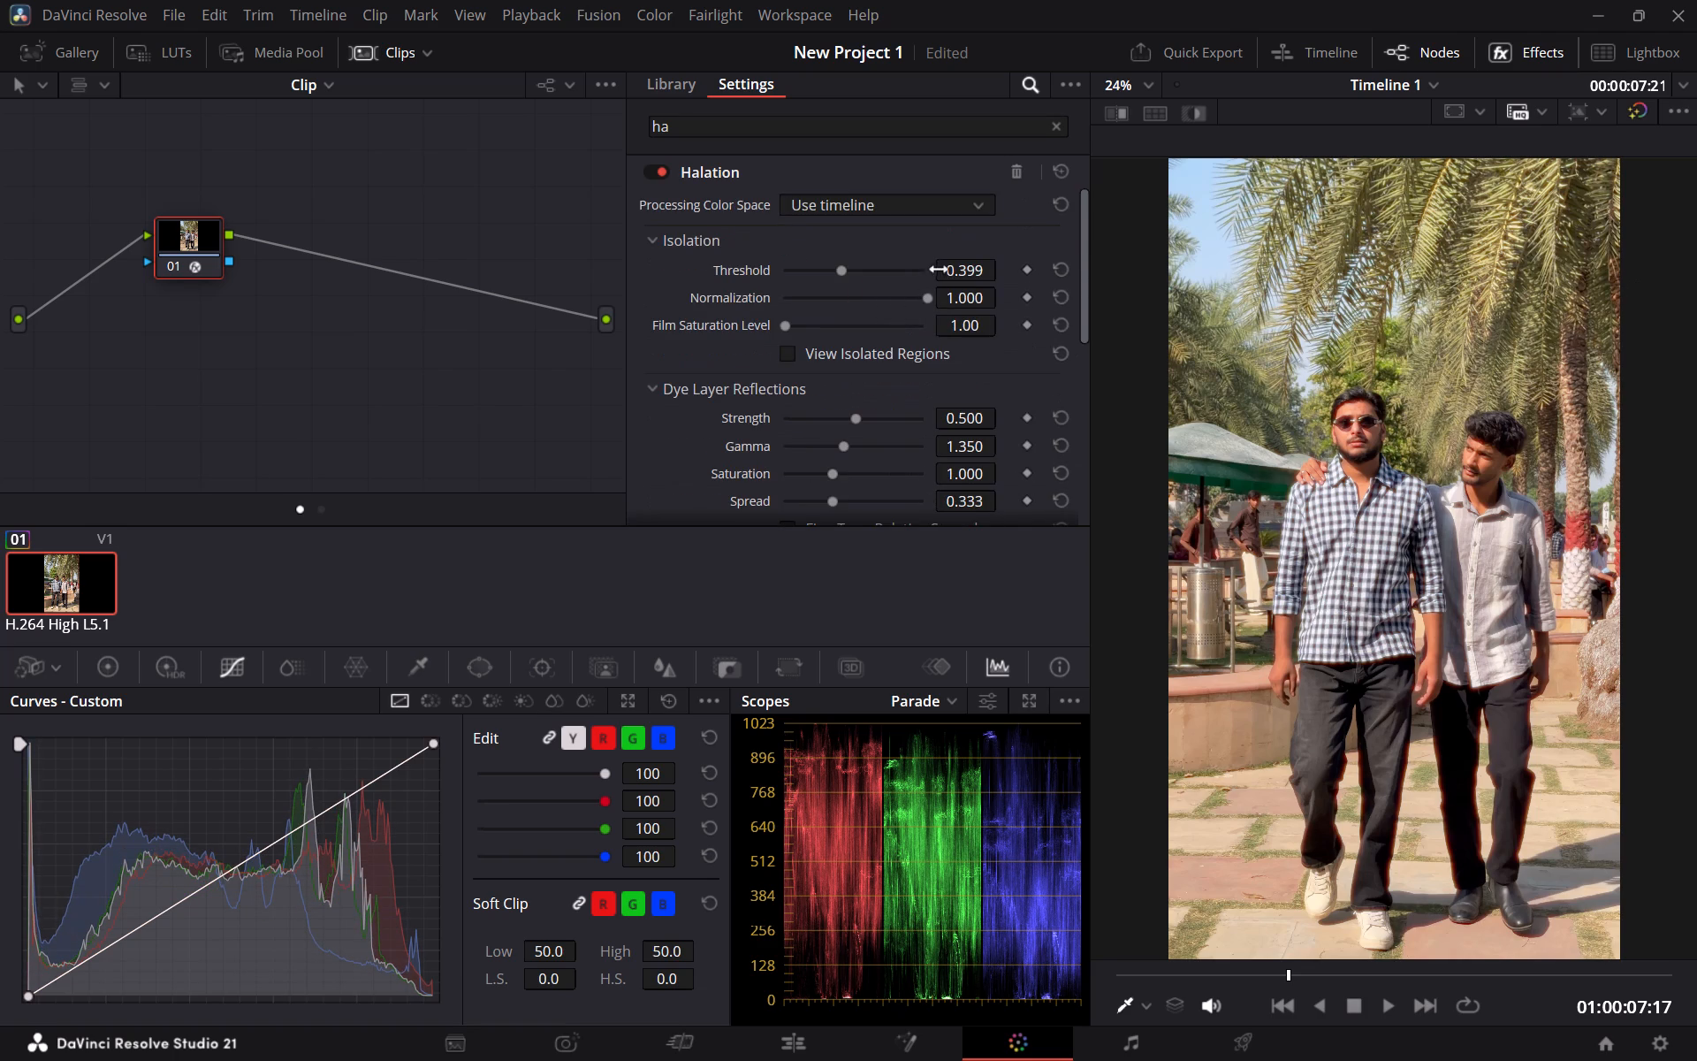
{"action": "left_click_drag", "start_coordinate": [974, 270], "coordinate": [1544, 380]}
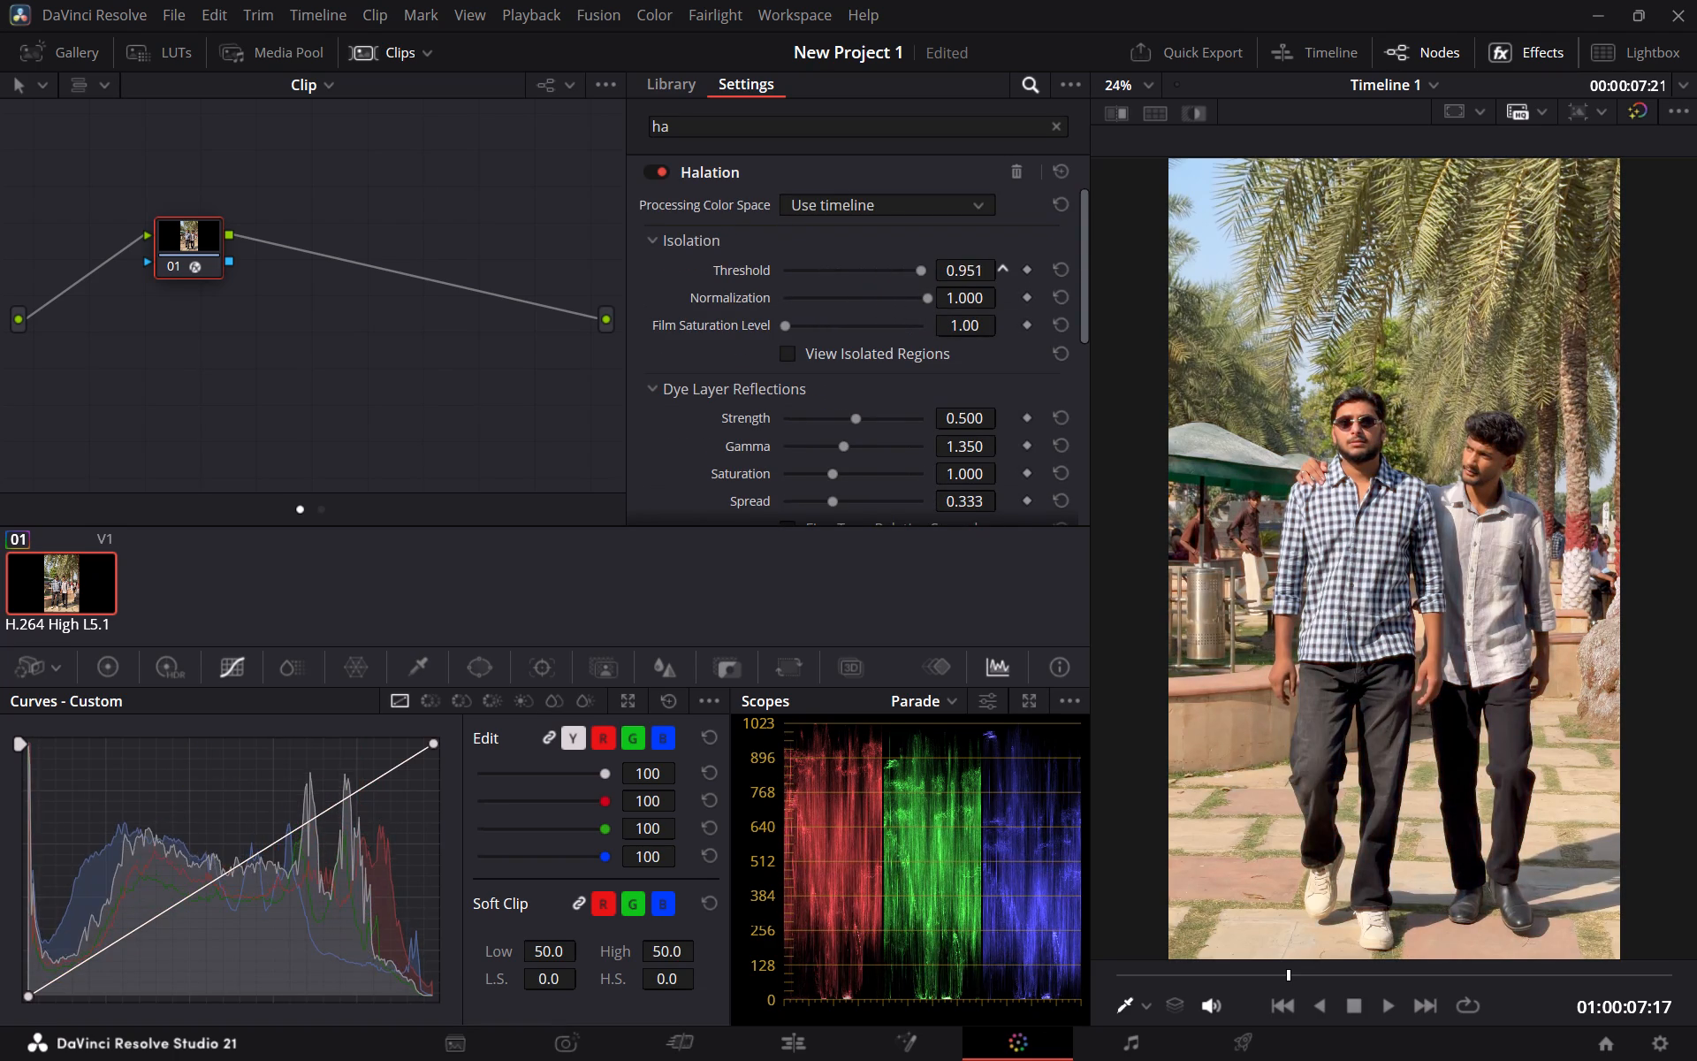
{"action": "left_click_drag", "start_coordinate": [1544, 380], "coordinate": [1115, 393]}
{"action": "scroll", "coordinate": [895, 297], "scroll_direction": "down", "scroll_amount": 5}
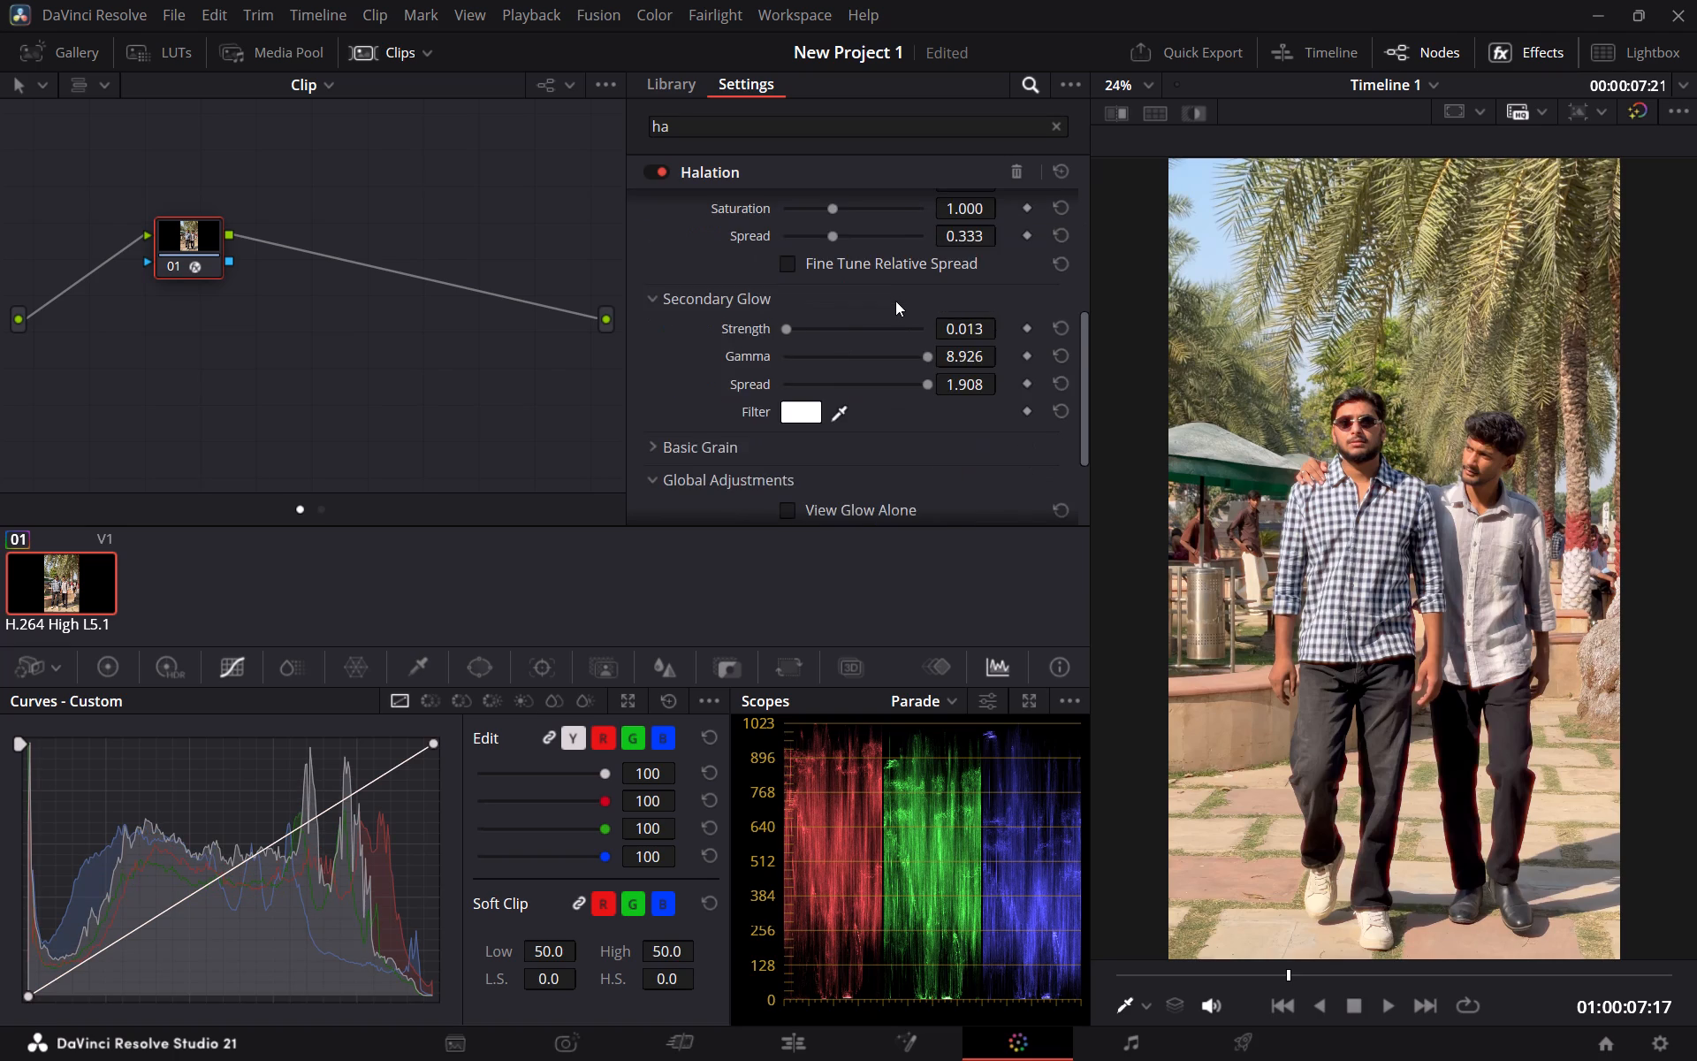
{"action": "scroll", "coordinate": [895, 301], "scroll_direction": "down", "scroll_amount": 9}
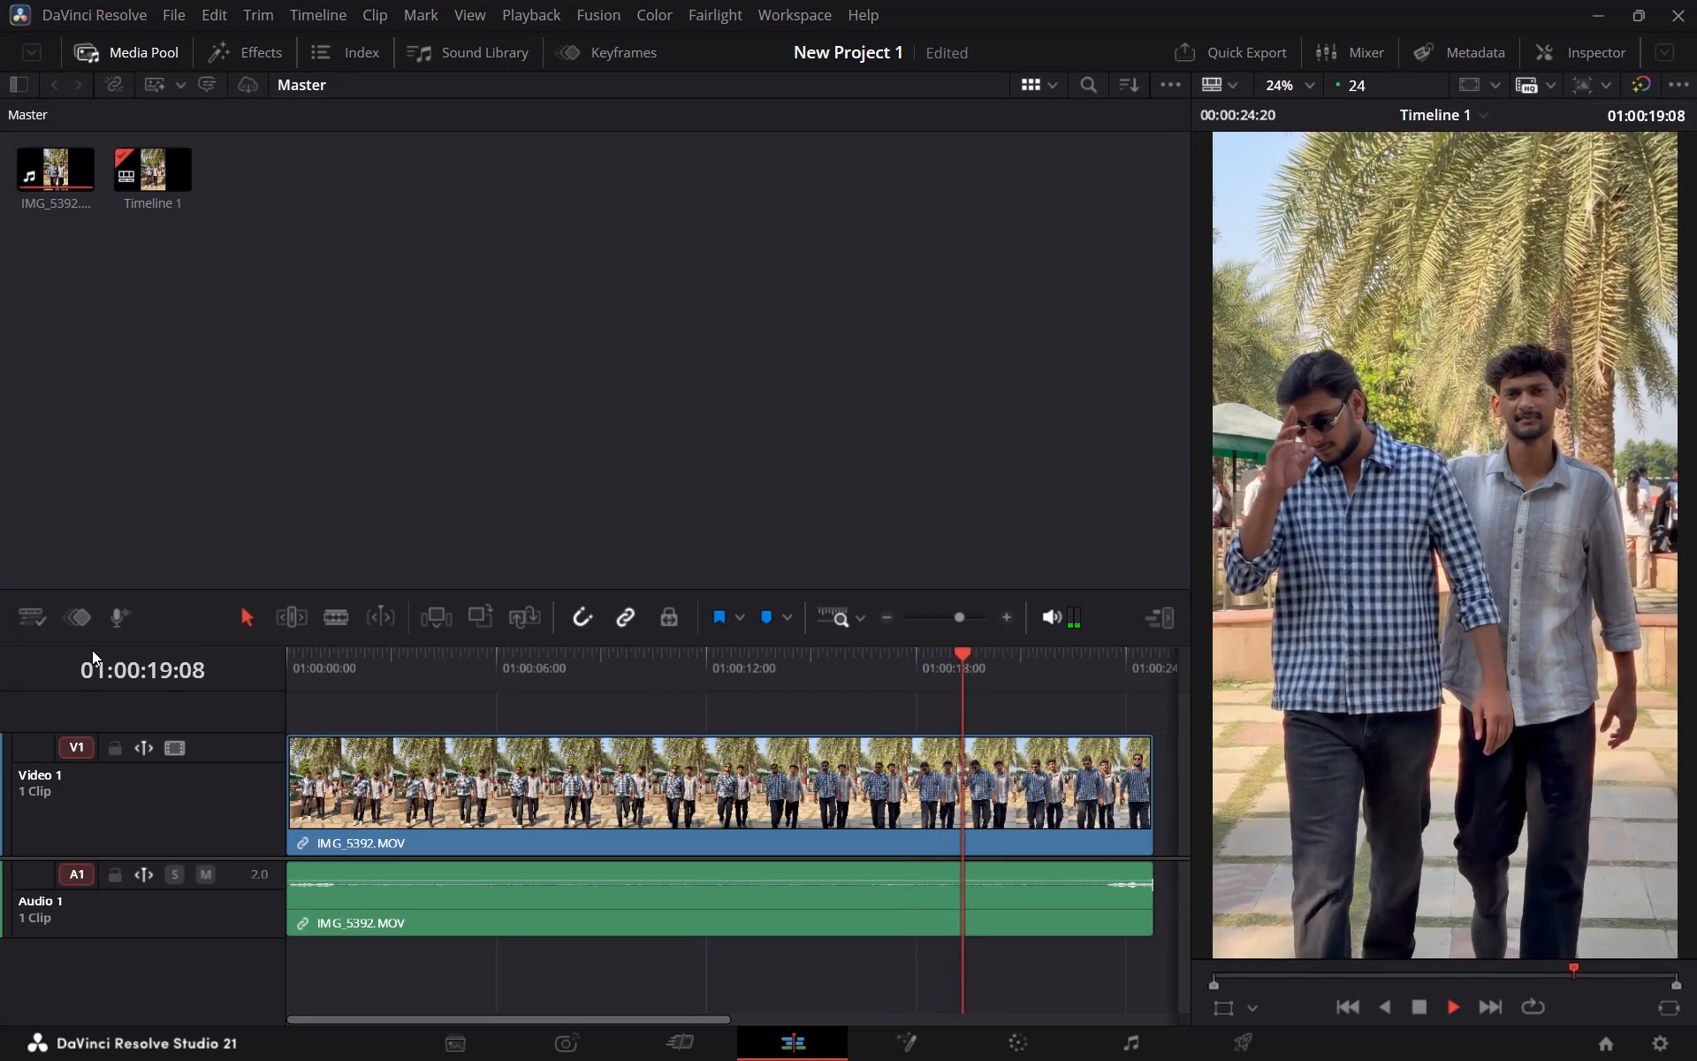
{"action": "scroll", "coordinate": [92, 650], "scroll_direction": "down", "scroll_amount": 1}
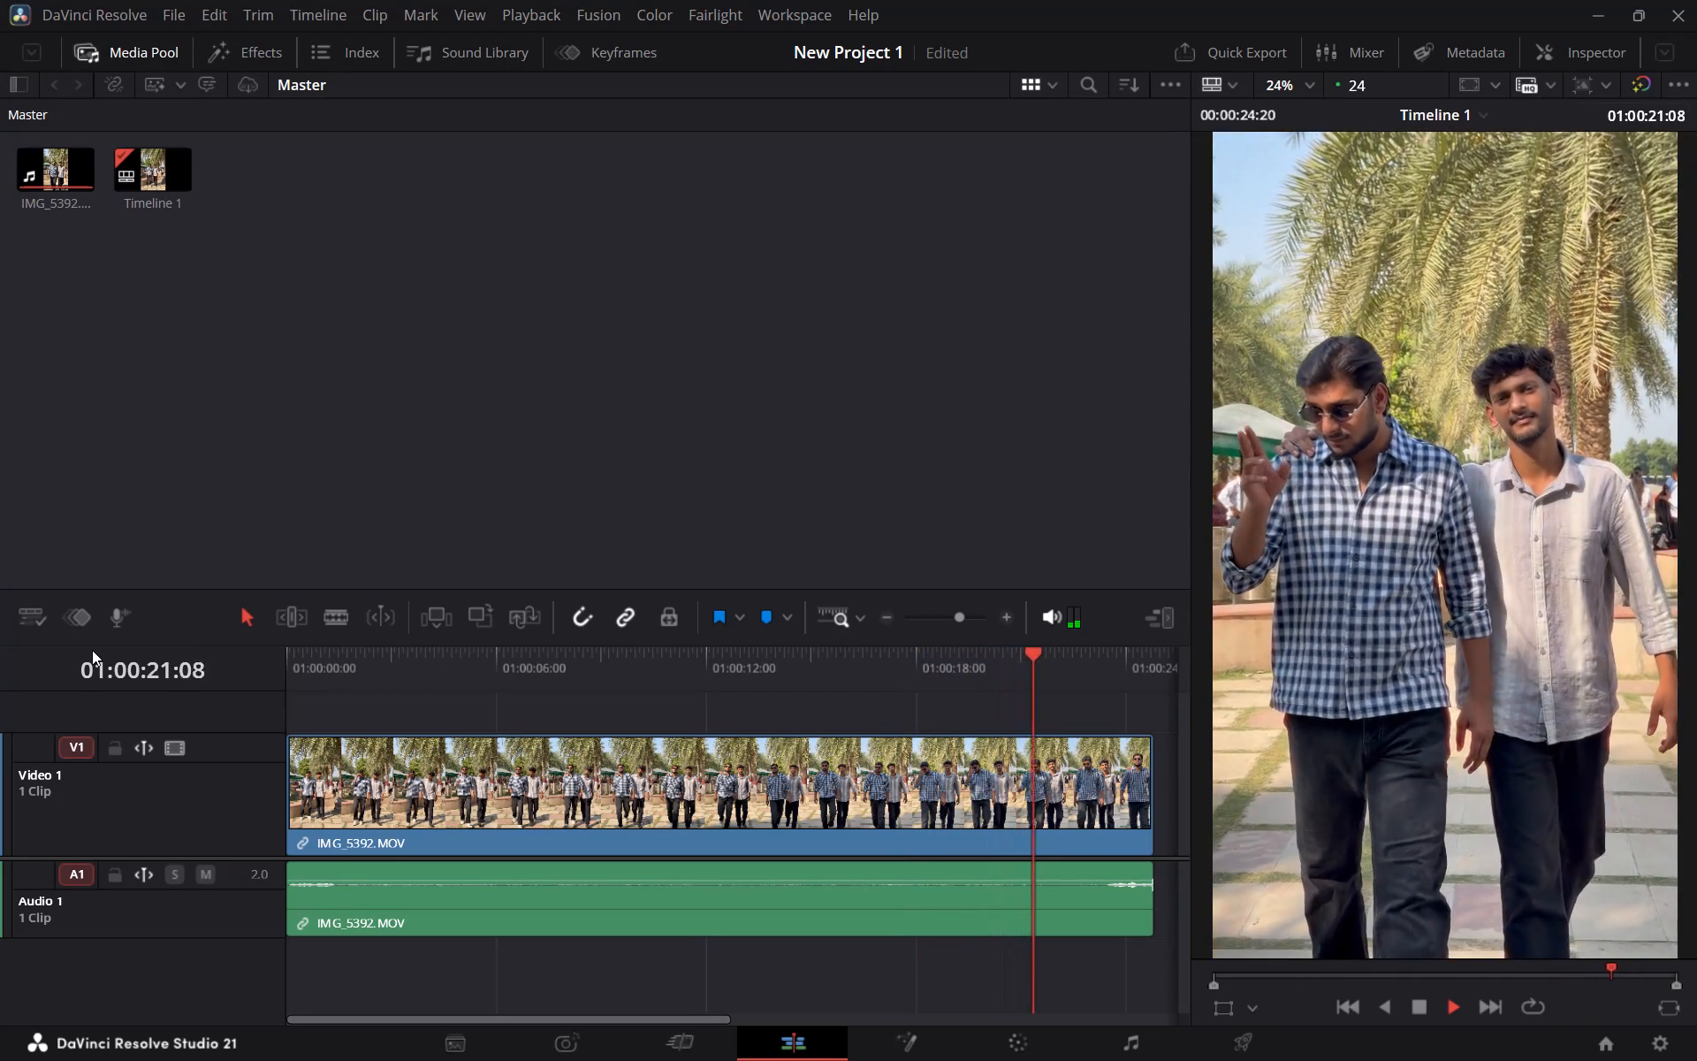
Stop the playback and return the playhead to the start of Timeline 1.
{"action": "key", "text": "space"}
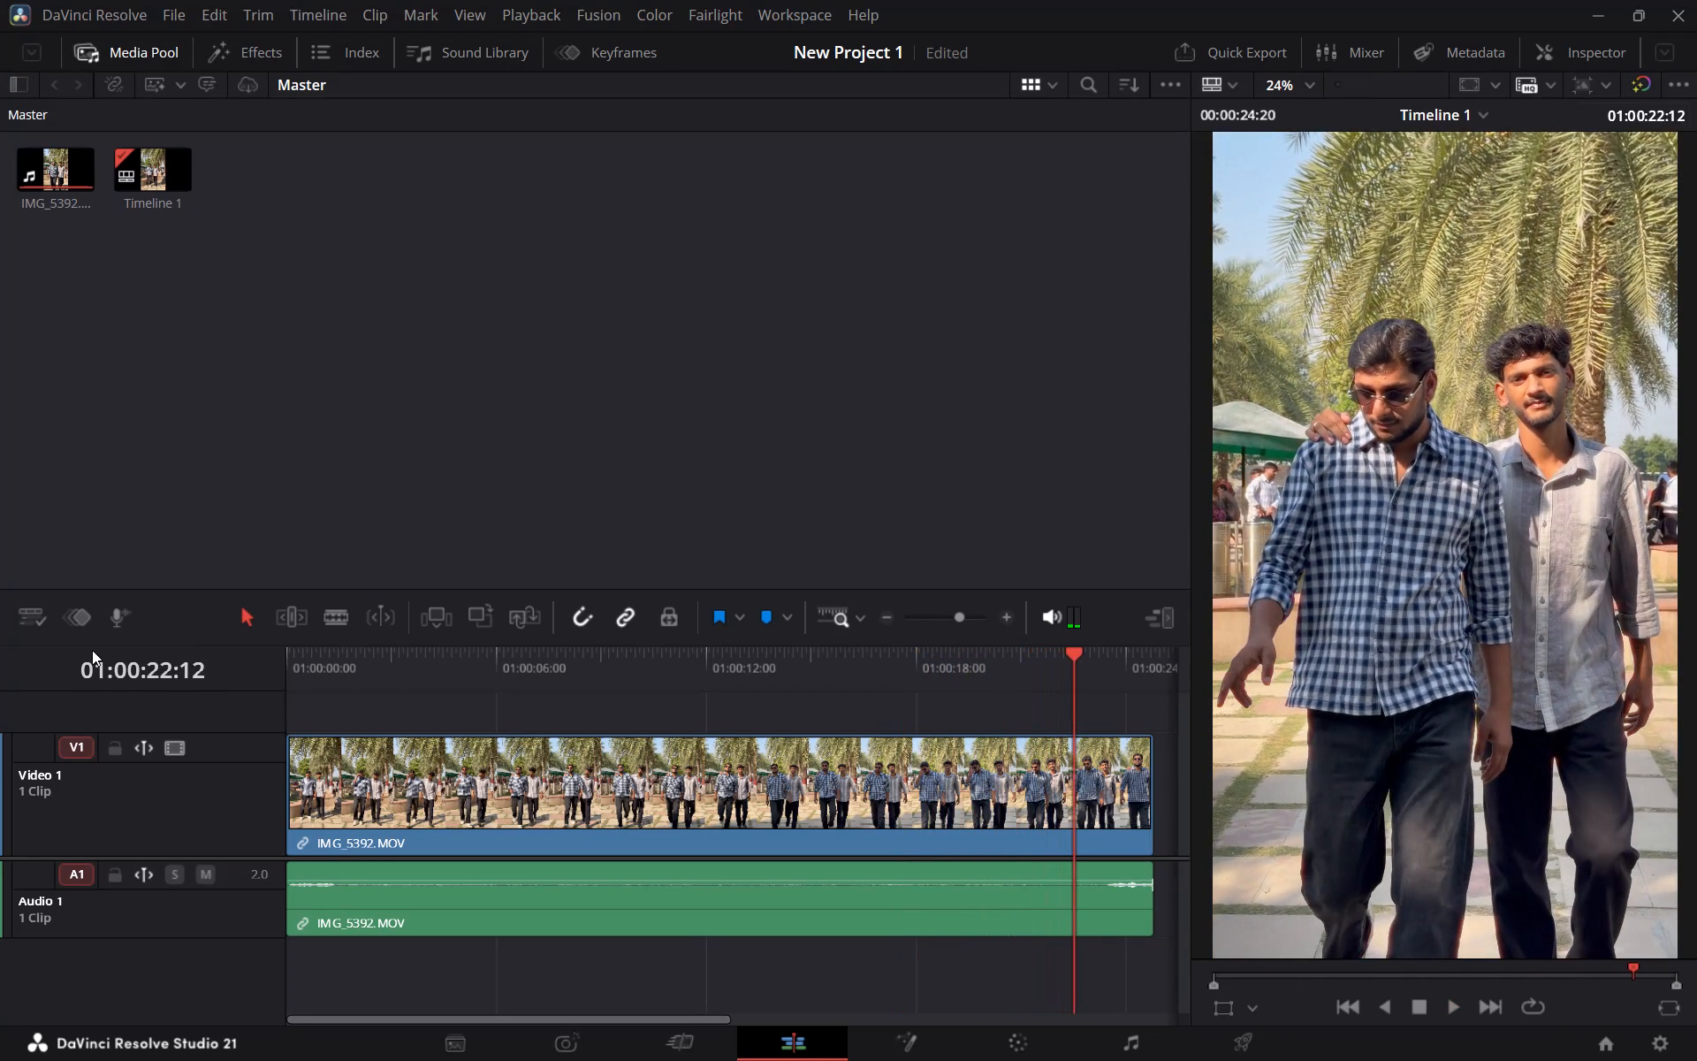
{"action": "left_click_drag", "start_coordinate": [387, 675], "coordinate": [248, 728]}
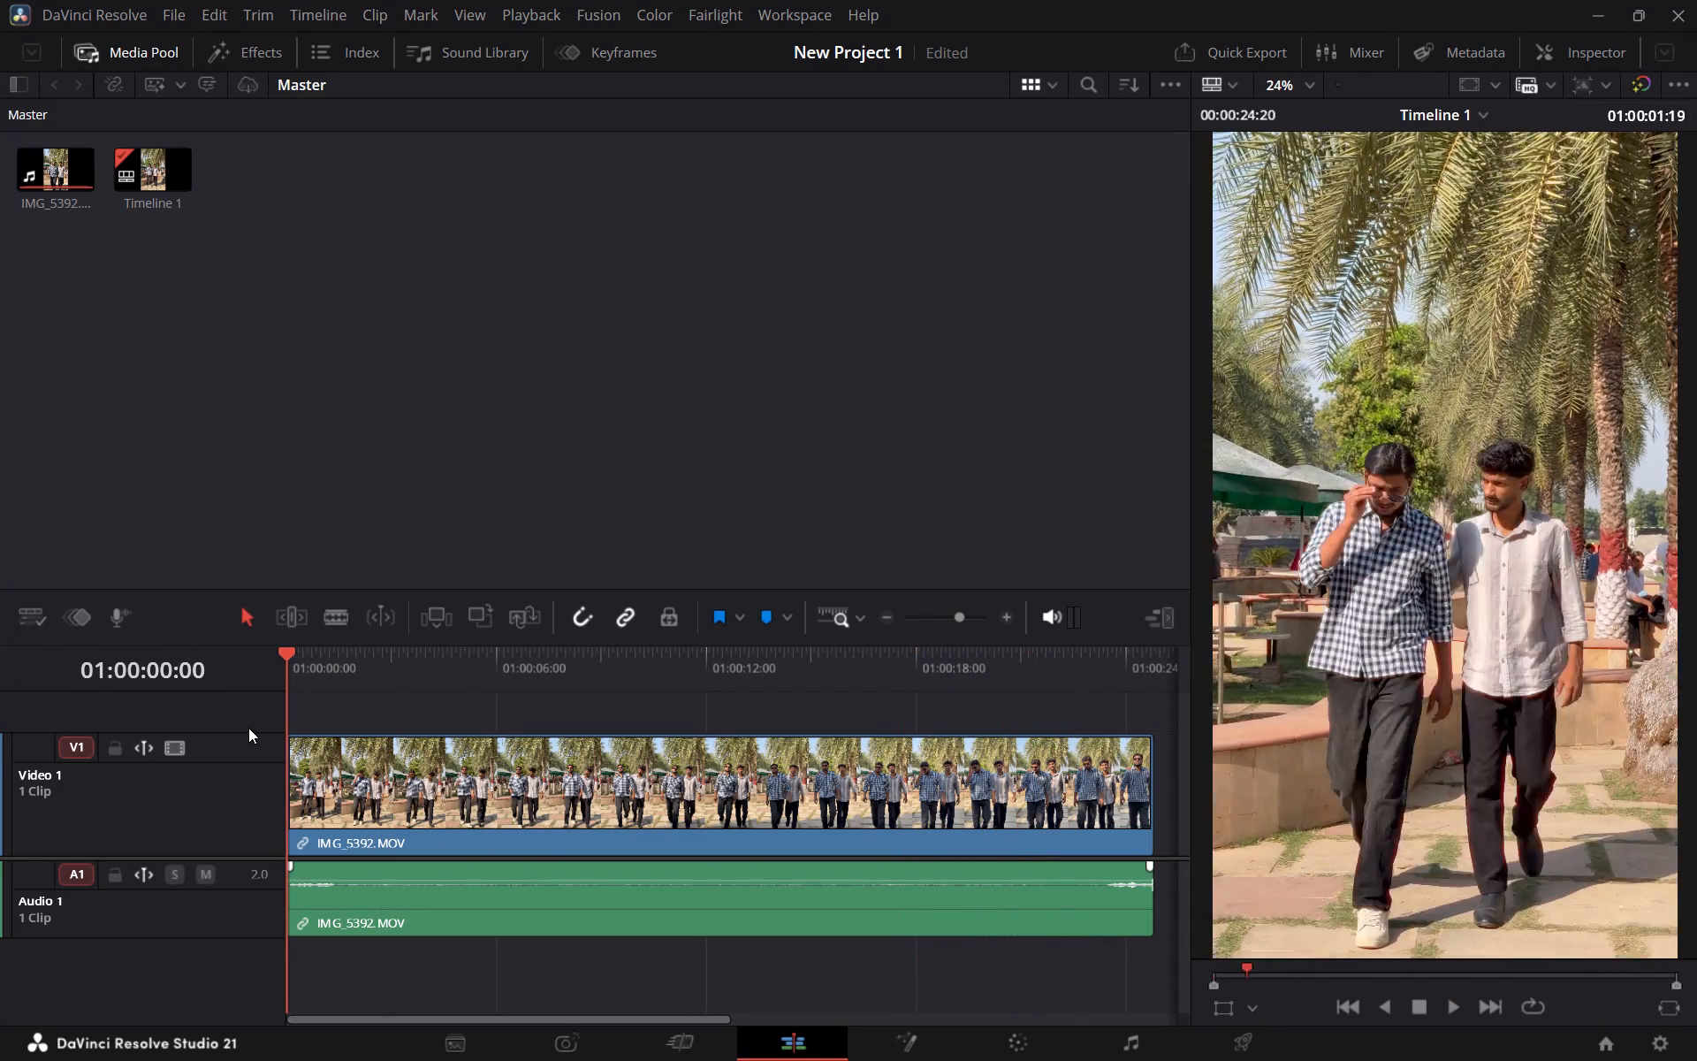
{"action": "left_click_drag", "start_coordinate": [248, 728], "coordinate": [238, 730]}
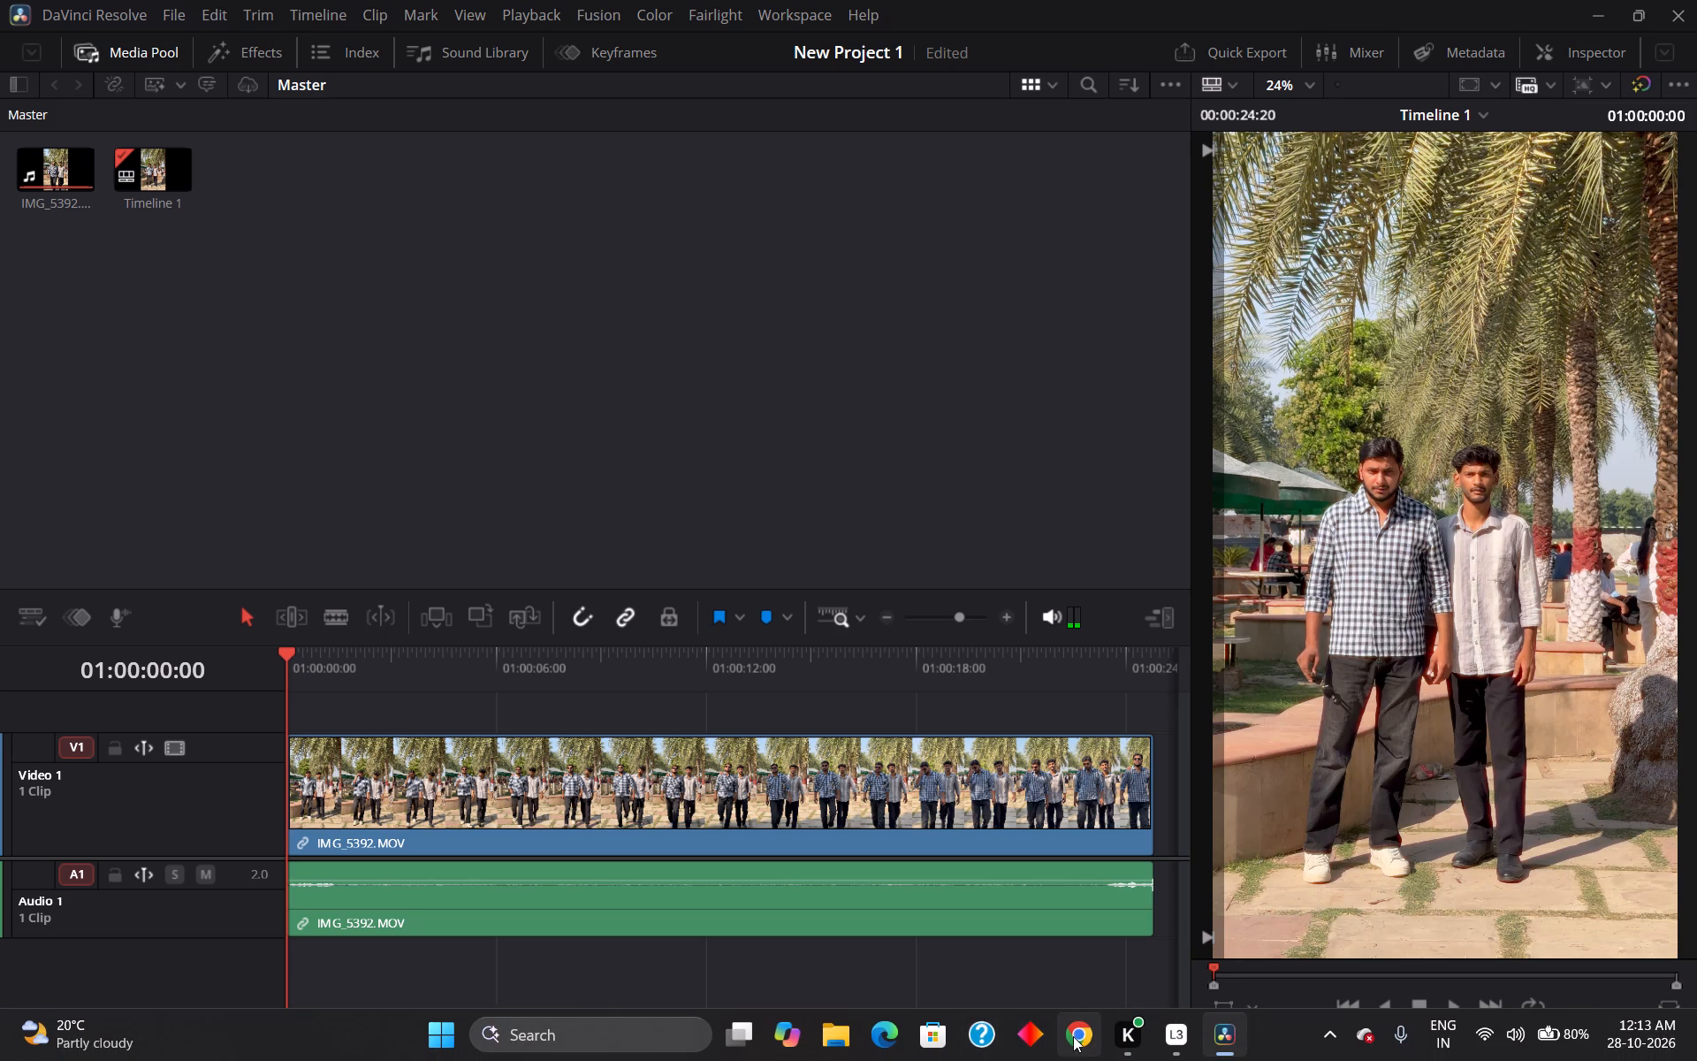
Switch to Google Chrome and search the web for "ashke song download mp3".
{"action": "left_click", "coordinate": [1073, 1036]}
{"action": "left_click", "coordinate": [850, 585]}
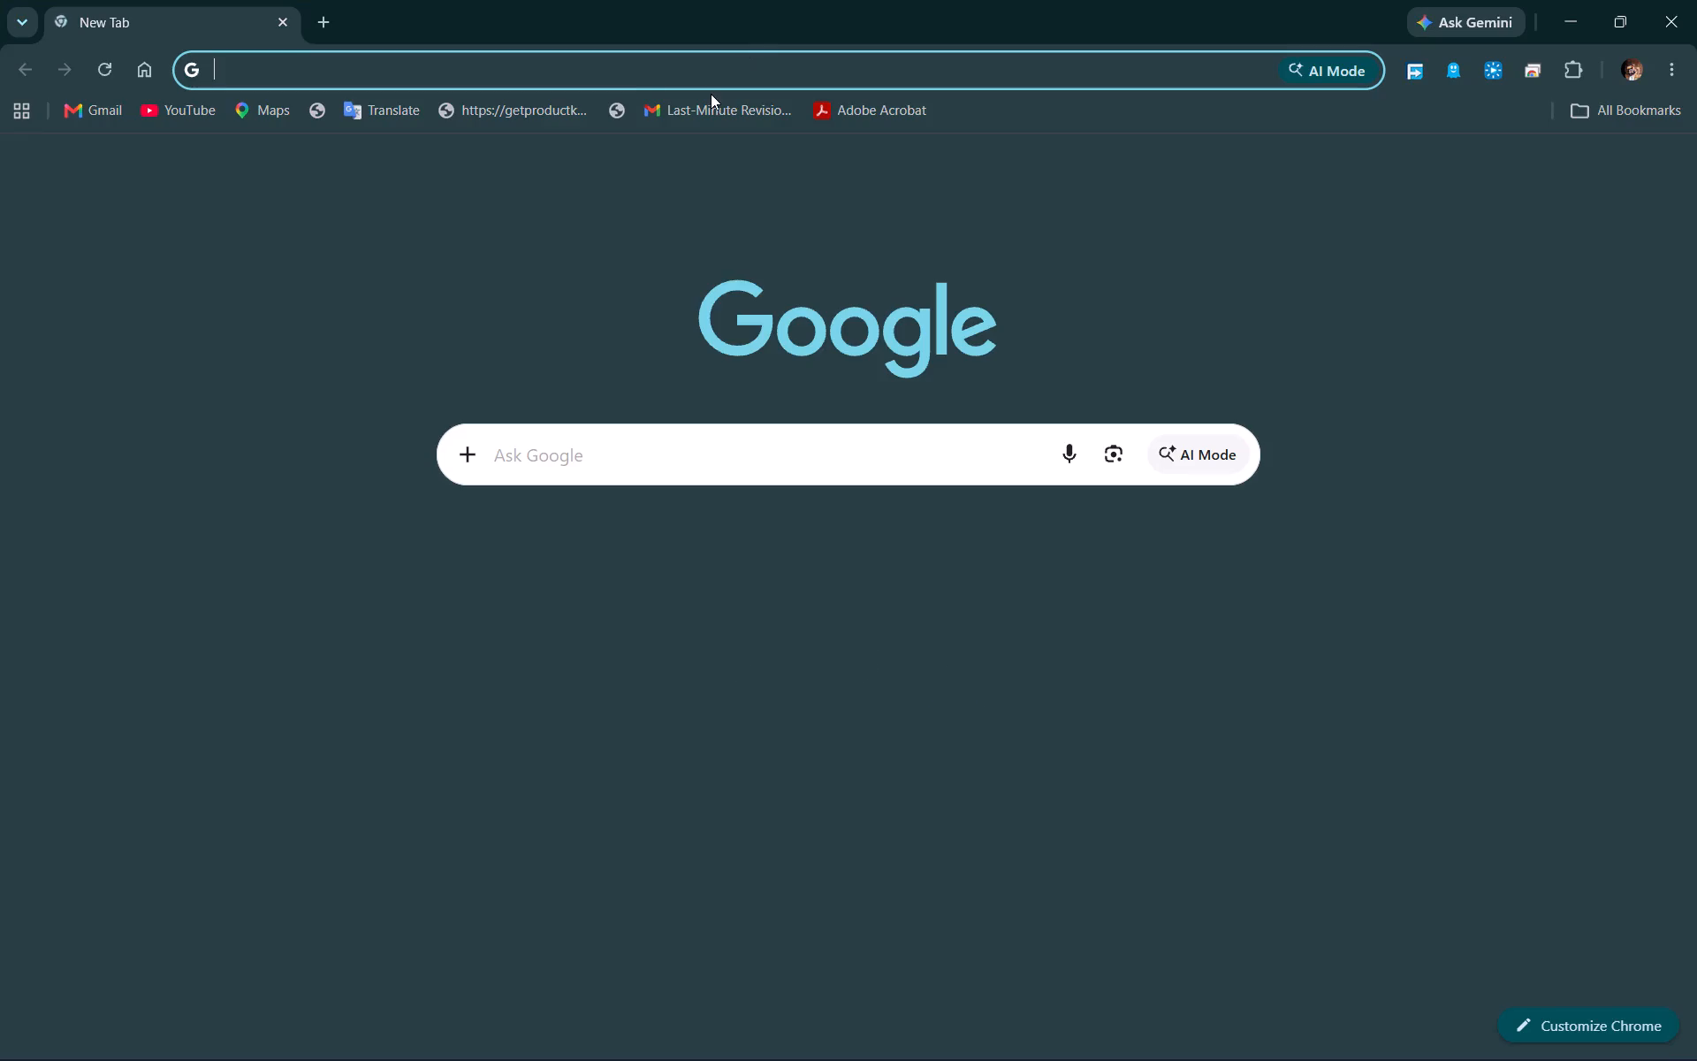
{"action": "type", "text": "as"}
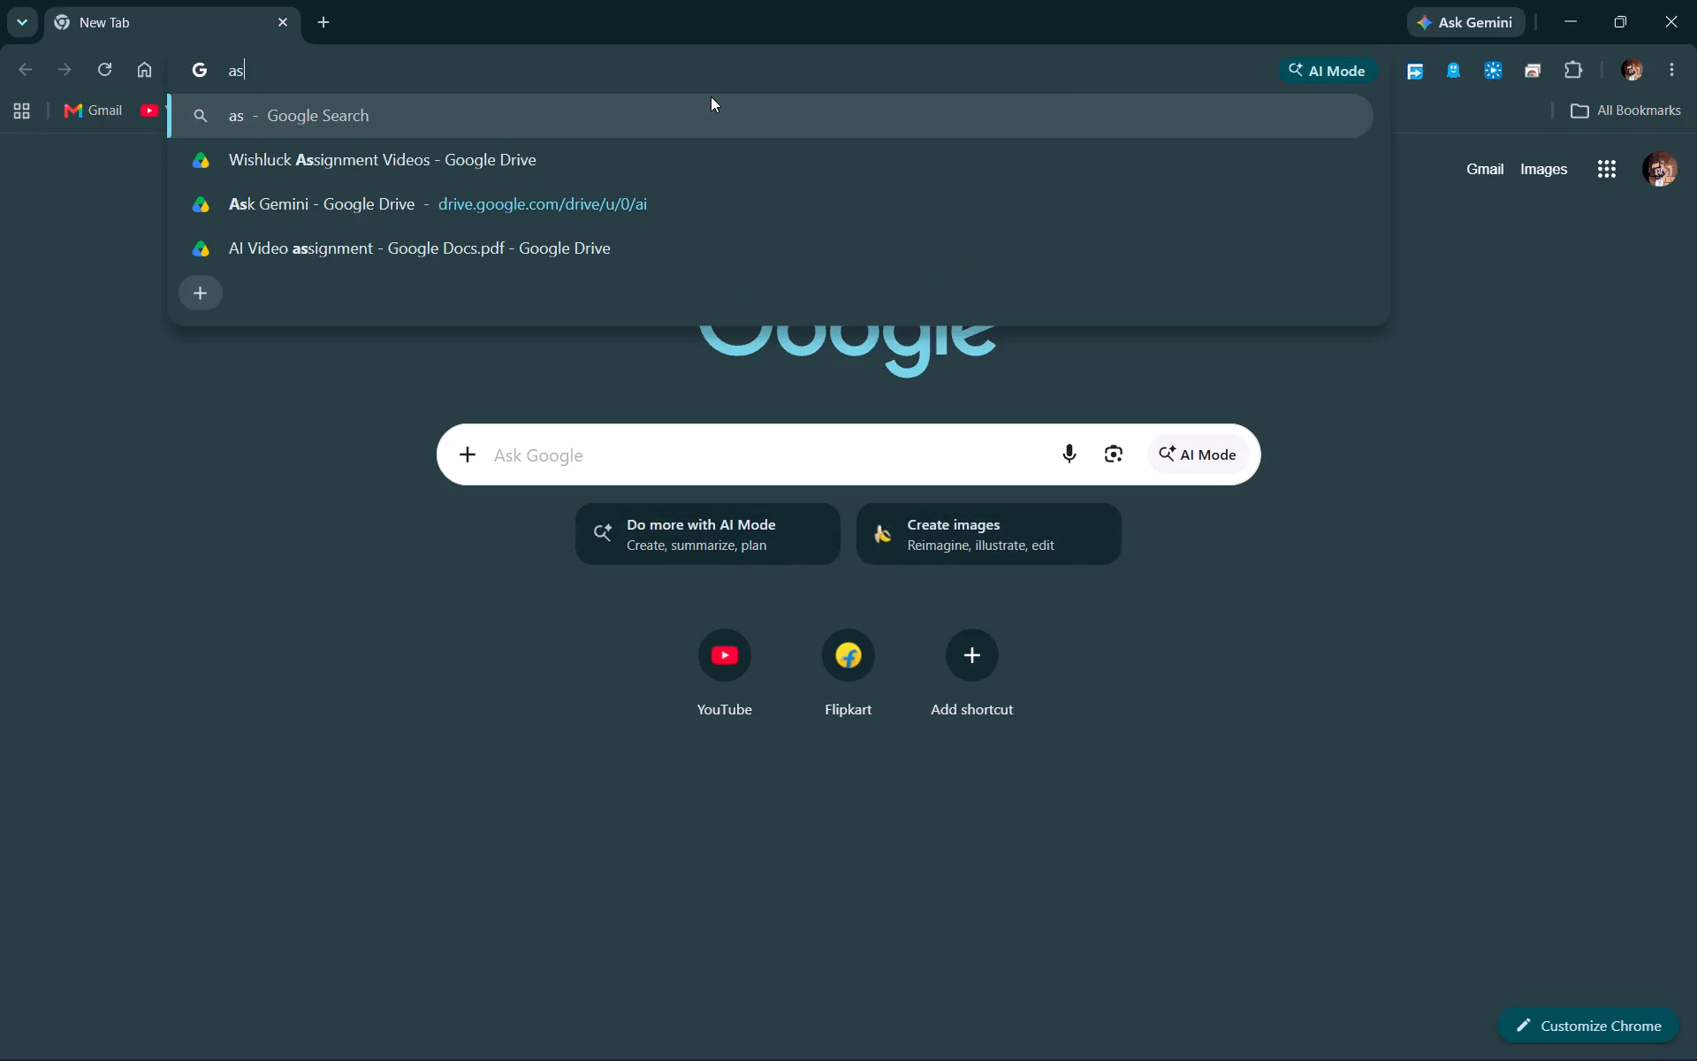
{"action": "type", "text": "hke song download mp"}
{"action": "key", "text": "3"}
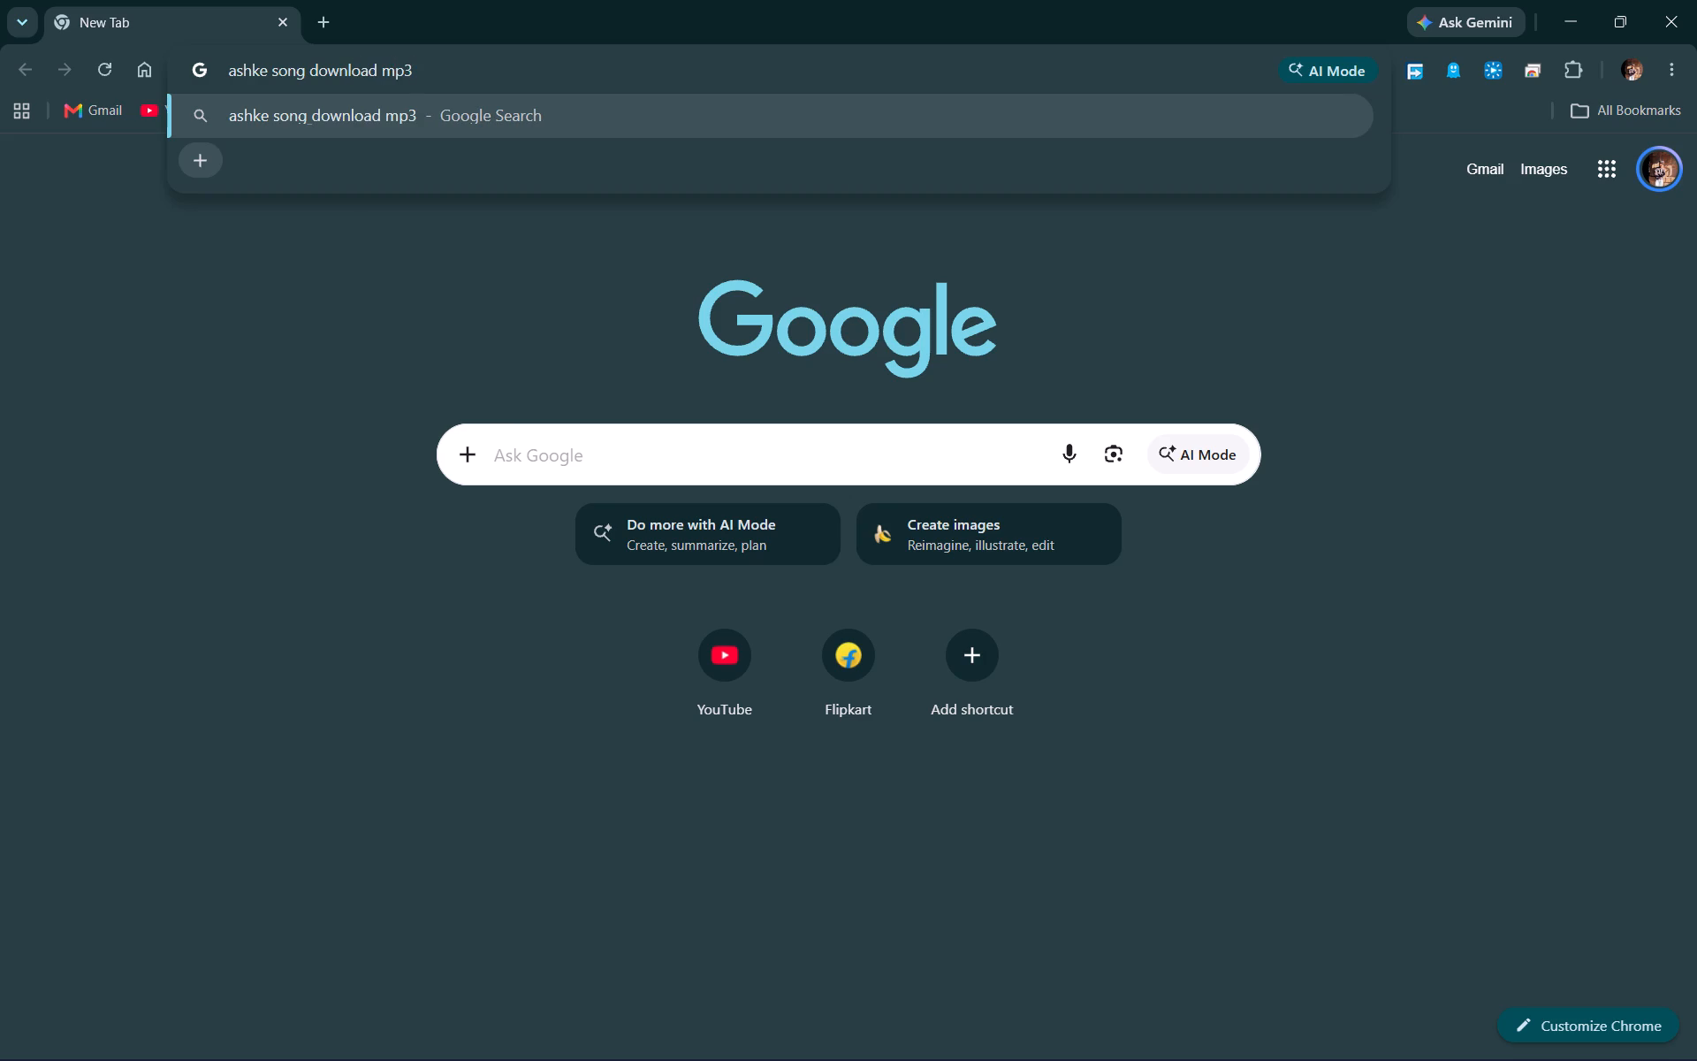
{"action": "key", "text": "Return"}
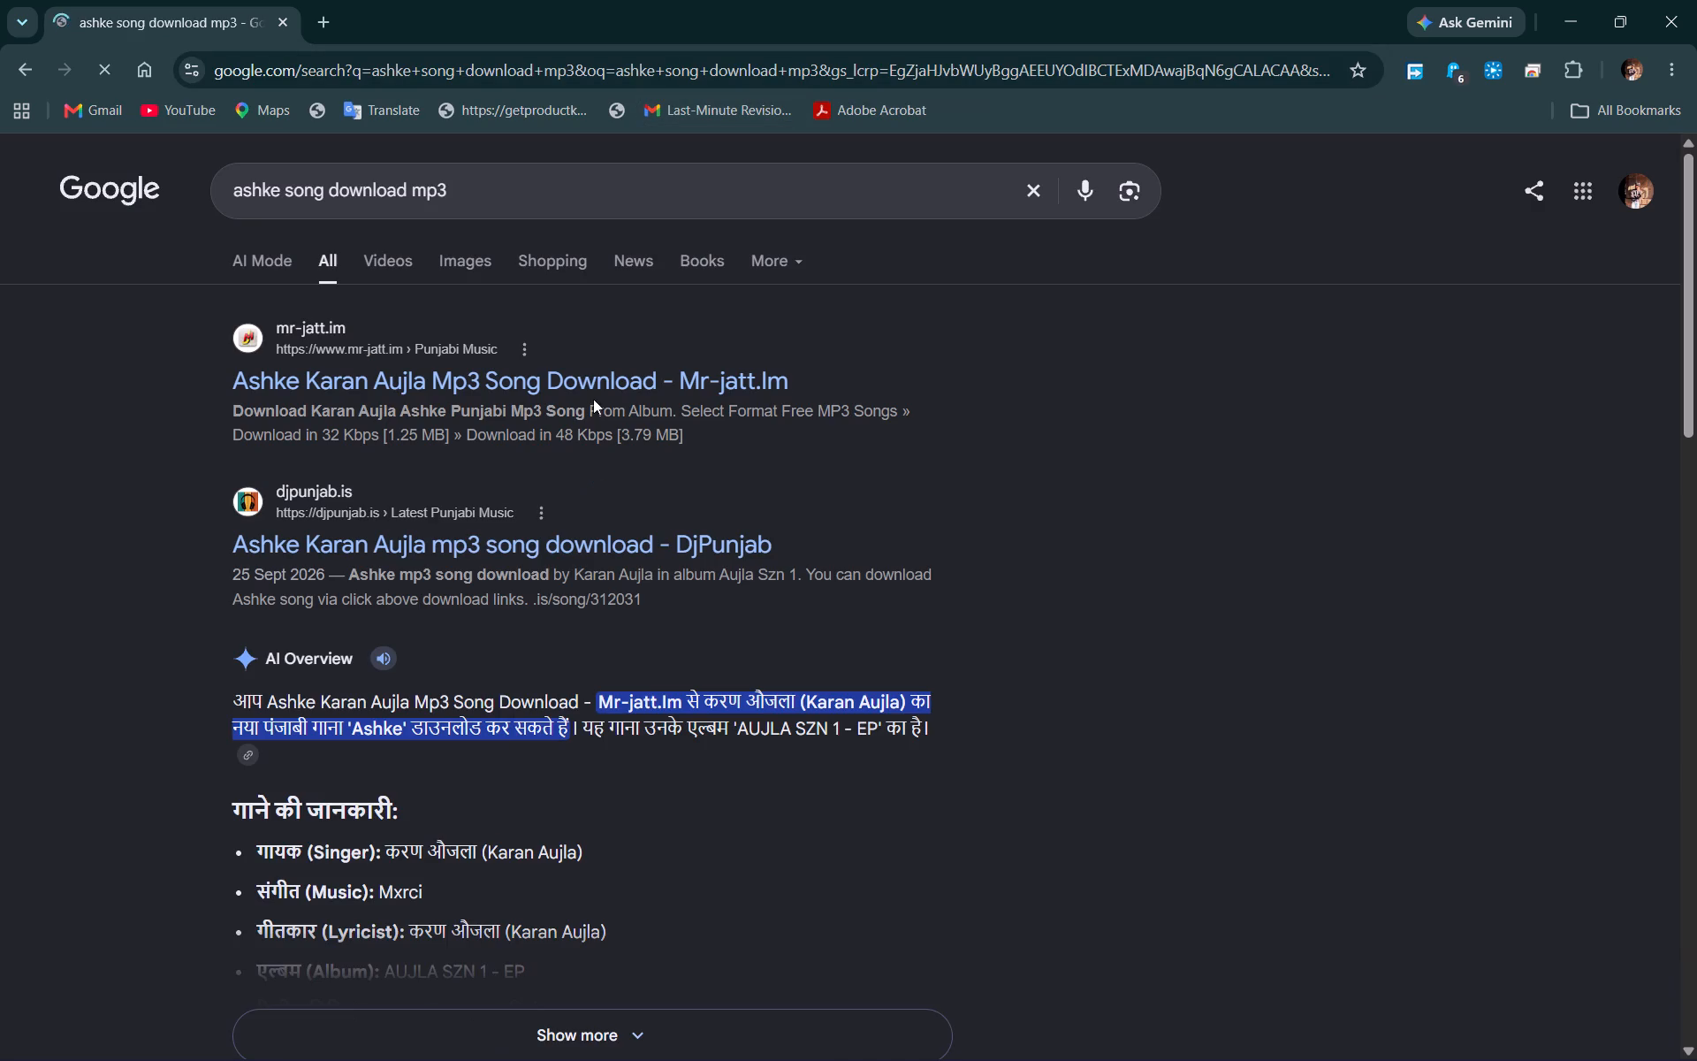
Open the Mr-Jatt result for Ashke by Karan Aujla and request its 320 Kbps download.
{"action": "left_click", "coordinate": [590, 390]}
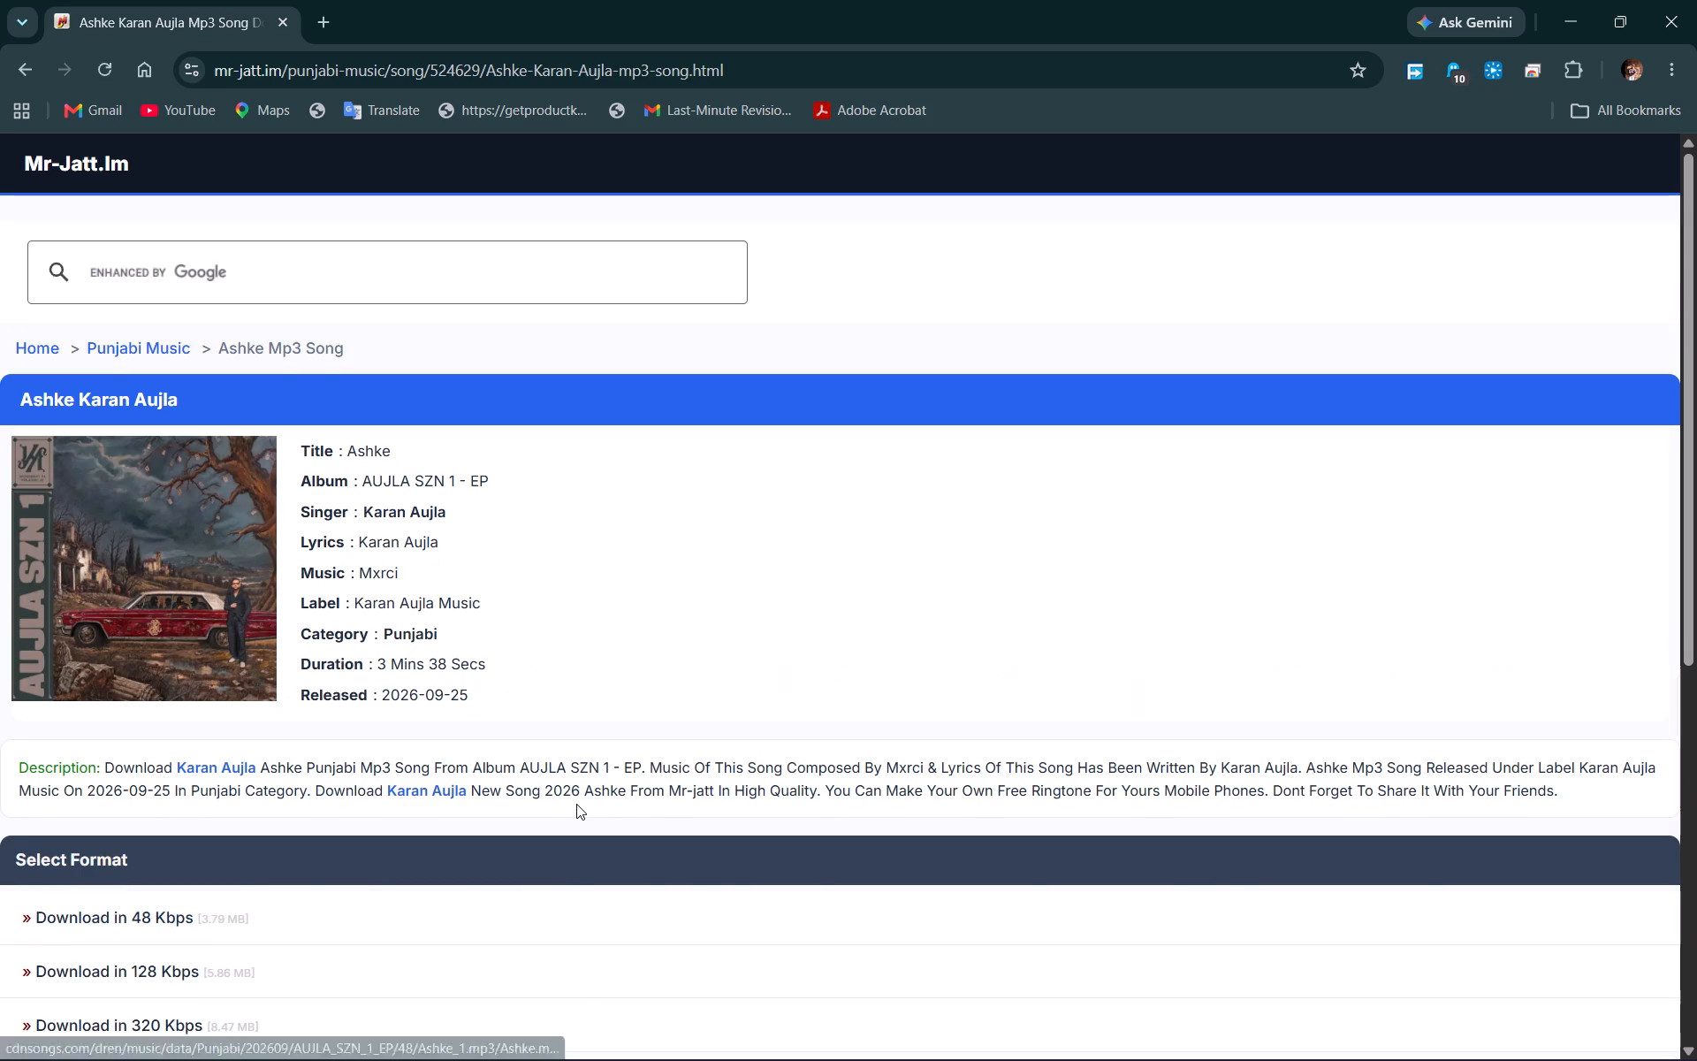
{"action": "scroll", "coordinate": [576, 804], "scroll_direction": "down", "scroll_amount": 1}
{"action": "scroll", "coordinate": [434, 876], "scroll_direction": "down", "scroll_amount": 1}
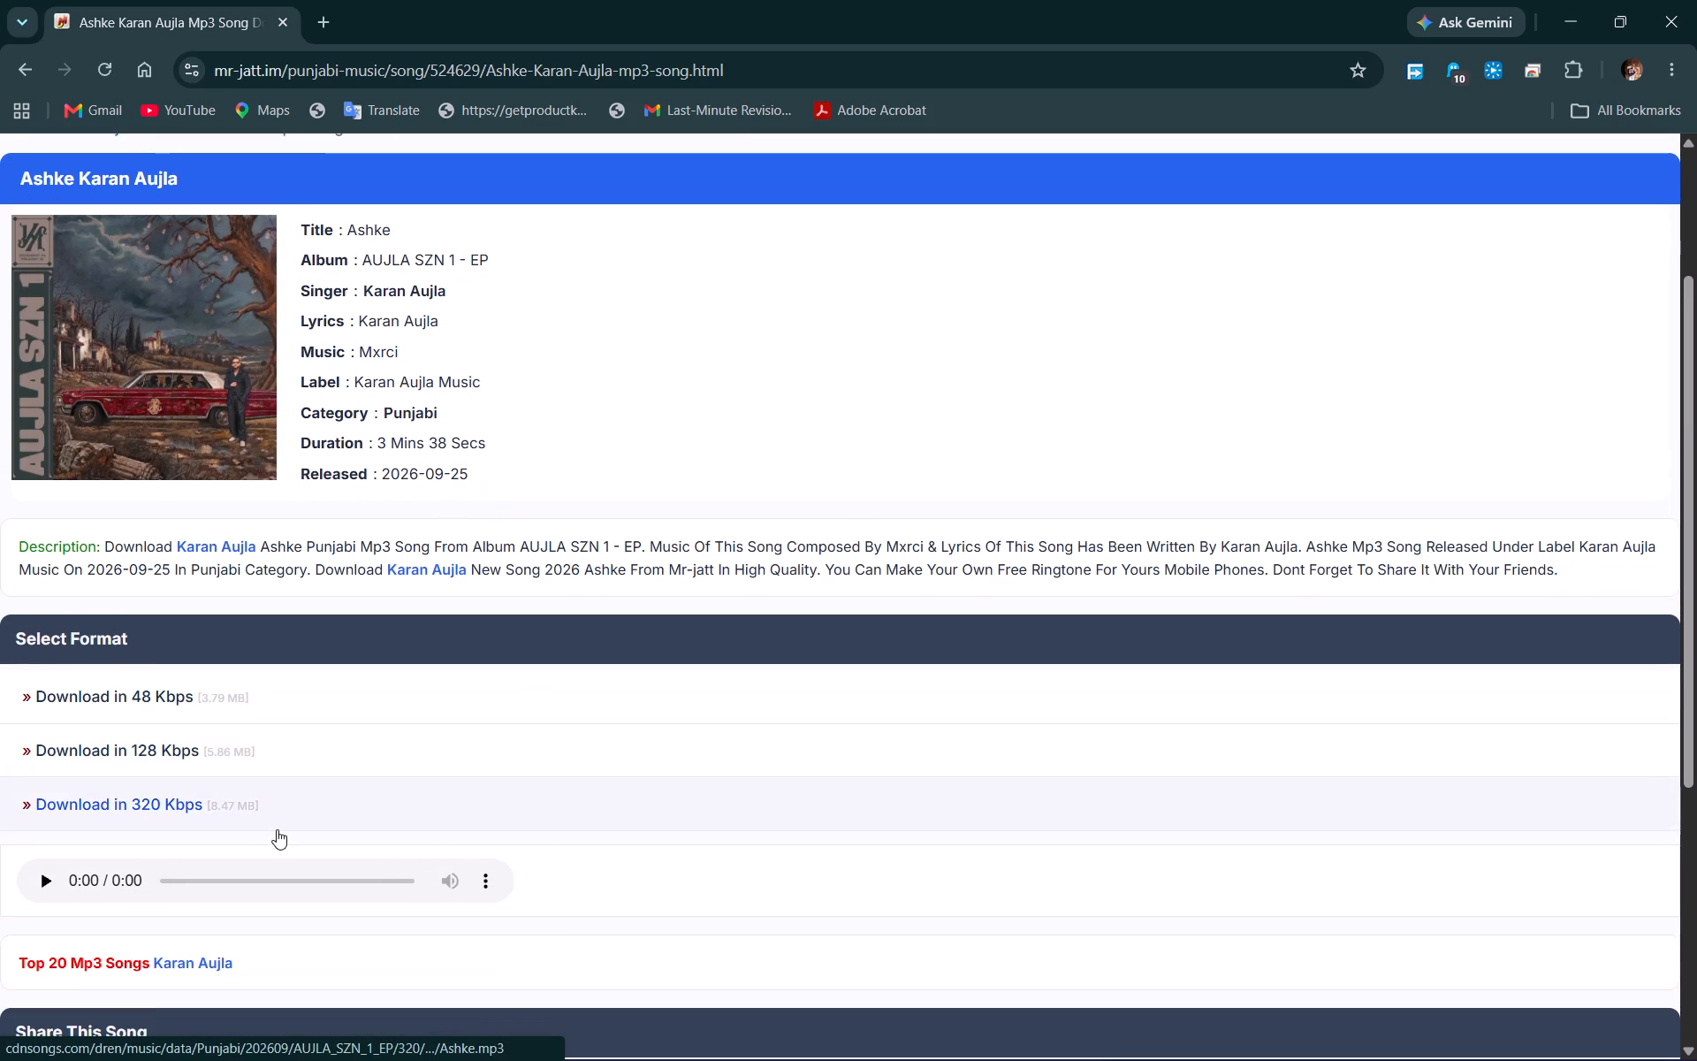
{"action": "left_click", "coordinate": [277, 829]}
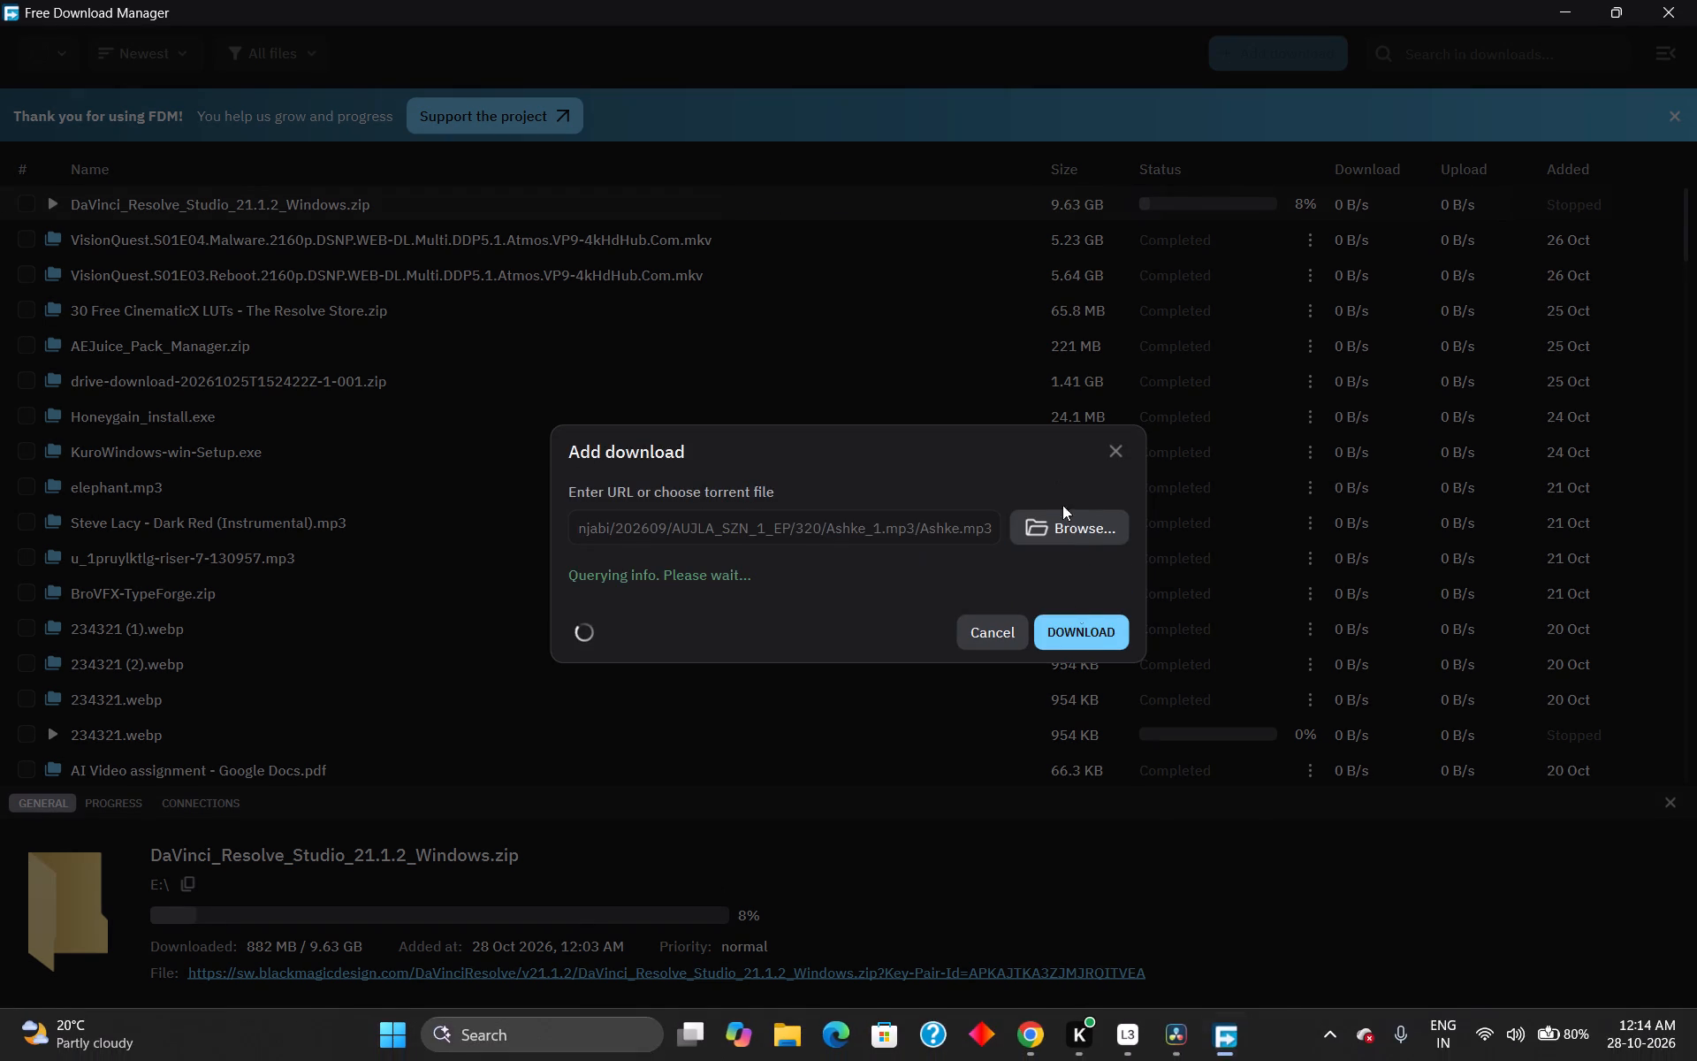
Download Ashke.mp3 to the E: drive with Free Download Manager, check its progress until done, and return to DaVinci Resolve.
{"action": "left_click", "coordinate": [1100, 496]}
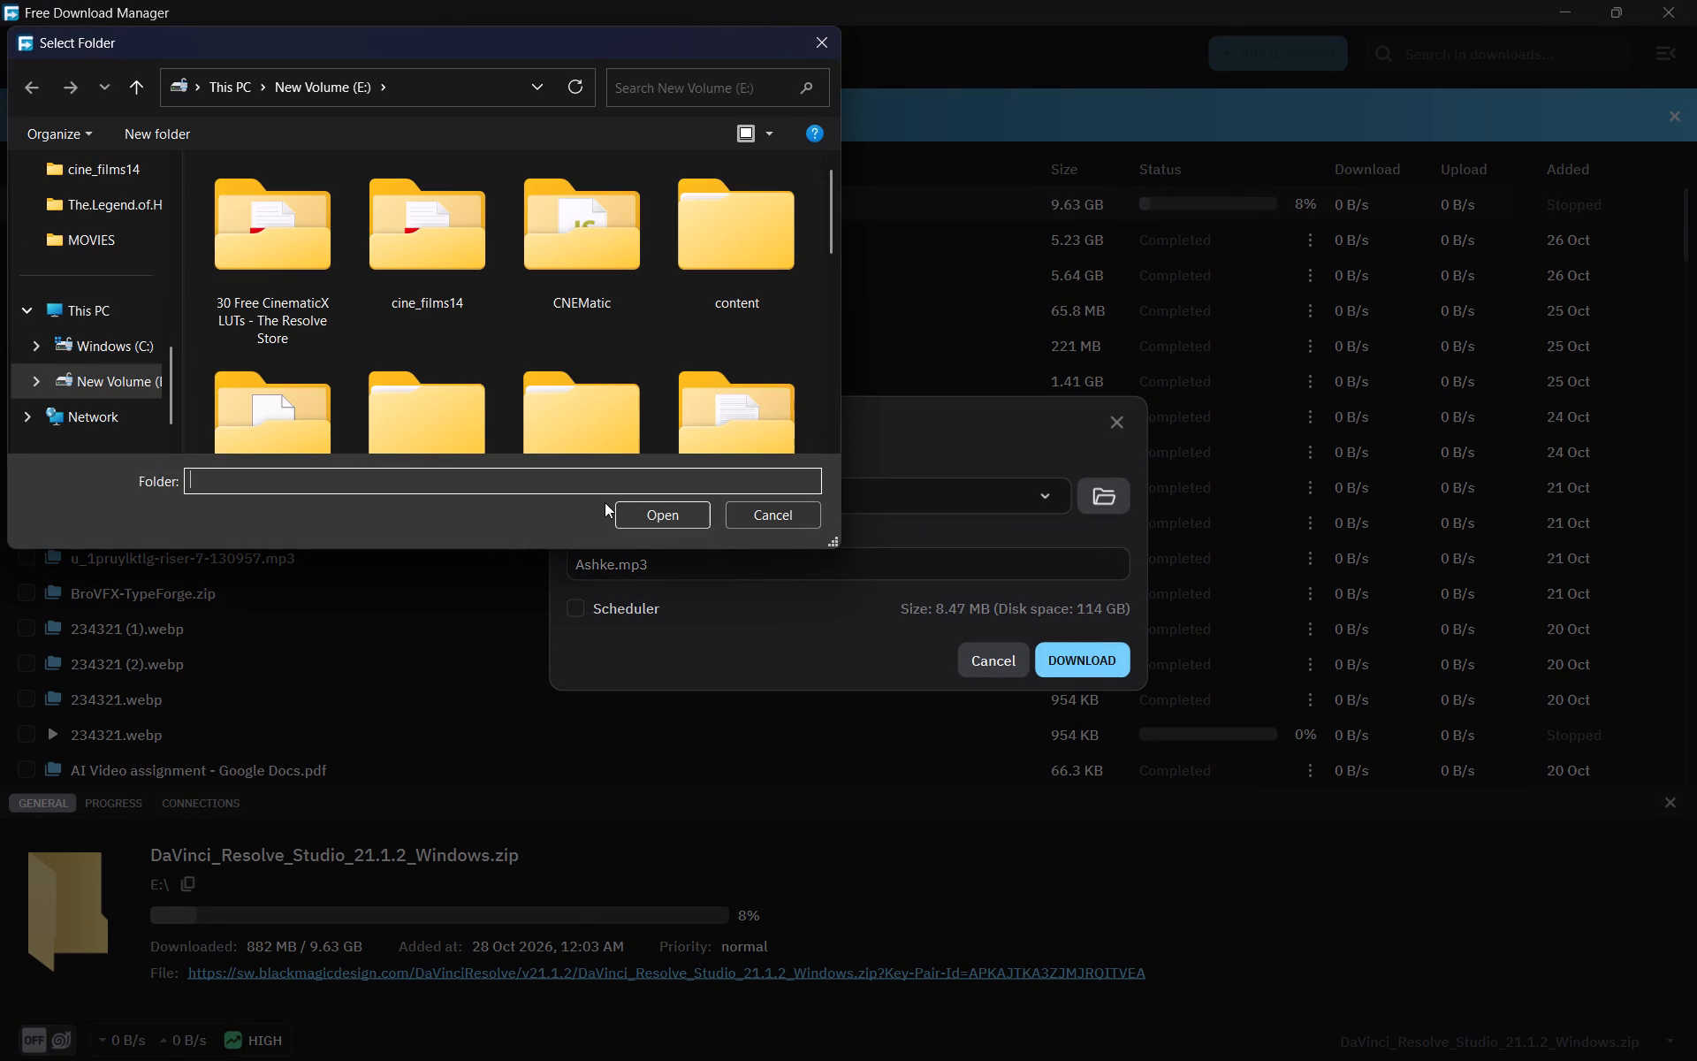
{"action": "left_click", "coordinate": [759, 525]}
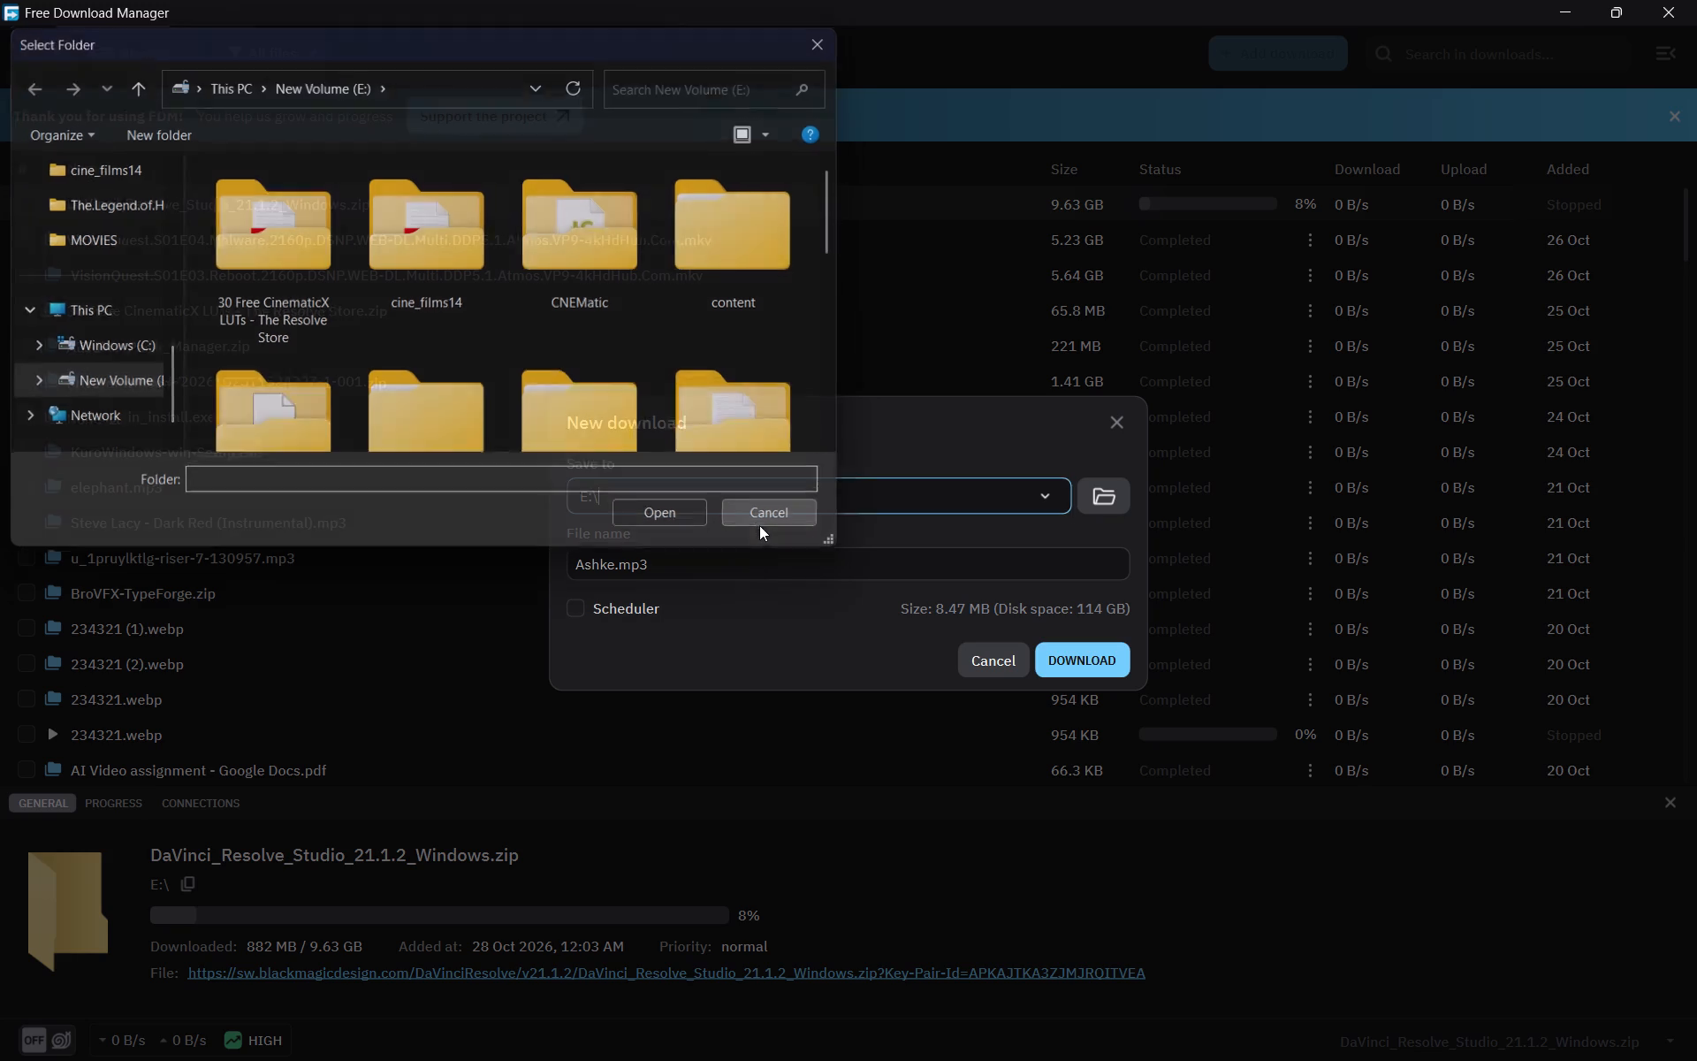
{"action": "left_click", "coordinate": [1060, 650]}
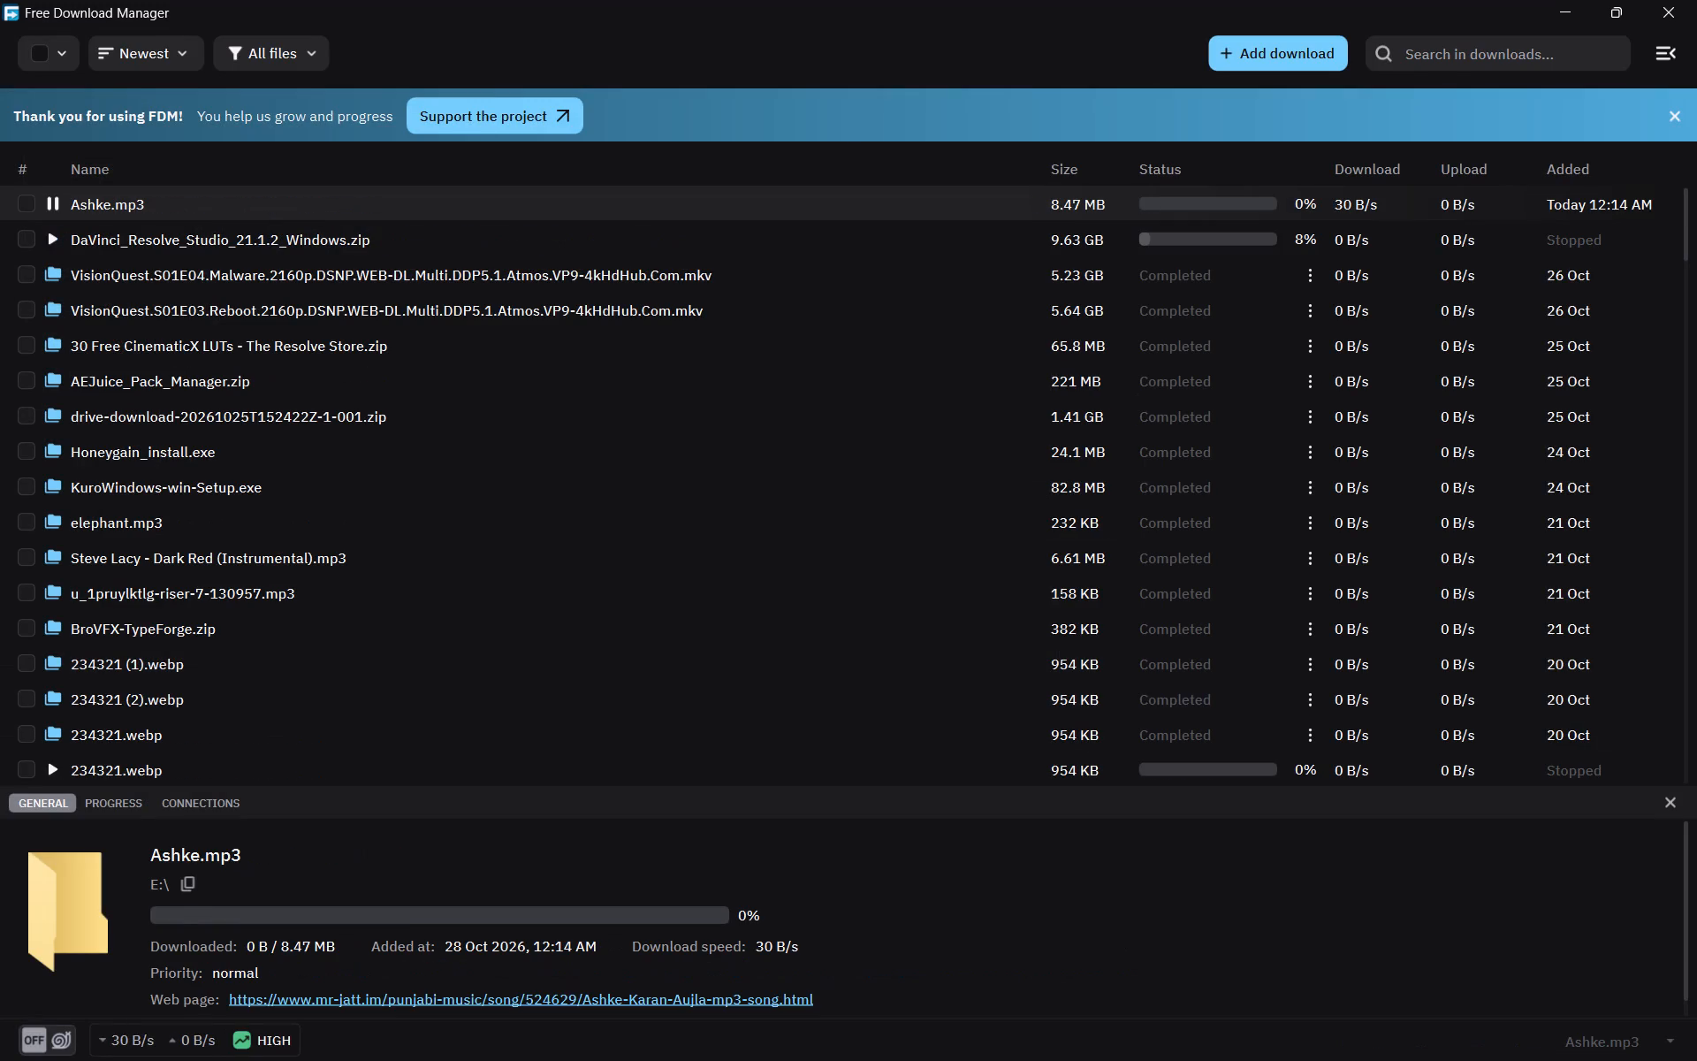
{"action": "left_click", "coordinate": [1451, 204]}
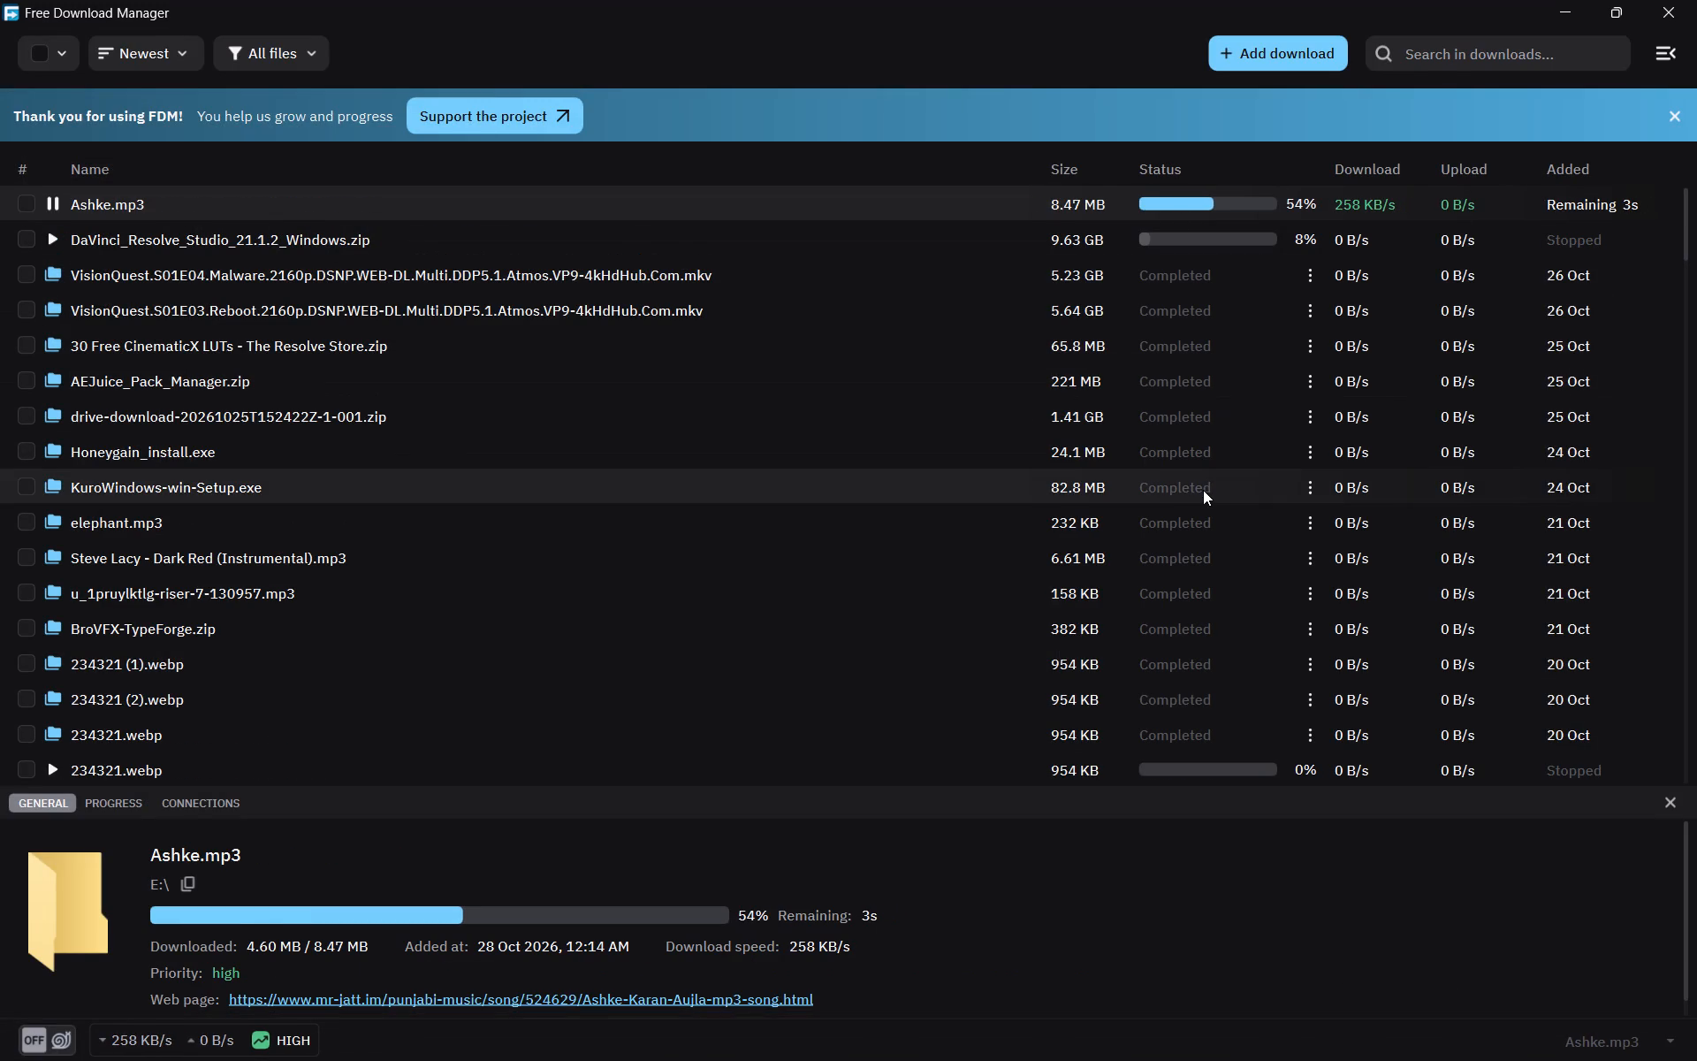
{"action": "left_click", "coordinate": [1165, 1027]}
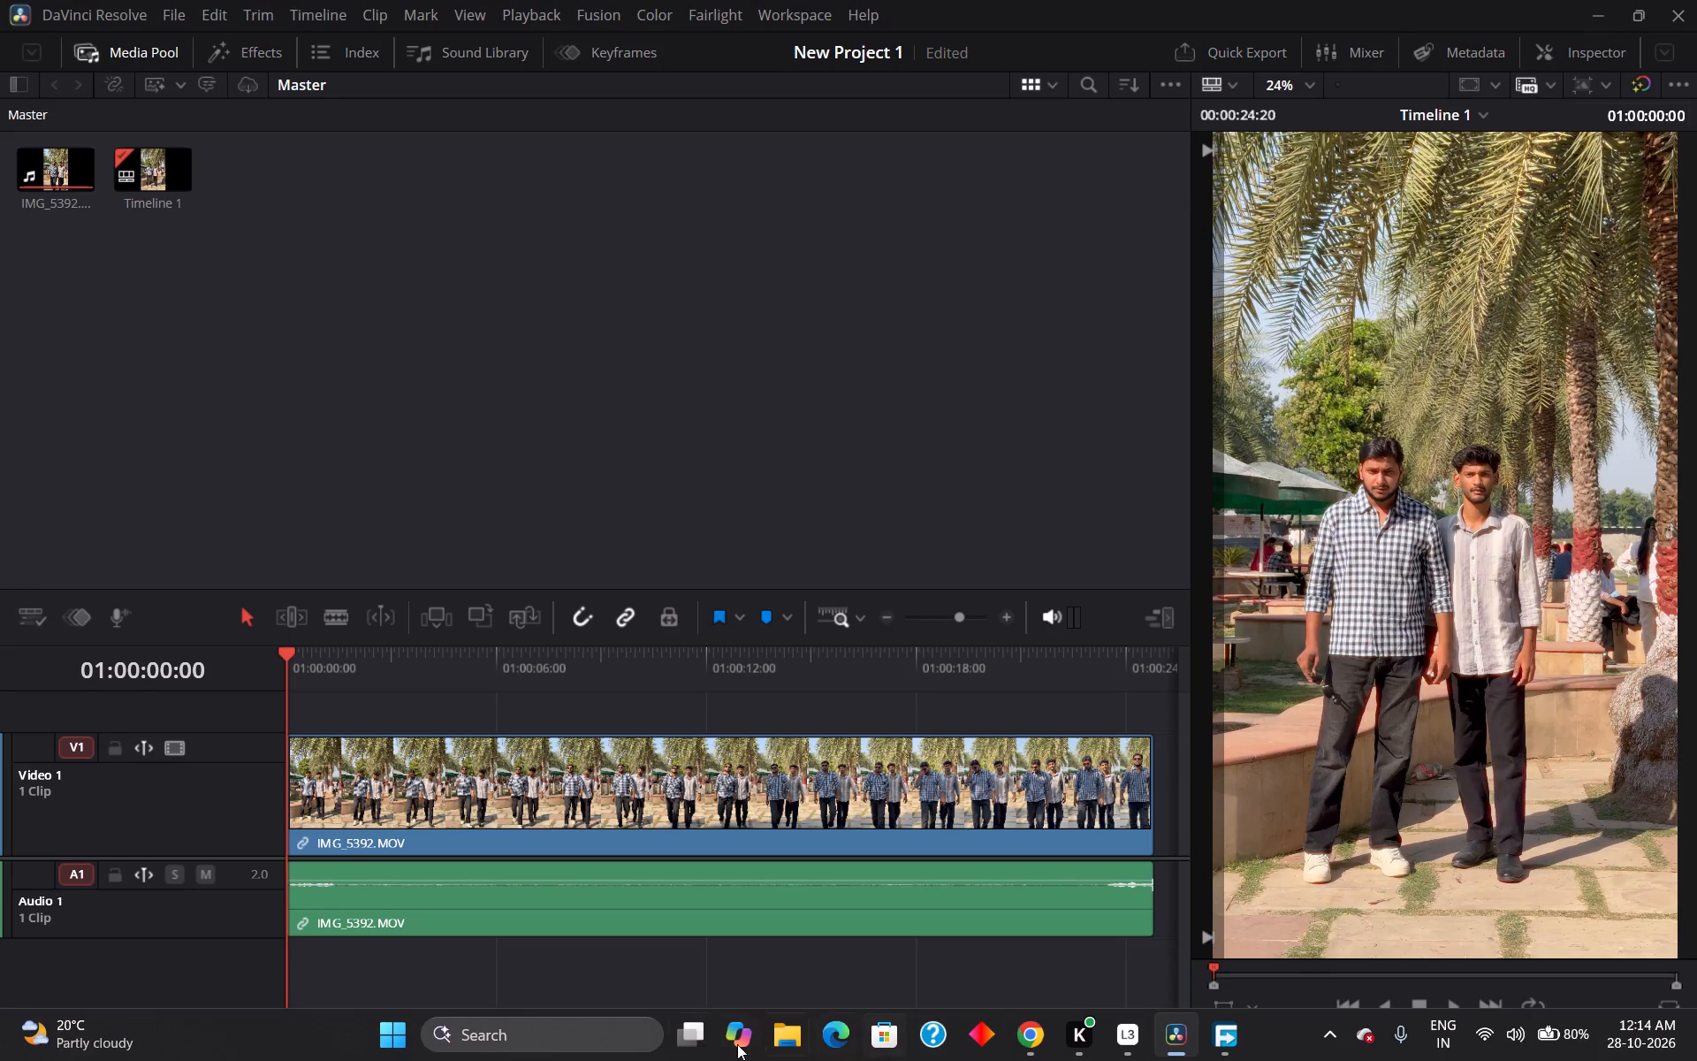
{"action": "left_click", "coordinate": [1228, 1042]}
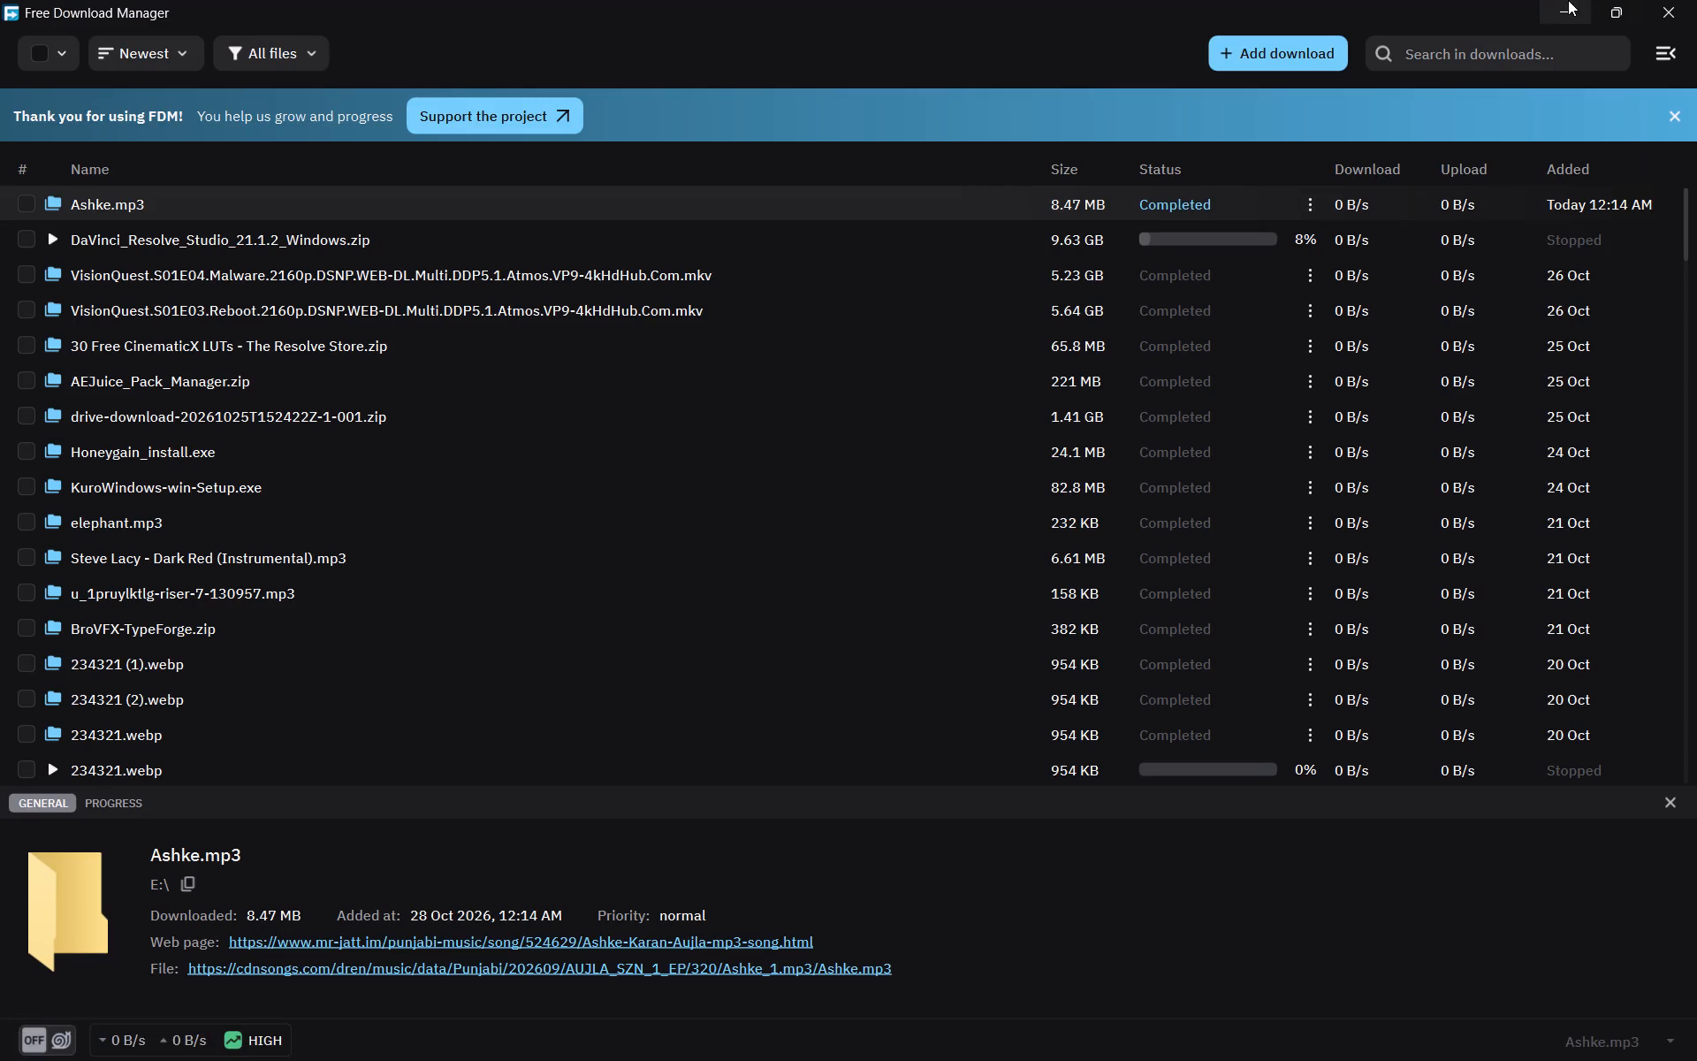
{"action": "left_click", "coordinate": [1568, 0]}
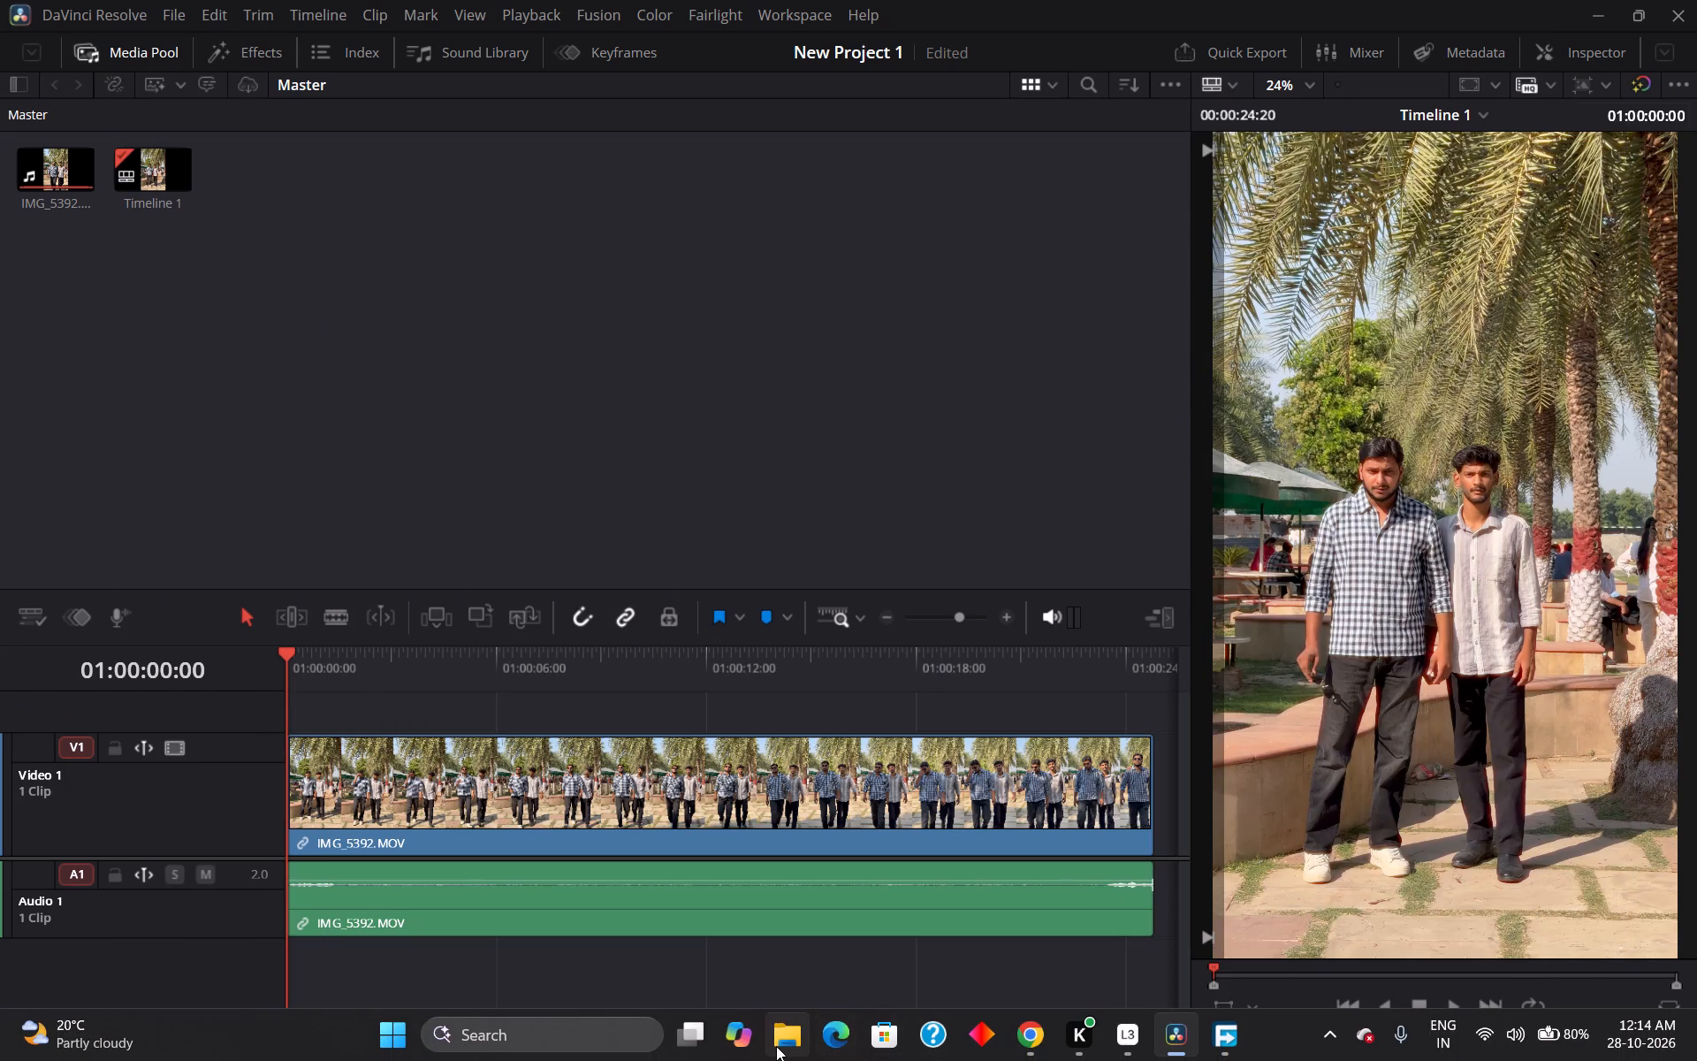
Import Ashke.mp3 from New Volume (E:) in File Explorer into the Master bin of DaVinci Resolve's media pool.
{"action": "left_click", "coordinate": [776, 1046]}
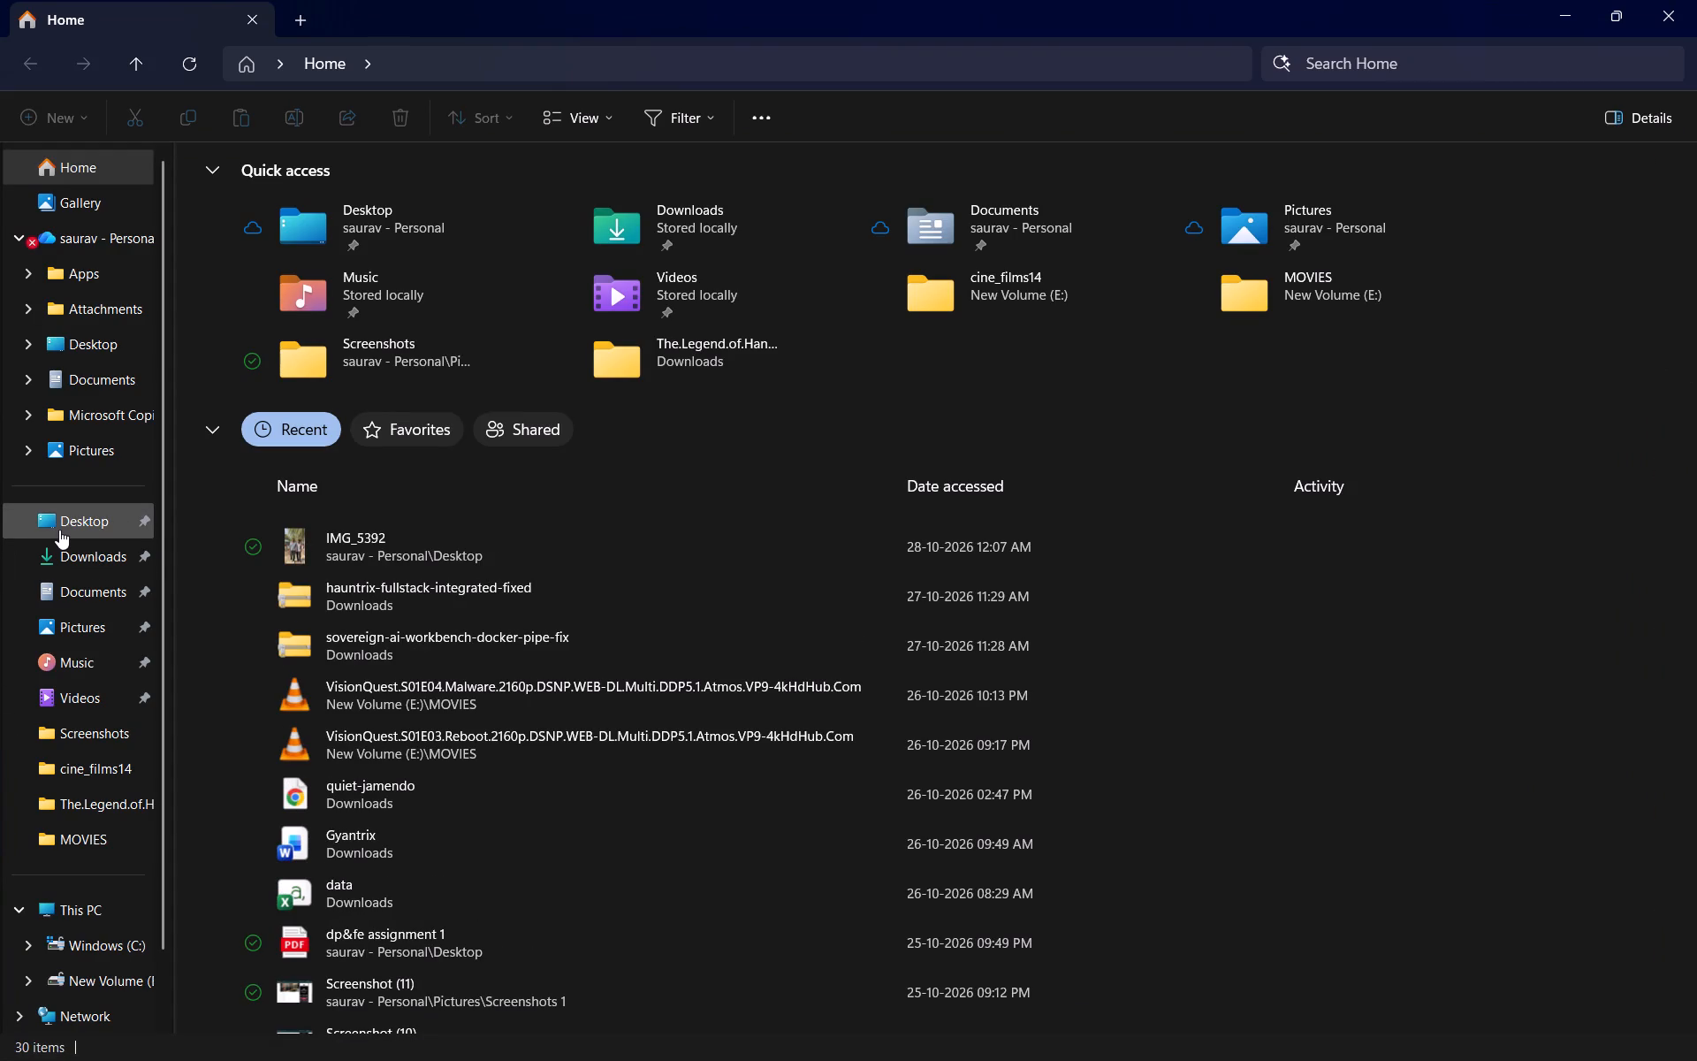
{"action": "left_click", "coordinate": [85, 569]}
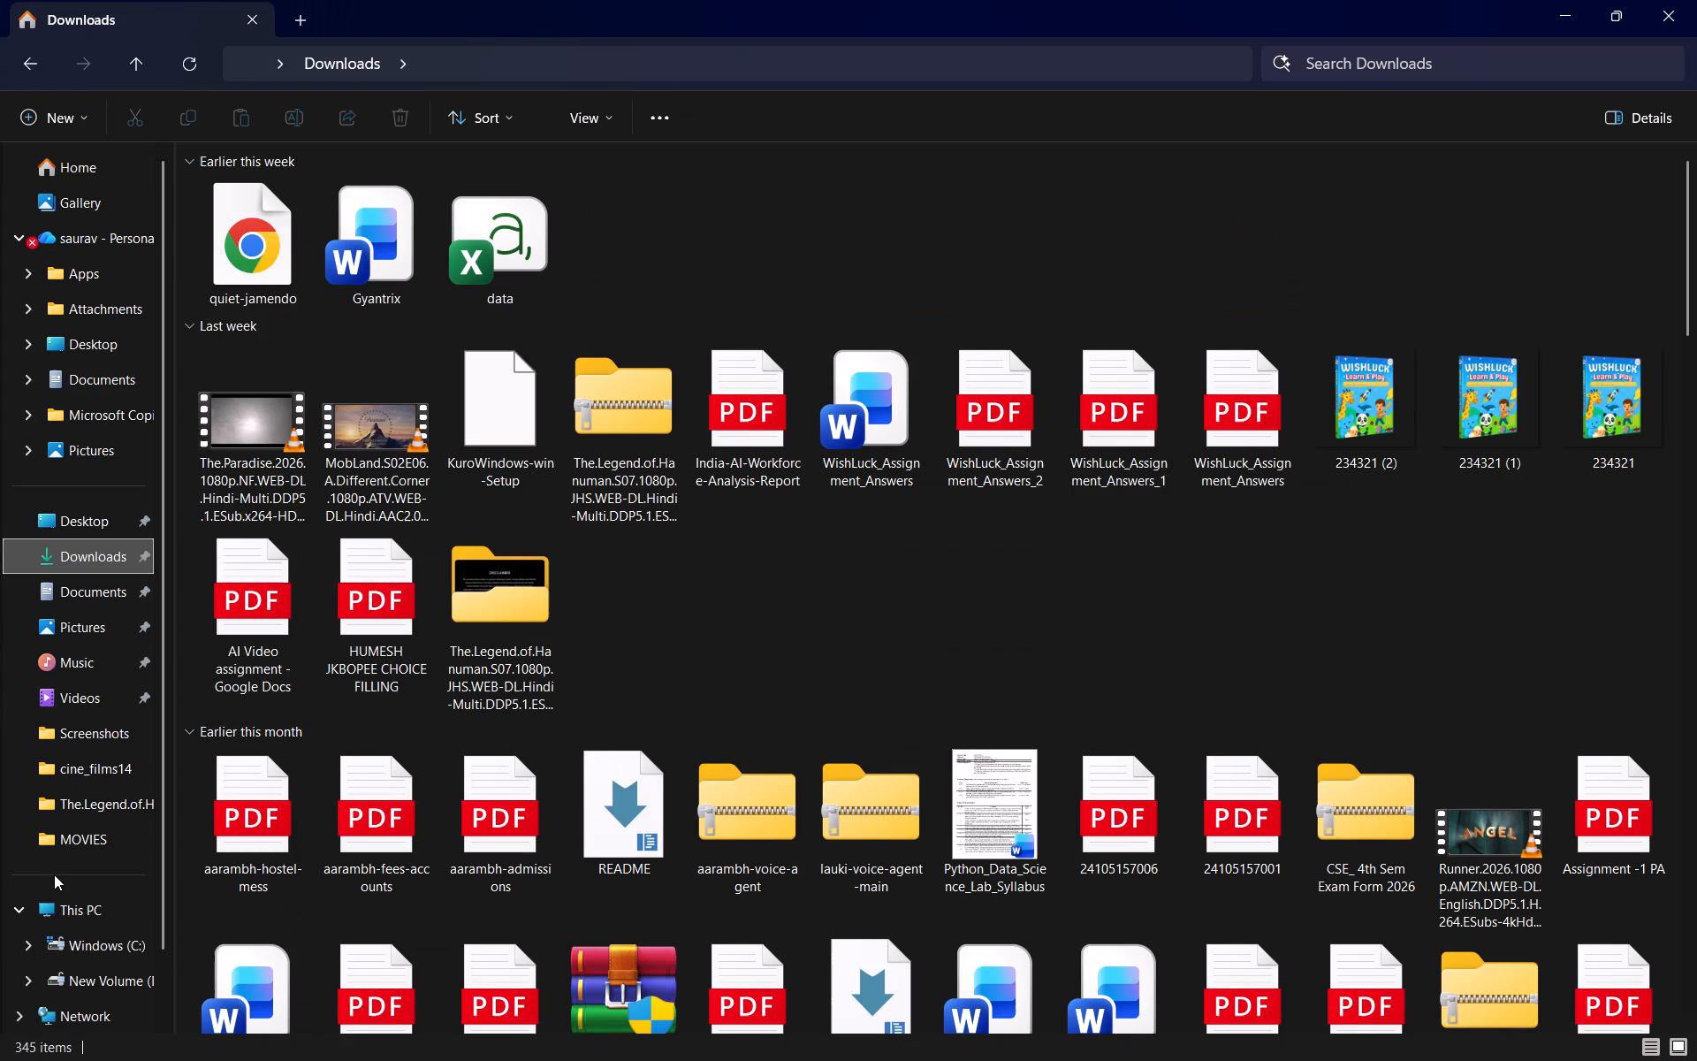
{"action": "left_click", "coordinate": [66, 983]}
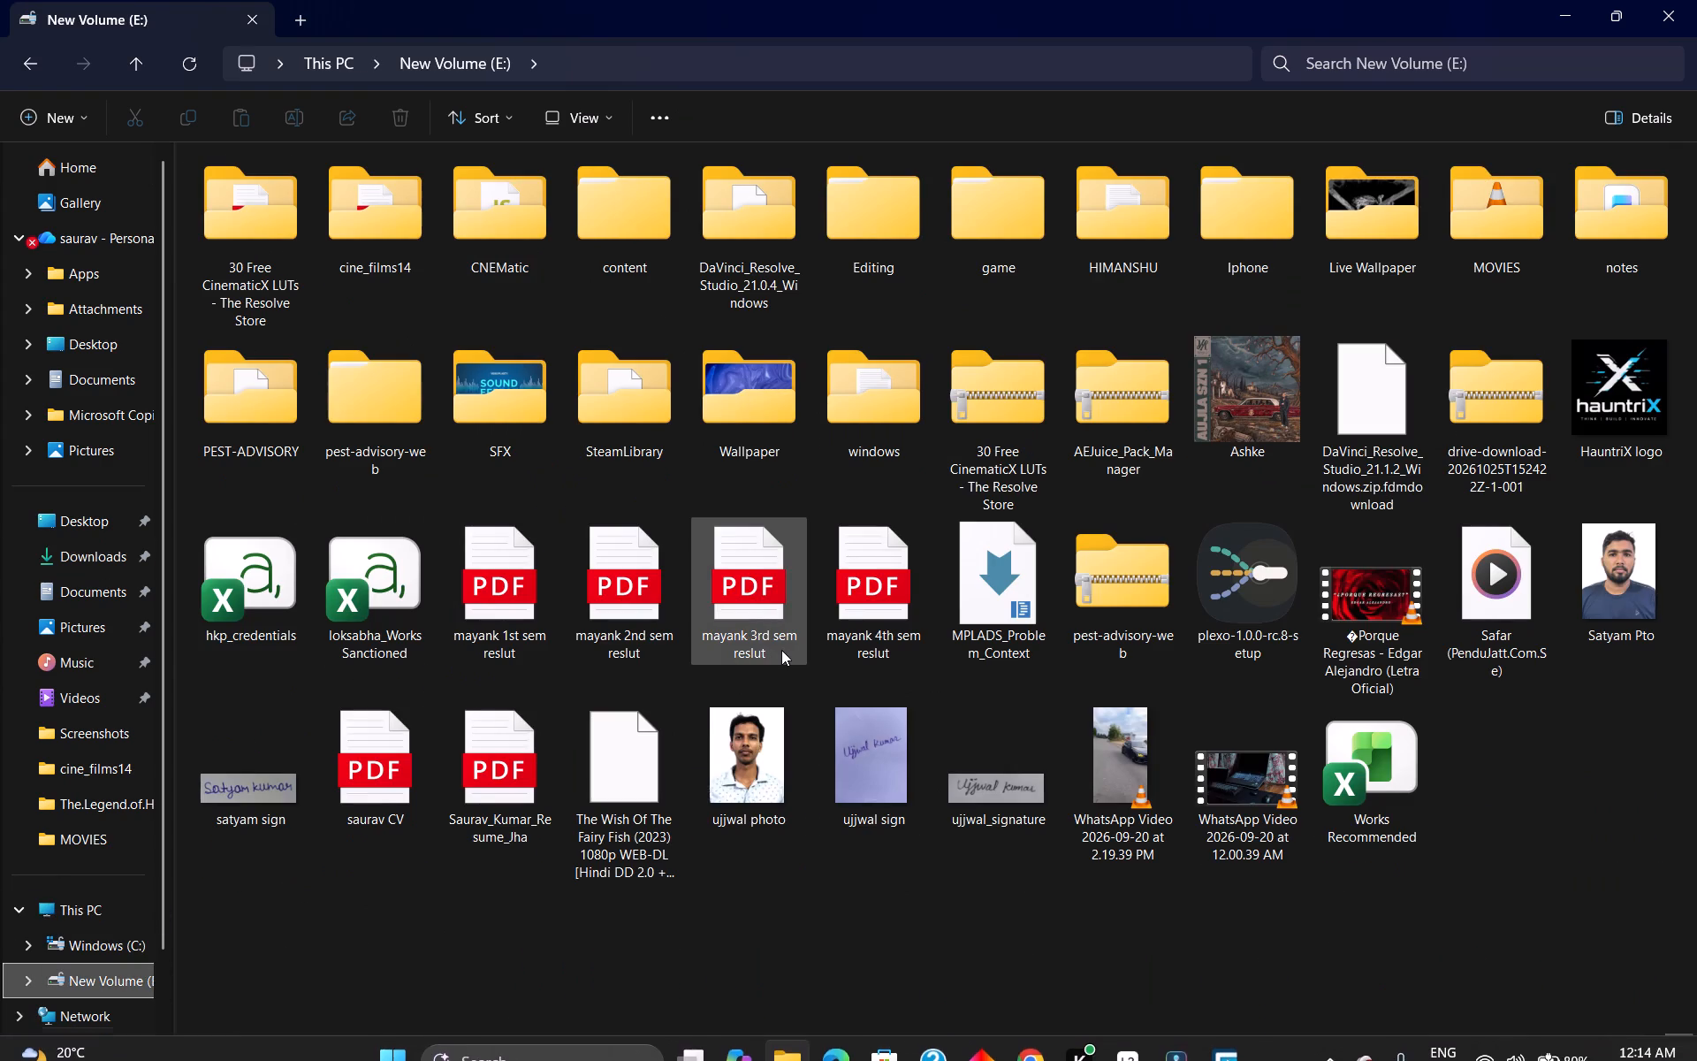
{"action": "left_click_drag", "start_coordinate": [1244, 408], "coordinate": [1244, 409]}
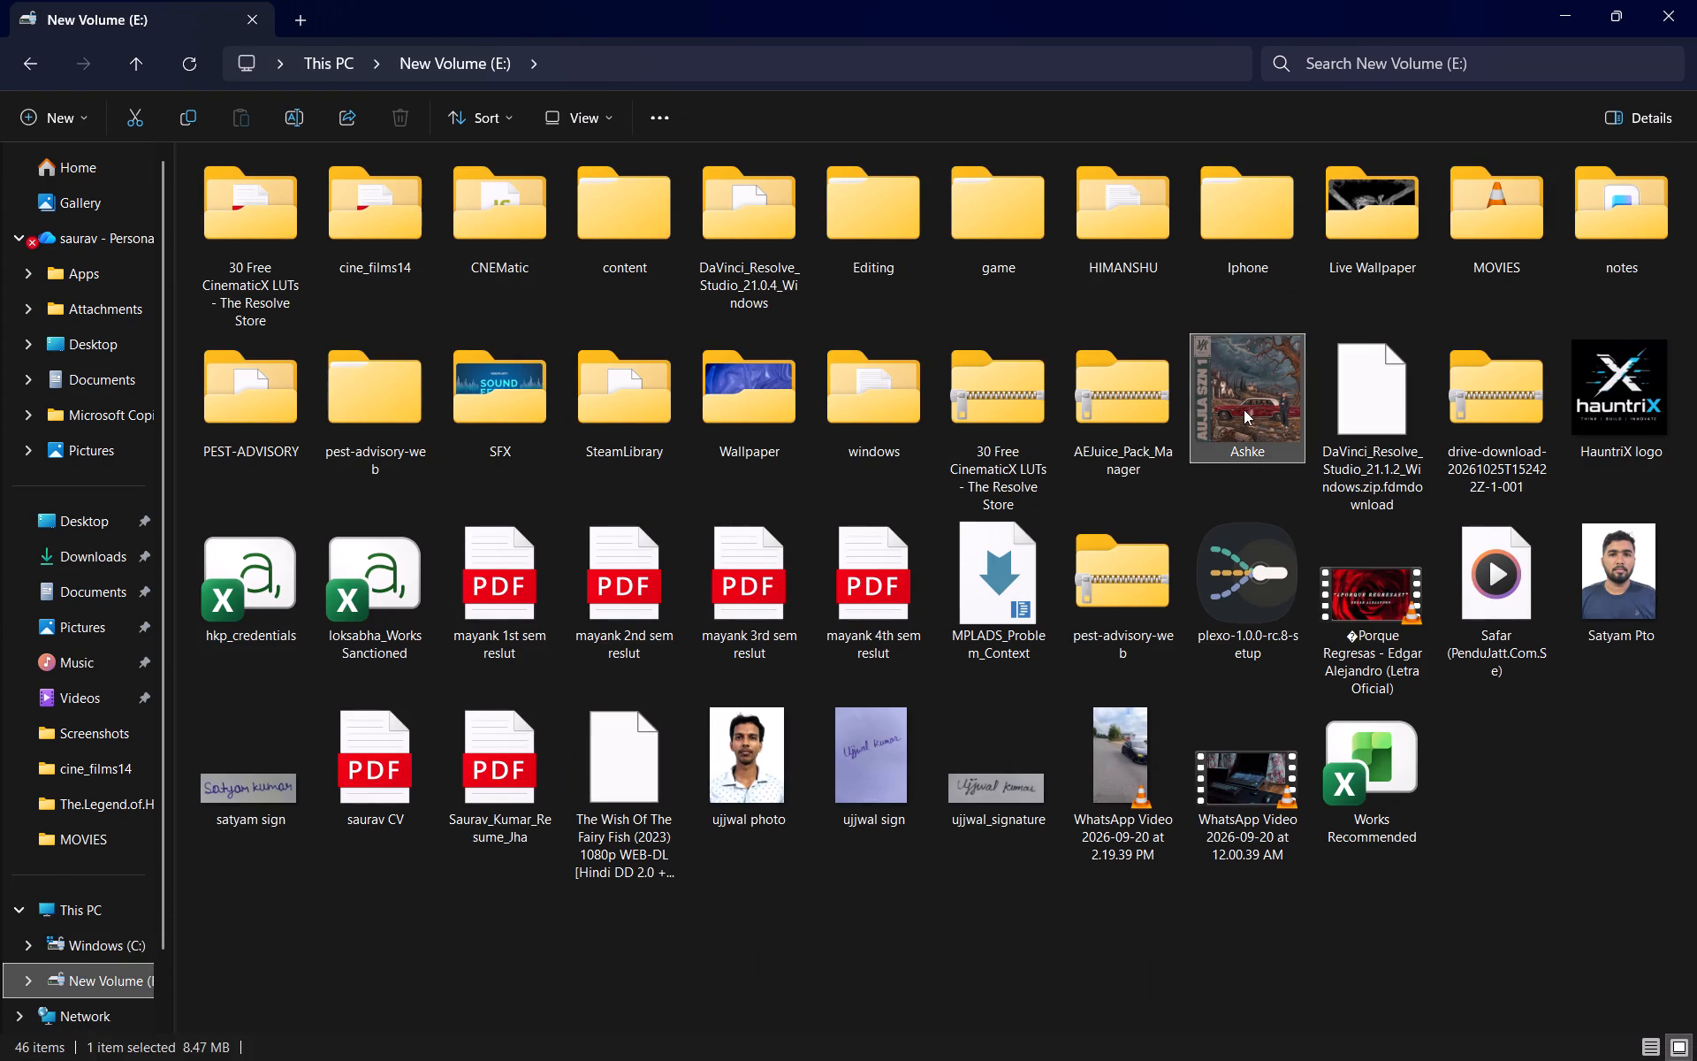
{"action": "left_click_drag", "start_coordinate": [1244, 409], "coordinate": [846, 650]}
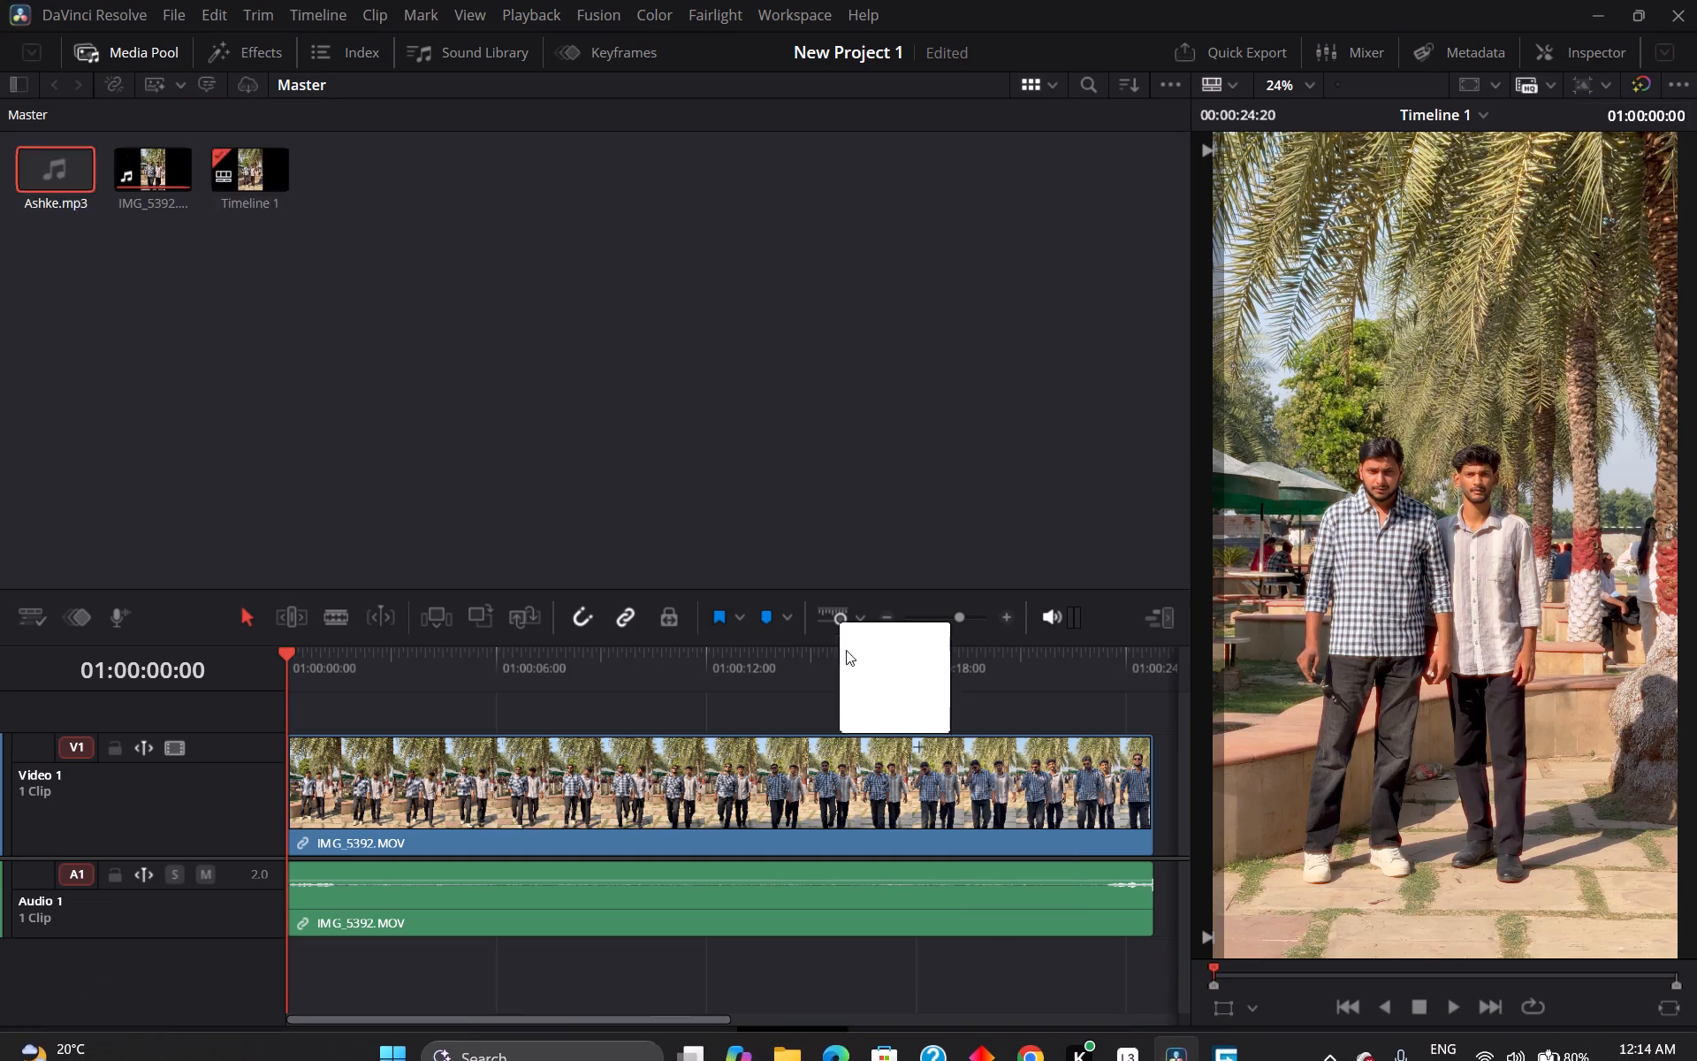
{"action": "left_click_drag", "start_coordinate": [846, 650], "coordinate": [681, 526]}
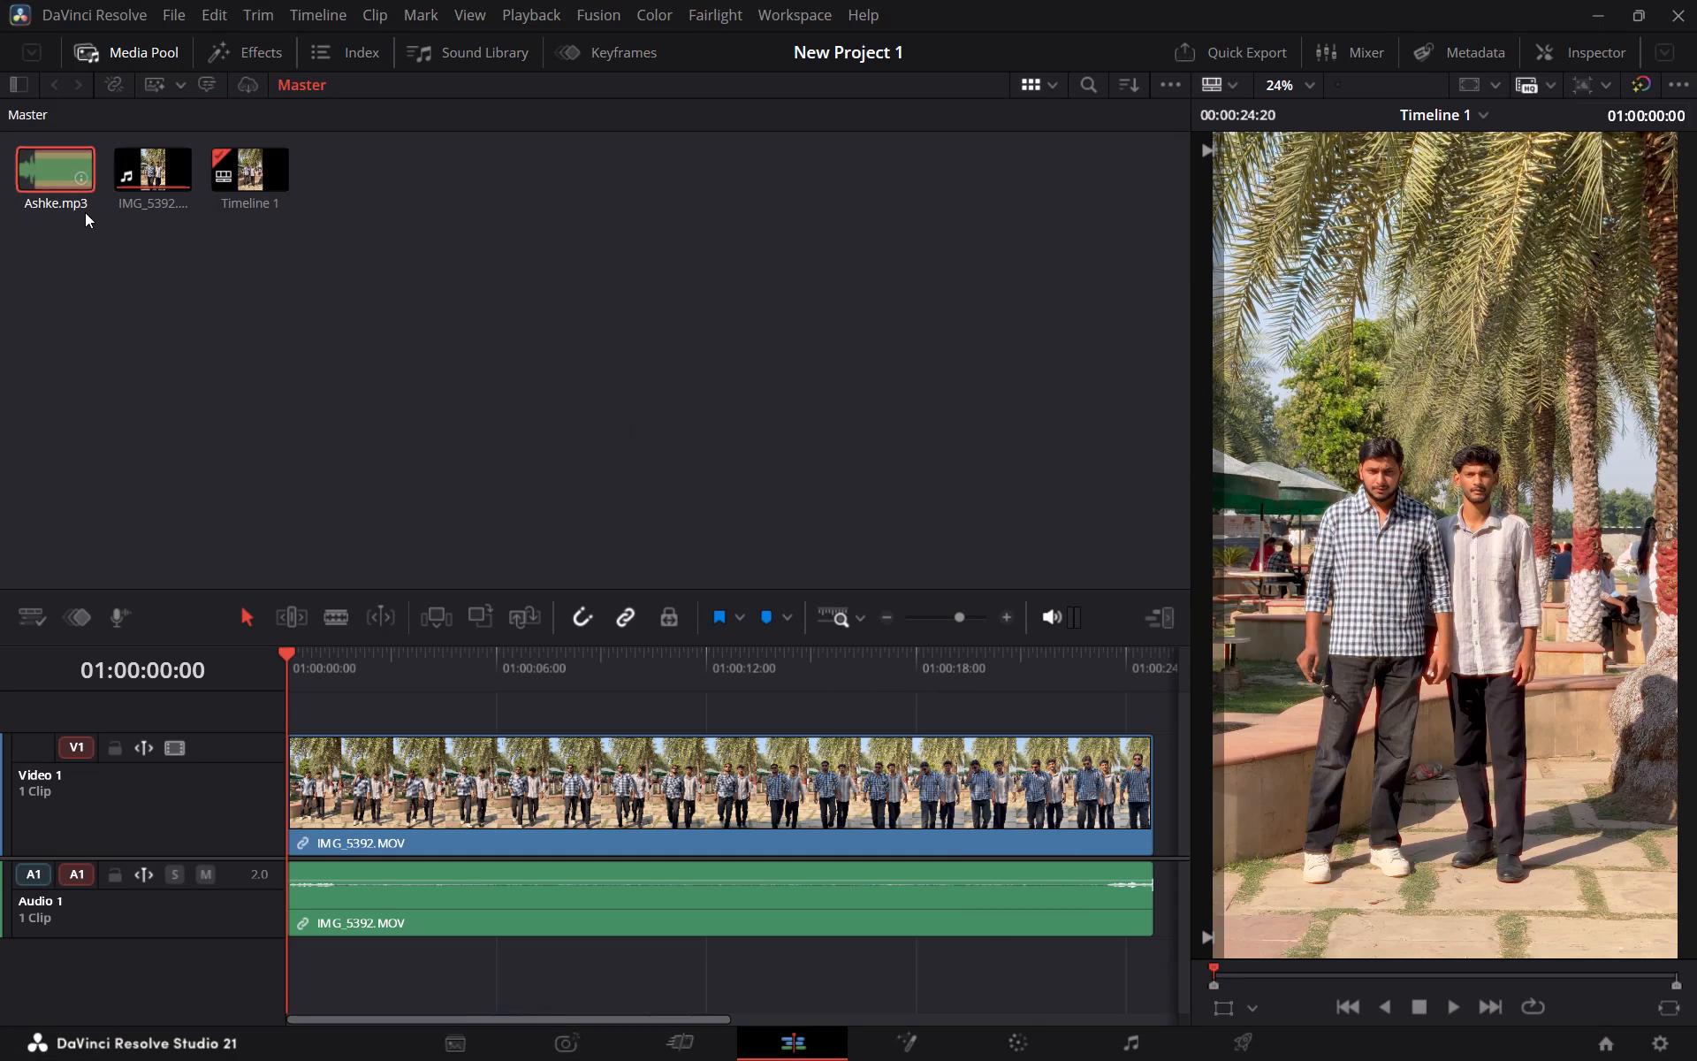
Place Ashke.mp3 on a new Audio 2 track beneath the clip's own audio, starting at 01:00:00:00.
{"action": "left_click_drag", "start_coordinate": [43, 163], "coordinate": [334, 813]}
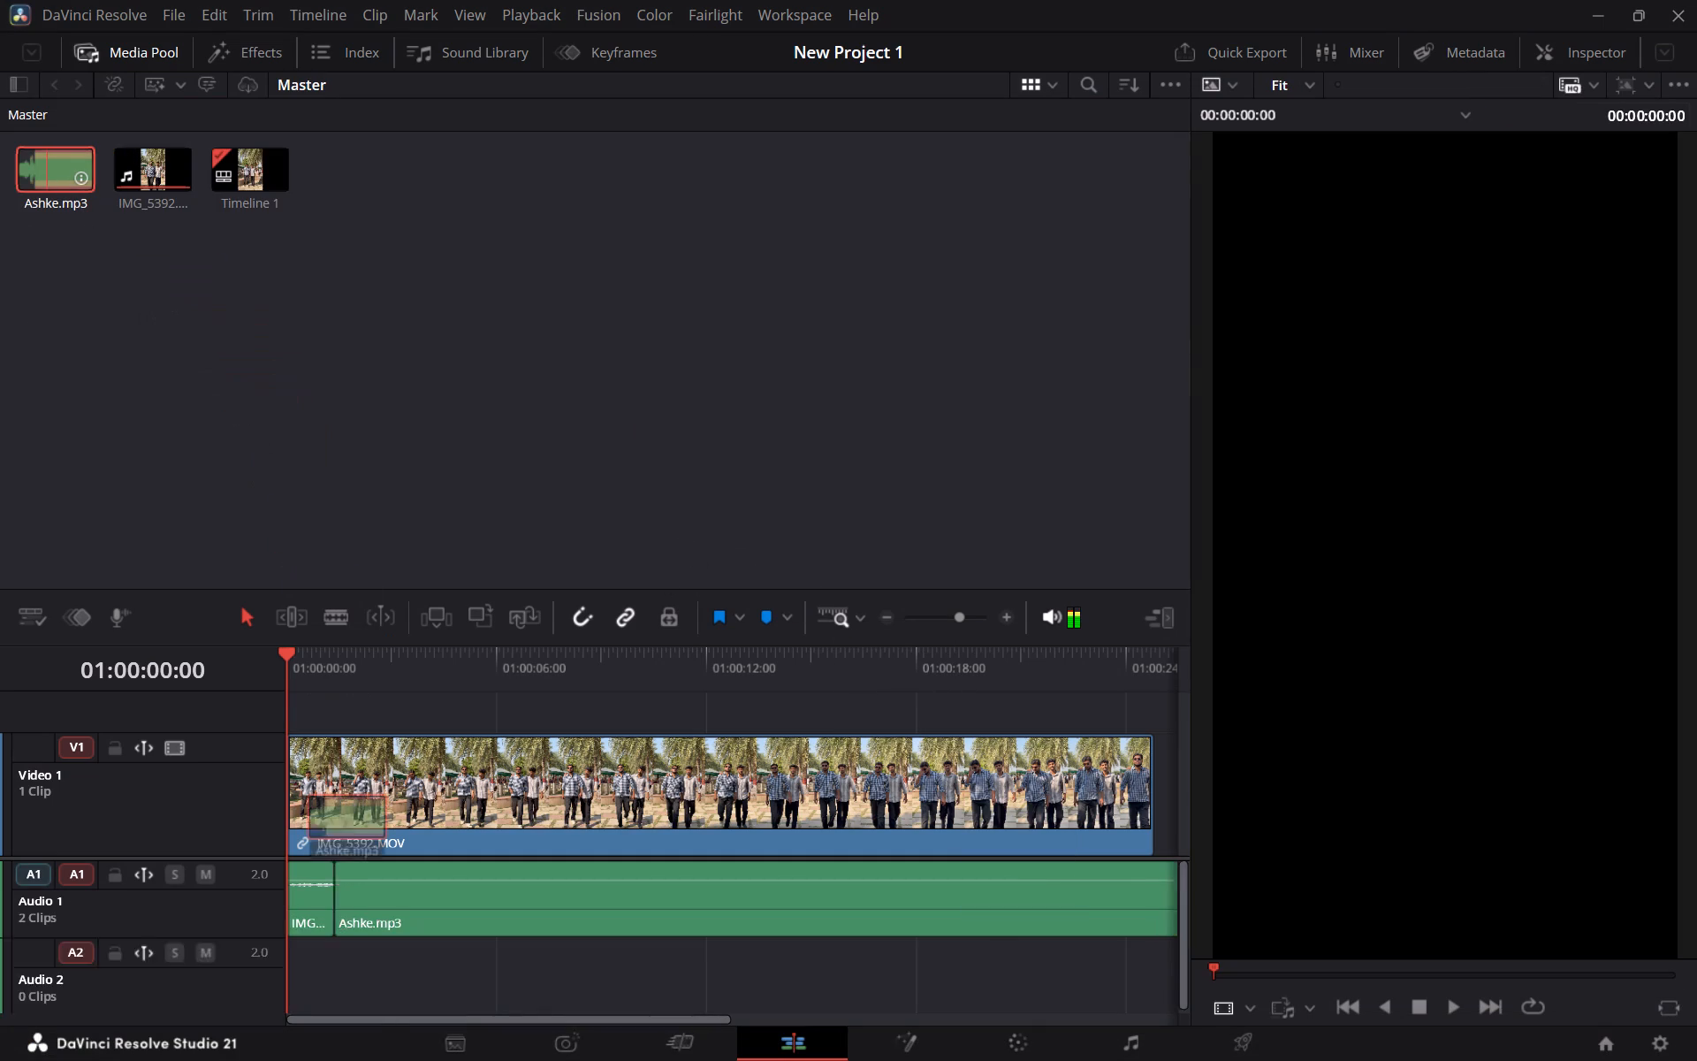
{"action": "left_click_drag", "start_coordinate": [334, 813], "coordinate": [276, 988]}
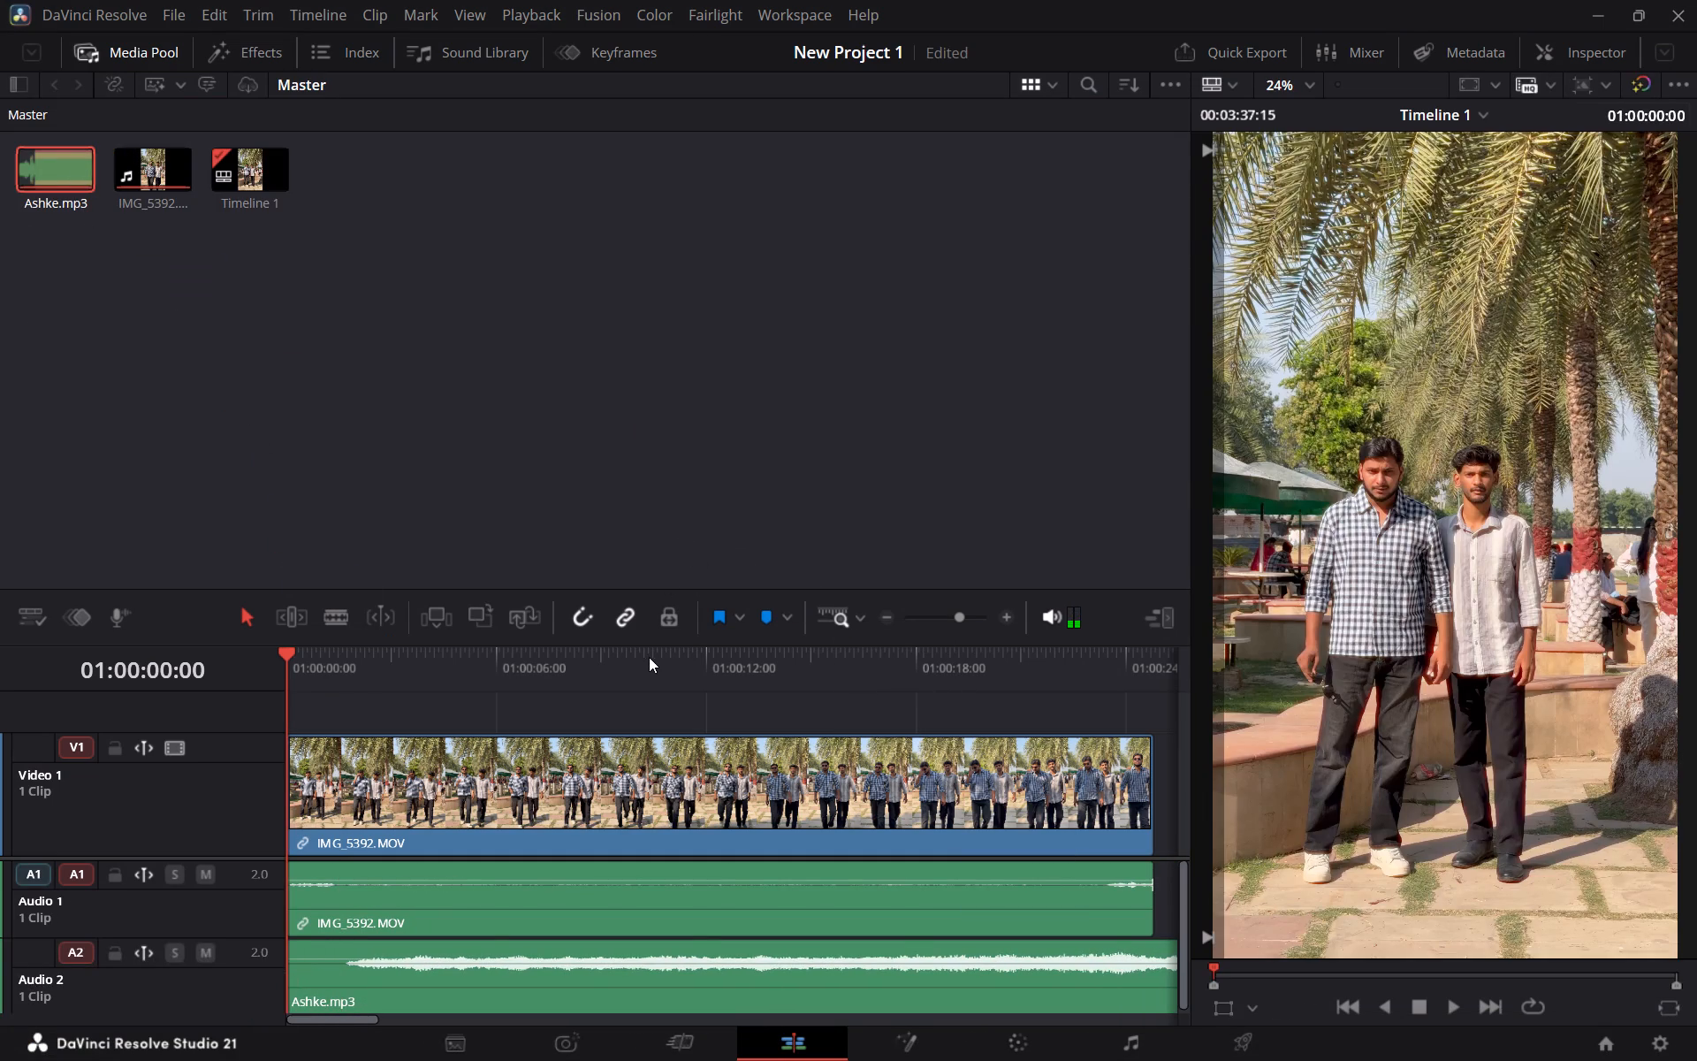
Play the timeline with the added song and mute the Audio 1 track.
{"action": "key", "text": "space"}
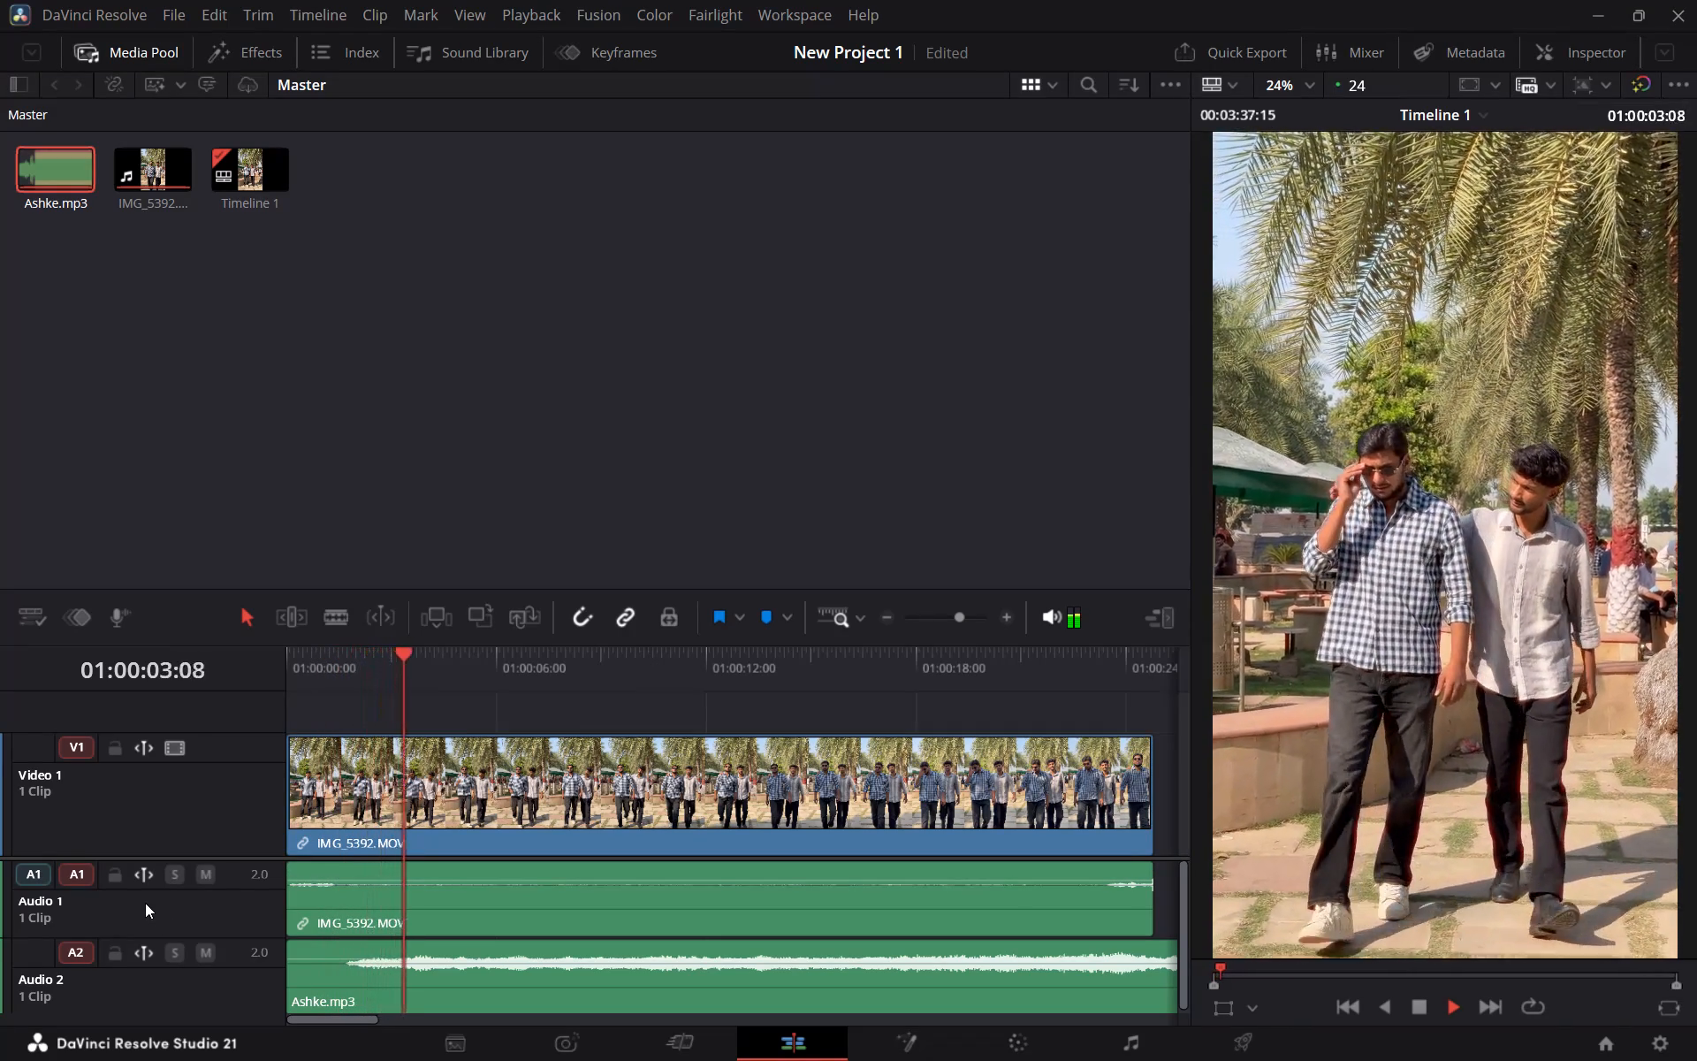
{"action": "left_click", "coordinate": [215, 872]}
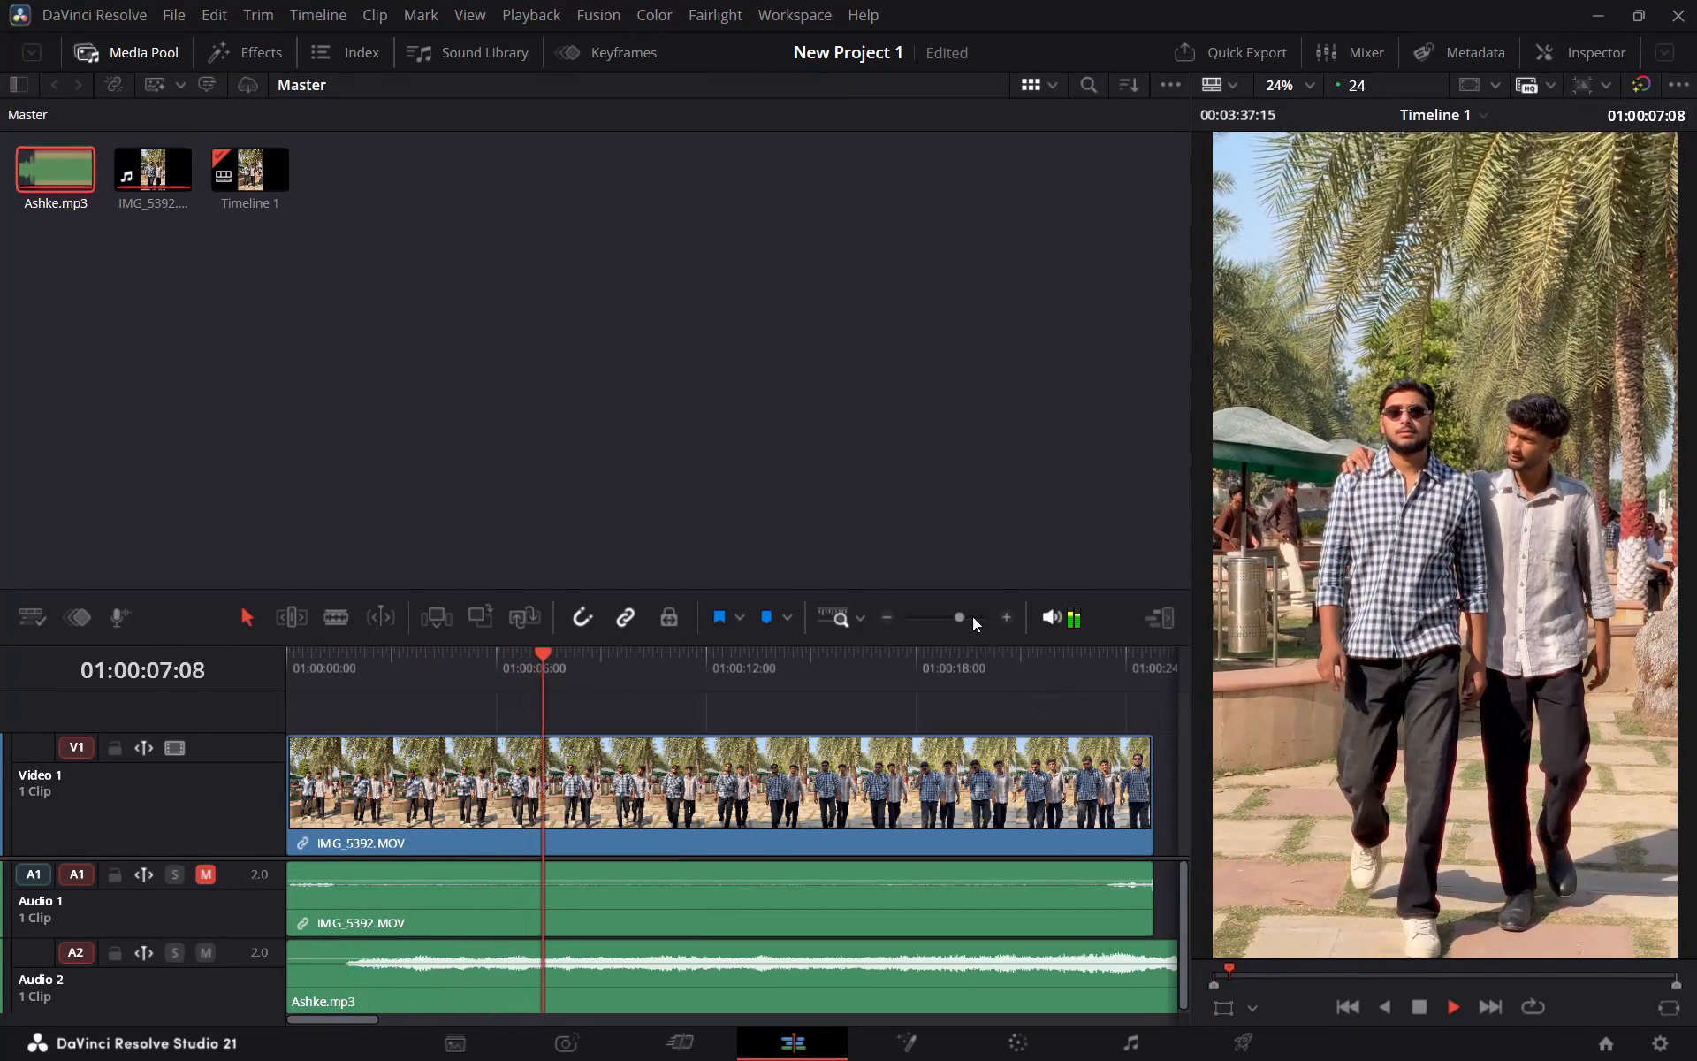
Audition Ashke.mp3 towards its end, split it at 01:03:02:01, and delete the part before the cut.
{"action": "left_click", "coordinate": [933, 618]}
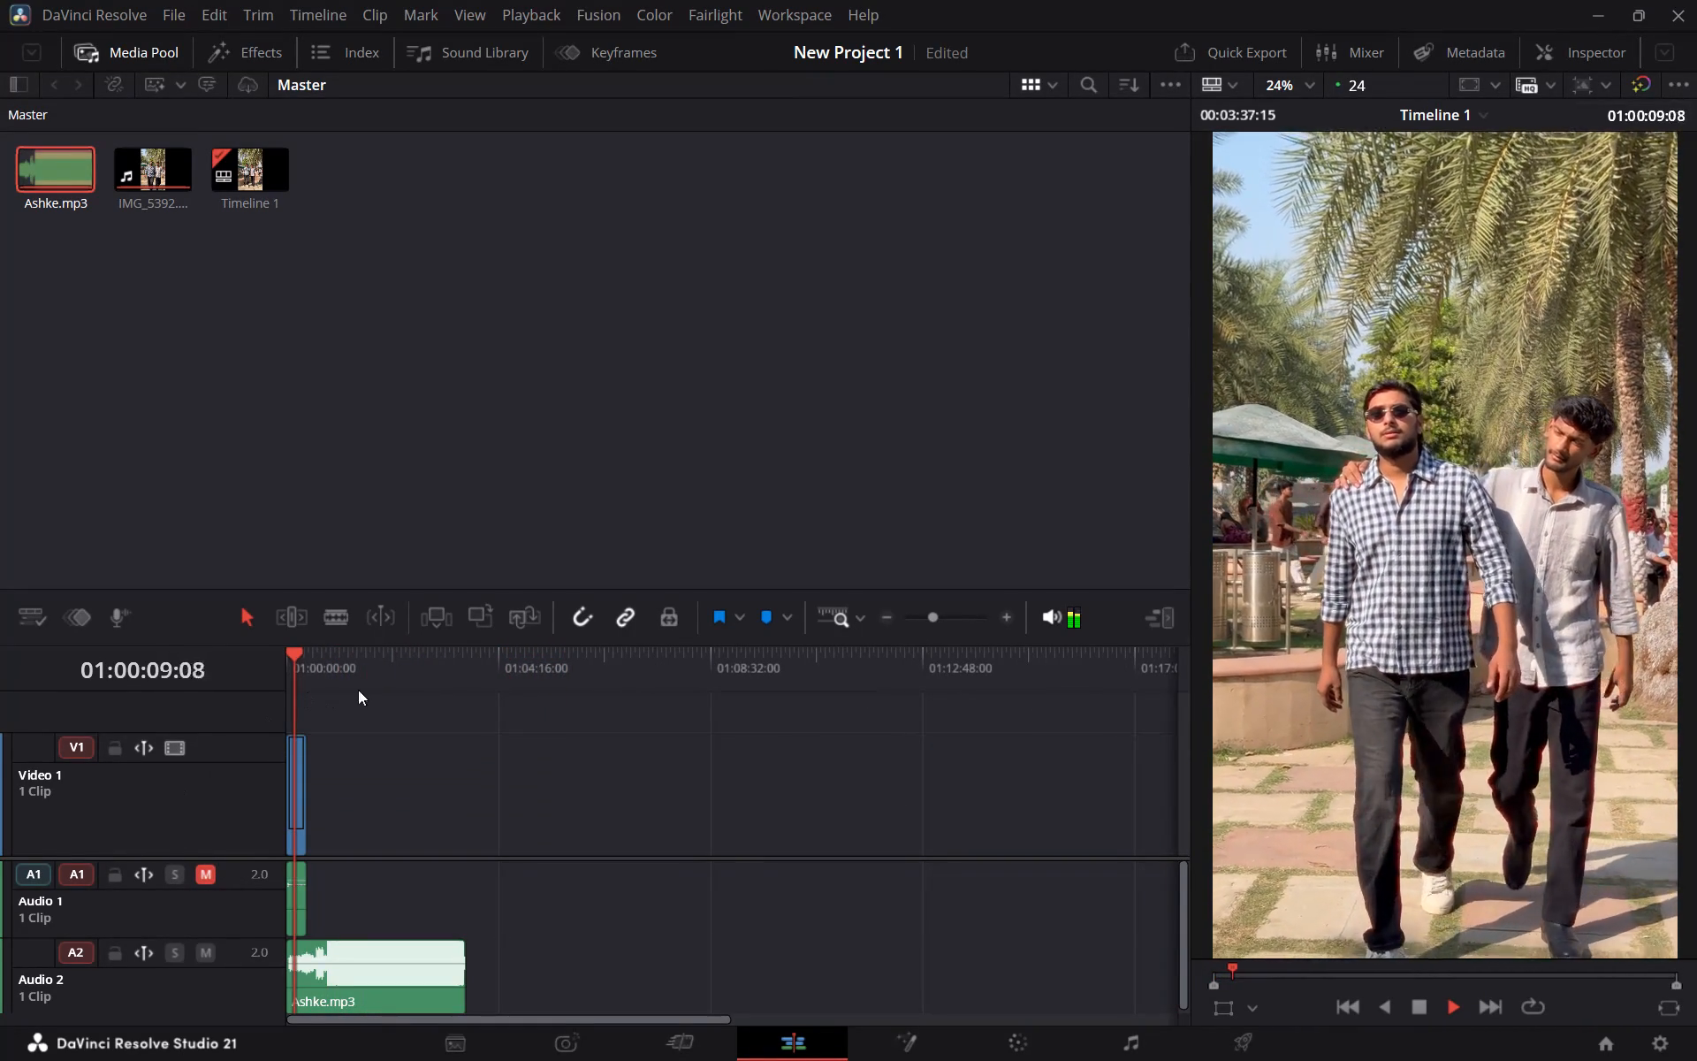
{"action": "left_click", "coordinate": [400, 661]}
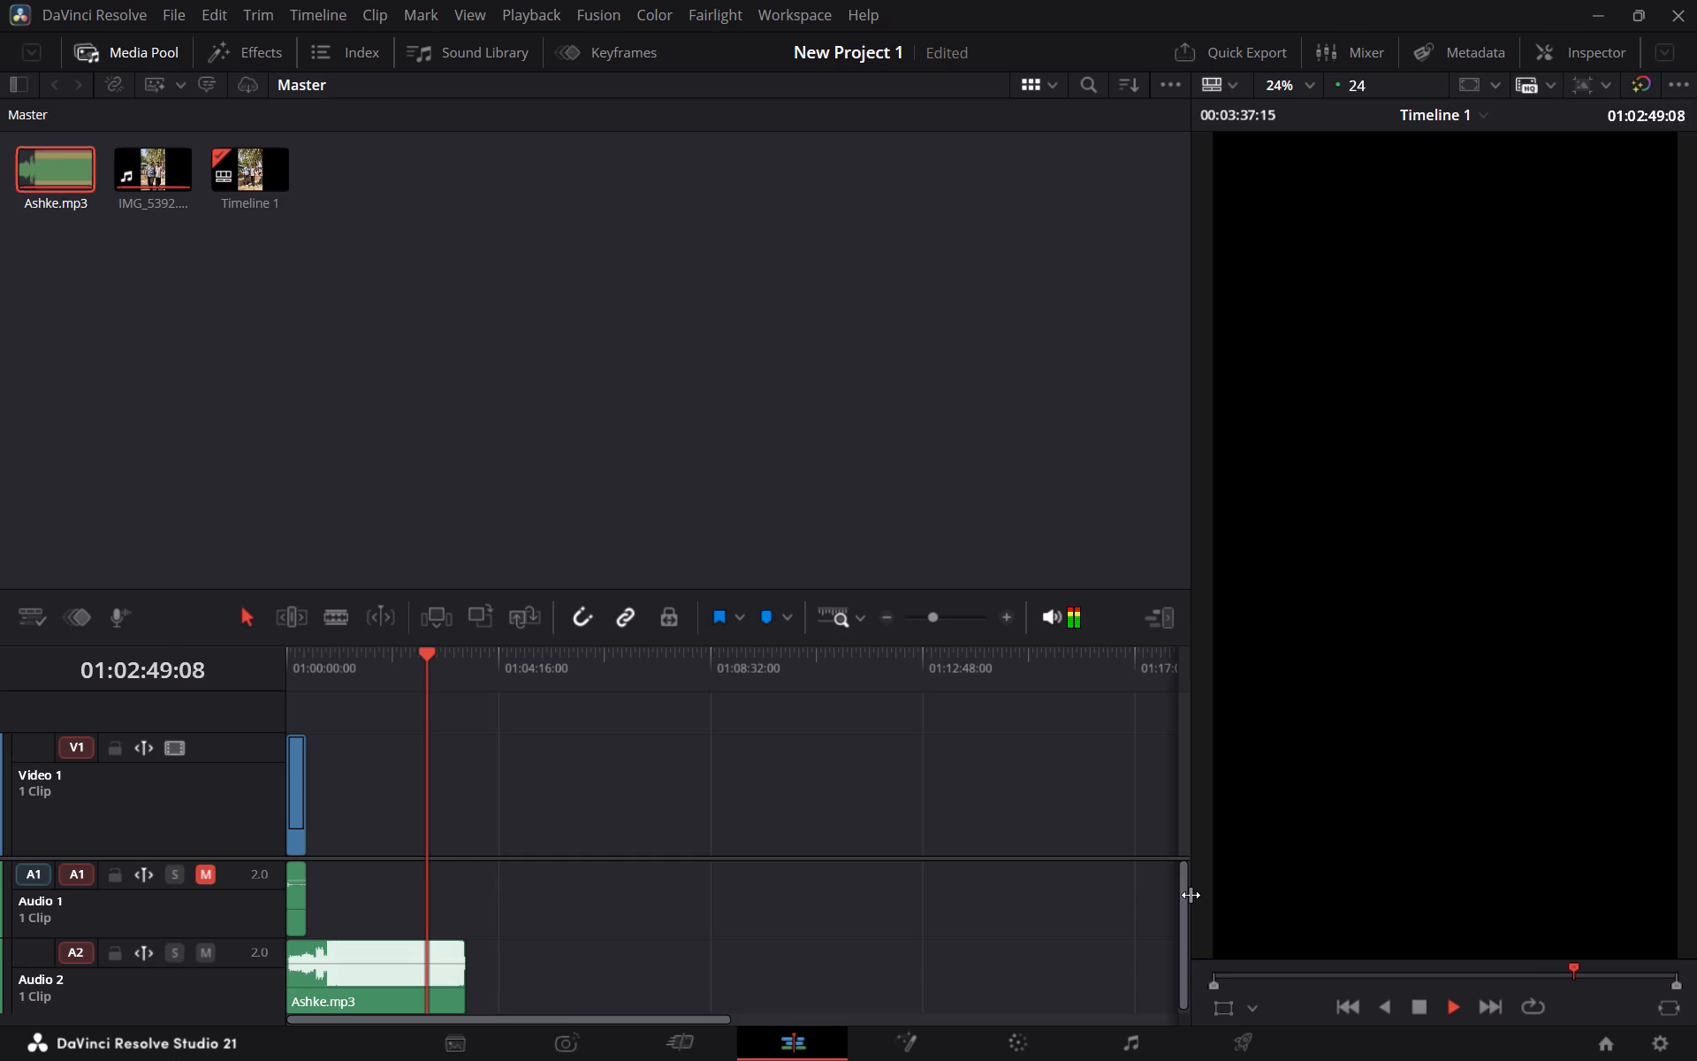
{"action": "left_click", "coordinate": [940, 626]}
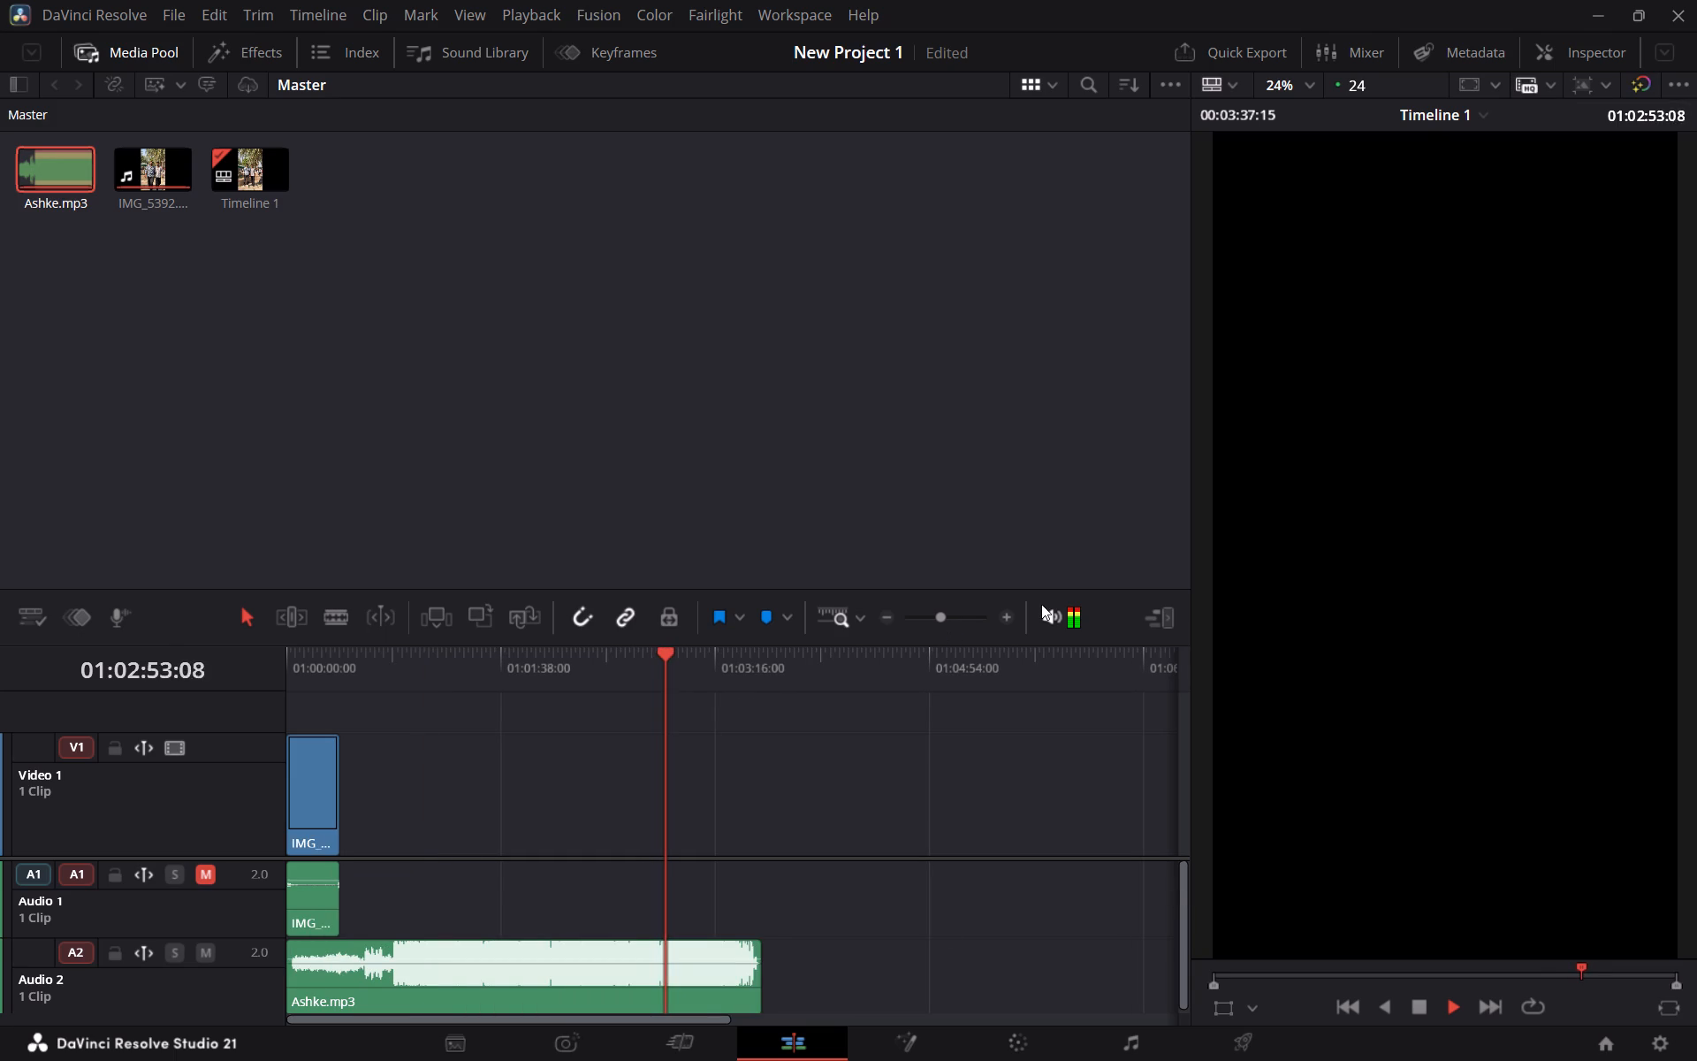
{"action": "left_click", "coordinate": [1014, 622]}
{"action": "left_click", "coordinate": [1014, 622]}
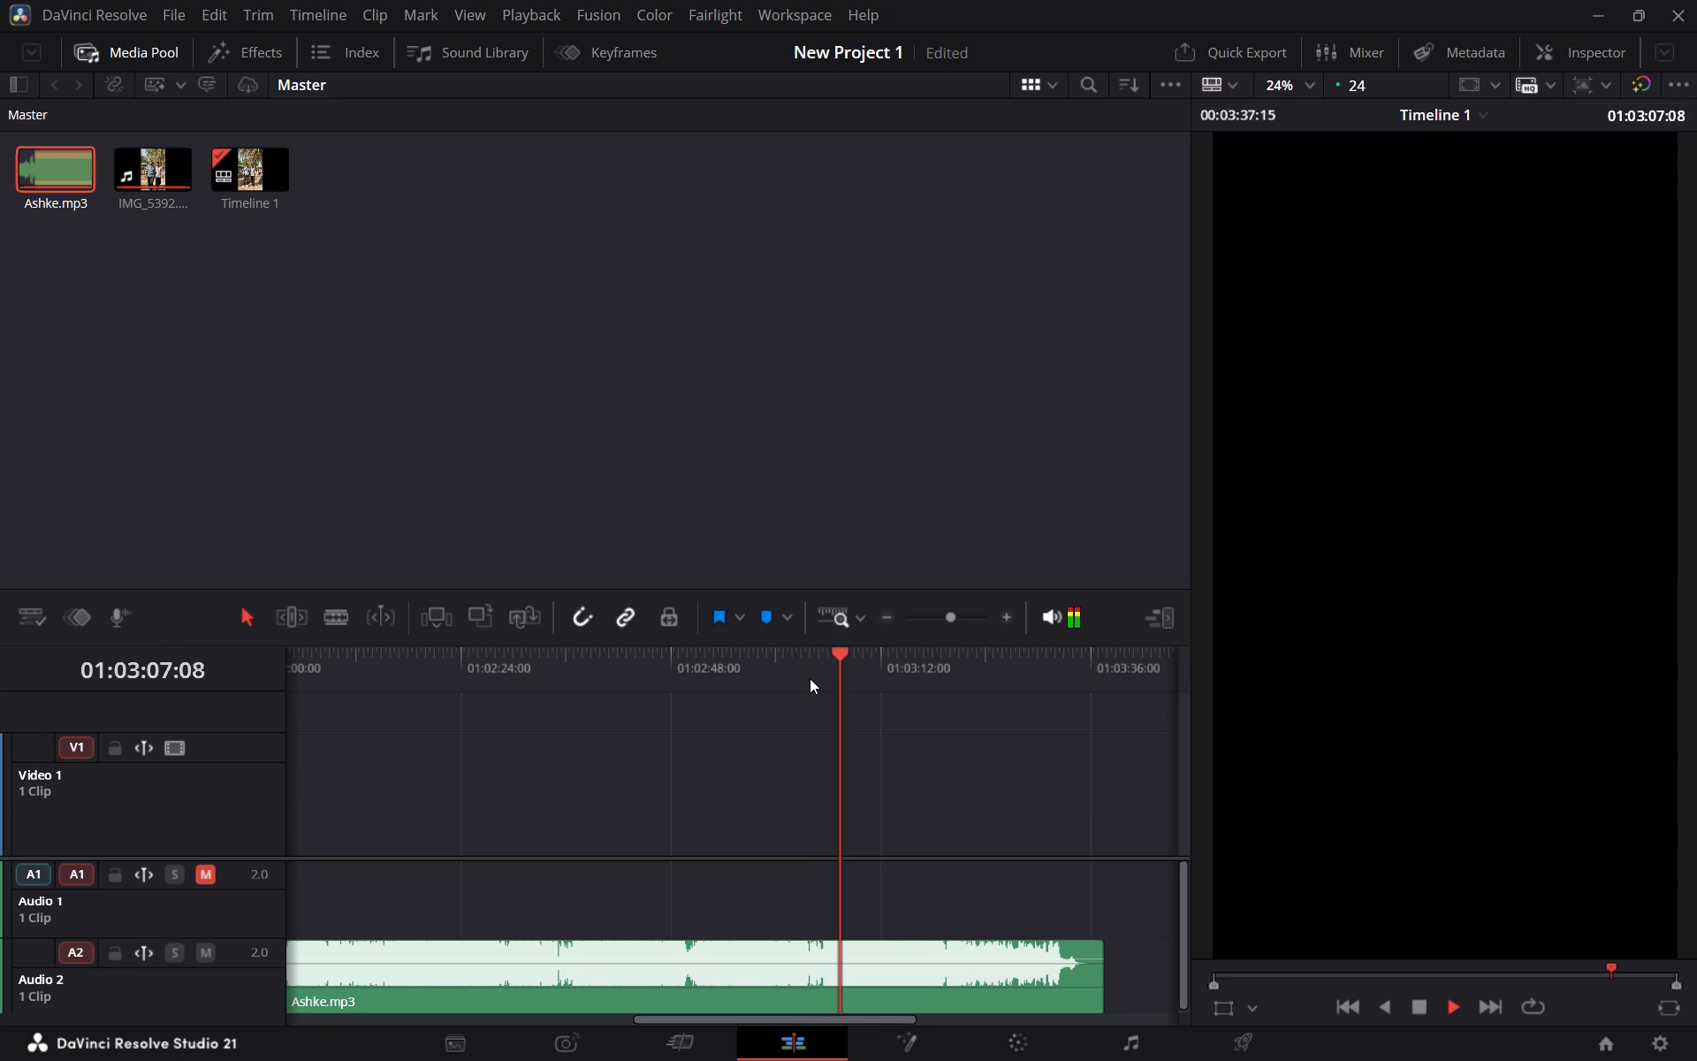
{"action": "left_click", "coordinate": [793, 659]}
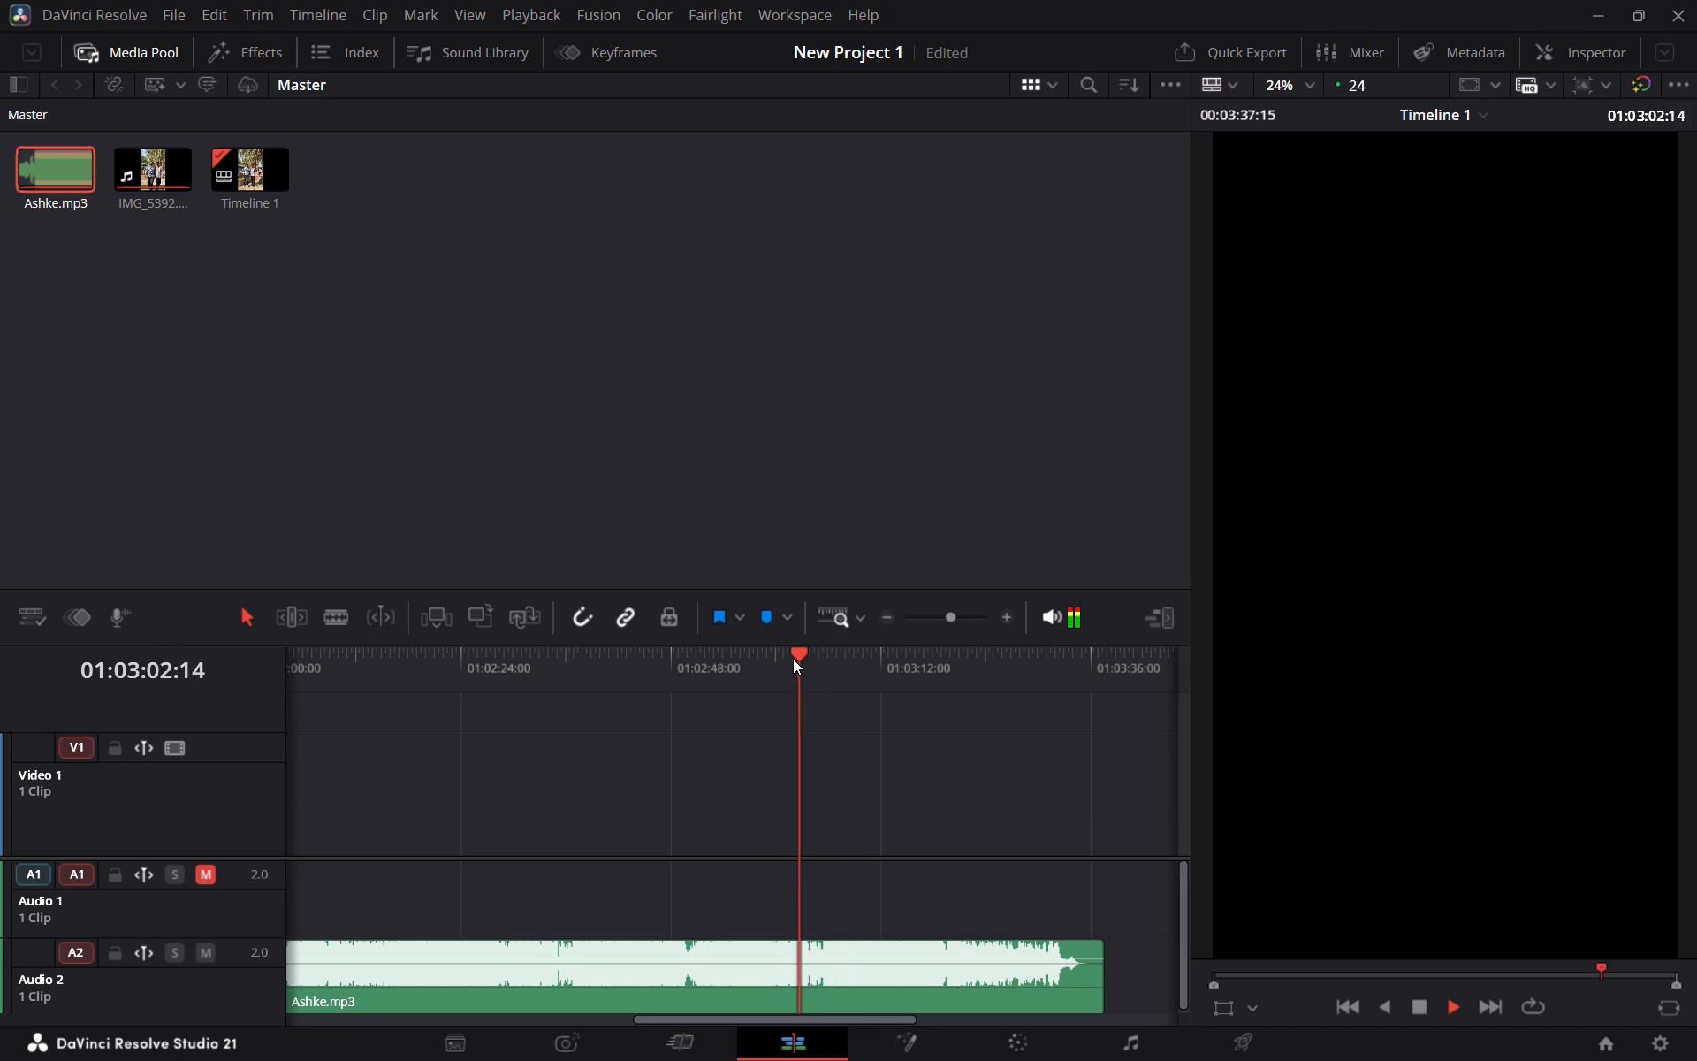
{"action": "left_click", "coordinate": [785, 660]}
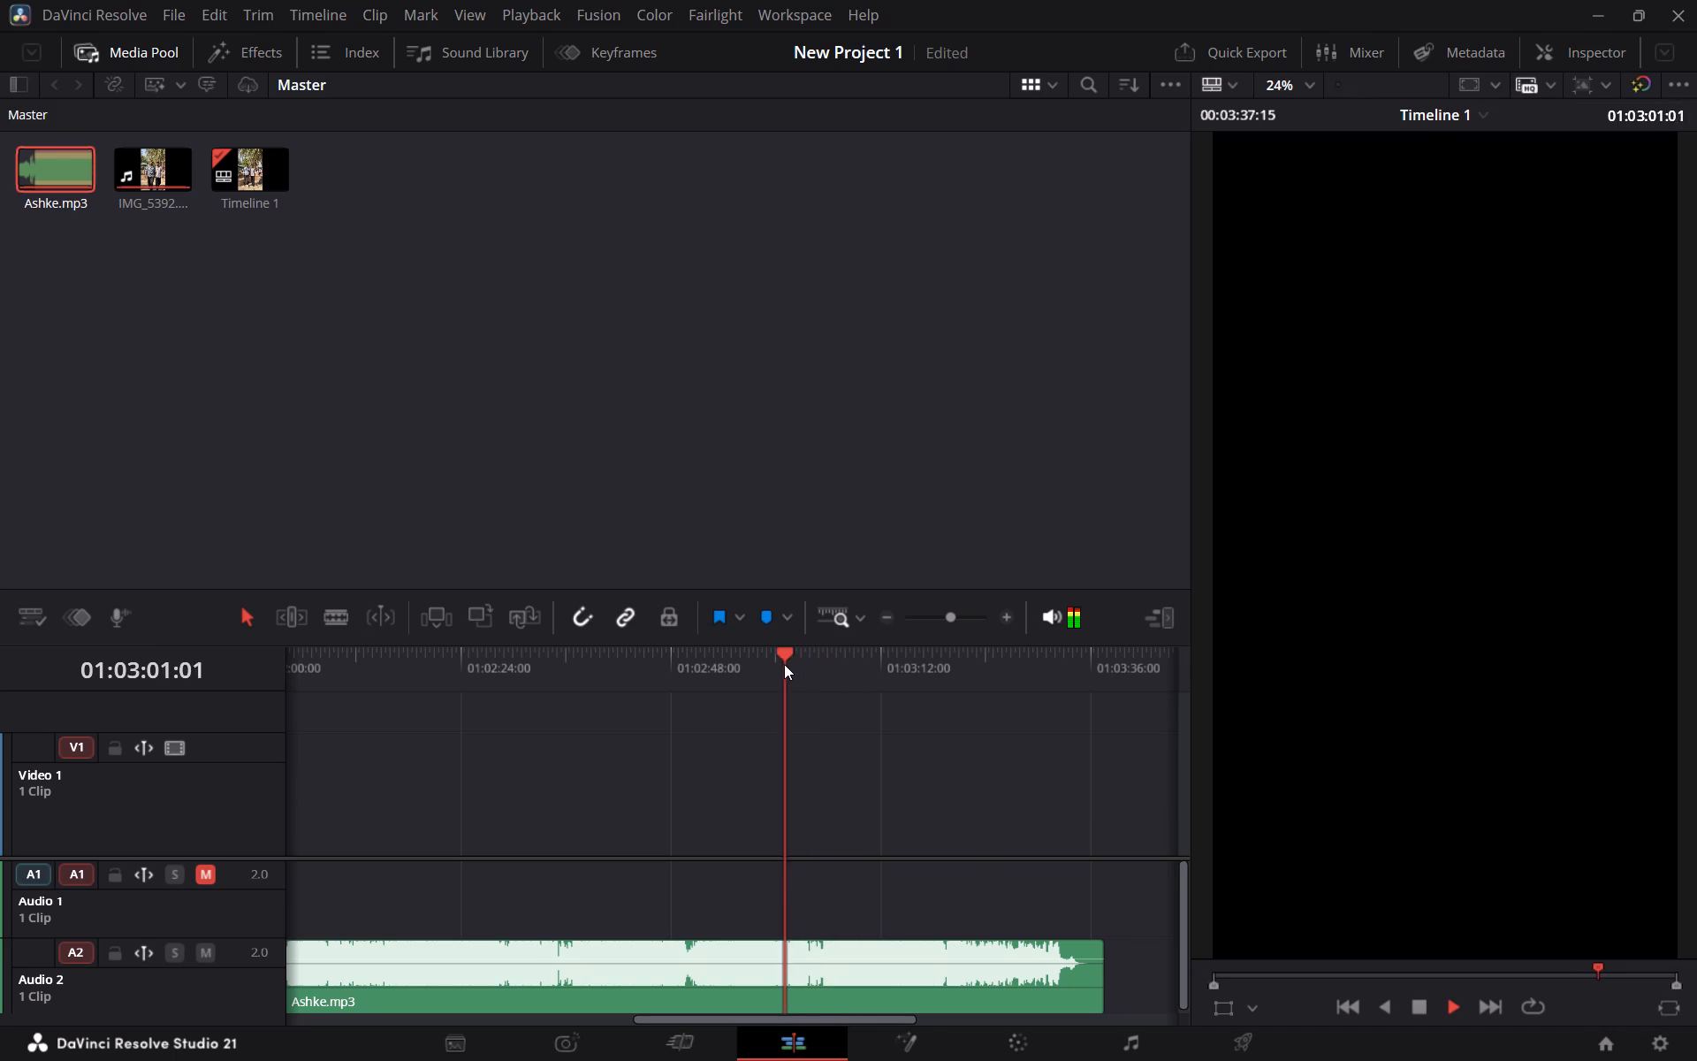
{"action": "key", "text": "space"}
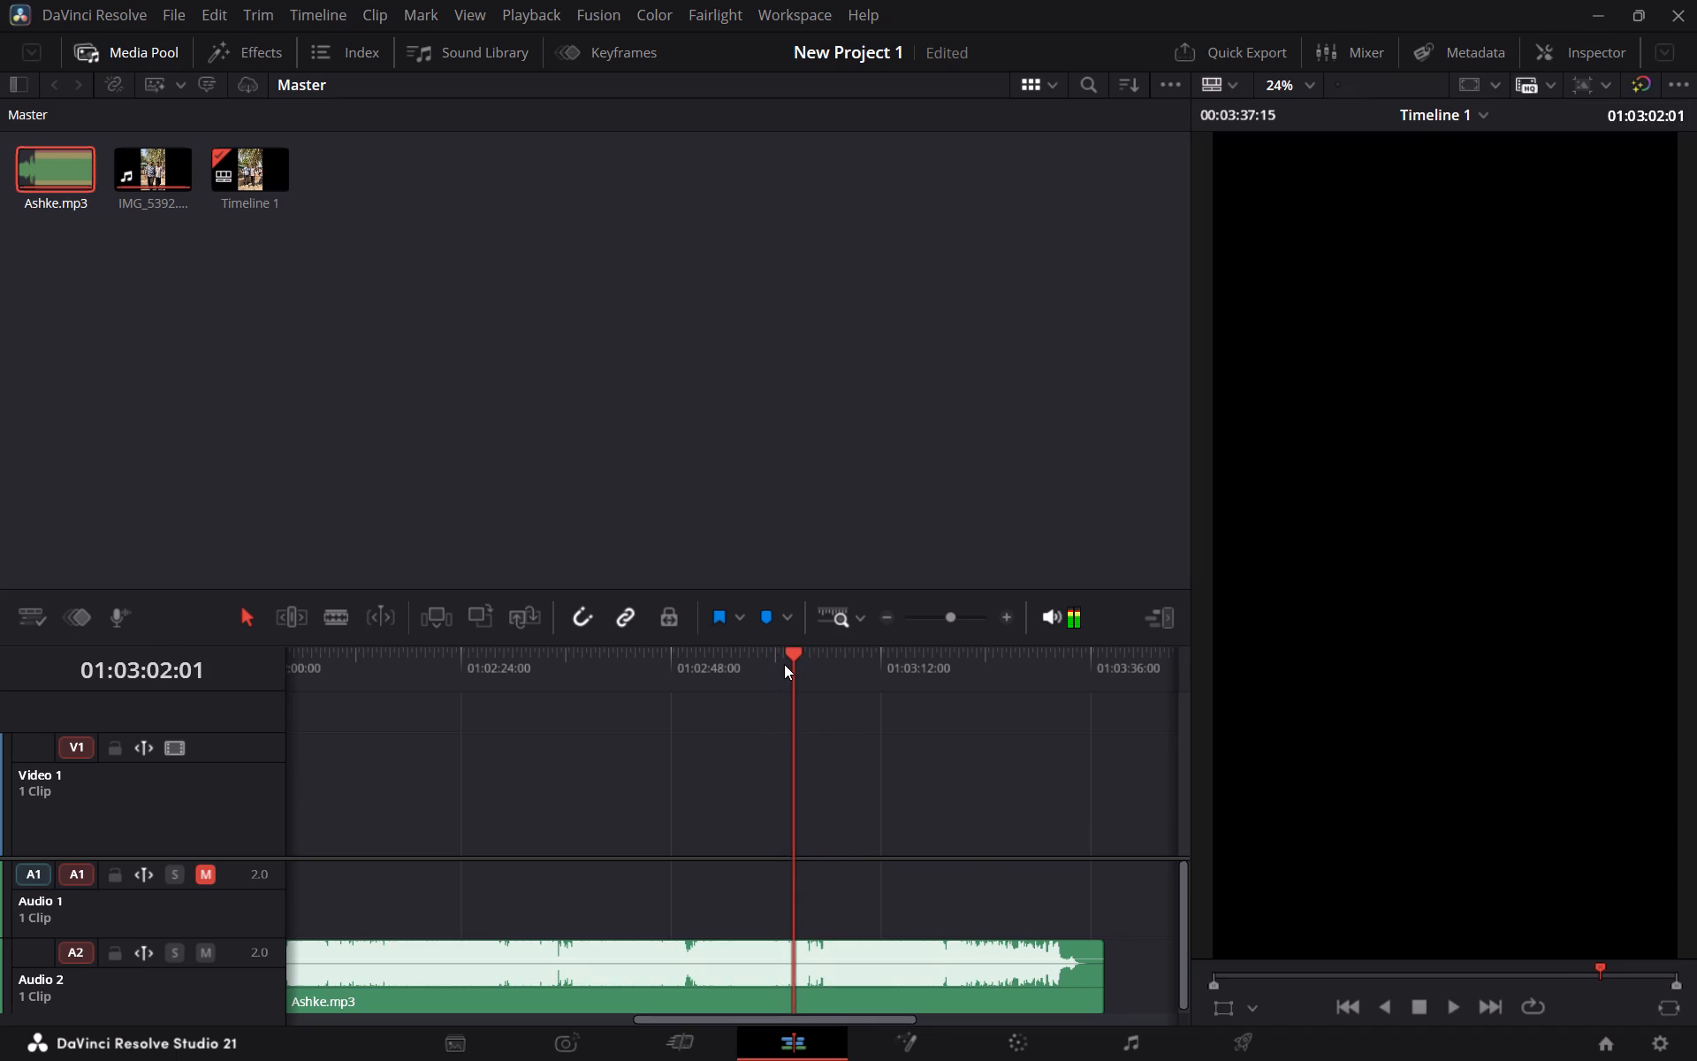
{"action": "left_click", "coordinate": [336, 614]}
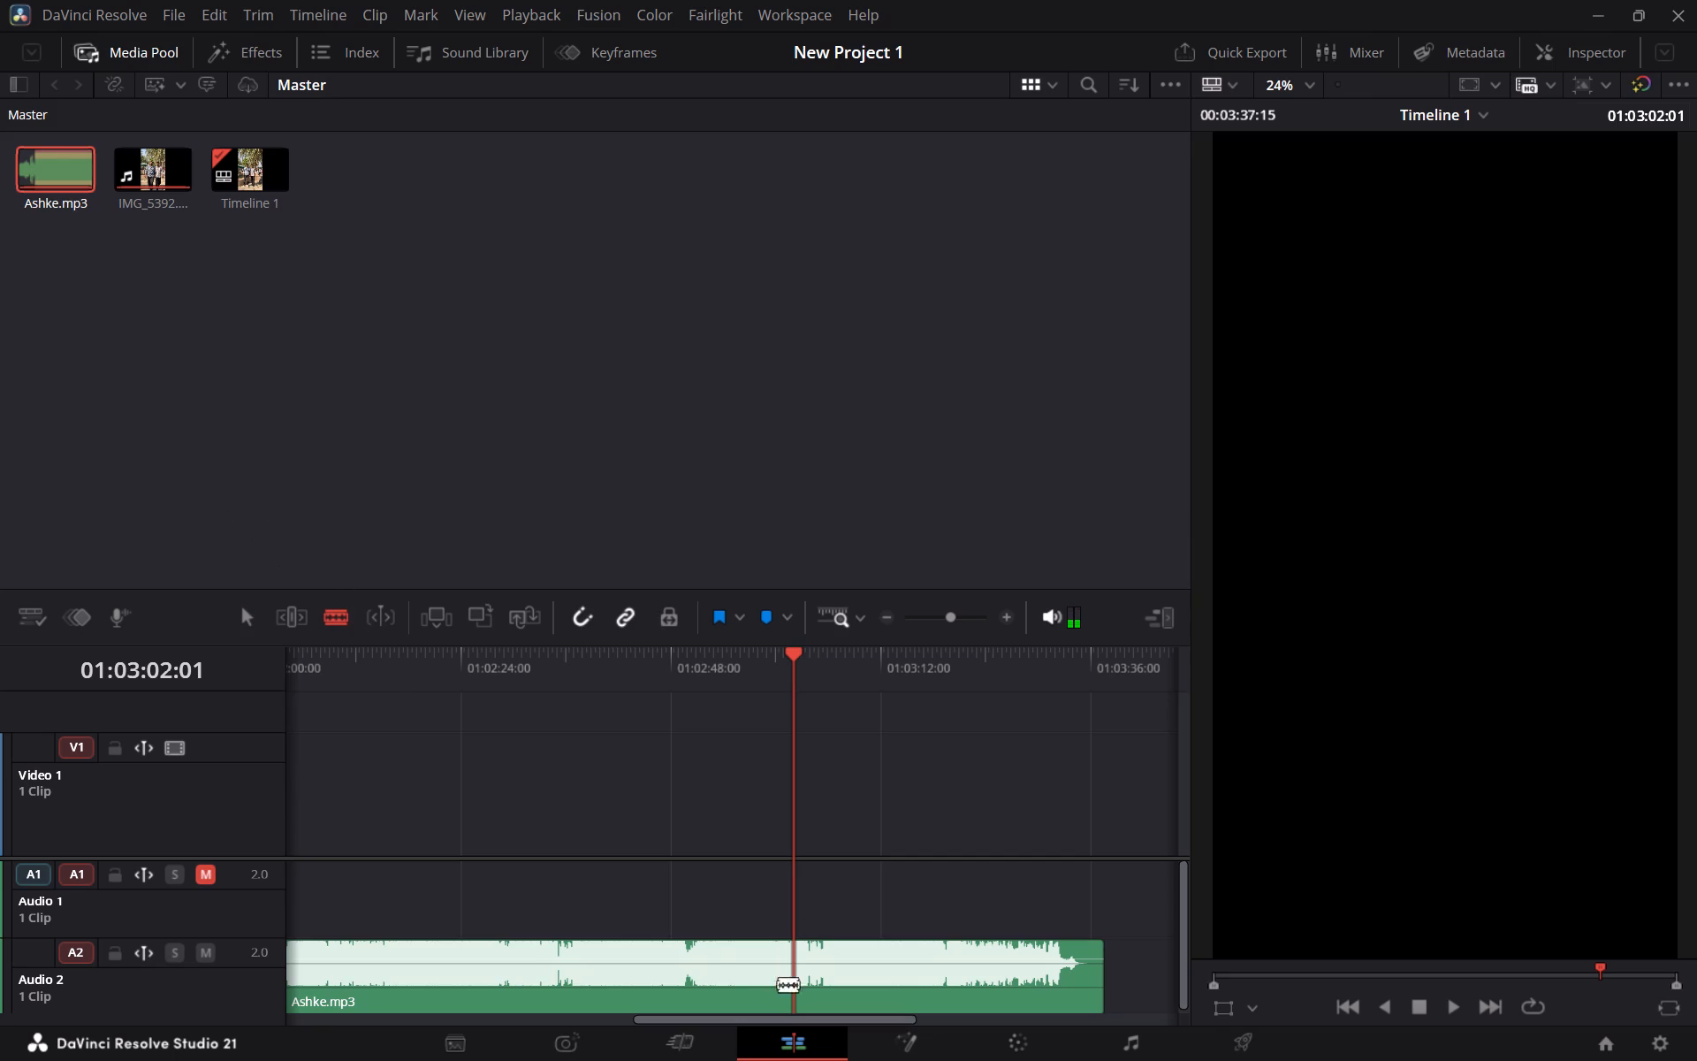
{"action": "left_click", "coordinate": [793, 982]}
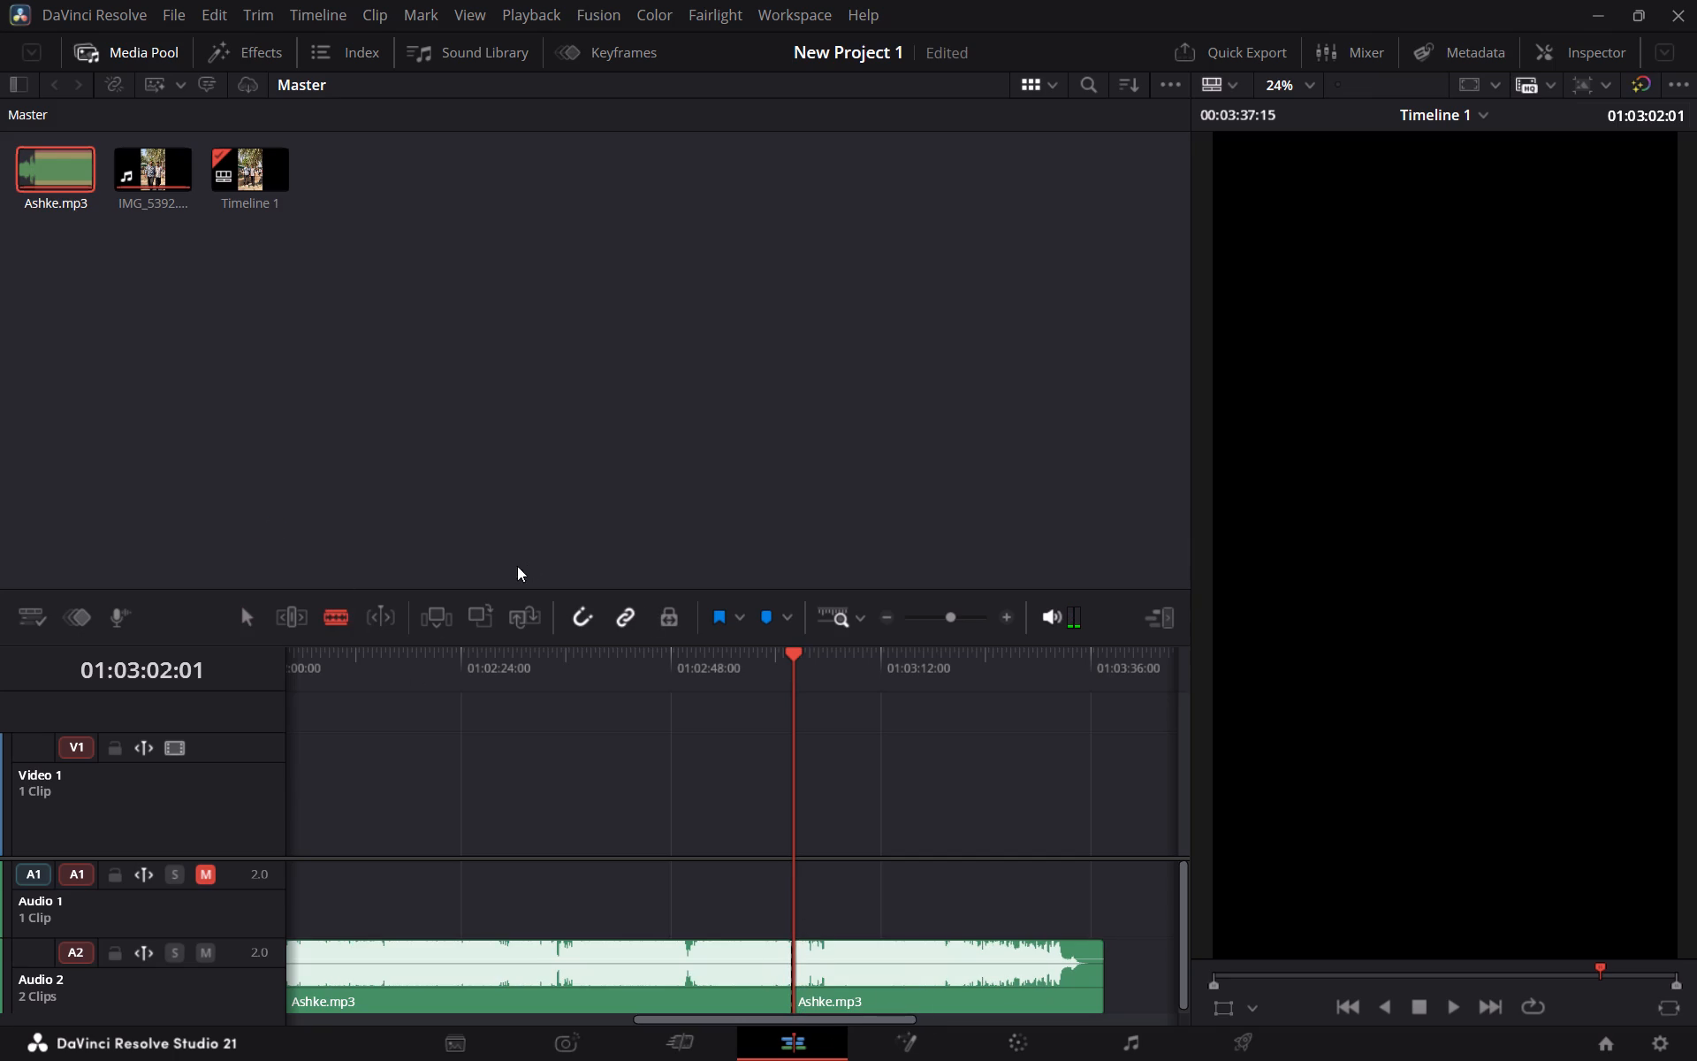
{"action": "left_click", "coordinate": [253, 619]}
{"action": "left_click", "coordinate": [506, 975]}
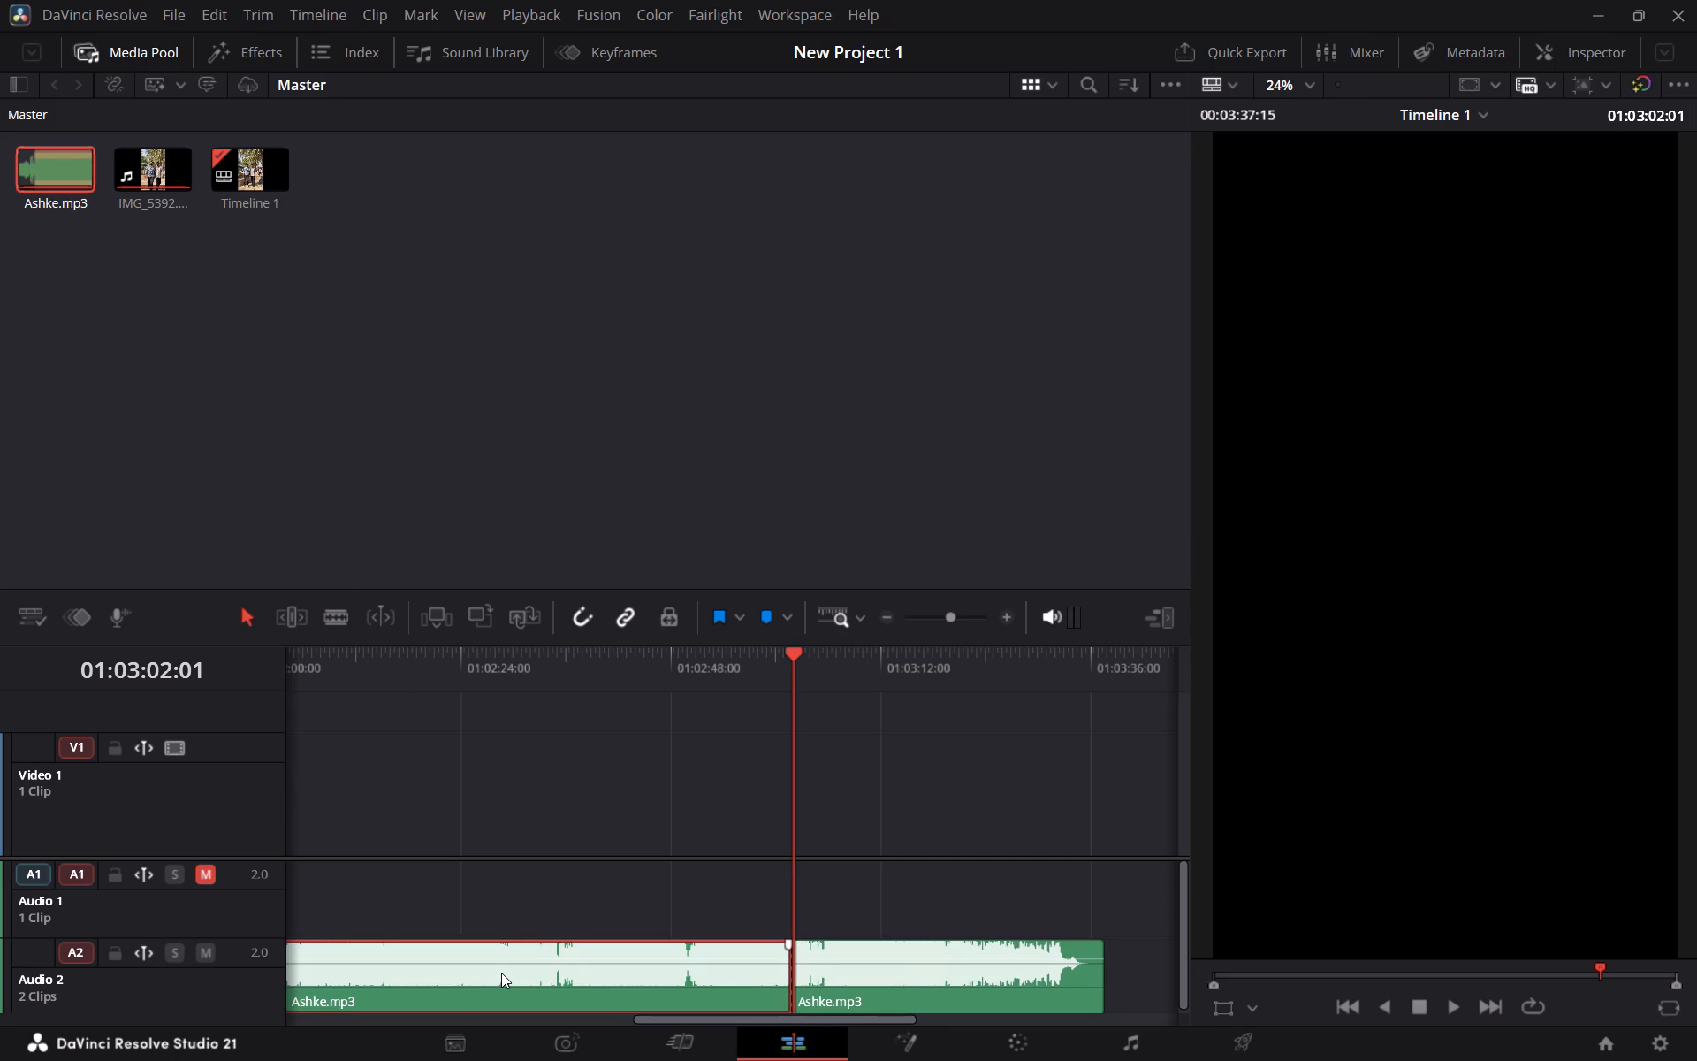
{"action": "key", "text": "BackSpace"}
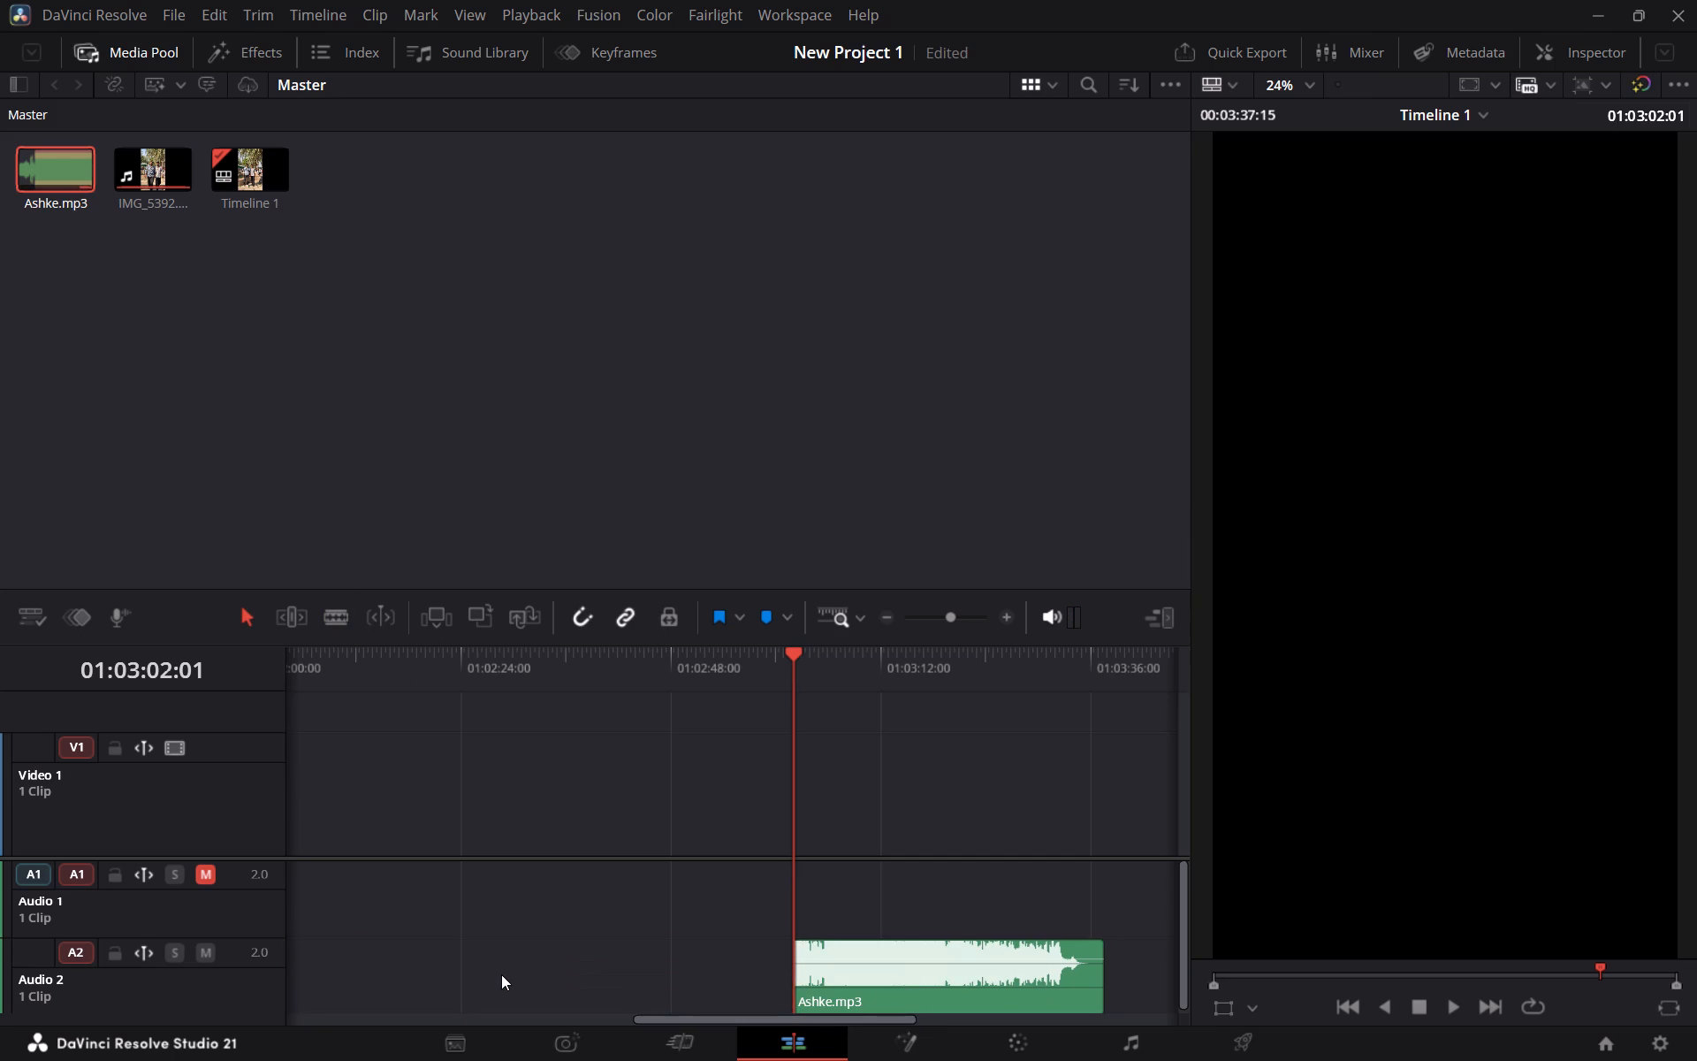
Move the remaining Ashke.mp3 section on Audio 2 to 01:00:00:00 and play the timeline from the start.
{"action": "left_click_drag", "start_coordinate": [868, 990], "coordinate": [0, 985]}
{"action": "key", "text": "space"}
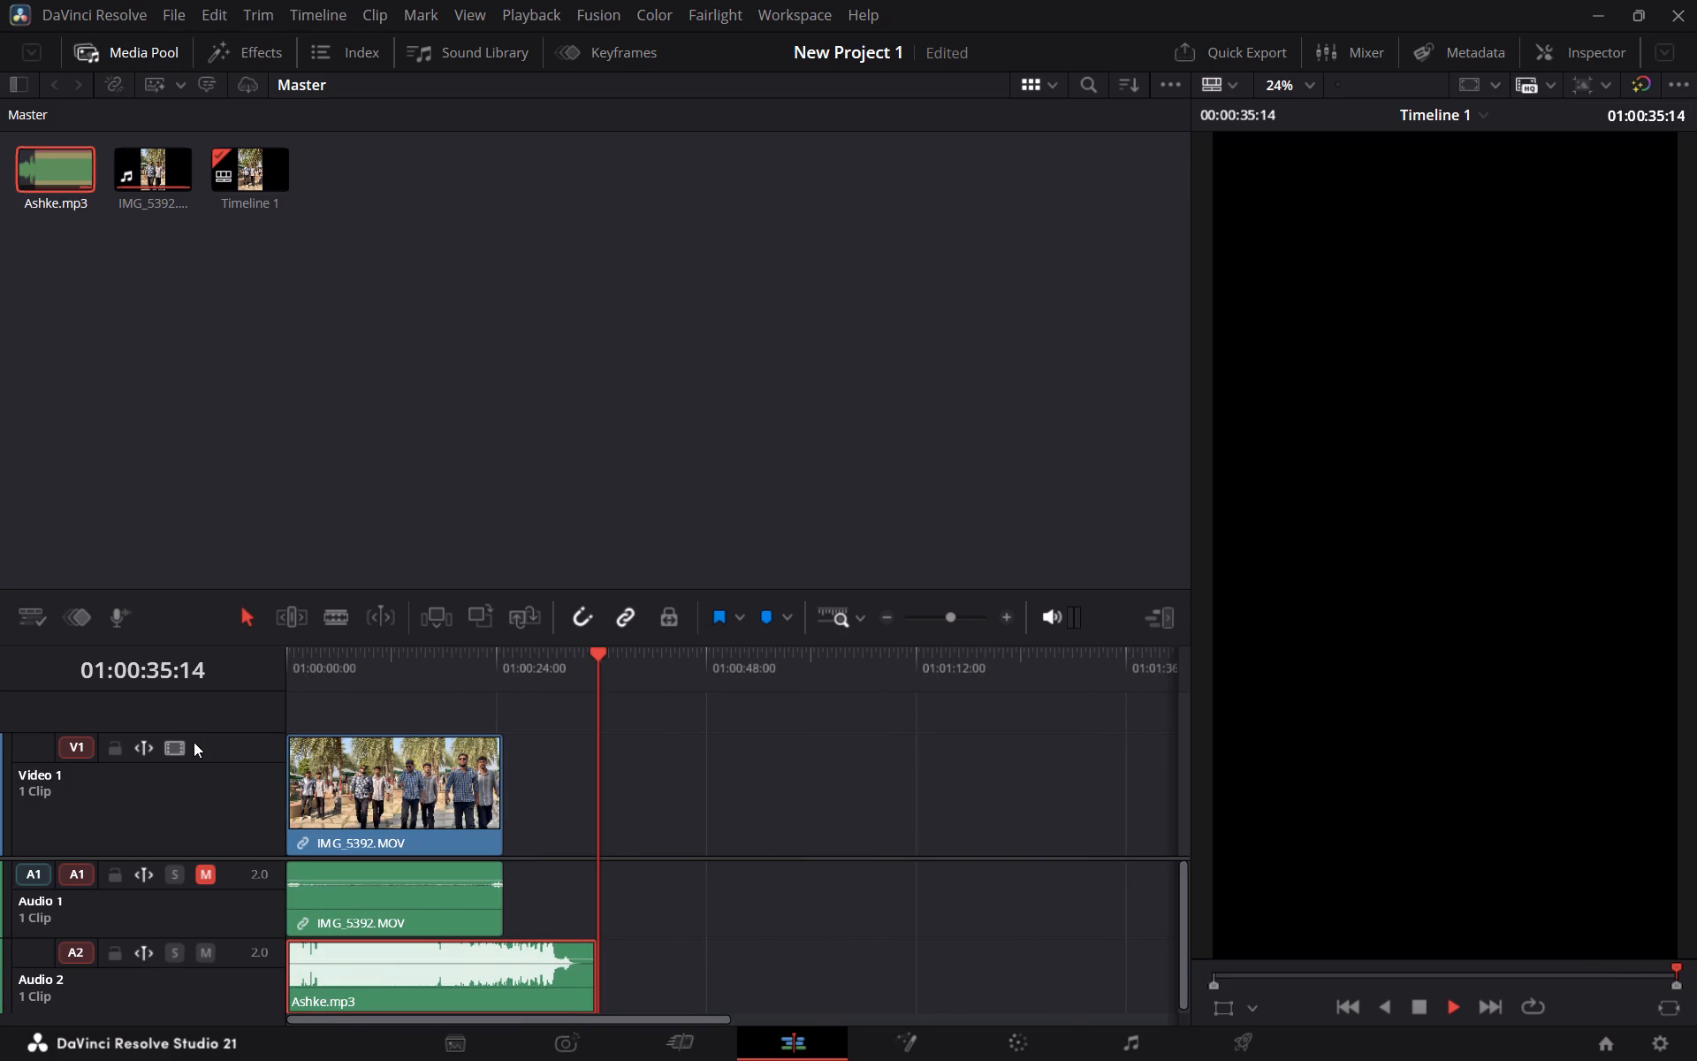
{"action": "left_click_drag", "start_coordinate": [347, 686], "coordinate": [202, 697]}
{"action": "key", "text": "space"}
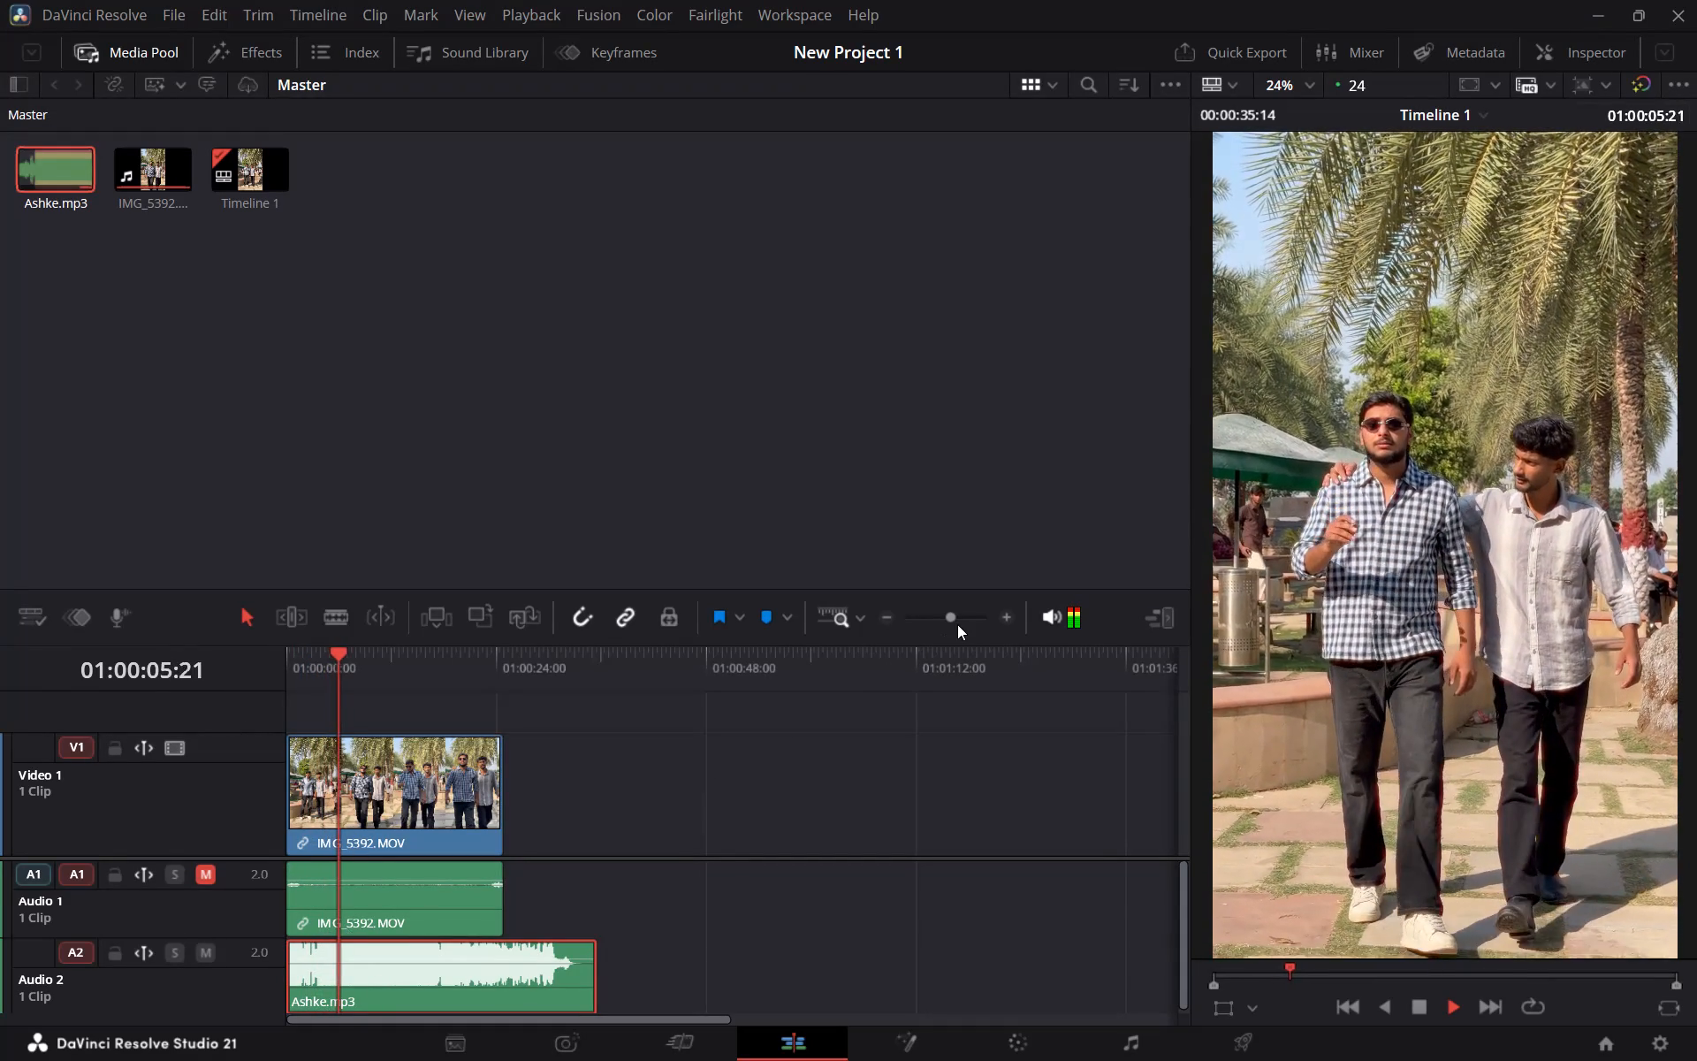
Replay the opening, split Ashke.mp3 on Audio 2 at 01:00:02:02, and delete the short piece before the cut.
{"action": "left_click", "coordinate": [959, 622]}
{"action": "left_click_drag", "start_coordinate": [289, 658], "coordinate": [271, 668]}
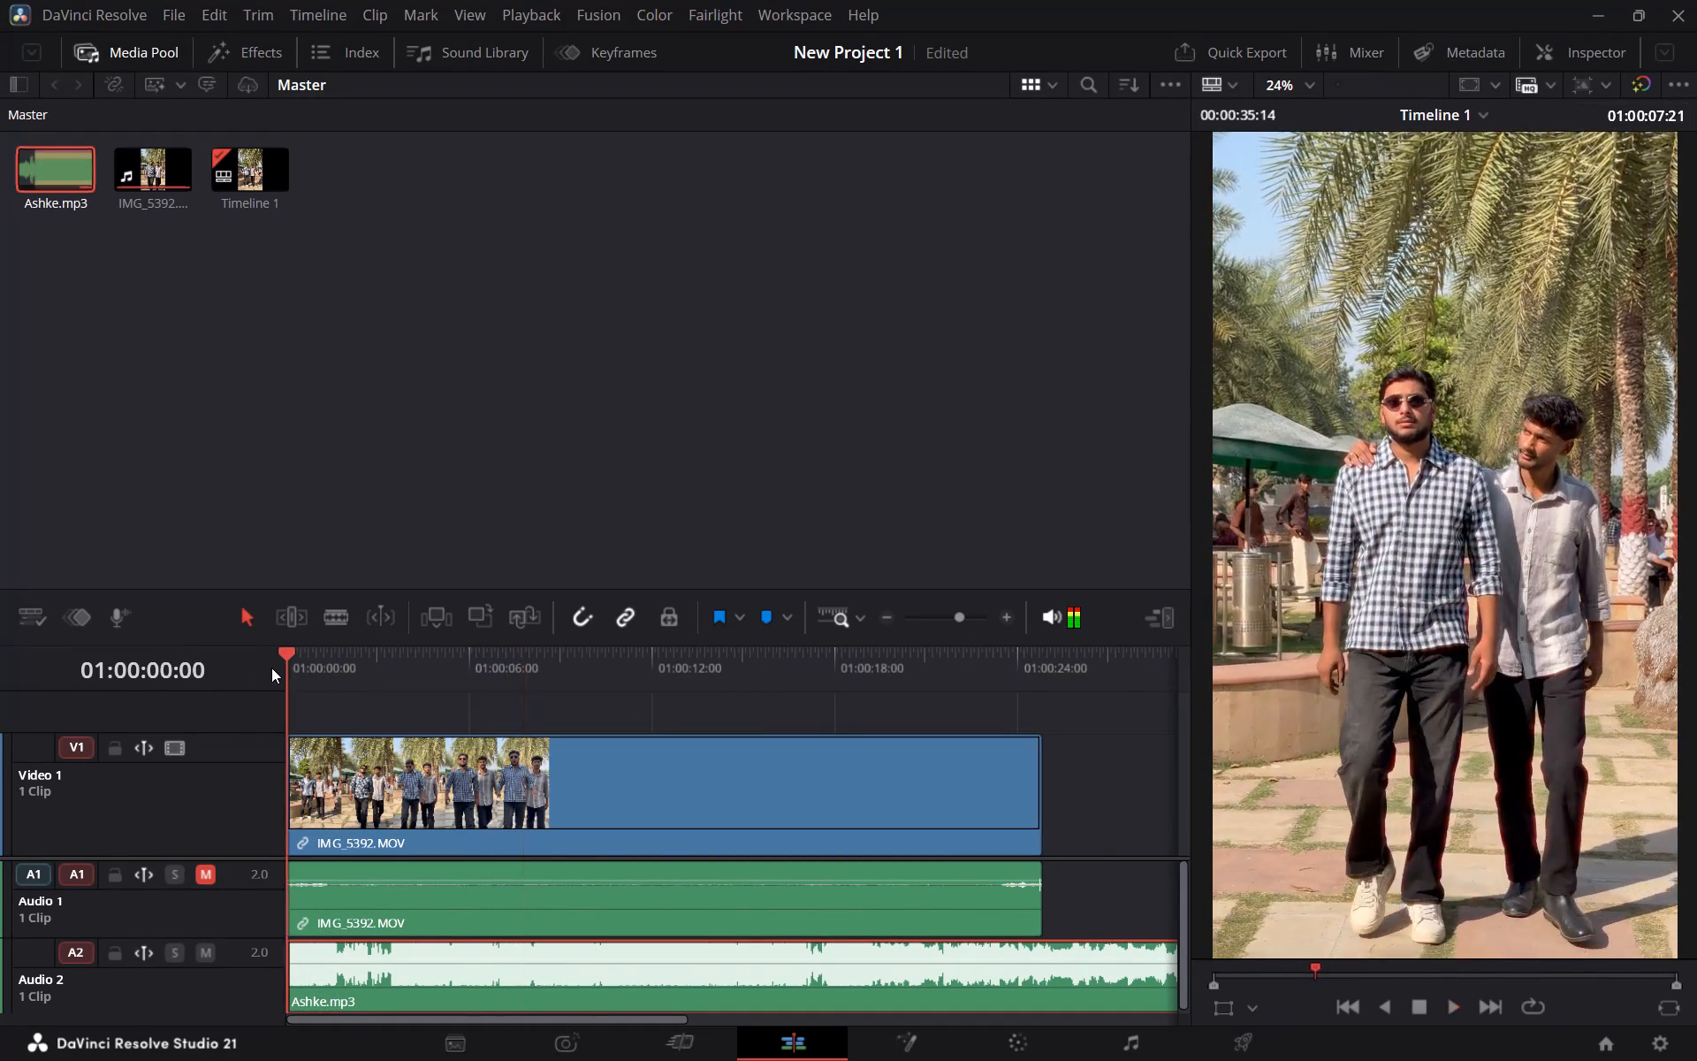
{"action": "left_click_drag", "start_coordinate": [271, 668], "coordinate": [268, 669]}
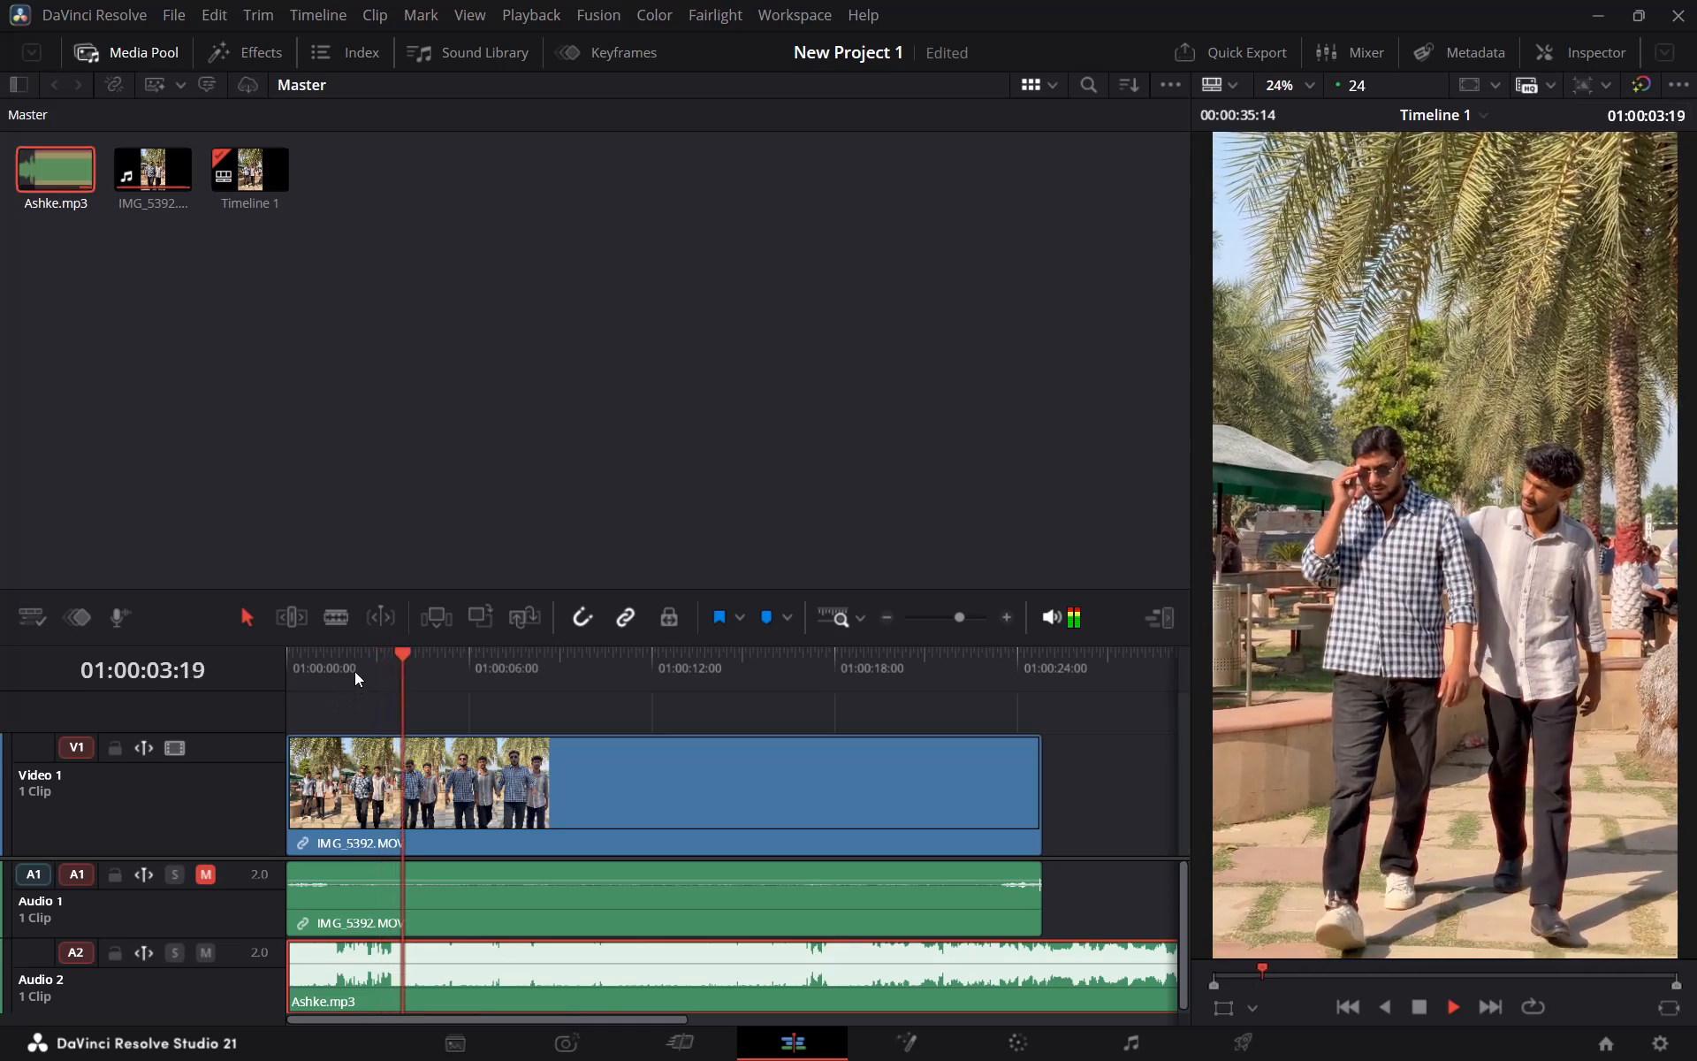
{"action": "key", "text": "space"}
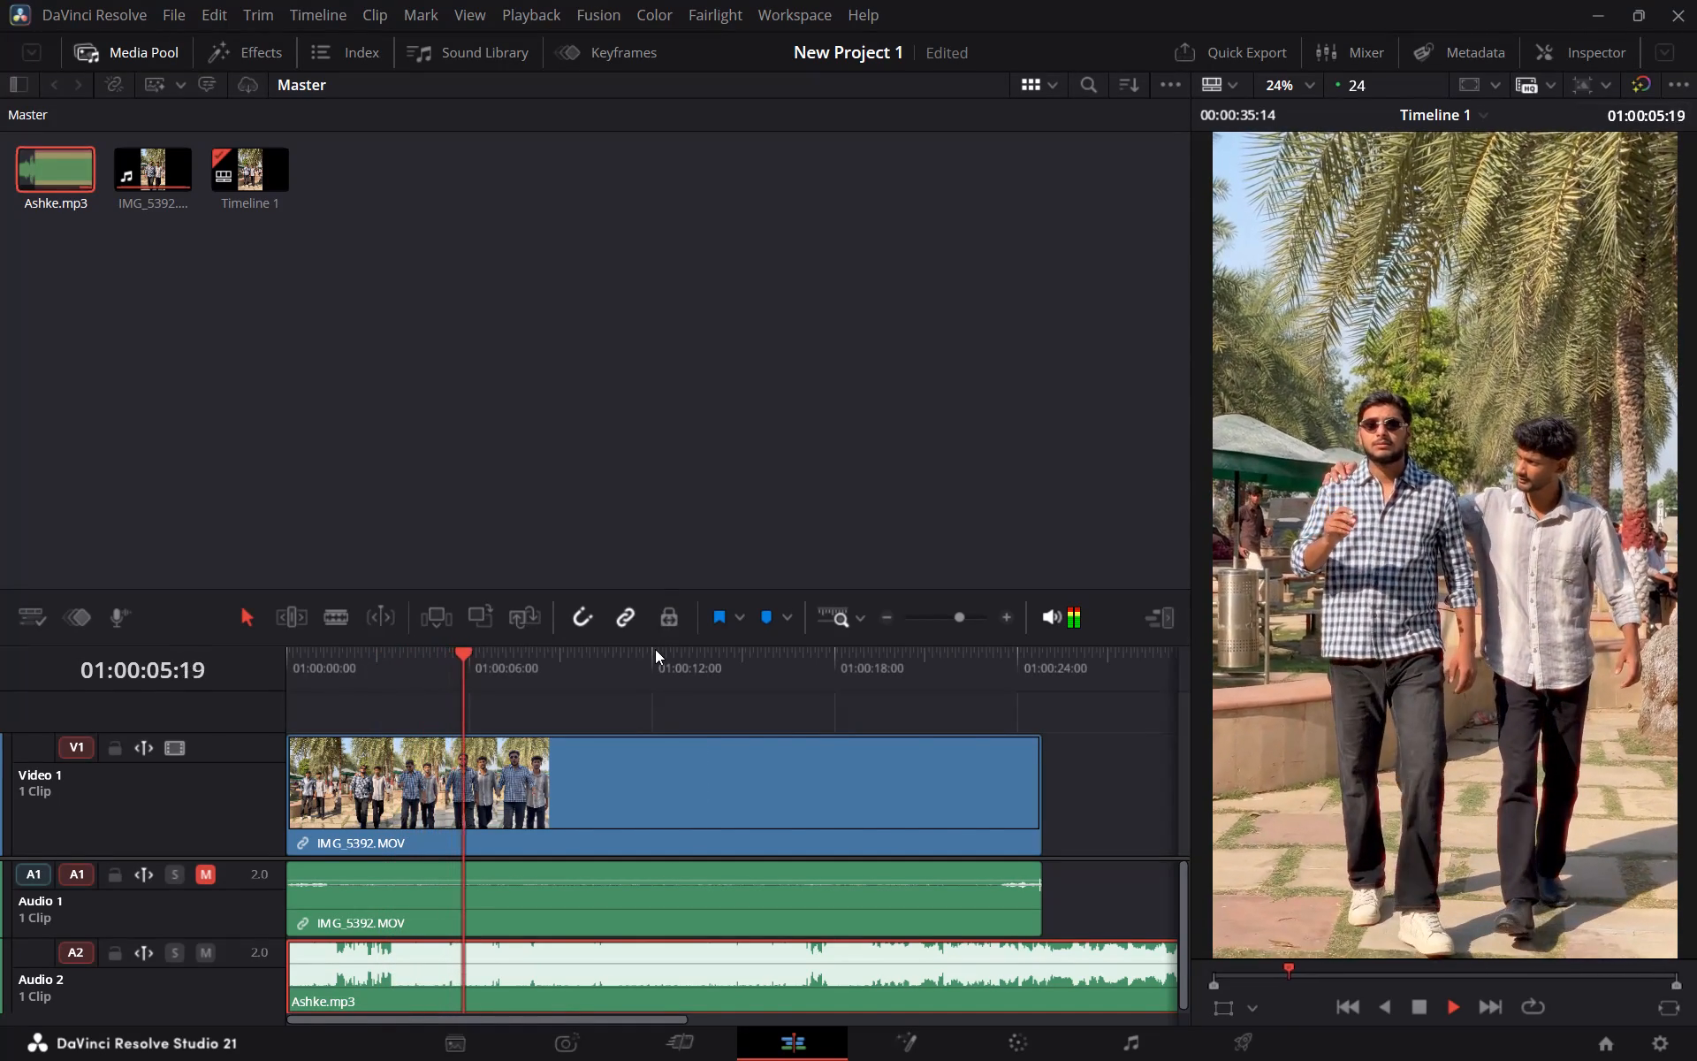
{"action": "left_click", "coordinate": [369, 664]}
{"action": "left_click_drag", "start_coordinate": [368, 664], "coordinate": [331, 693]}
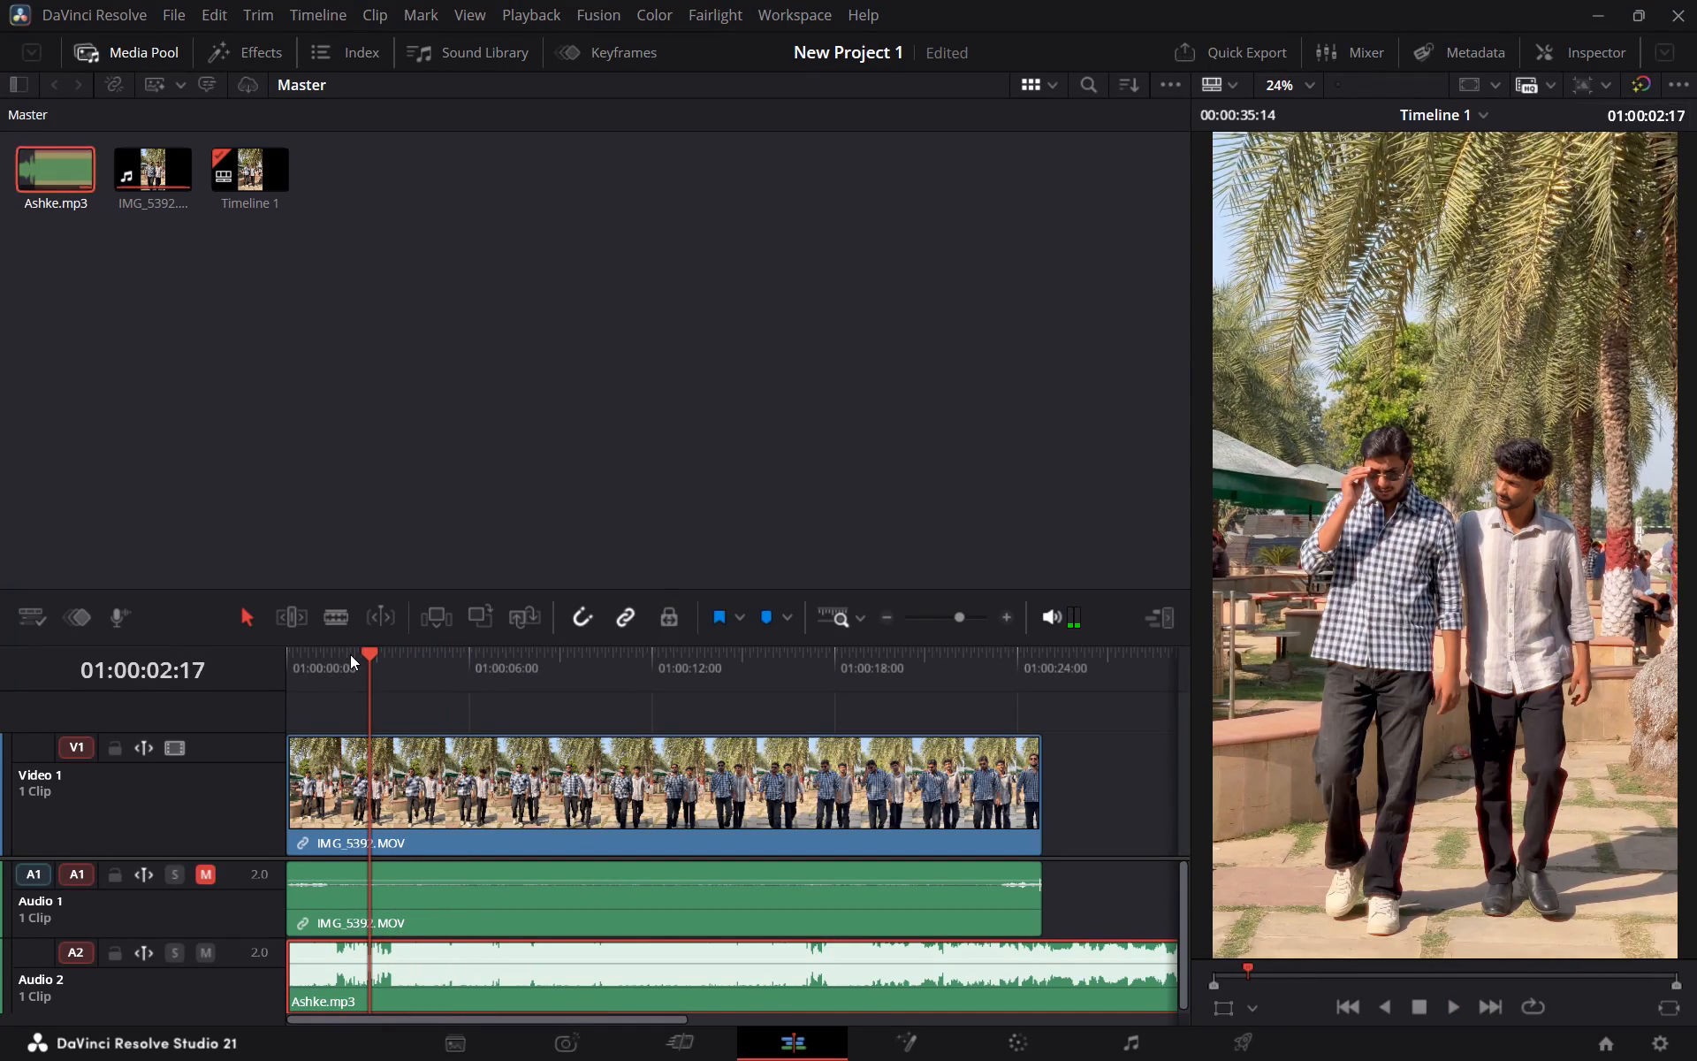
{"action": "left_click", "coordinate": [351, 654]}
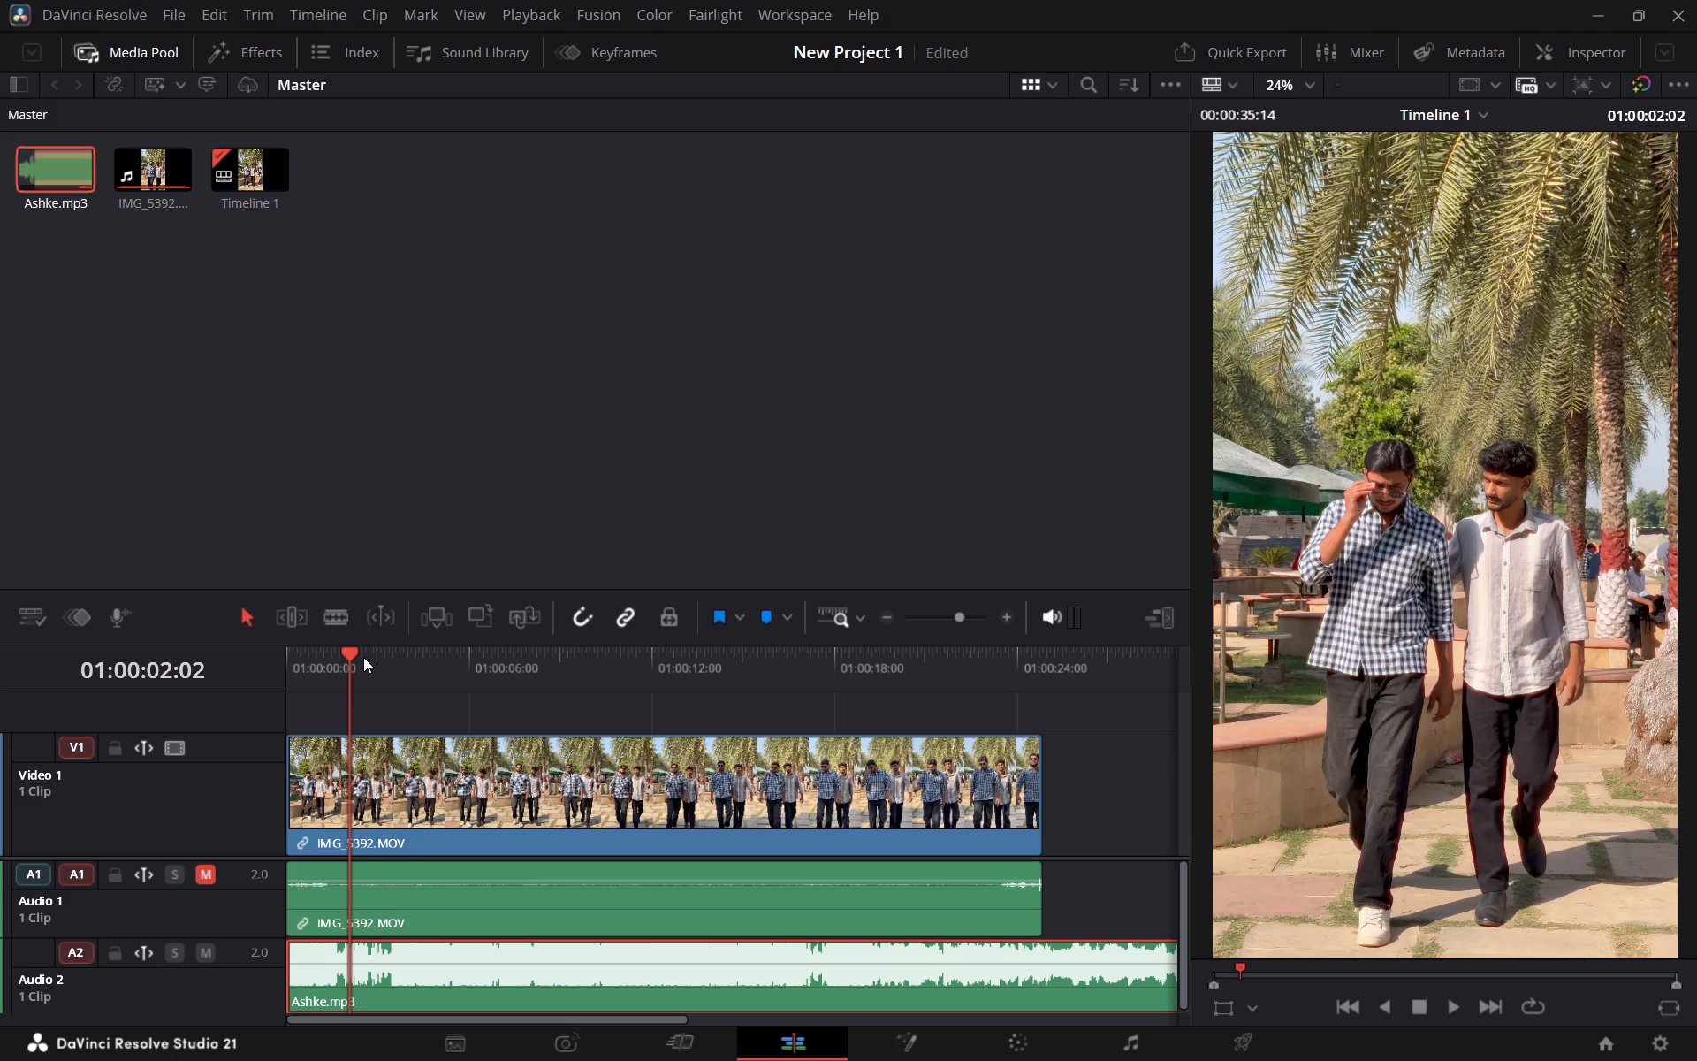
{"action": "left_click", "coordinate": [336, 613]}
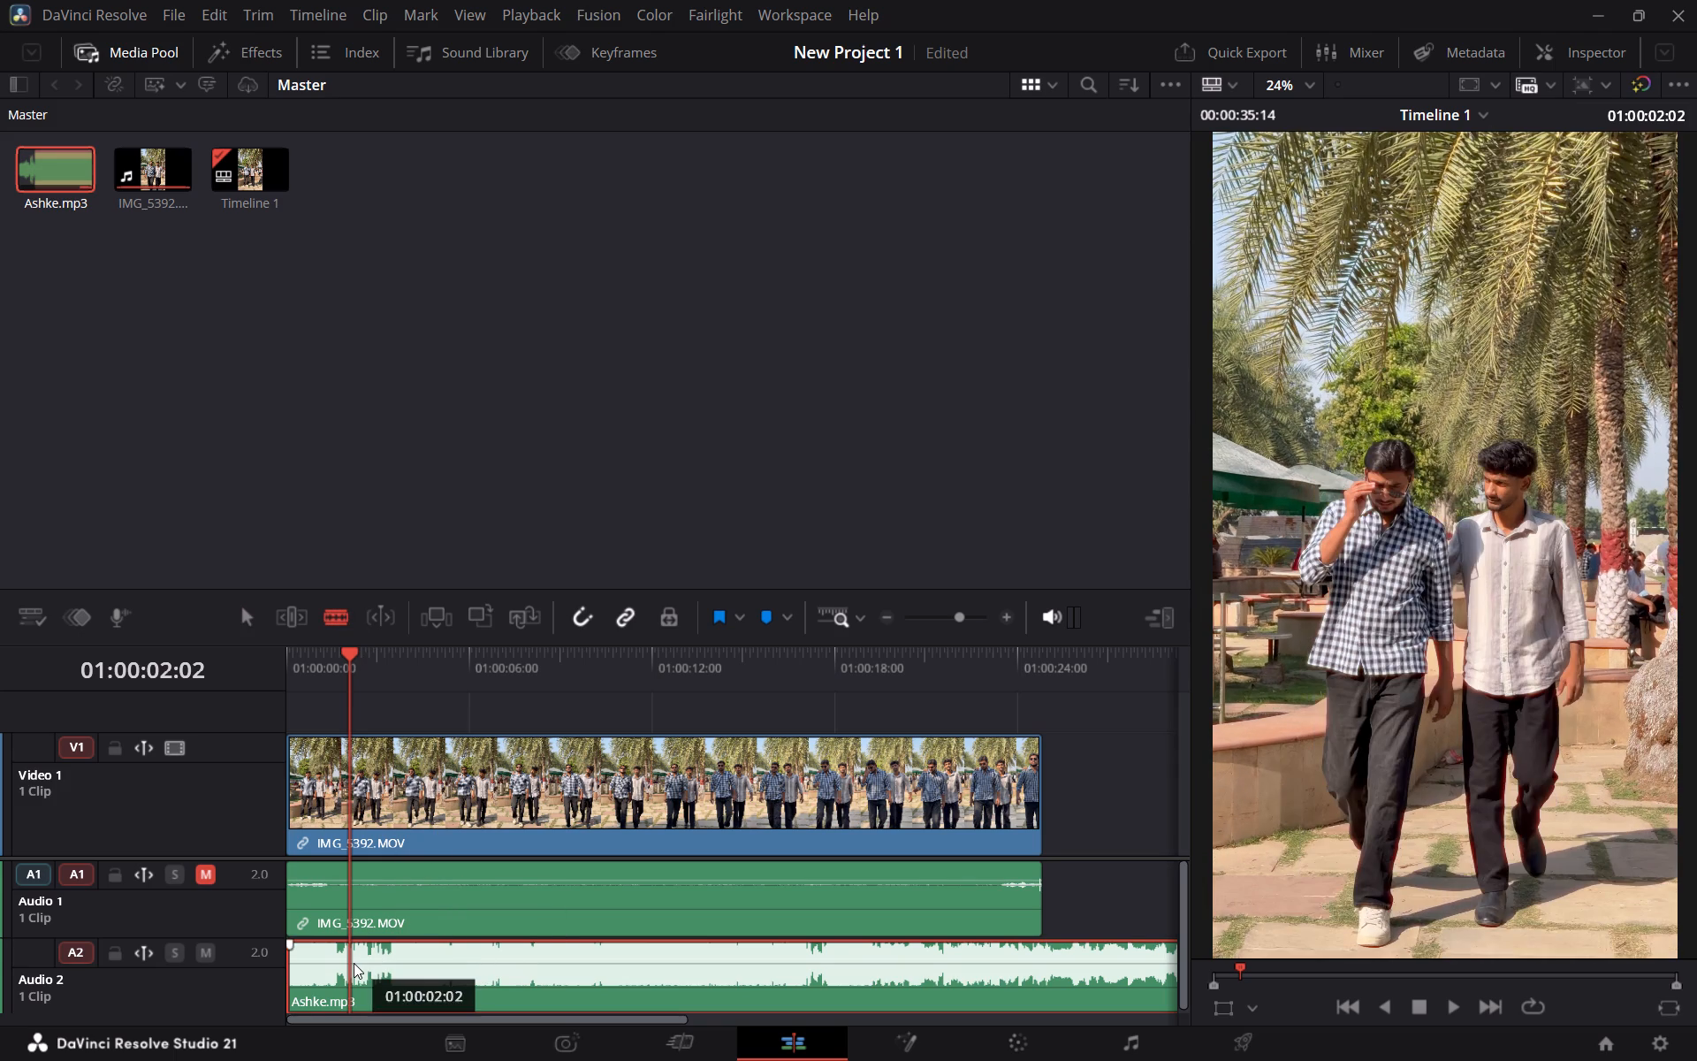
{"action": "left_click", "coordinate": [354, 963]}
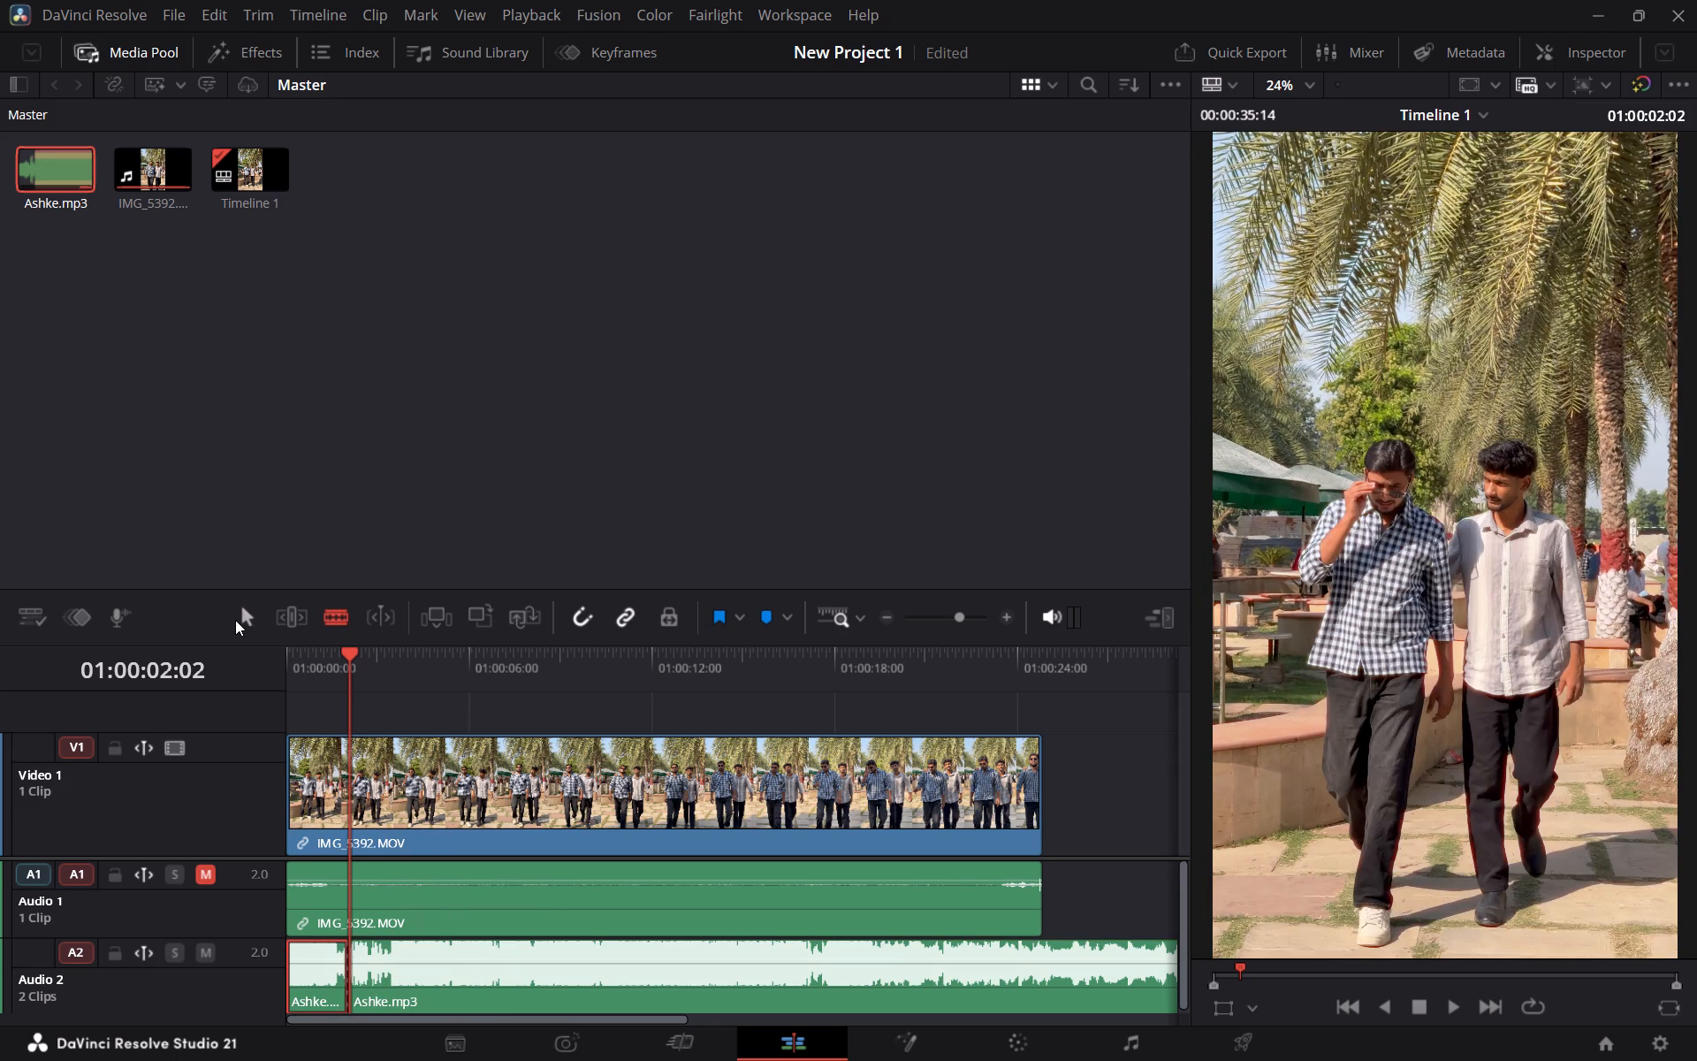
{"action": "left_click", "coordinate": [235, 620]}
{"action": "left_click", "coordinate": [336, 992]}
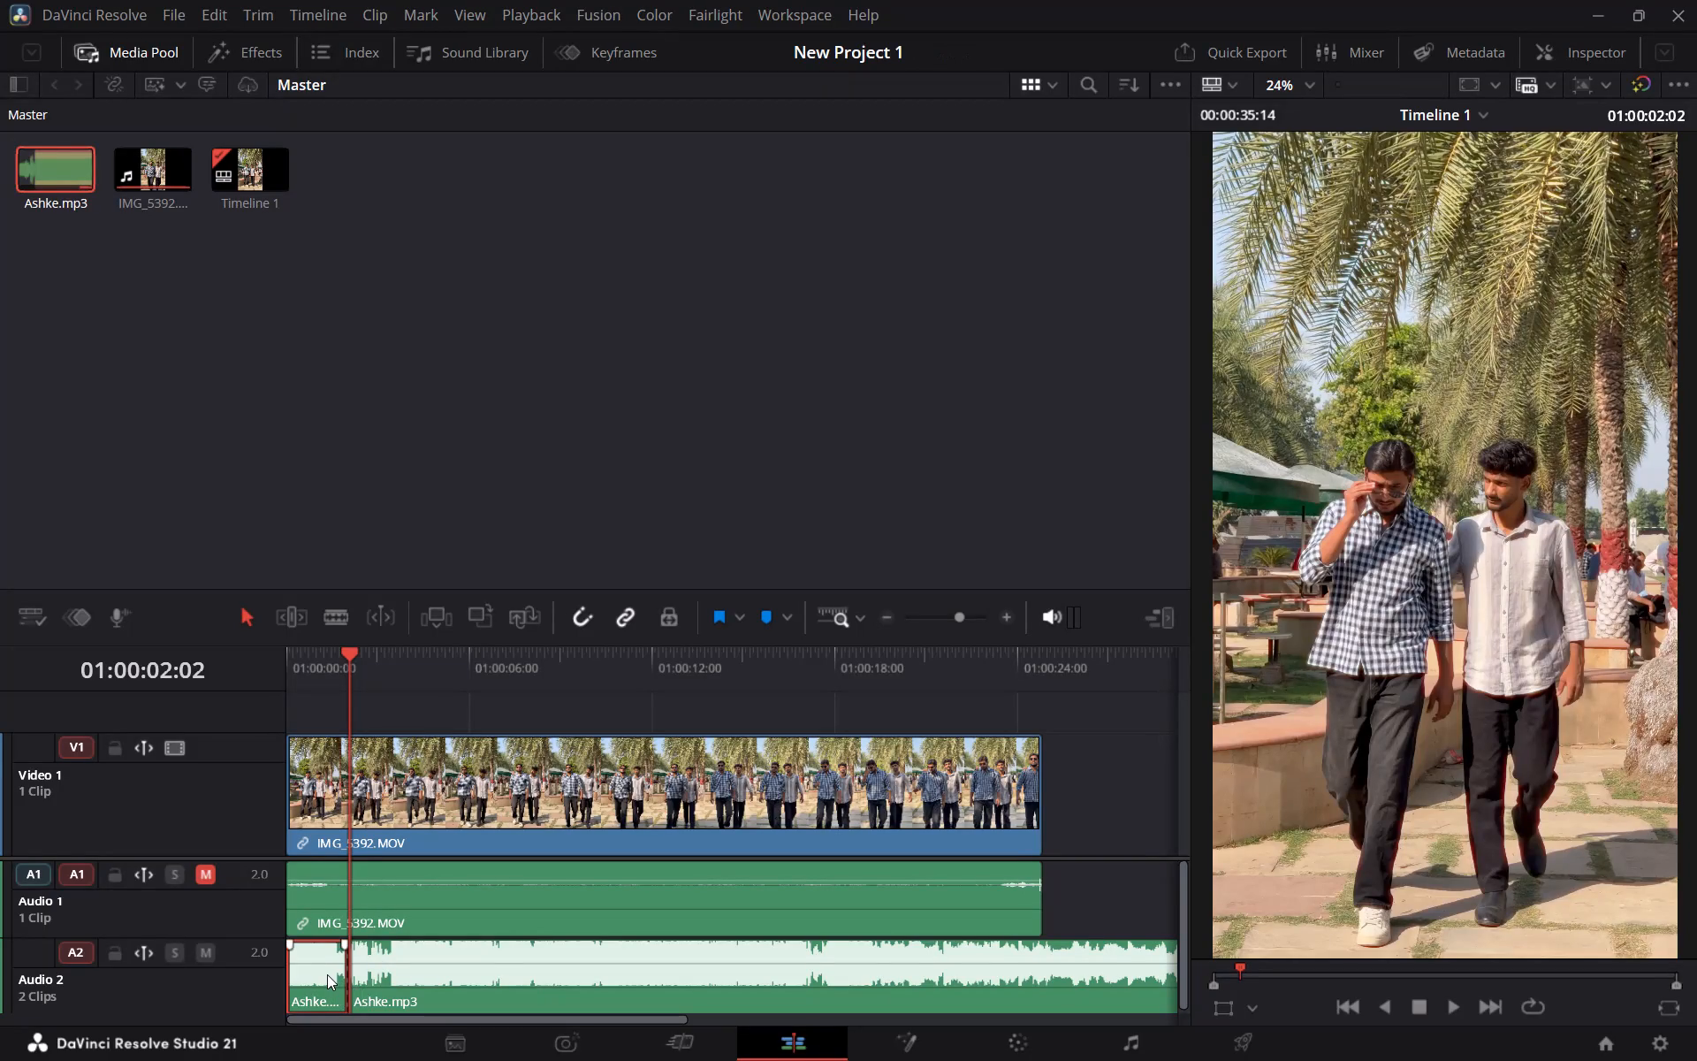
{"action": "key", "text": "BackSpace"}
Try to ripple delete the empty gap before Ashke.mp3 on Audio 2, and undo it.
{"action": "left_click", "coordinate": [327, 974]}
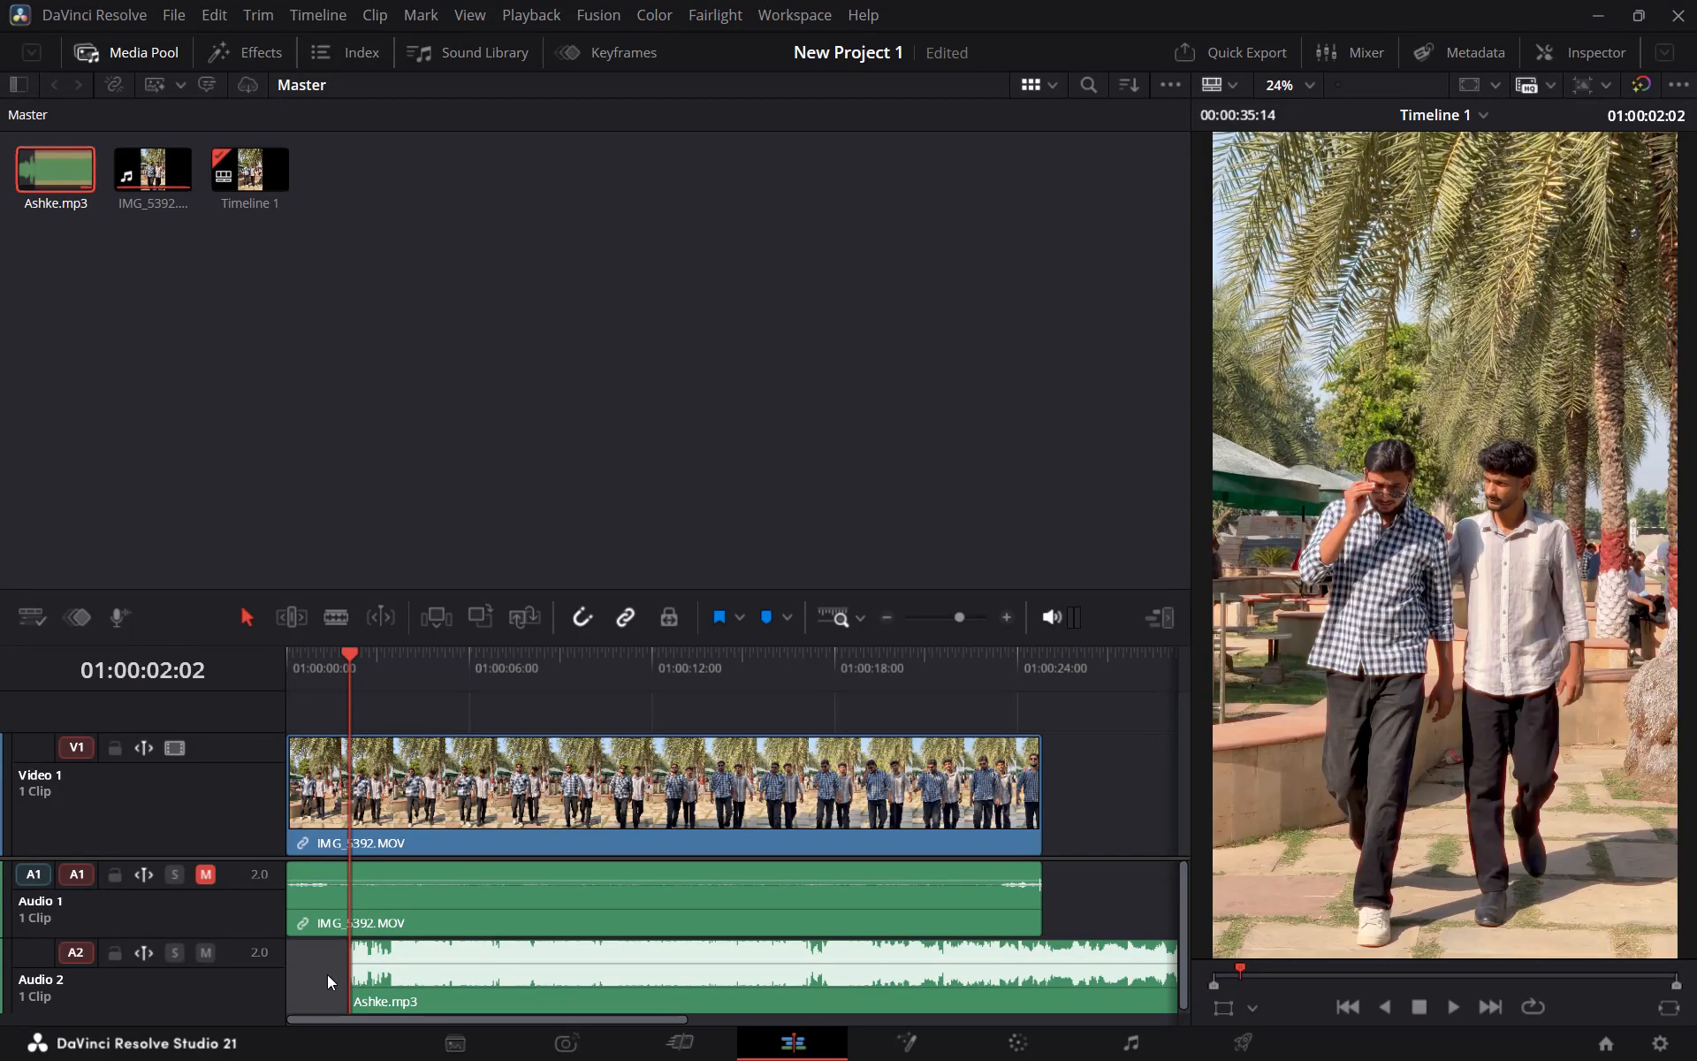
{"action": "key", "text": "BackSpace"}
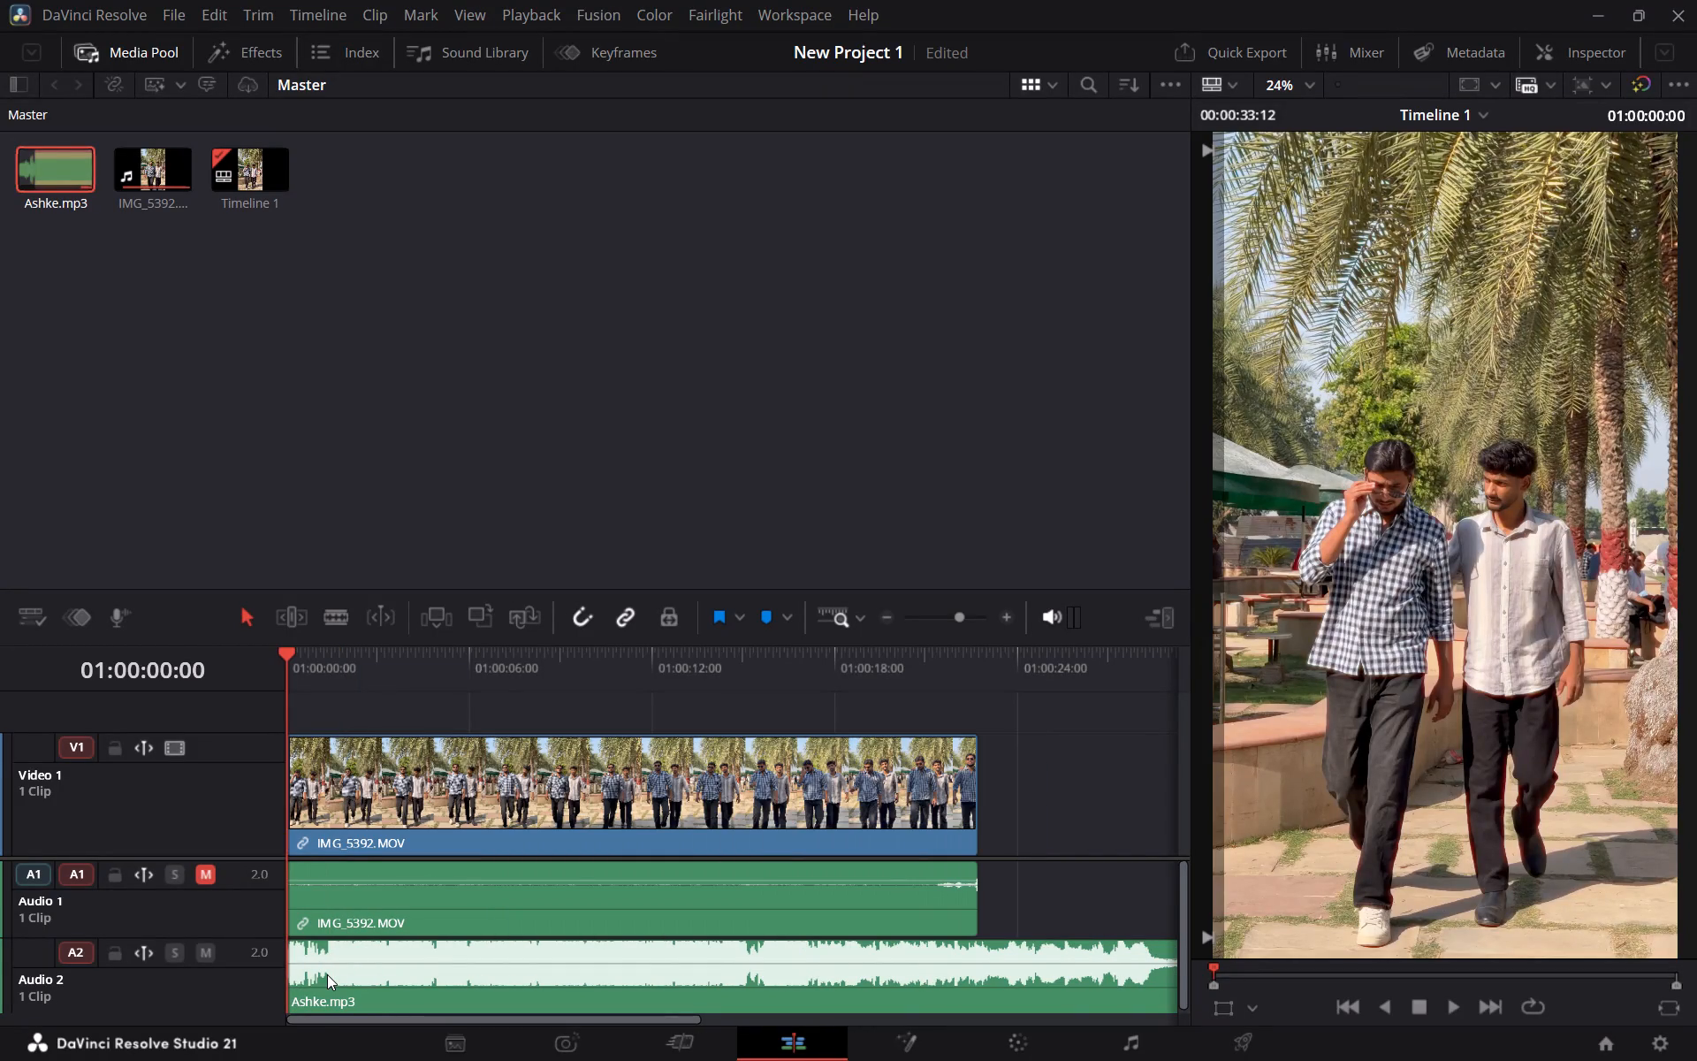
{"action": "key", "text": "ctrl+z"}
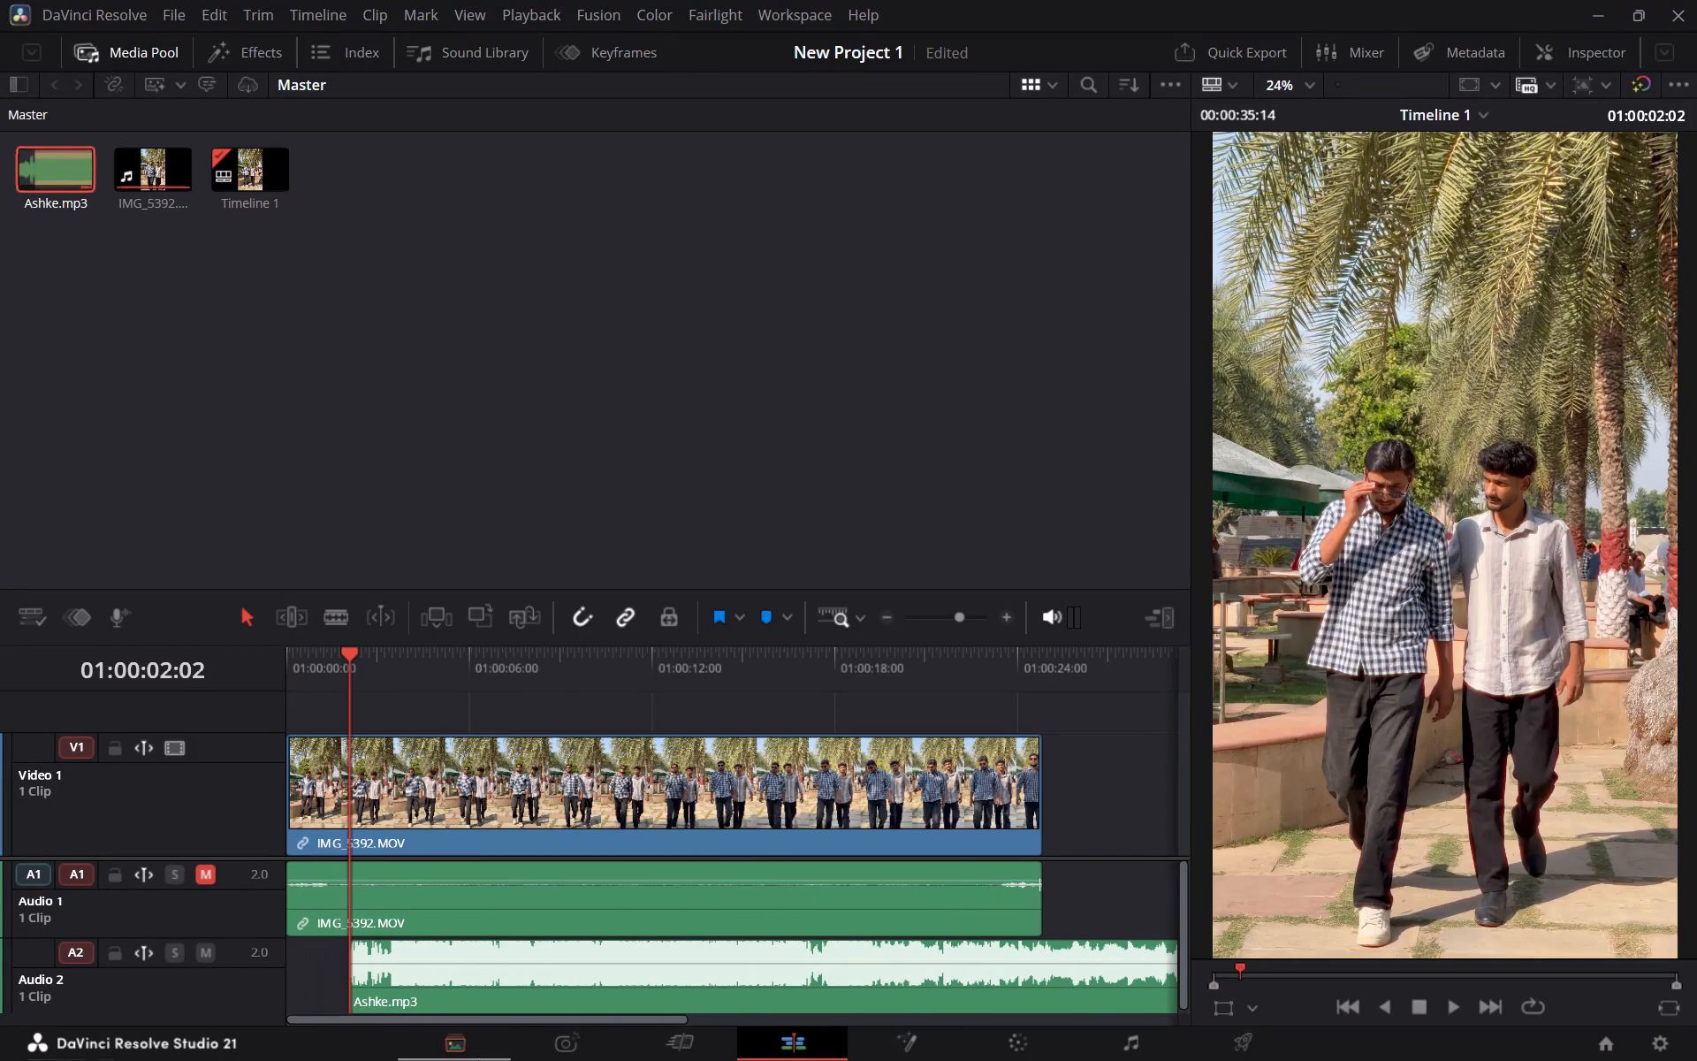
Move only the trimmed Ashke.mp3 on Audio 2 to 01:00:00:00 and play the timeline from the start.
{"action": "left_click_drag", "start_coordinate": [530, 976], "coordinate": [404, 990]}
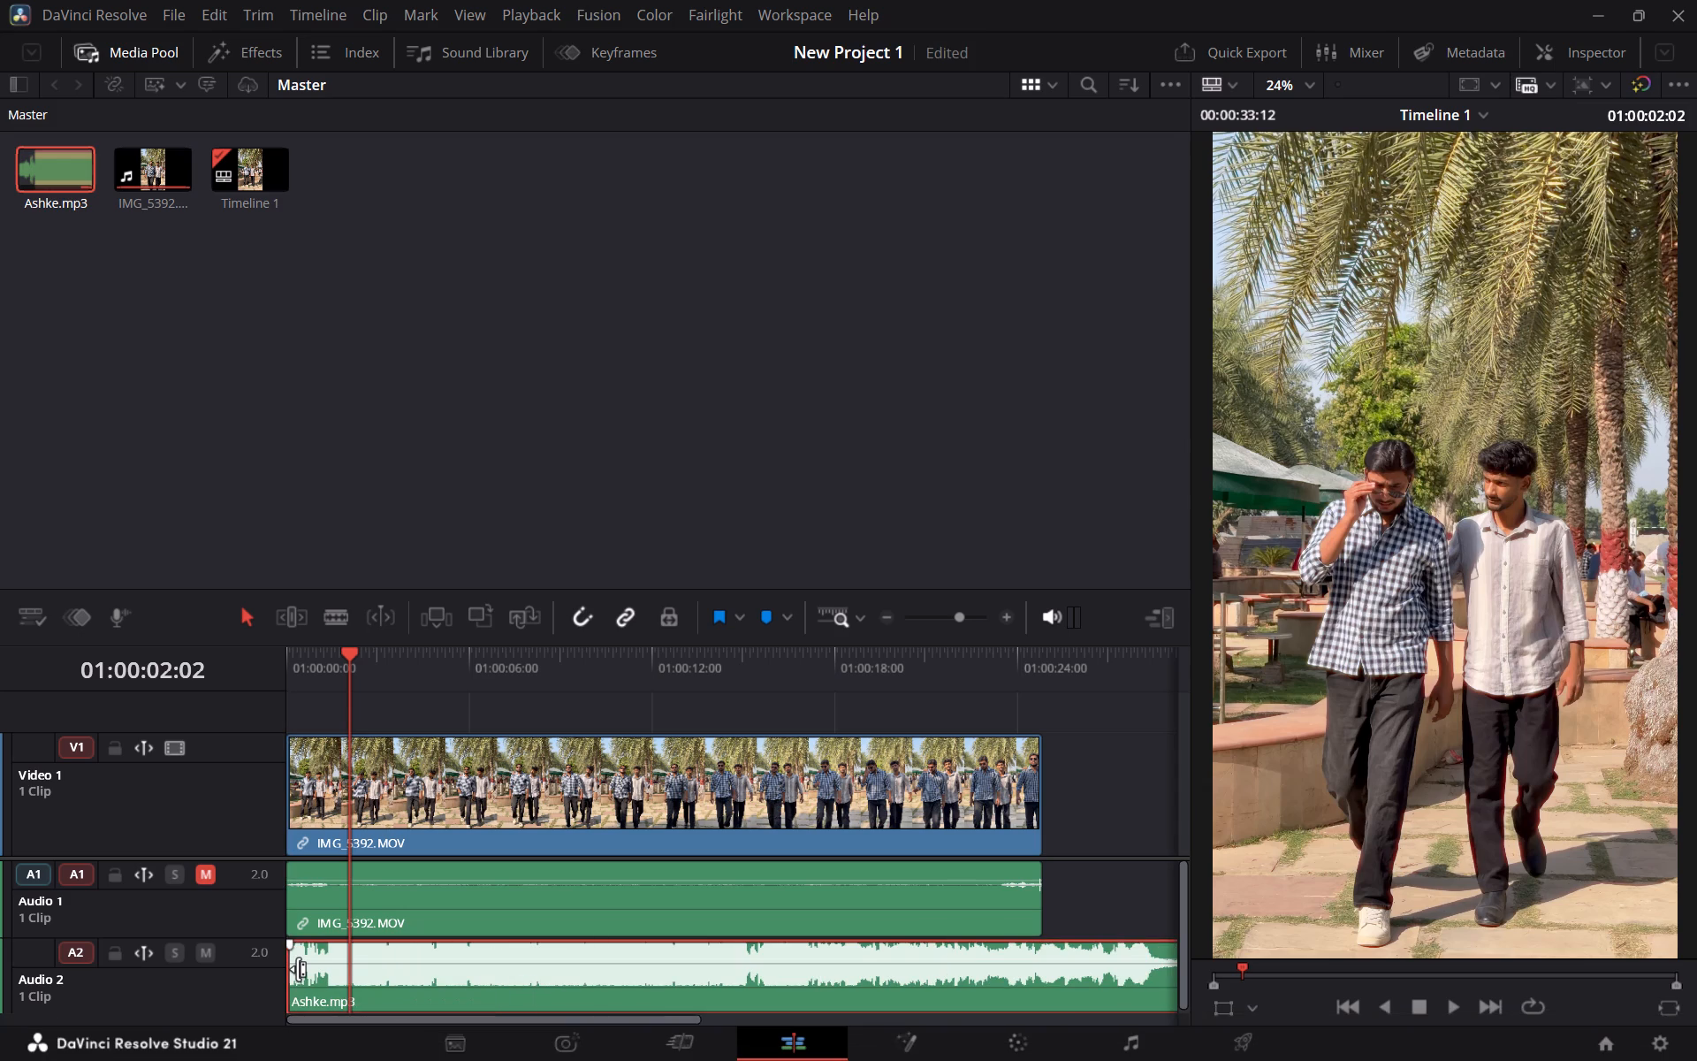
{"action": "left_click_drag", "start_coordinate": [342, 671], "coordinate": [62, 693]}
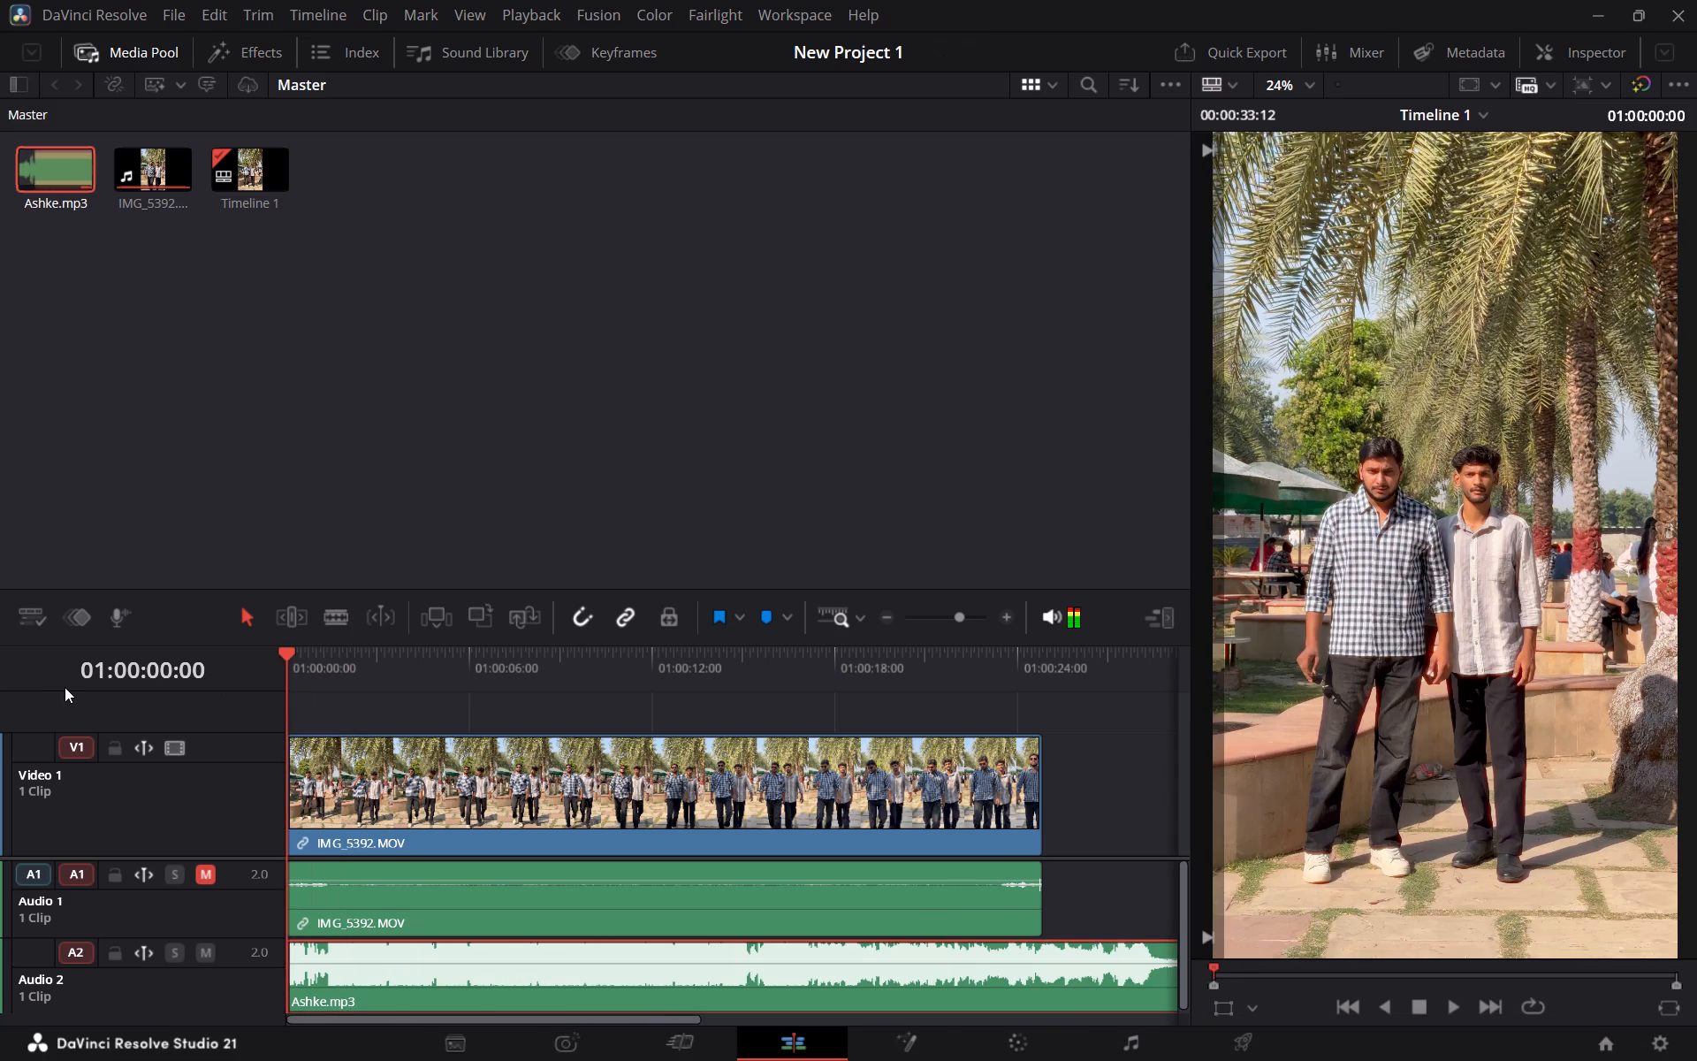
{"action": "key", "text": "space"}
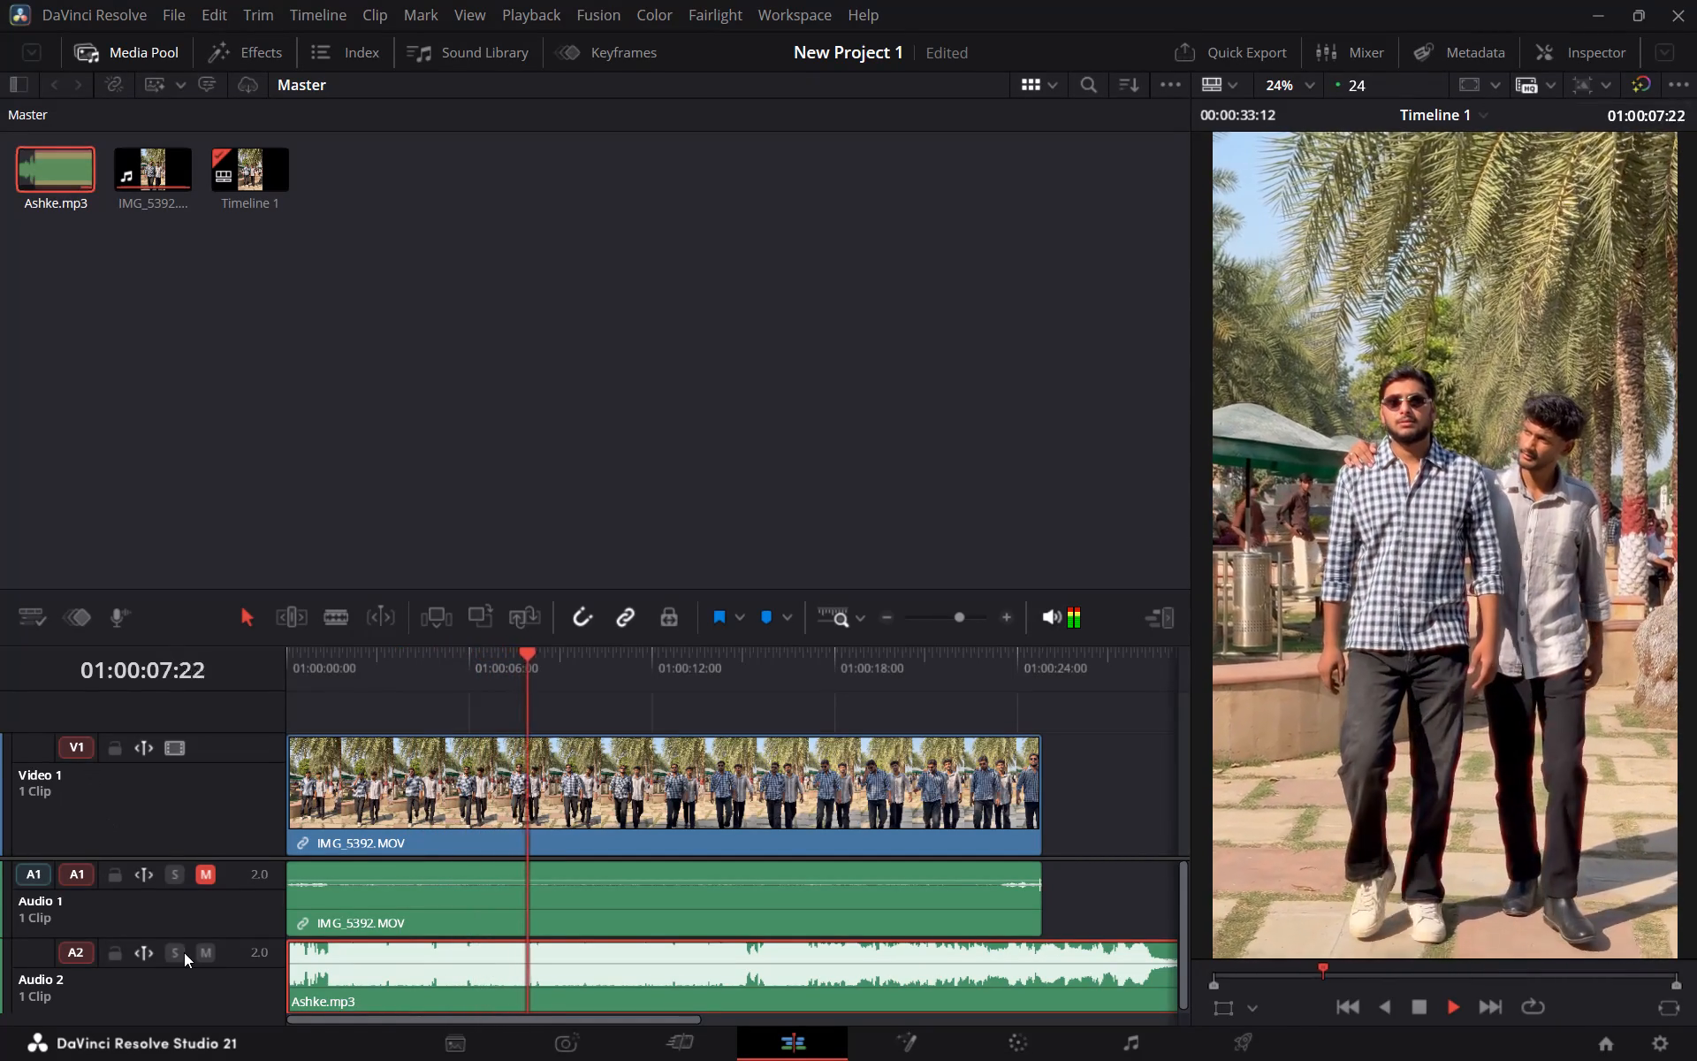
Replay the opening to find the cut point and split IMG_5392.MOV with its linked audio at 01:00:01:13.
{"action": "left_click_drag", "start_coordinate": [324, 668], "coordinate": [202, 689]}
{"action": "key", "text": "space"}
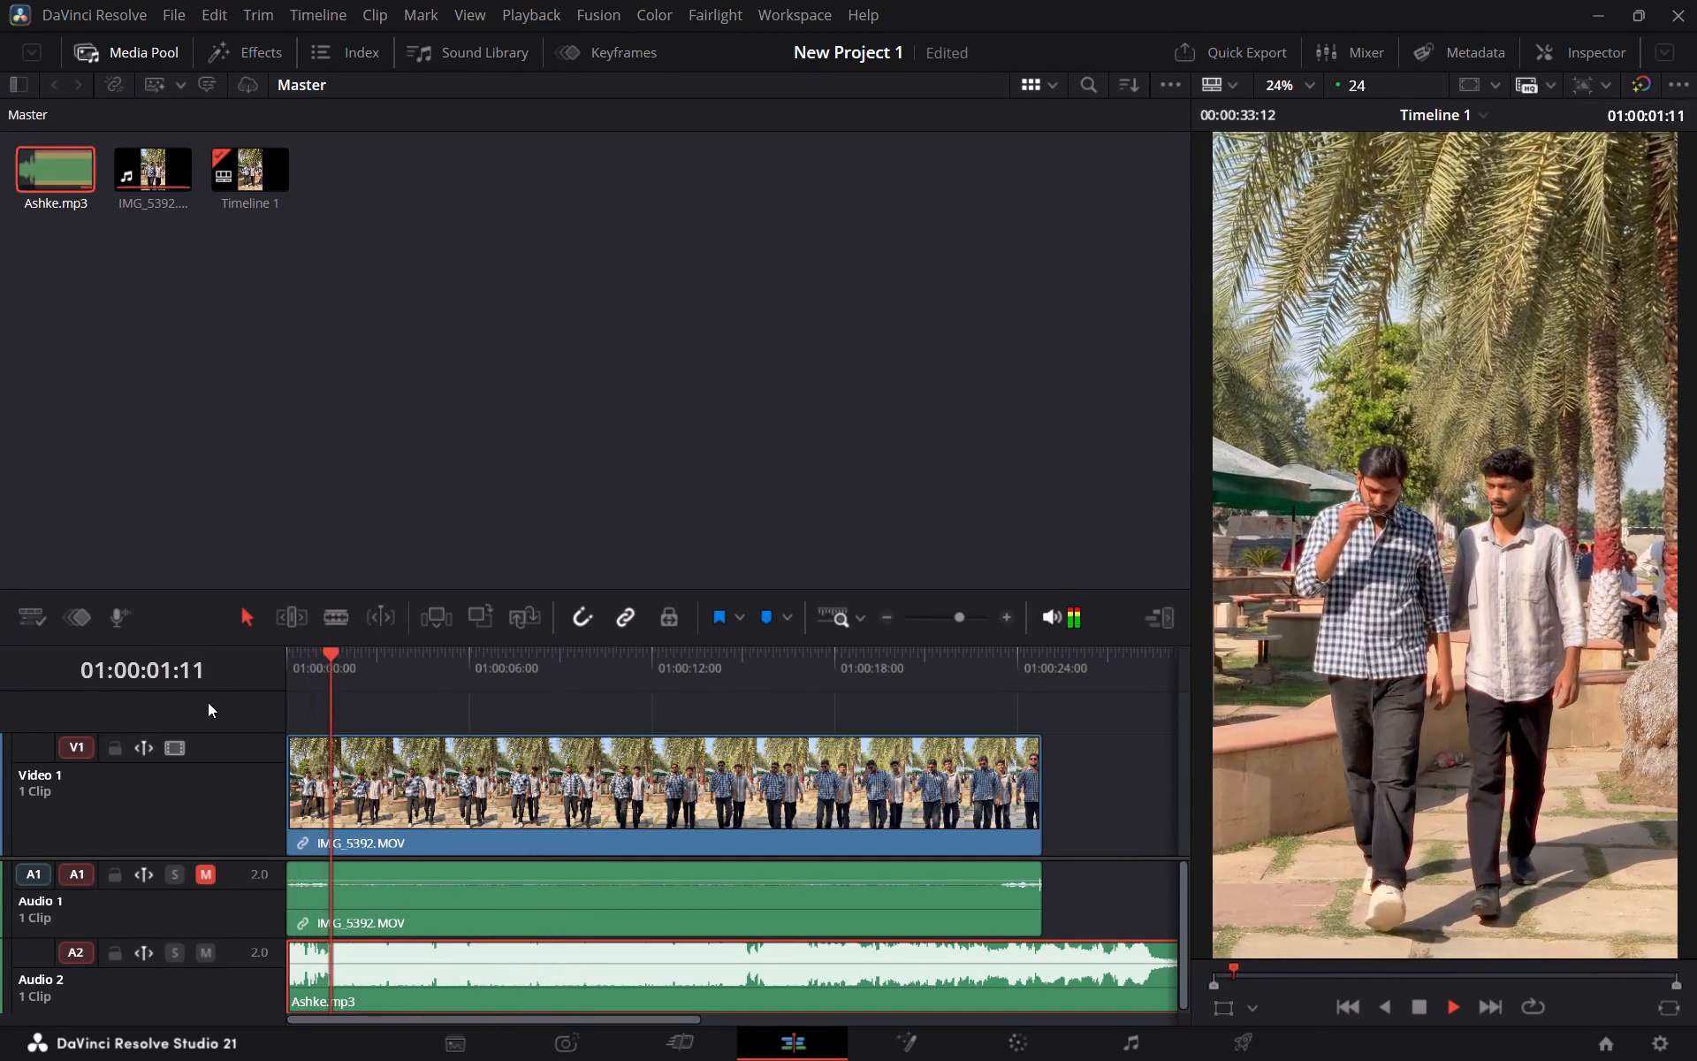
{"action": "left_click", "coordinate": [342, 769]}
{"action": "key", "text": "ctrl+b"}
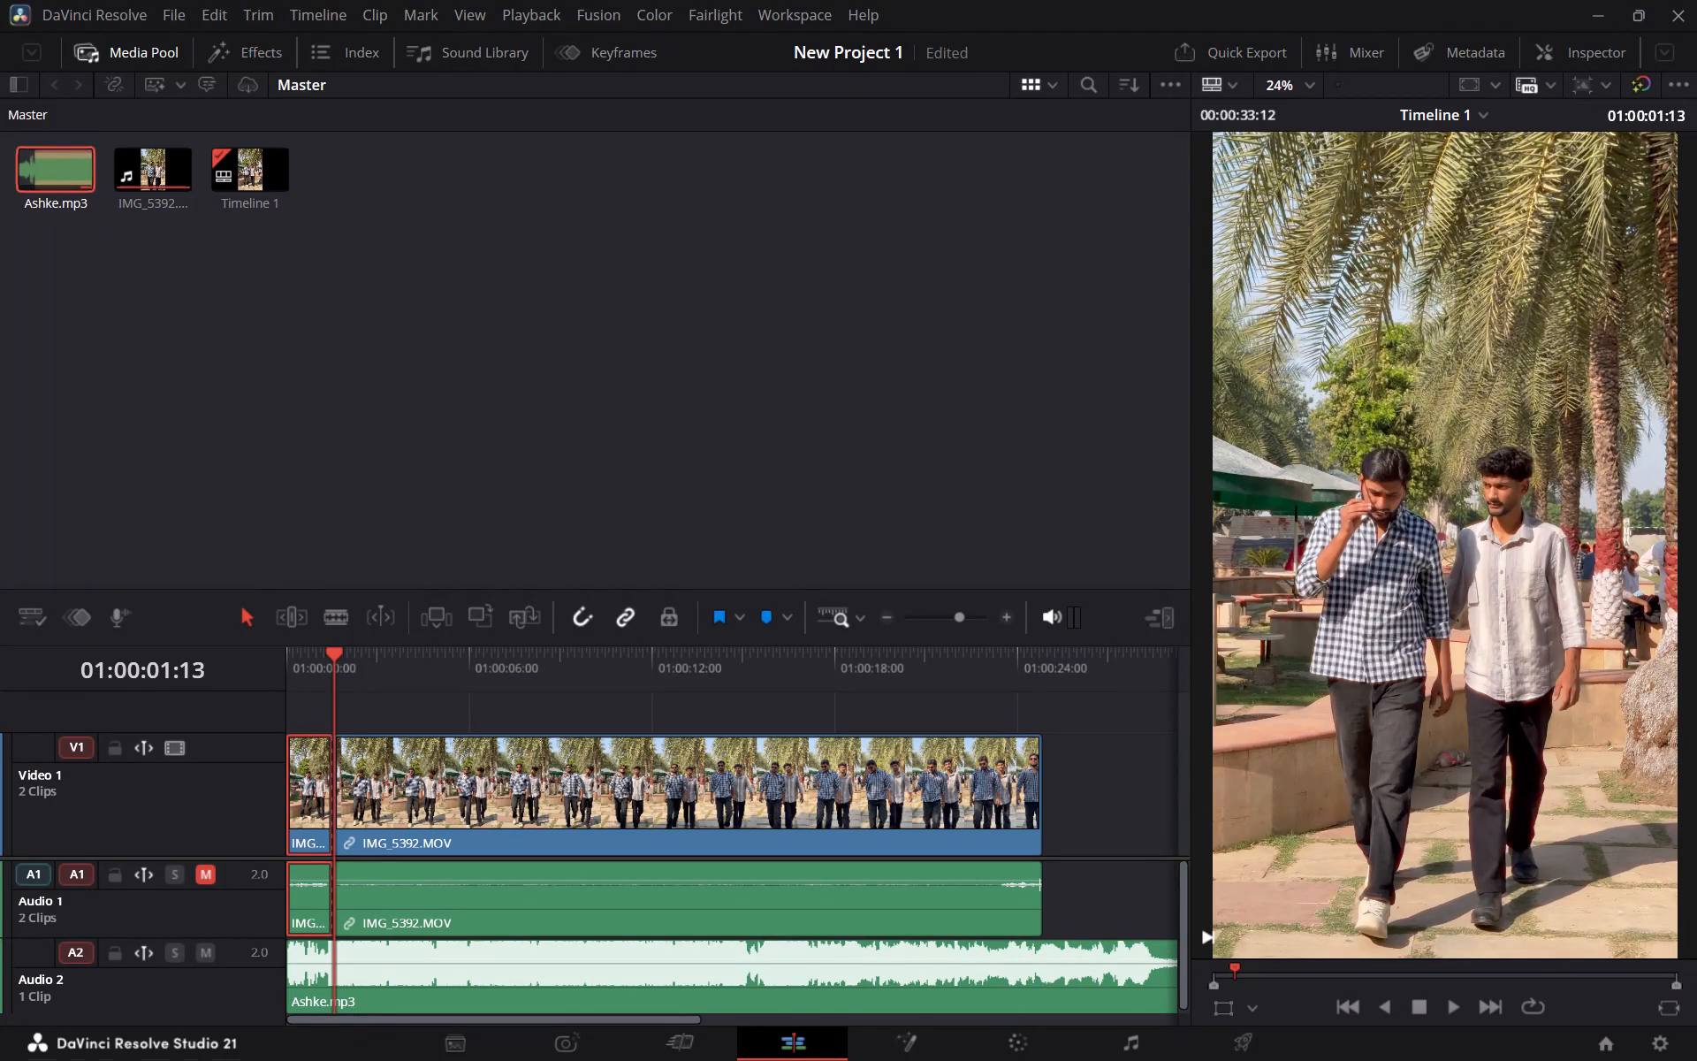
On the Color page, set the saturation of the second IMG_5392.MOV segment to 0 in Primaries.
{"action": "left_click", "coordinate": [1016, 1034]}
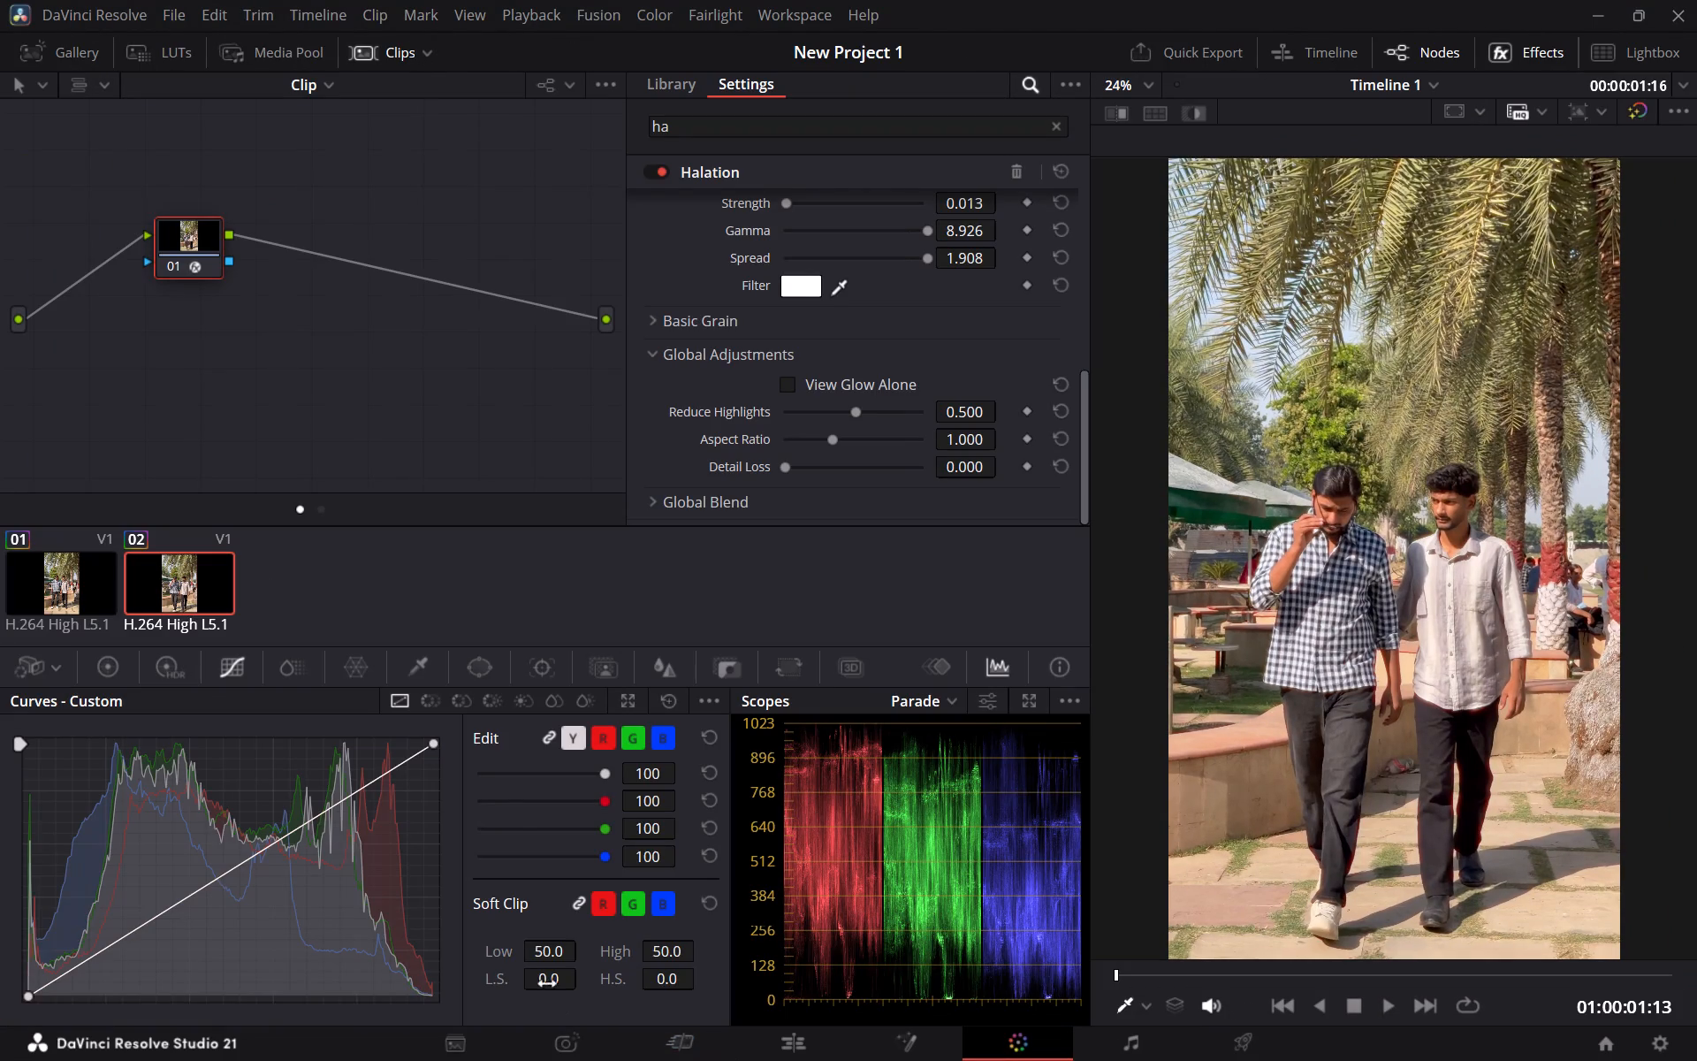
{"action": "left_click", "coordinate": [180, 665]}
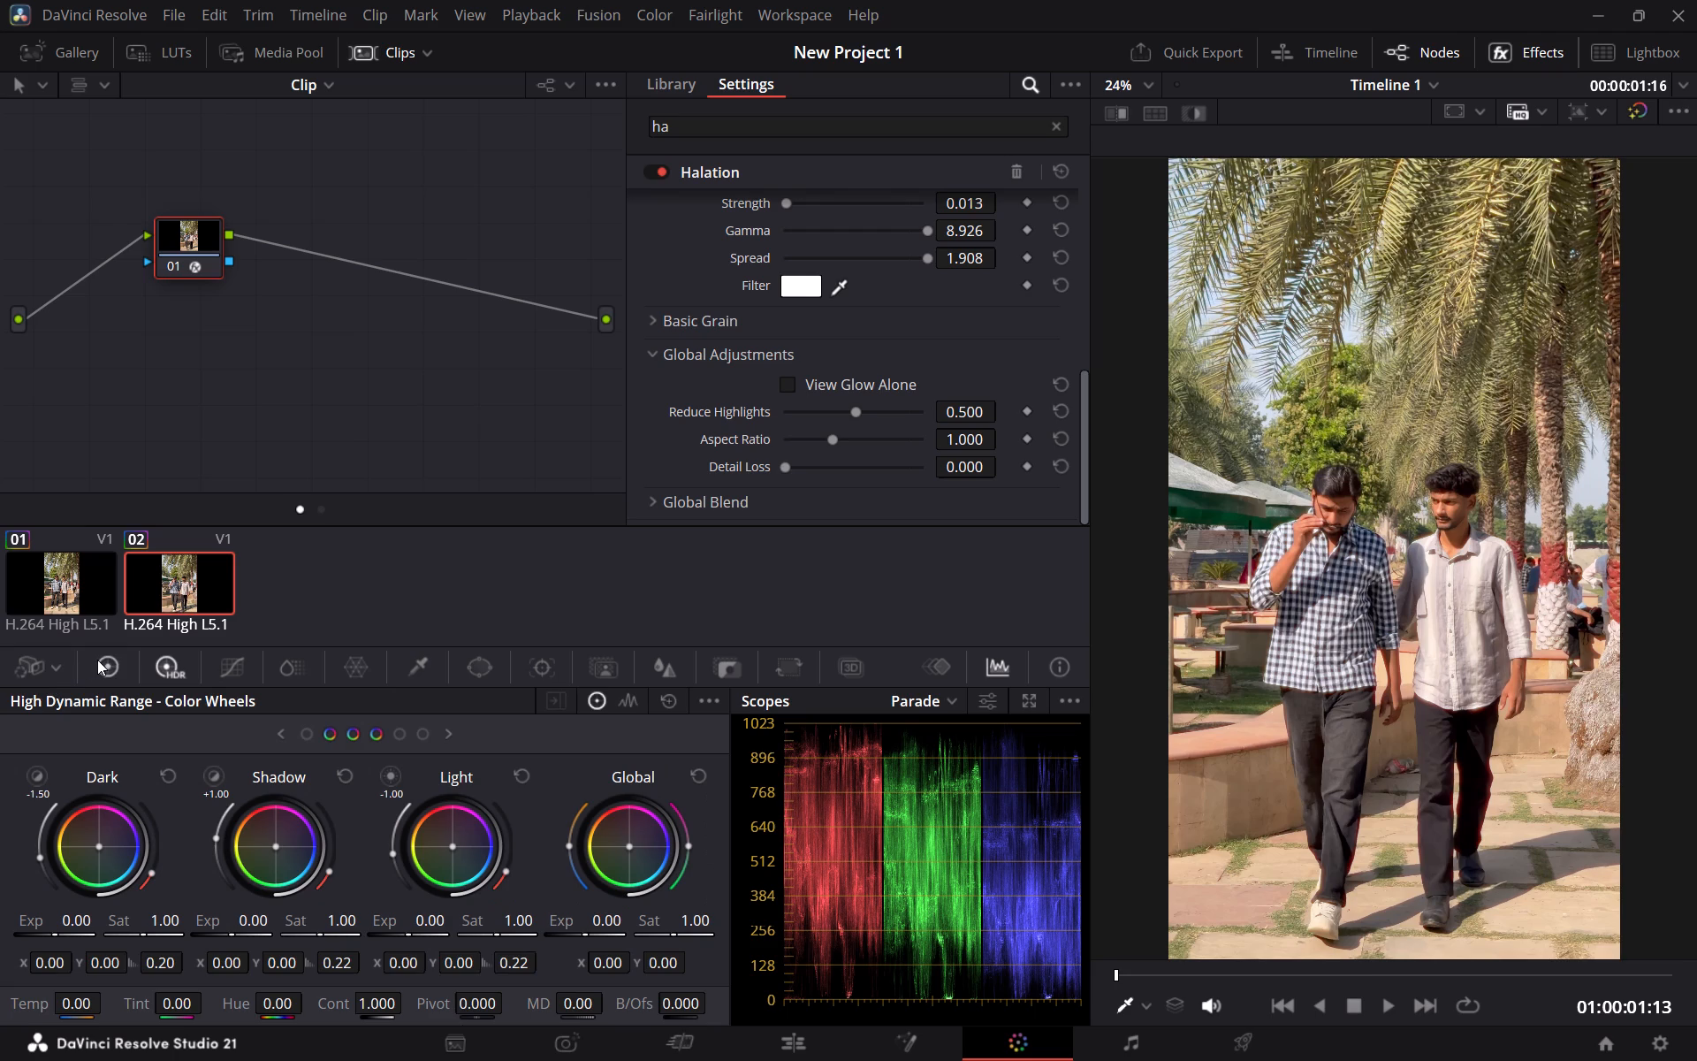
{"action": "left_click", "coordinate": [97, 659]}
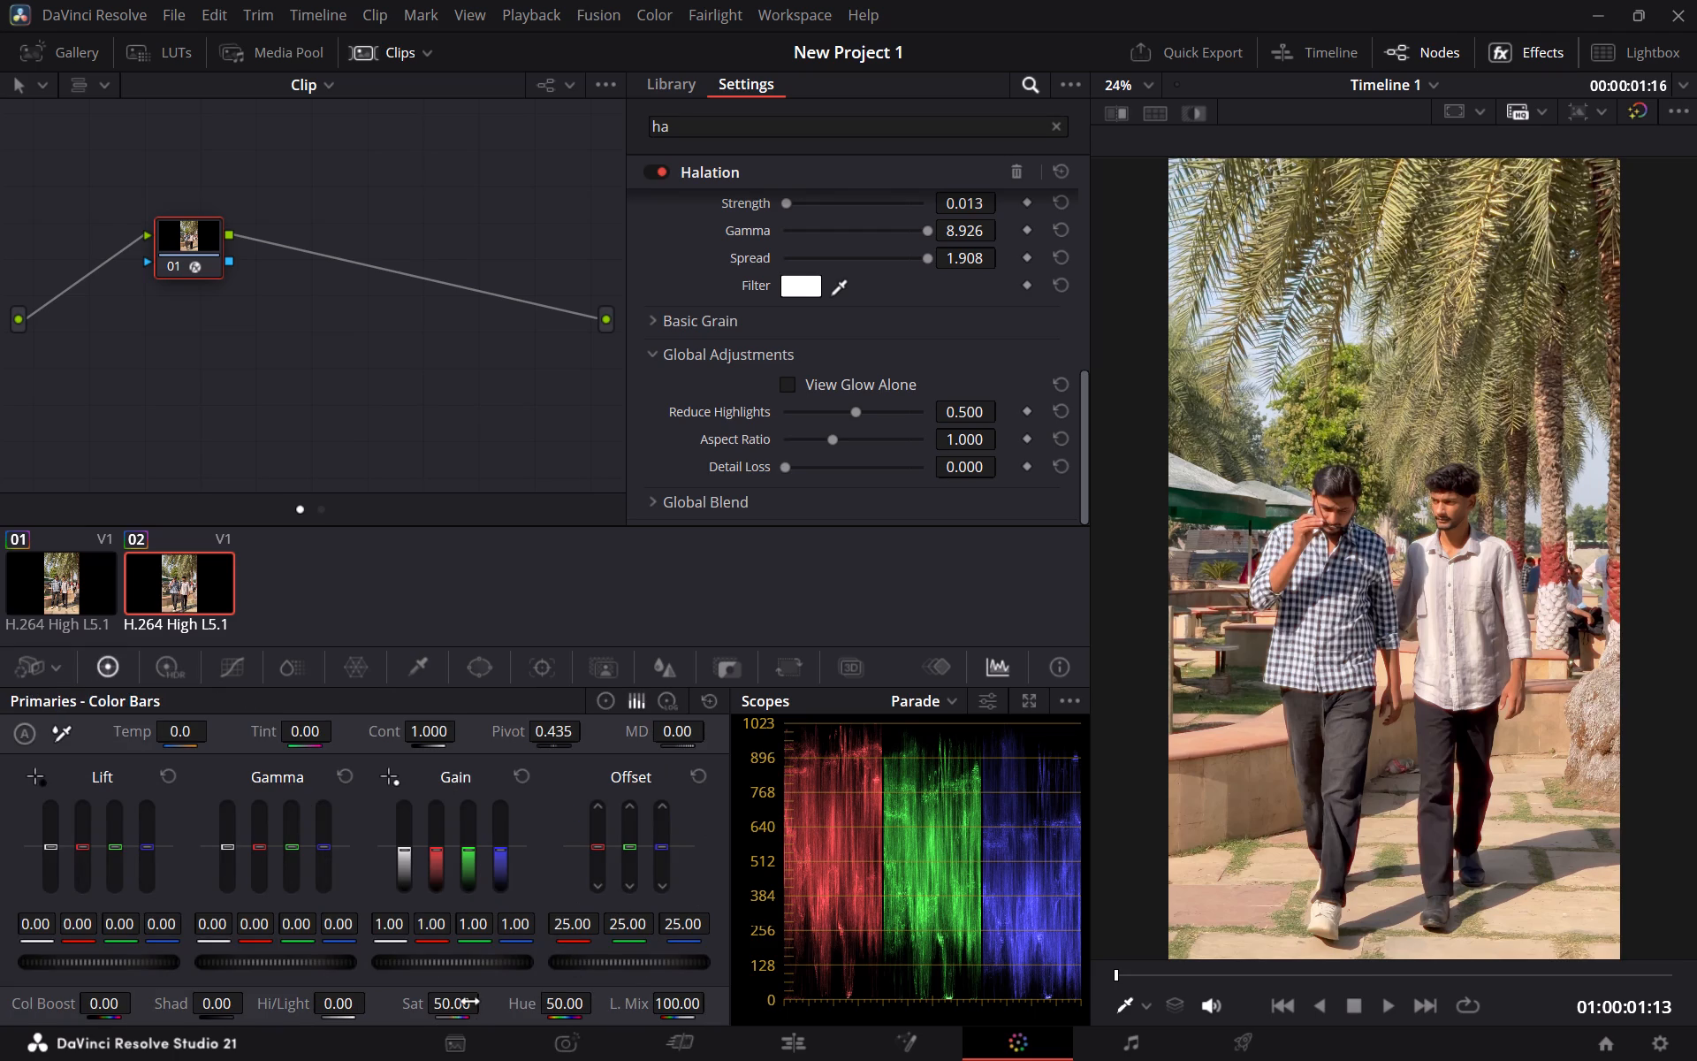
{"action": "left_click_drag", "start_coordinate": [468, 1002], "coordinate": [846, 530]}
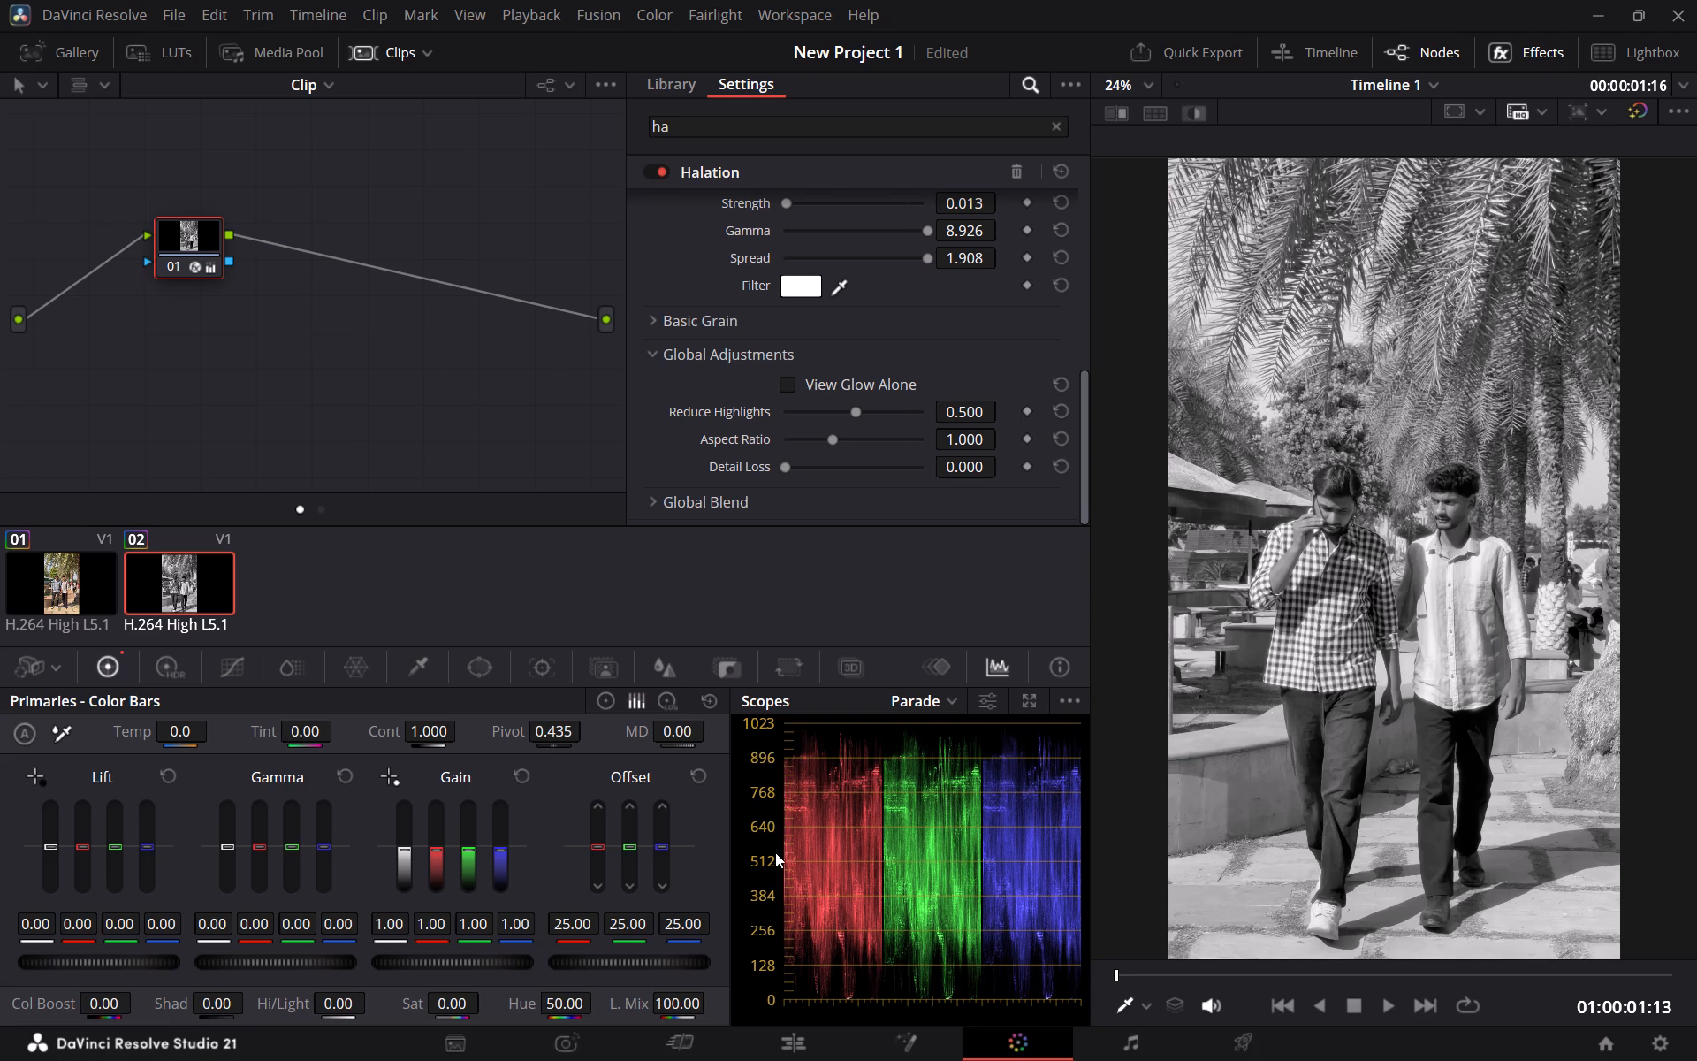
On the Edit page, apply a Smooth Cut transition at the cut between the two IMG_5392.MOV segments and play the timeline from the start.
{"action": "left_click", "coordinate": [818, 1034]}
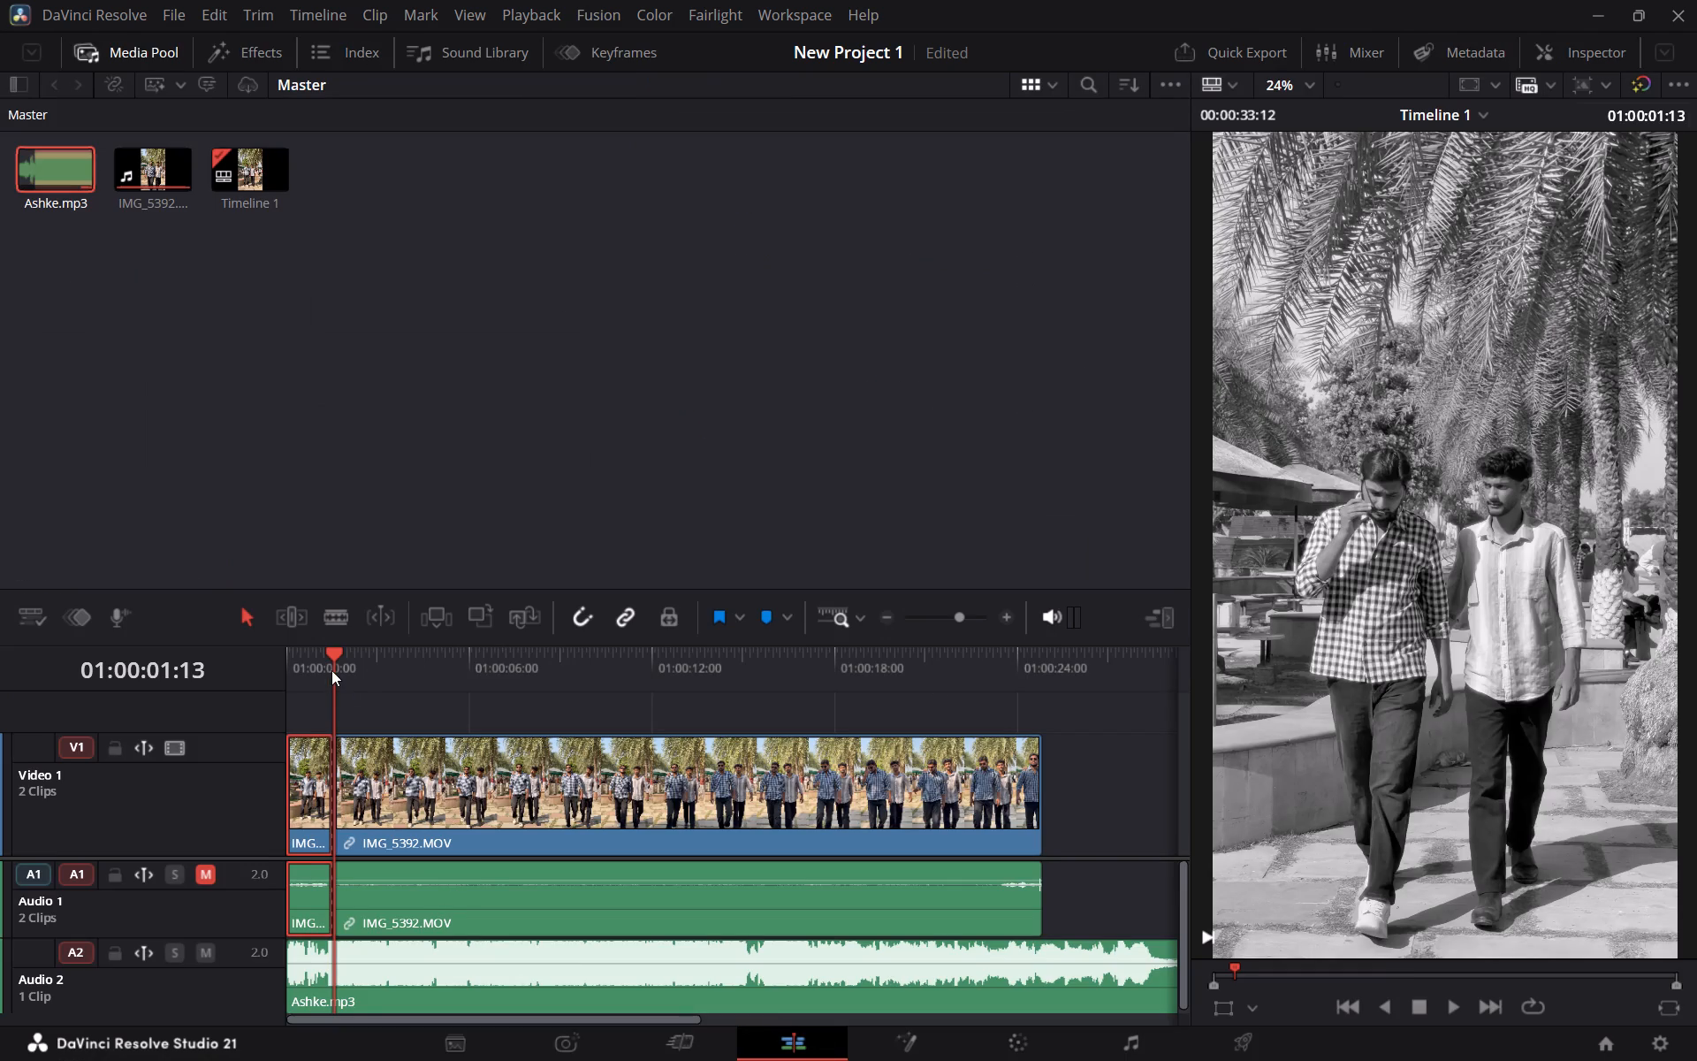
{"action": "left_click_drag", "start_coordinate": [331, 670], "coordinate": [287, 668]}
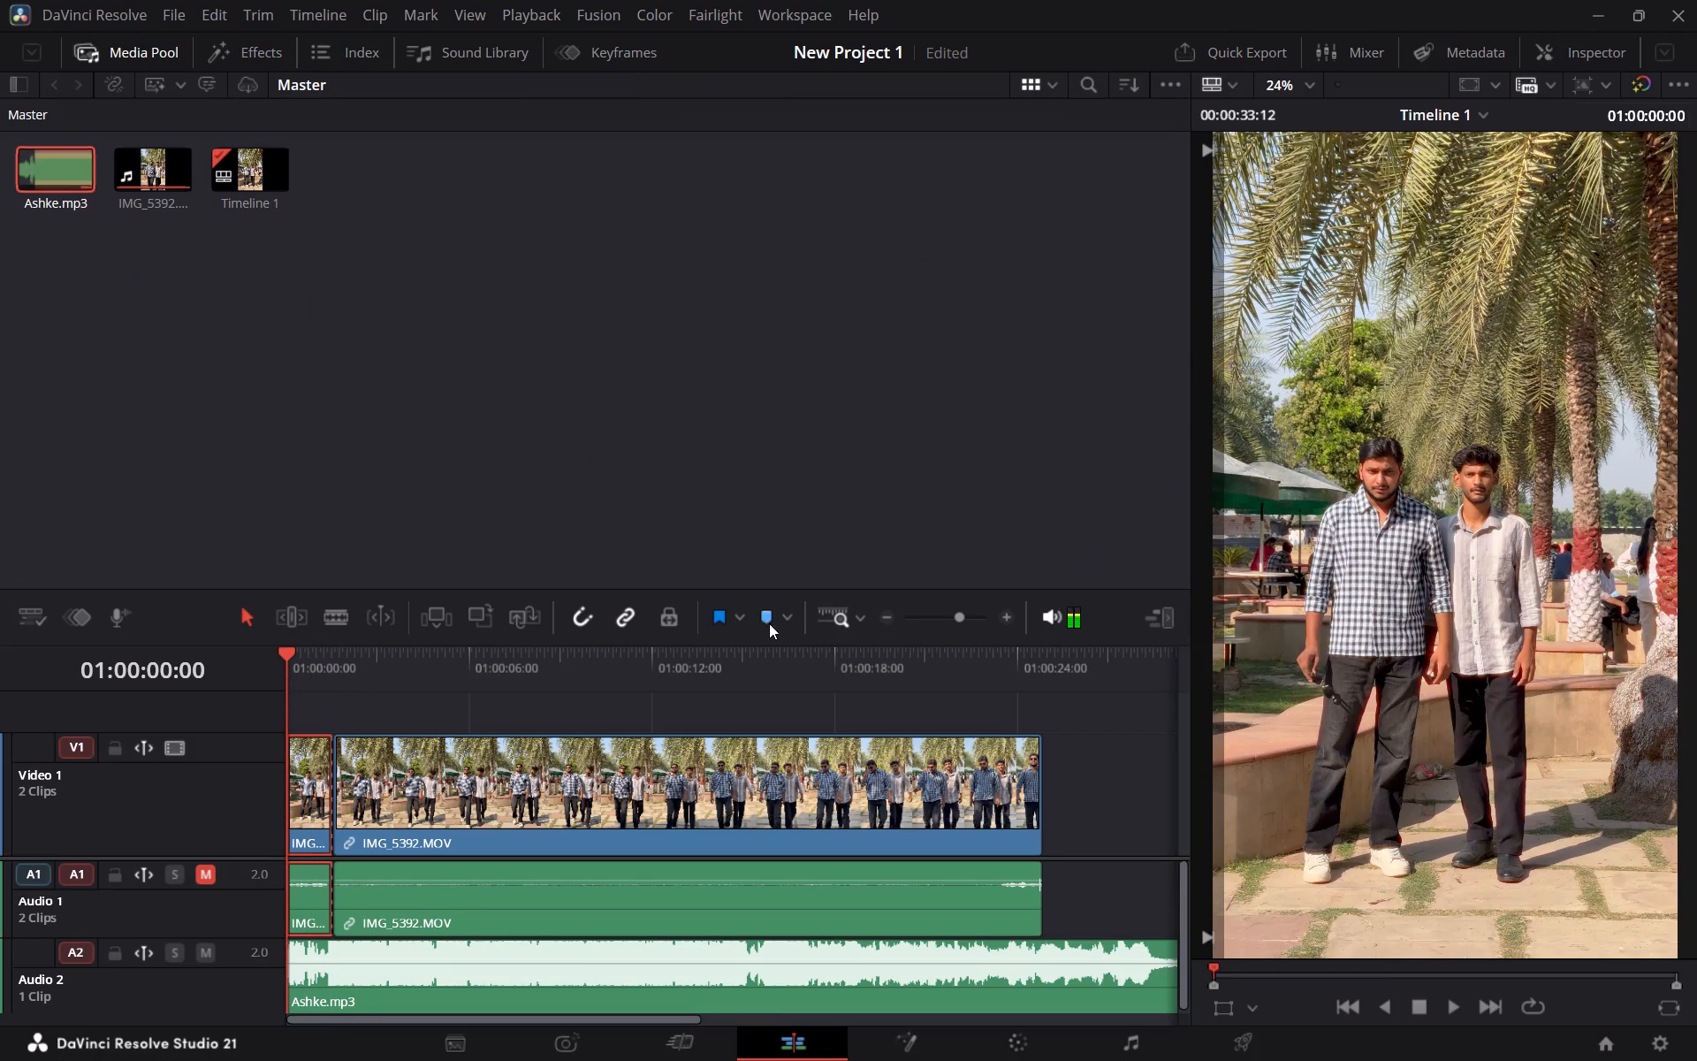
{"action": "left_click", "coordinate": [964, 622]}
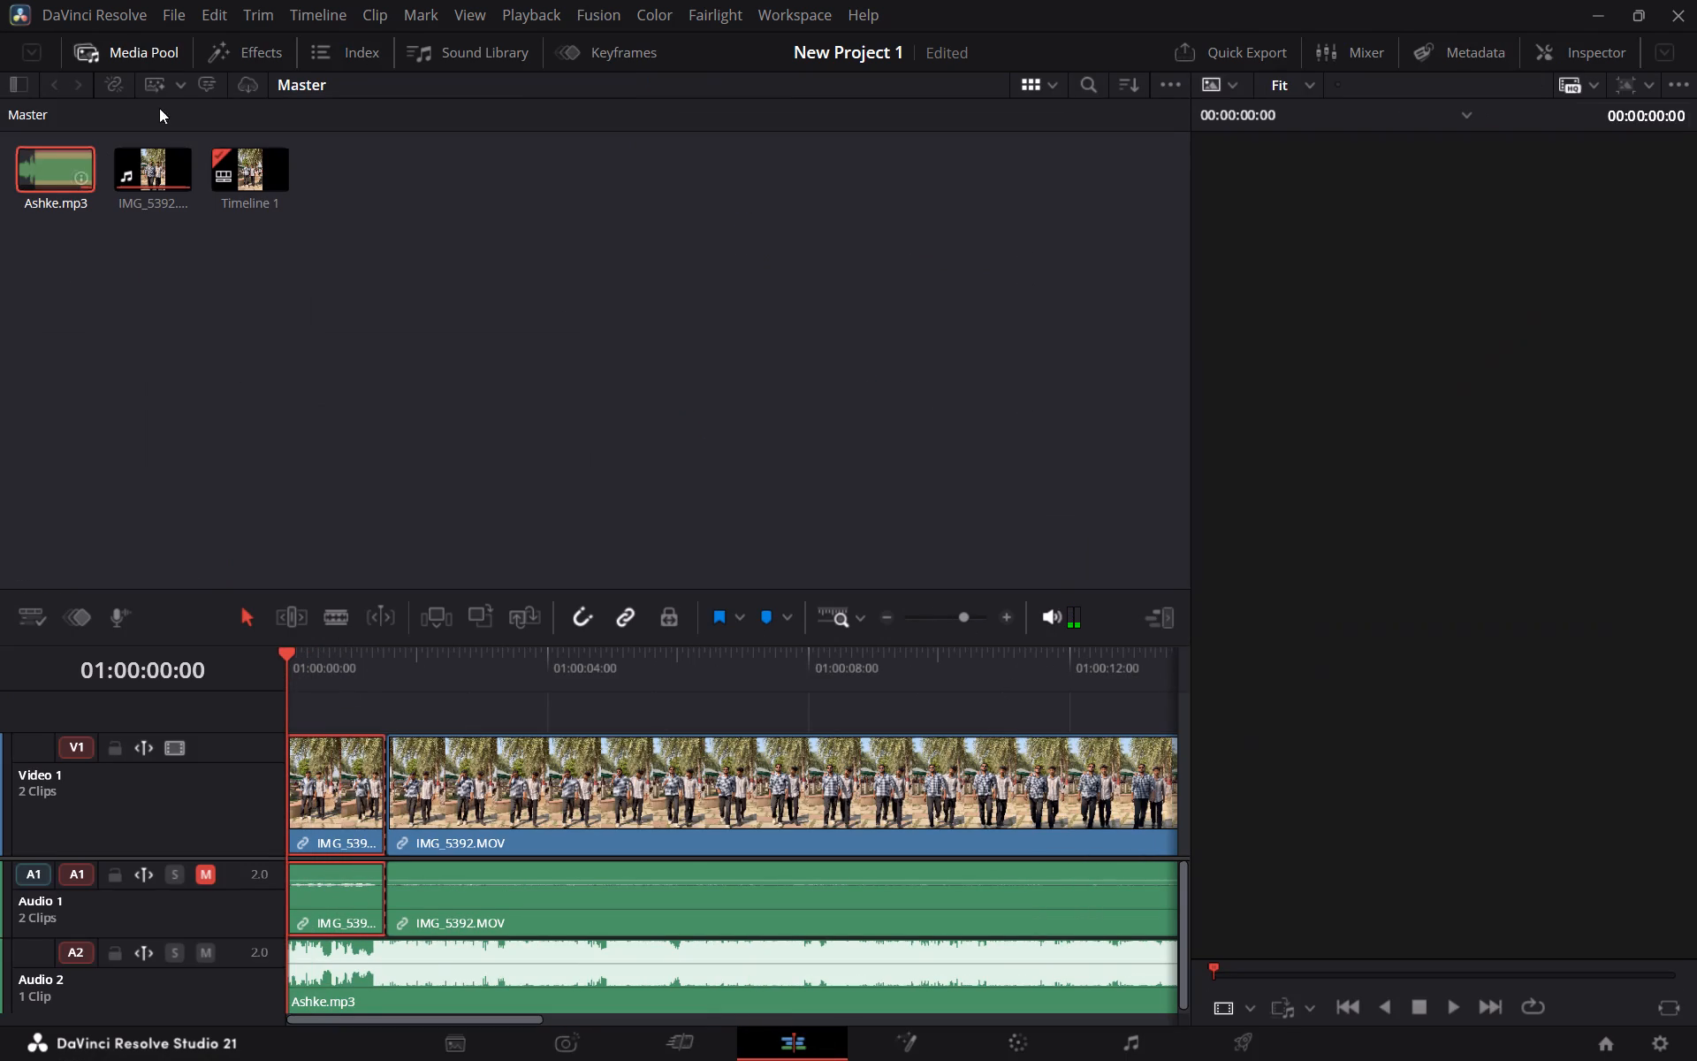
{"action": "left_click", "coordinate": [270, 50]}
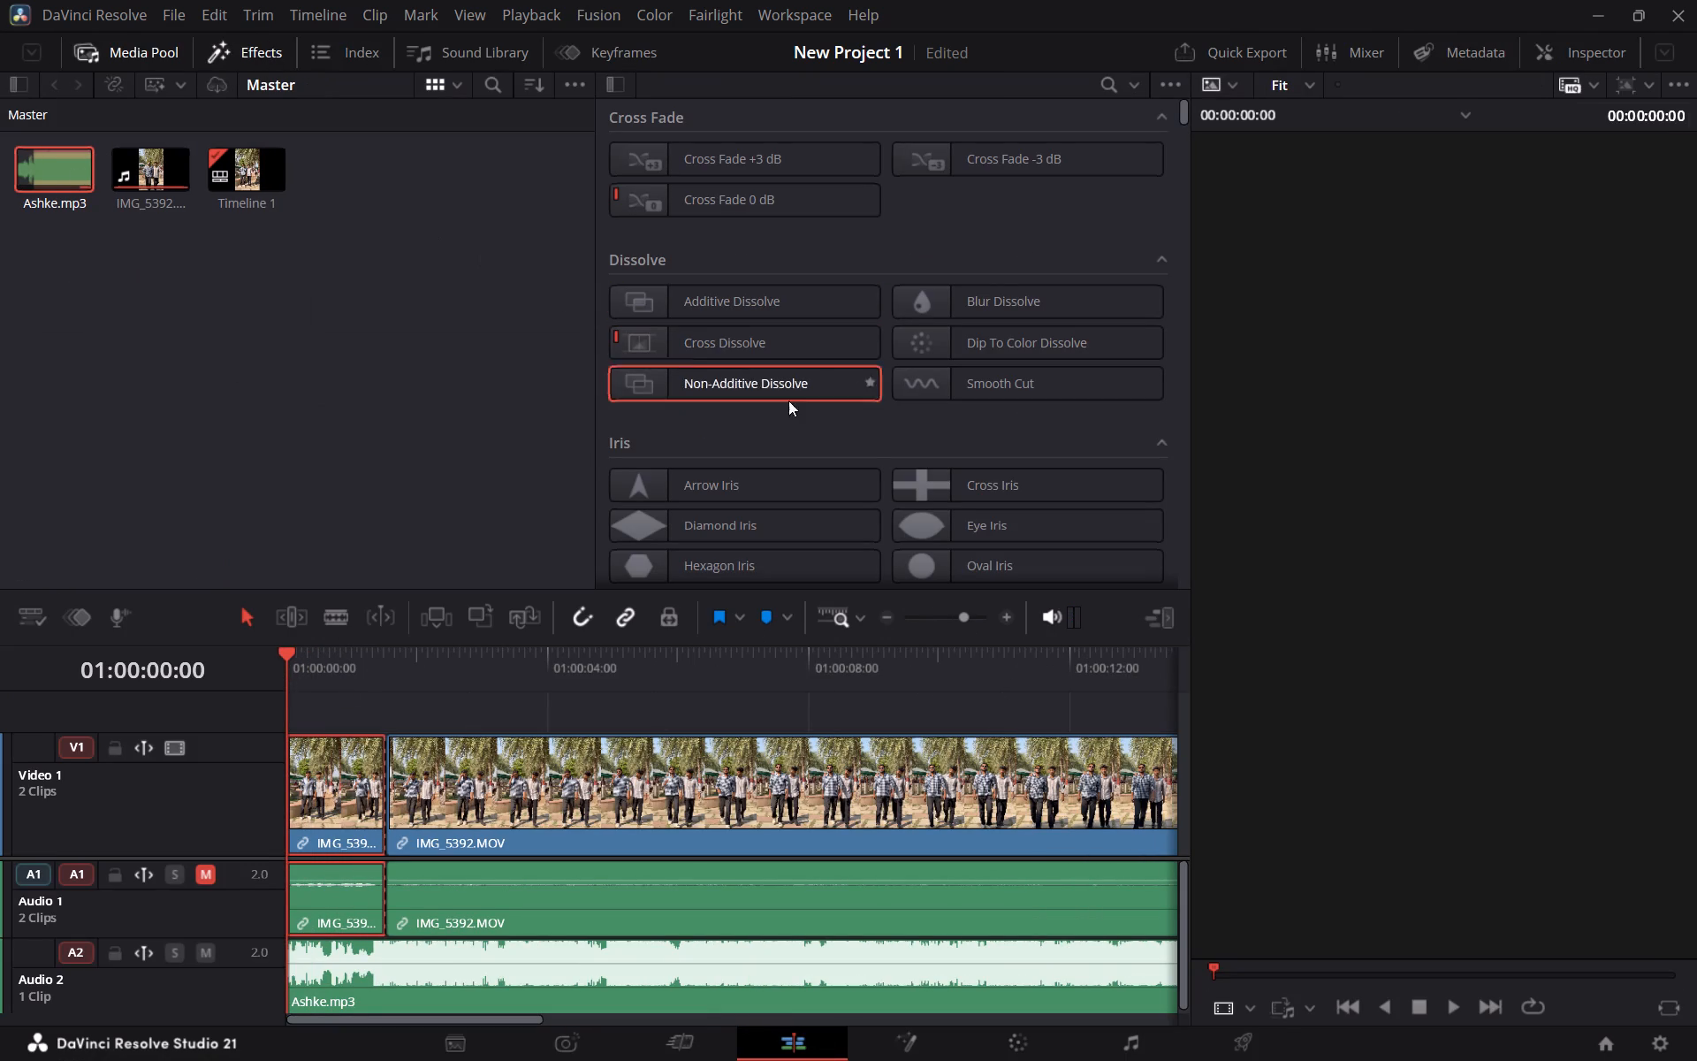
{"action": "left_click", "coordinate": [376, 656]}
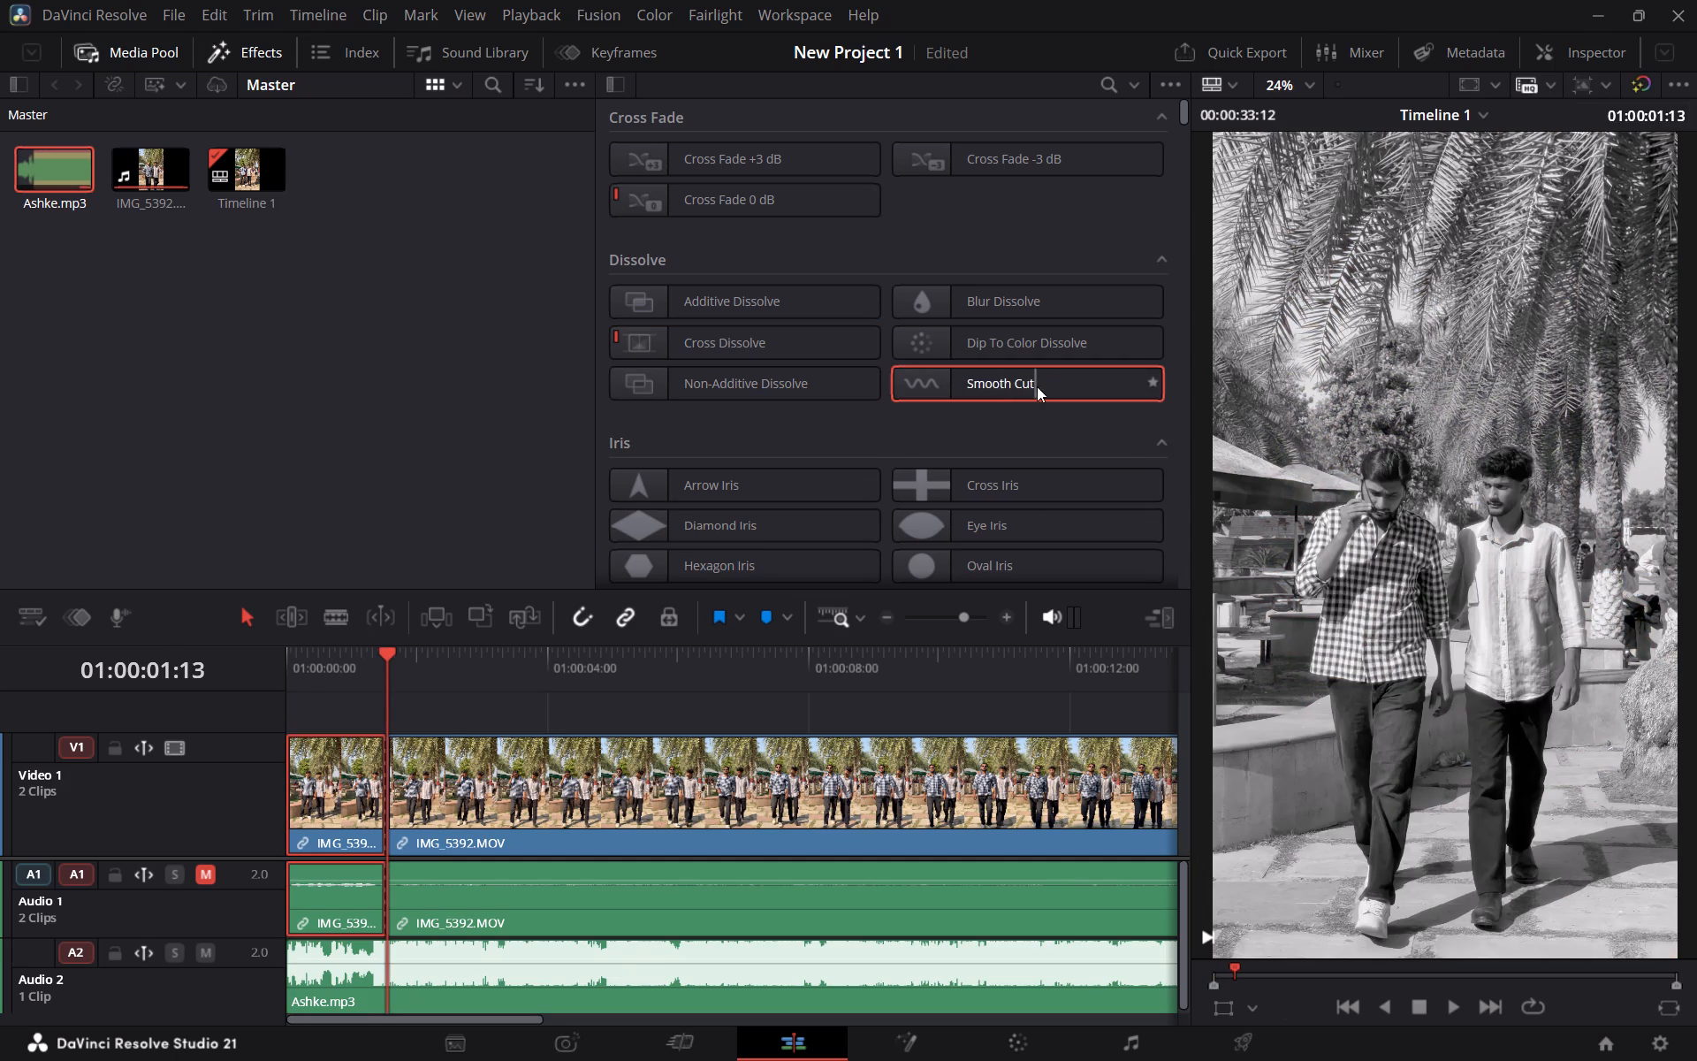
{"action": "left_click", "coordinate": [371, 653]}
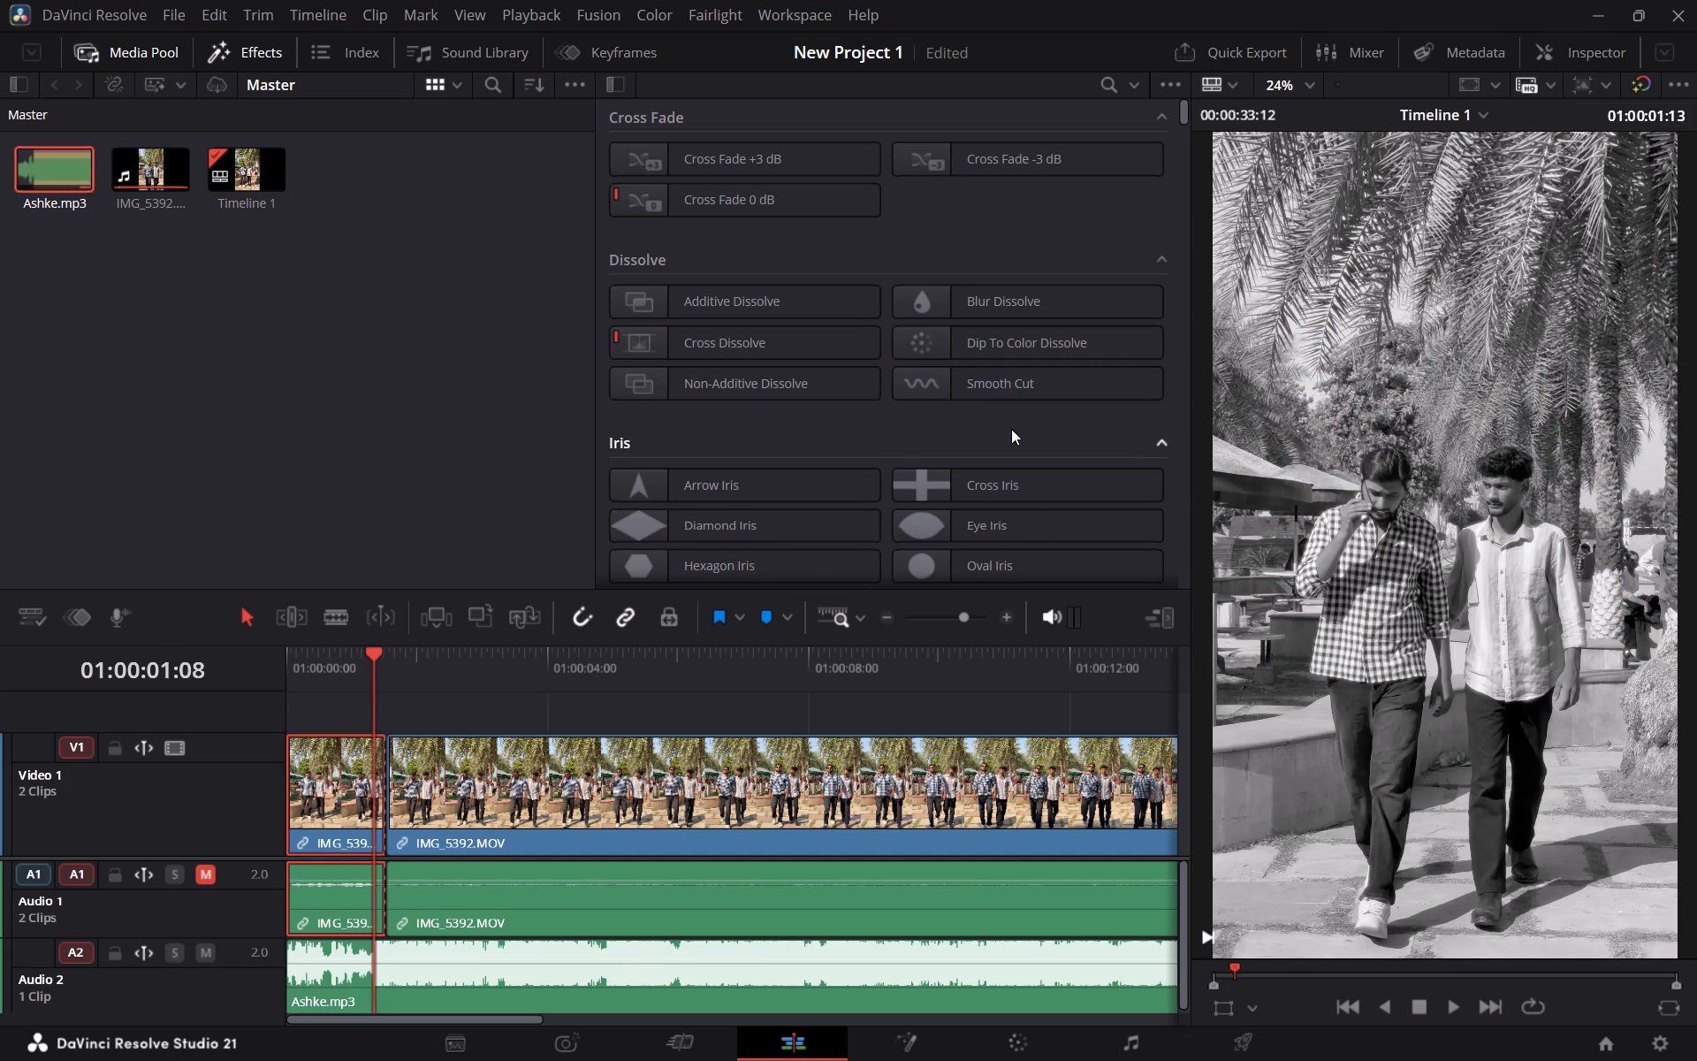
{"action": "left_click", "coordinate": [402, 676]}
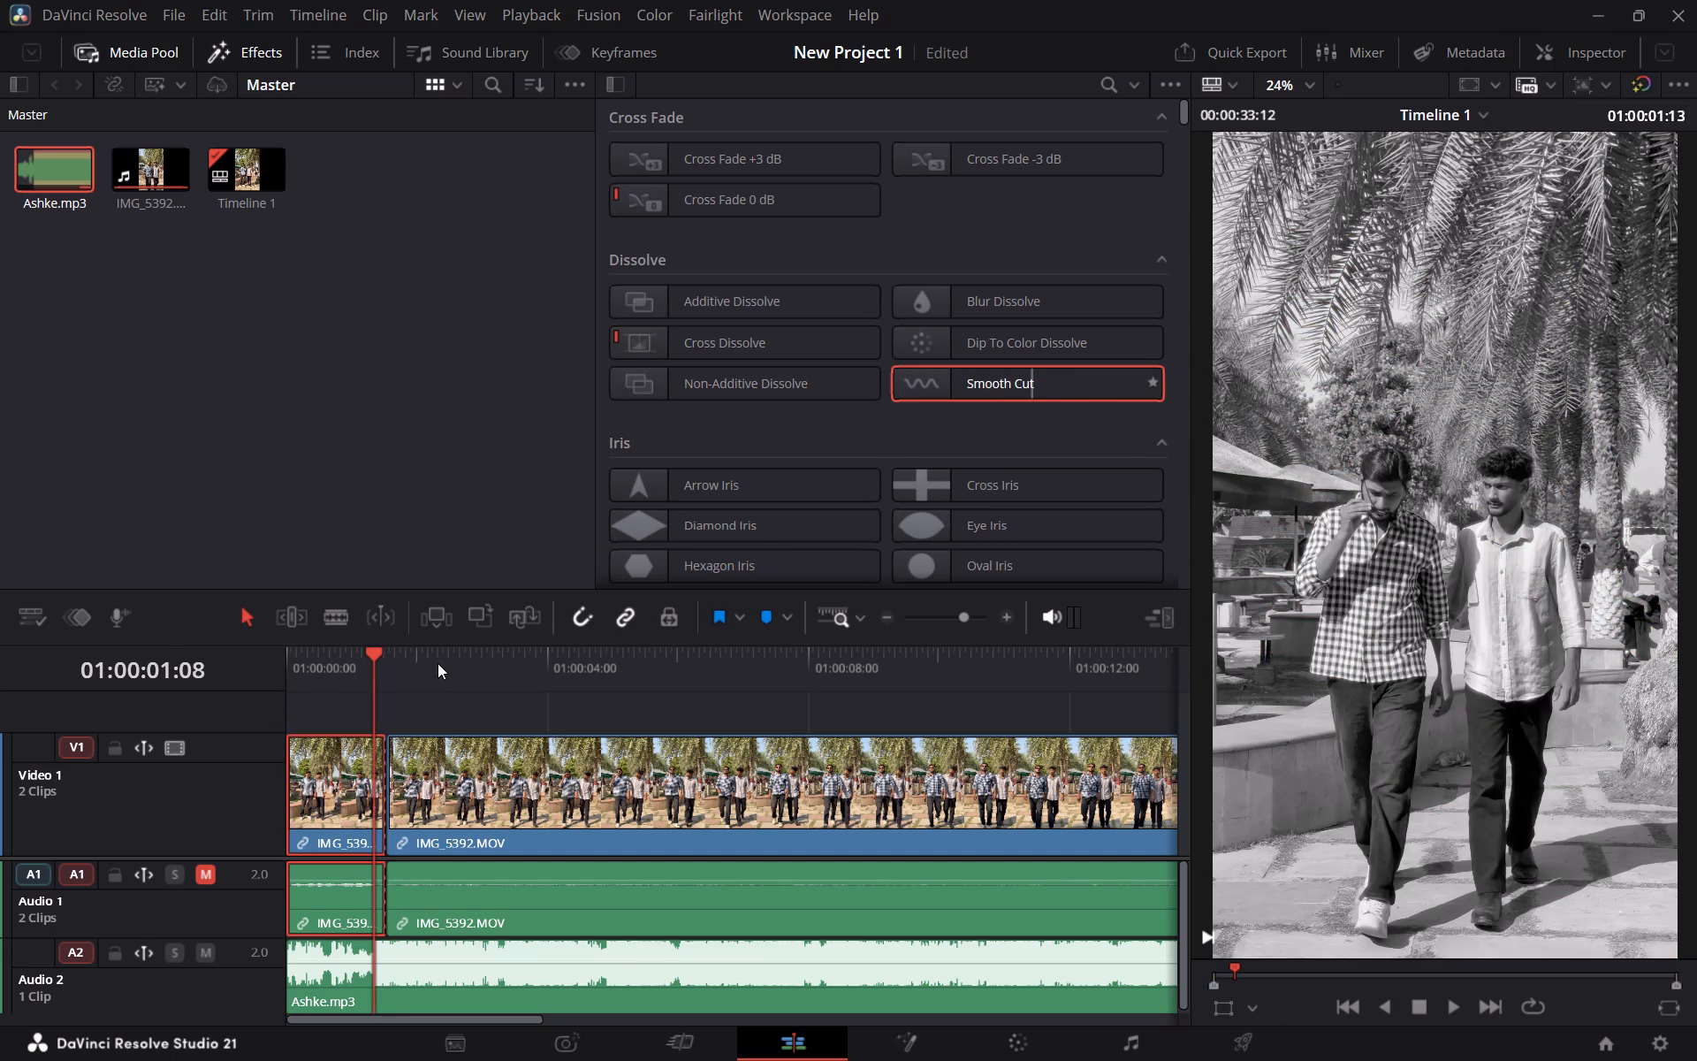
{"action": "left_click", "coordinate": [404, 658]}
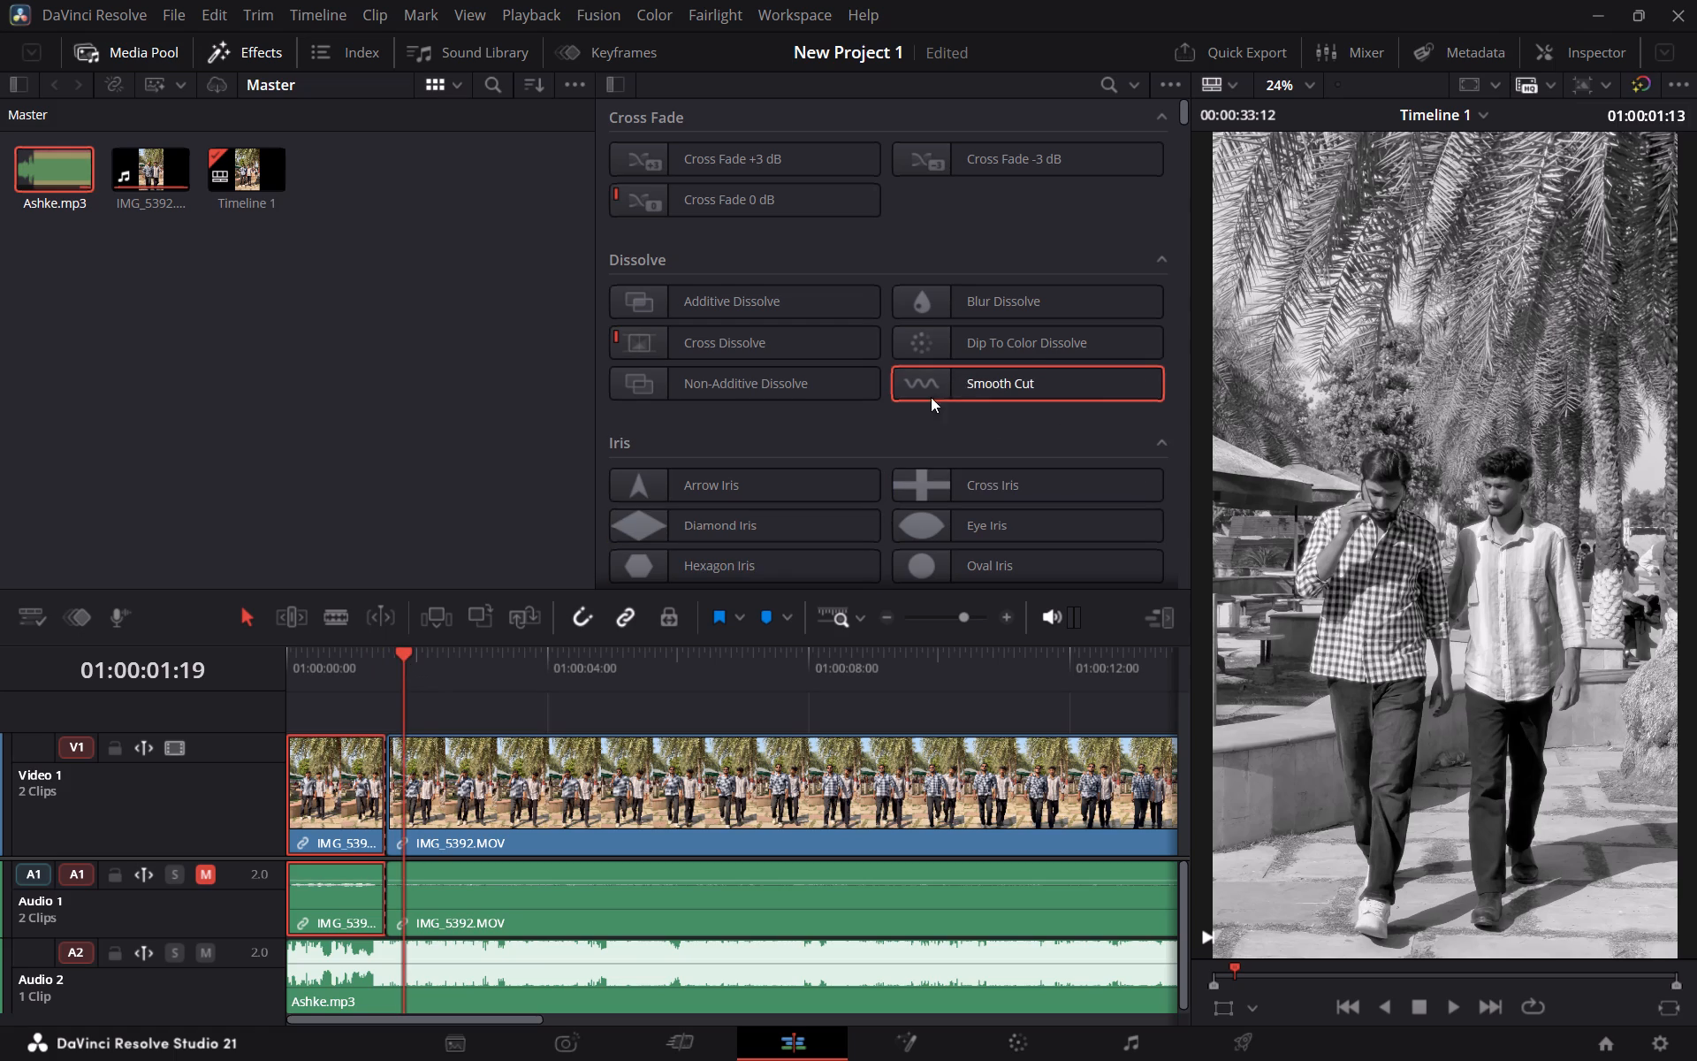
{"action": "left_click_drag", "start_coordinate": [963, 377], "coordinate": [395, 759]}
{"action": "left_click_drag", "start_coordinate": [314, 679], "coordinate": [250, 679]}
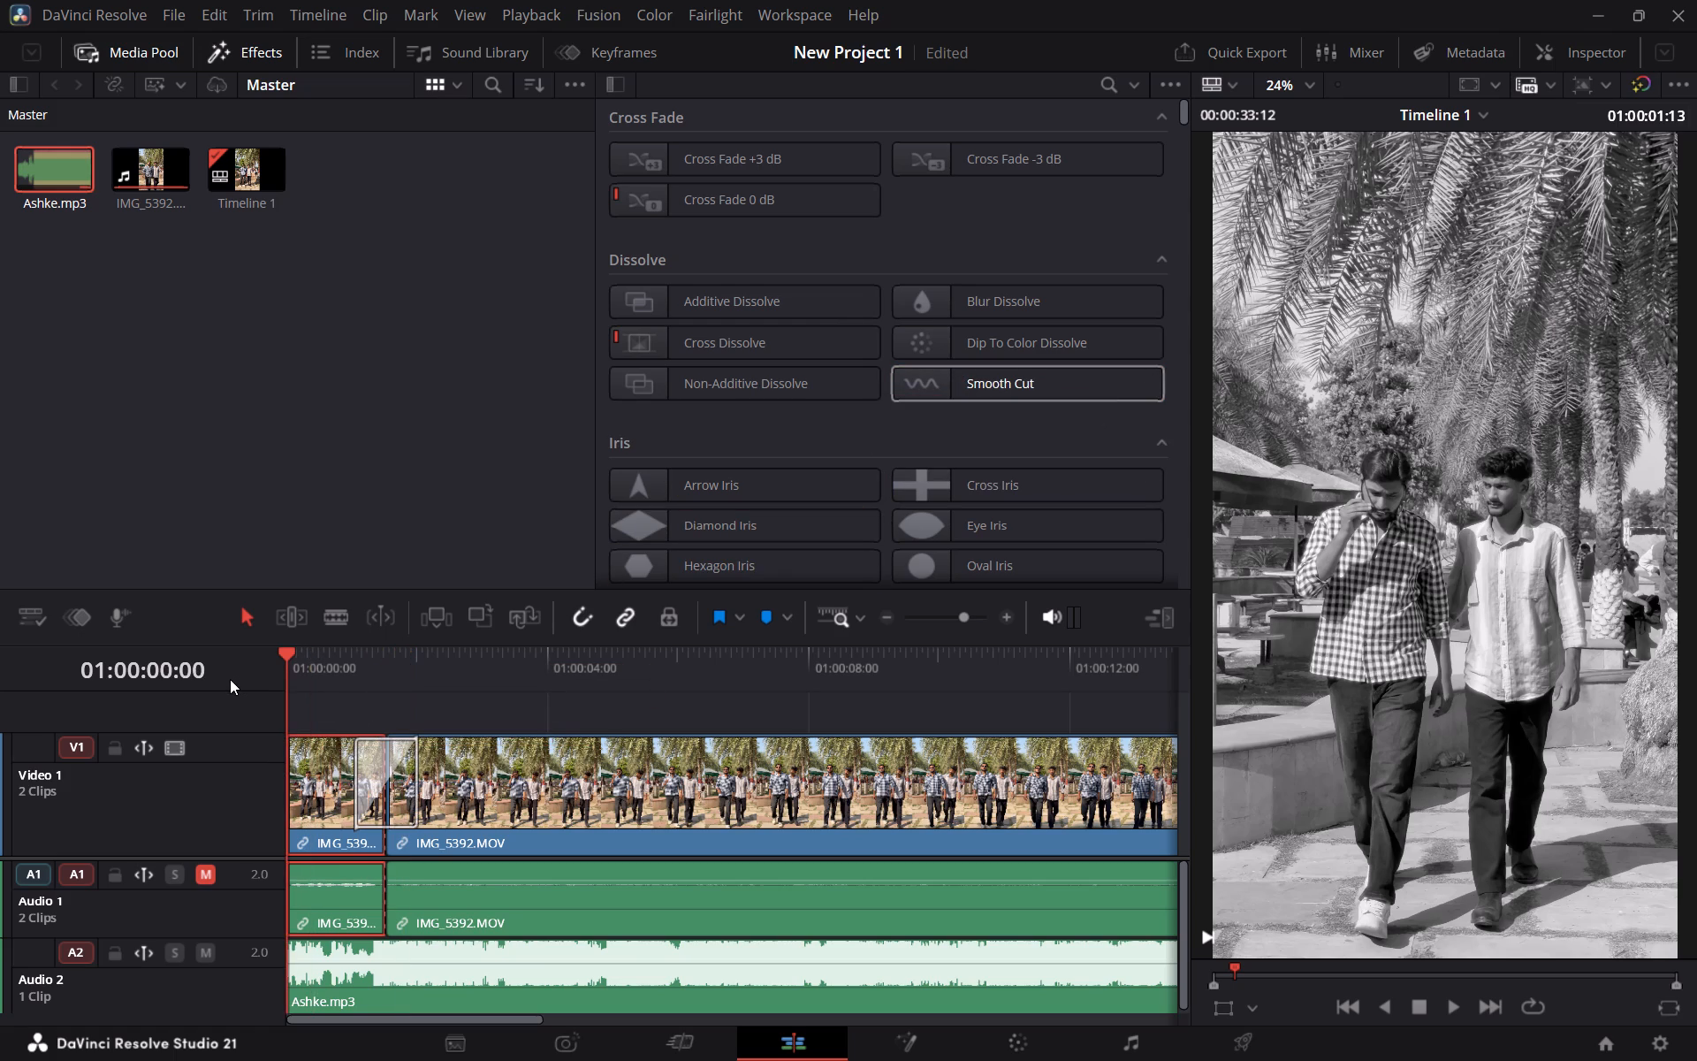
{"action": "key", "text": "space"}
{"action": "key", "text": "space"}
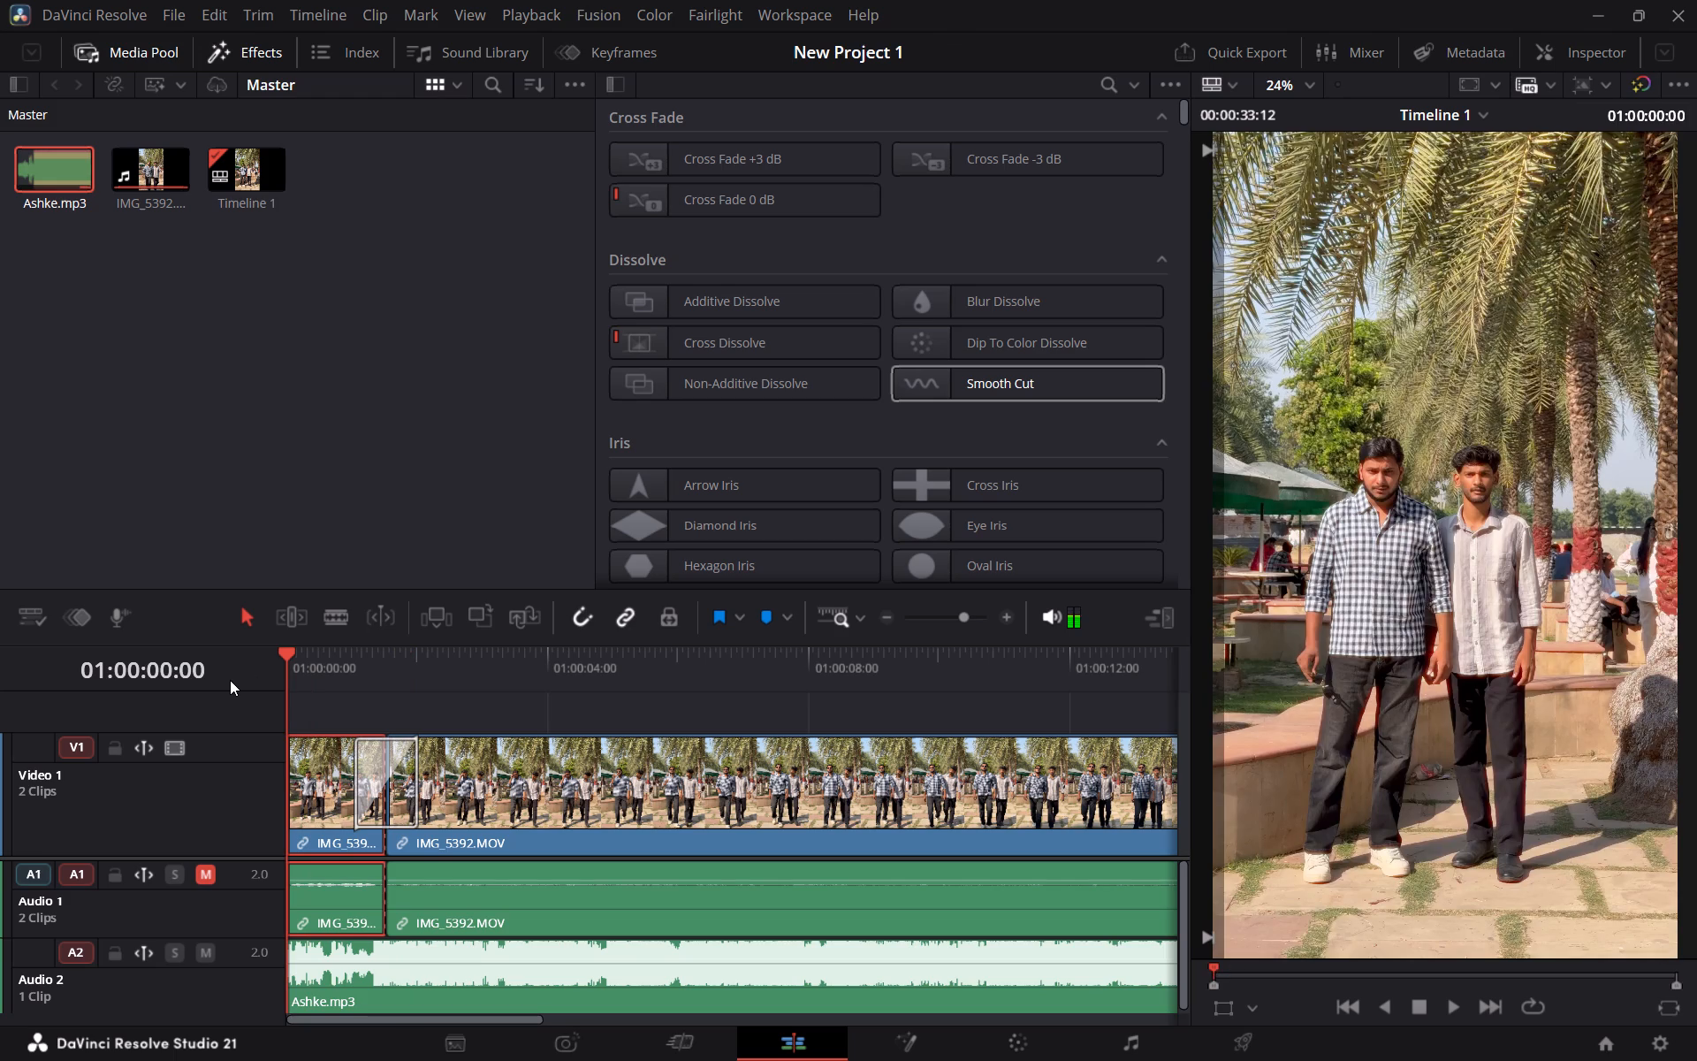
{"action": "key", "text": "space"}
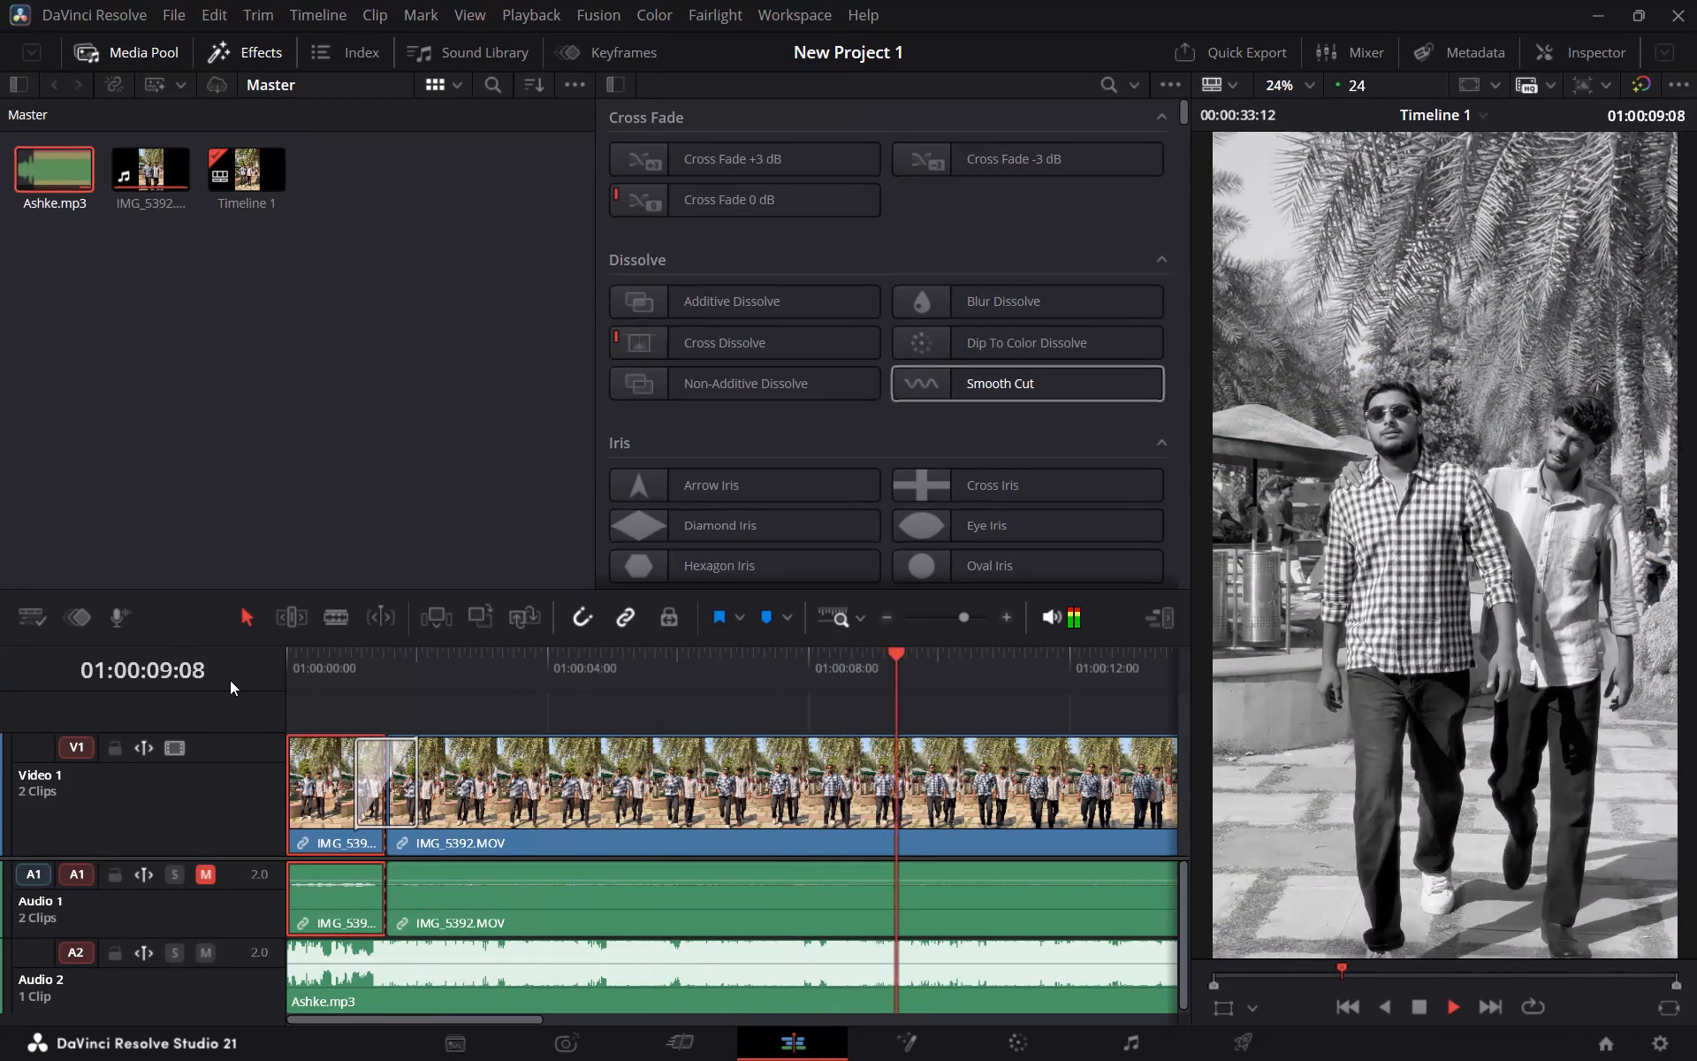
{"action": "key", "text": "space"}
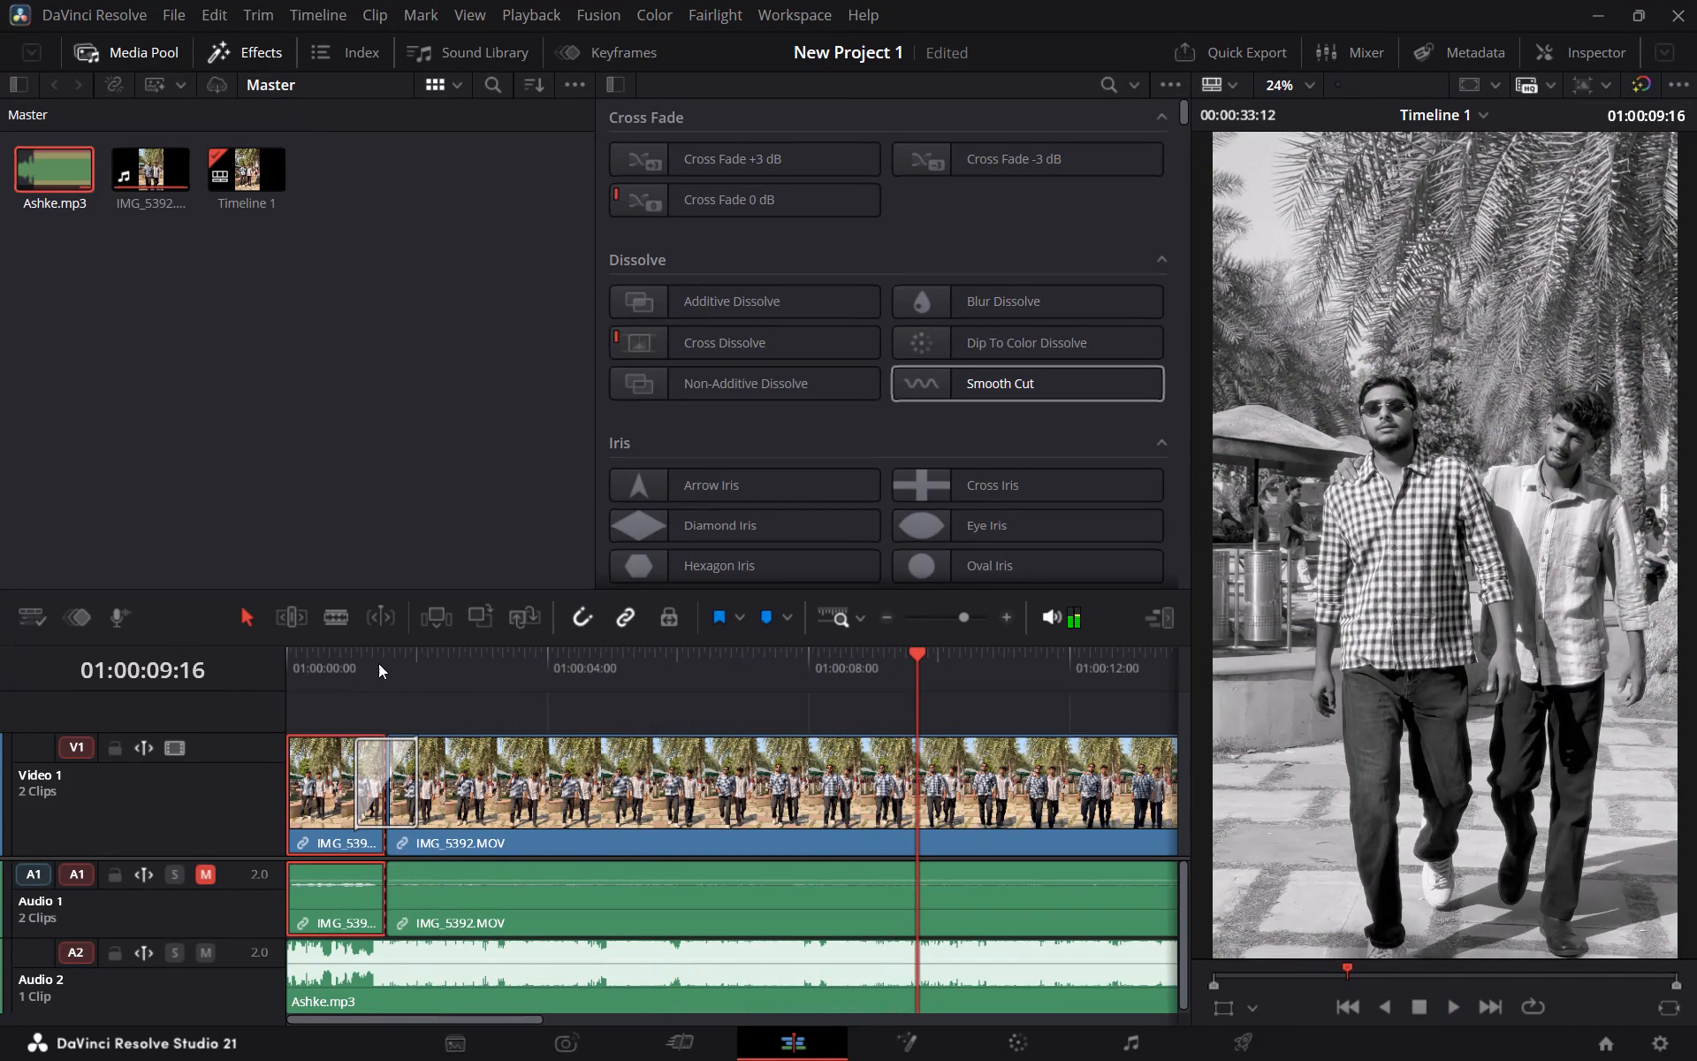
On the Color page, reset the Primaries adjustments of the second IMG_5392.MOV segment to restore its colour.
{"action": "left_click_drag", "start_coordinate": [378, 663], "coordinate": [268, 684]}
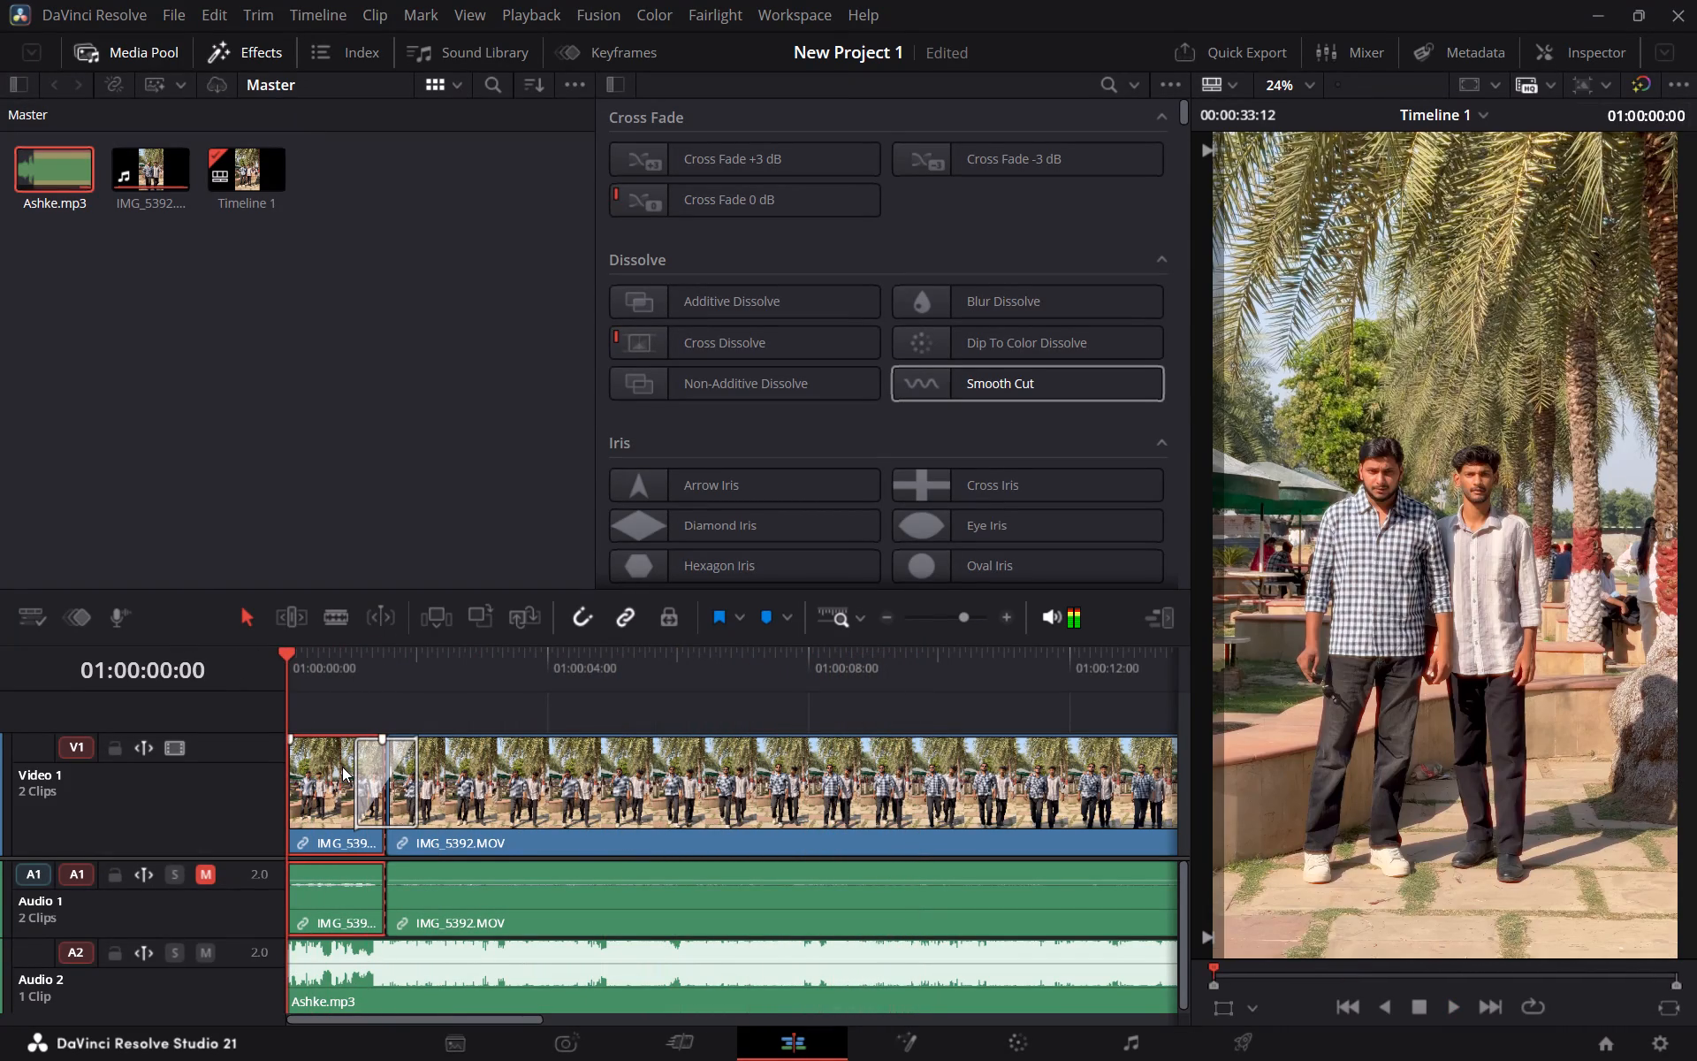
{"action": "left_click", "coordinate": [471, 801]}
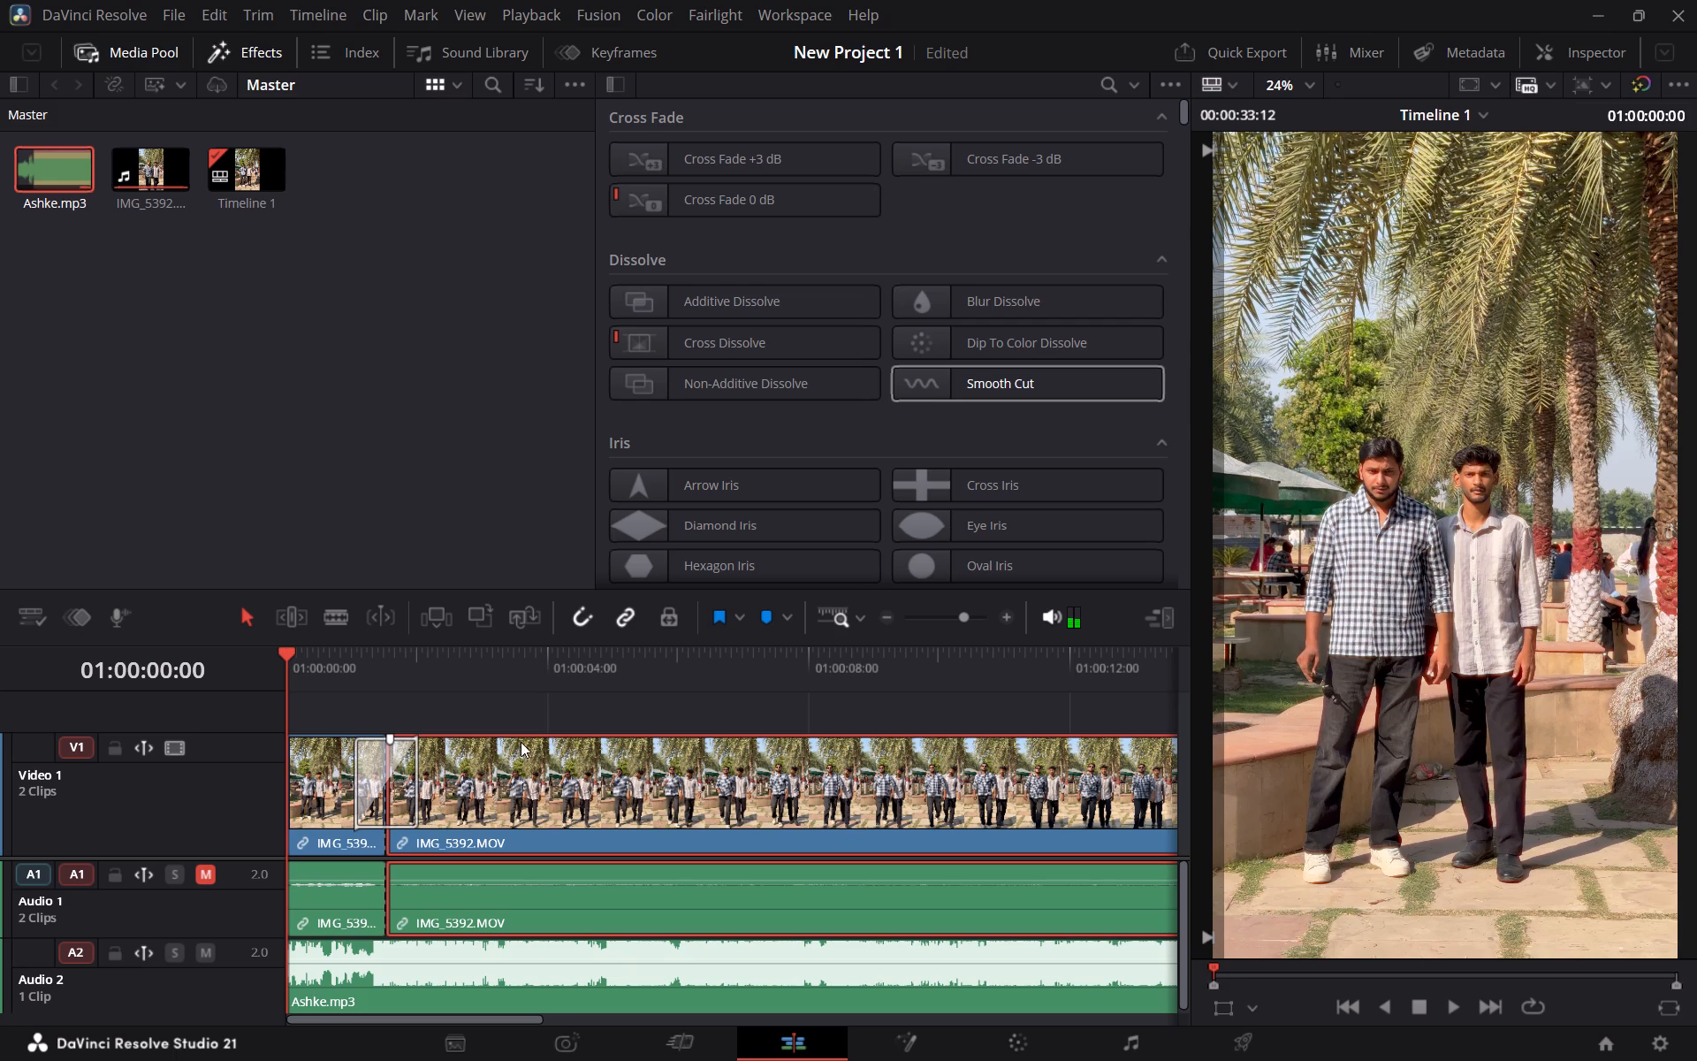
{"action": "left_click", "coordinate": [544, 681]}
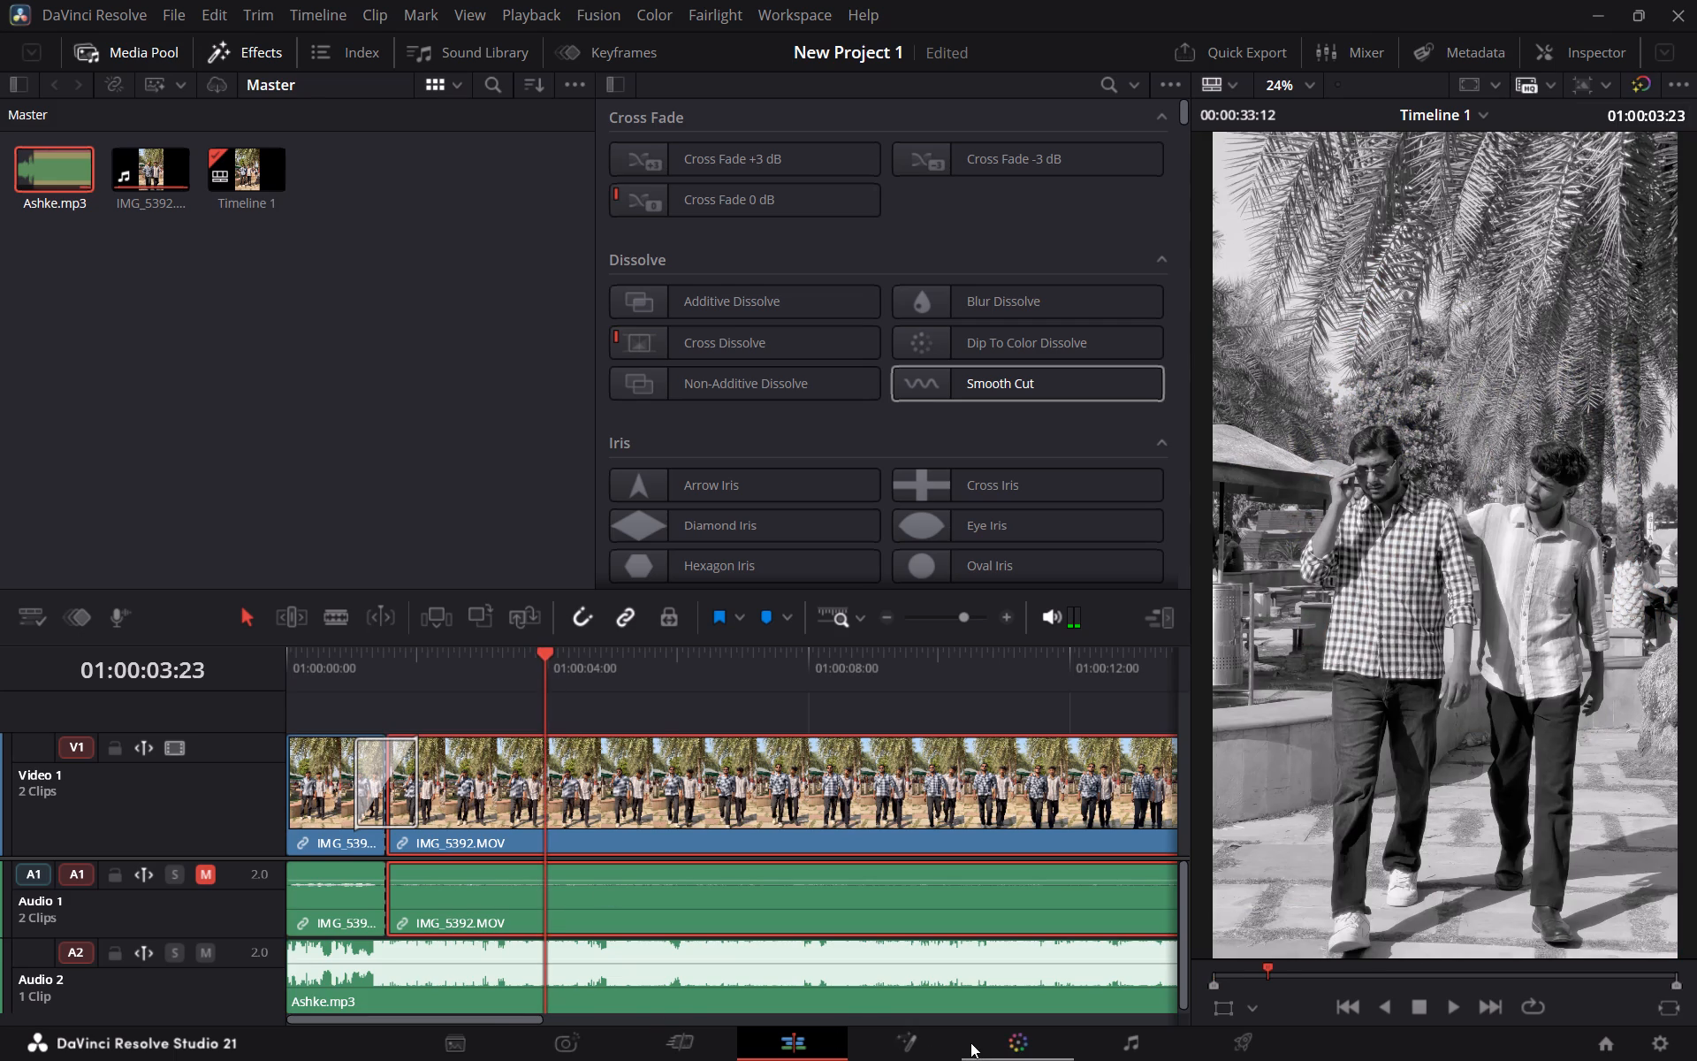
{"action": "left_click", "coordinate": [970, 1042]}
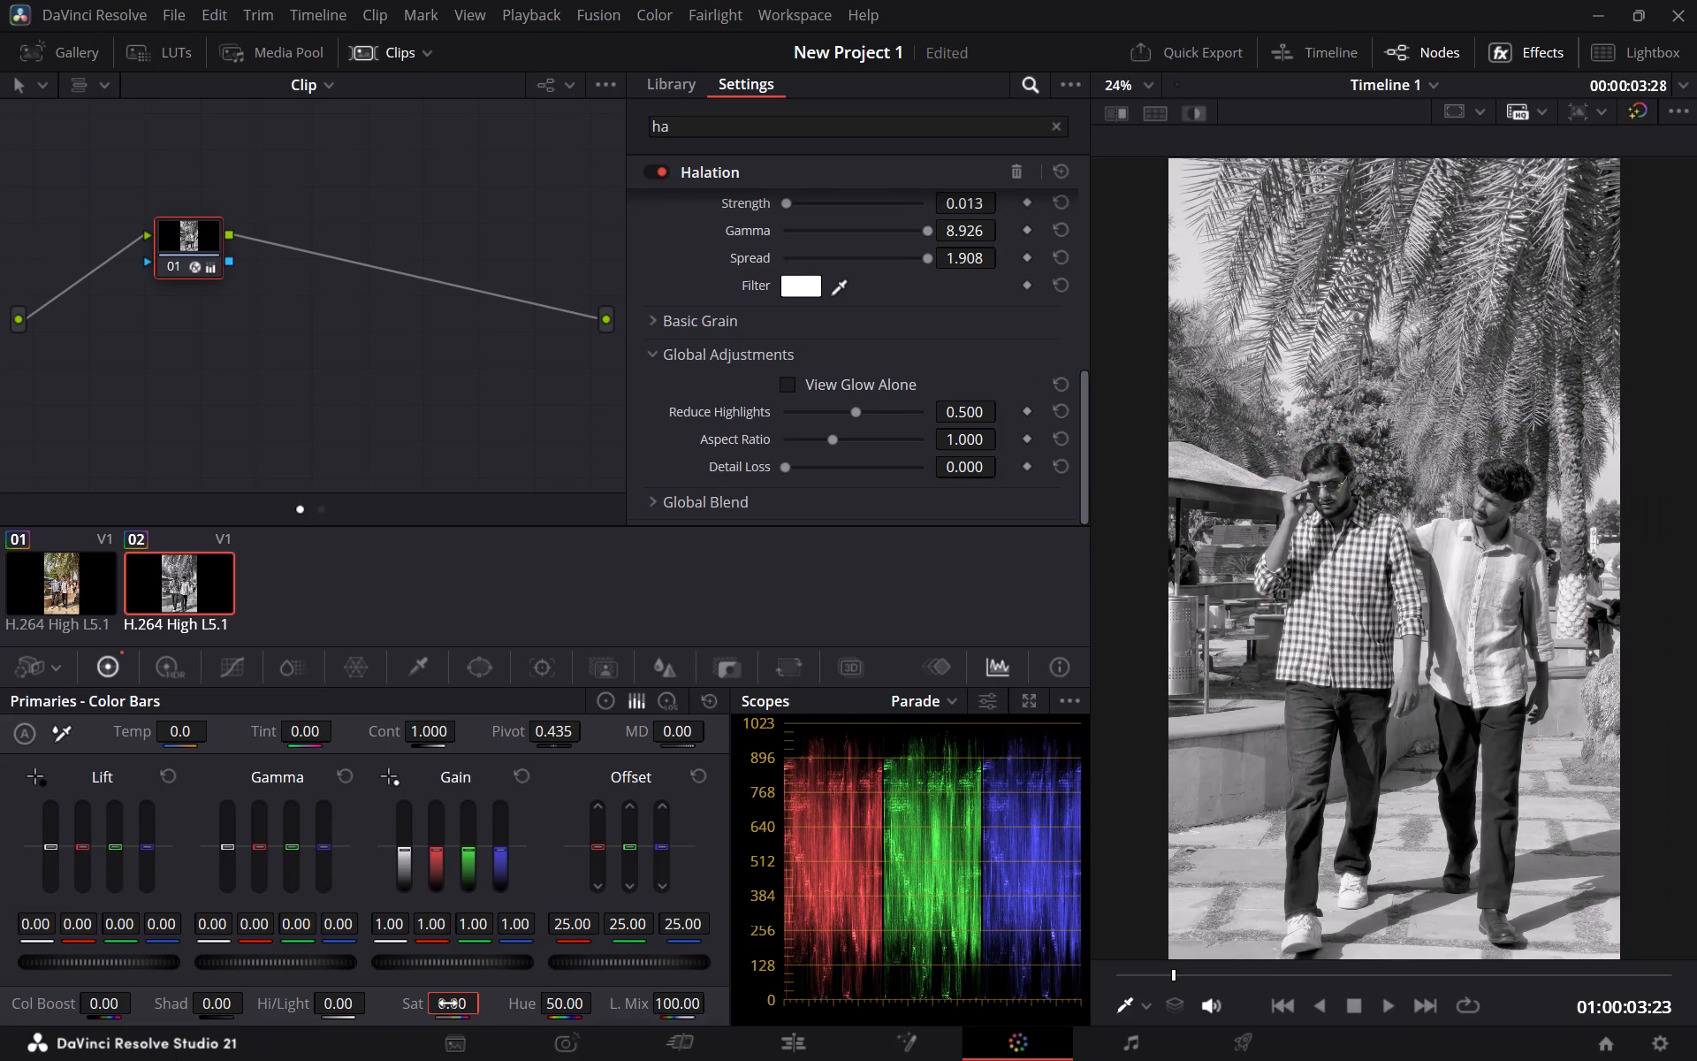
{"action": "left_click", "coordinate": [714, 702]}
Set the saturation of the first IMG_5392.MOV segment to 0 in Primaries and play the timeline from the start on the Edit page.
{"action": "left_click", "coordinate": [746, 1049]}
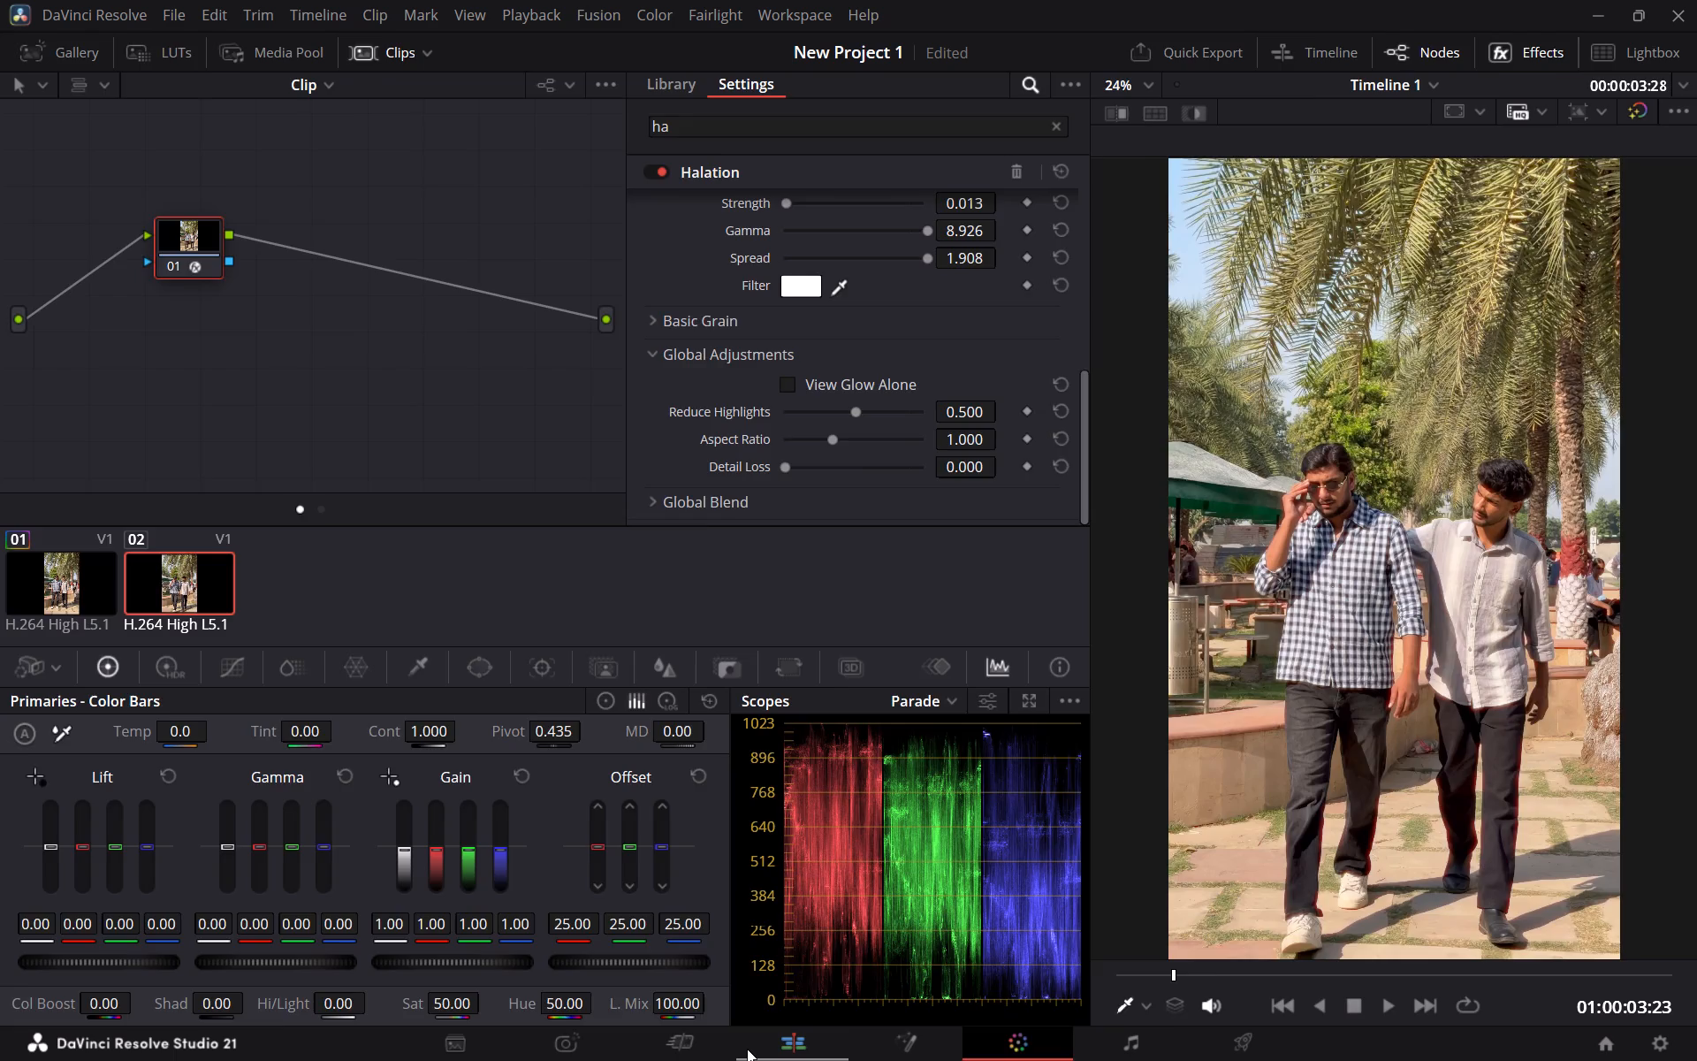
{"action": "left_click", "coordinate": [330, 673]}
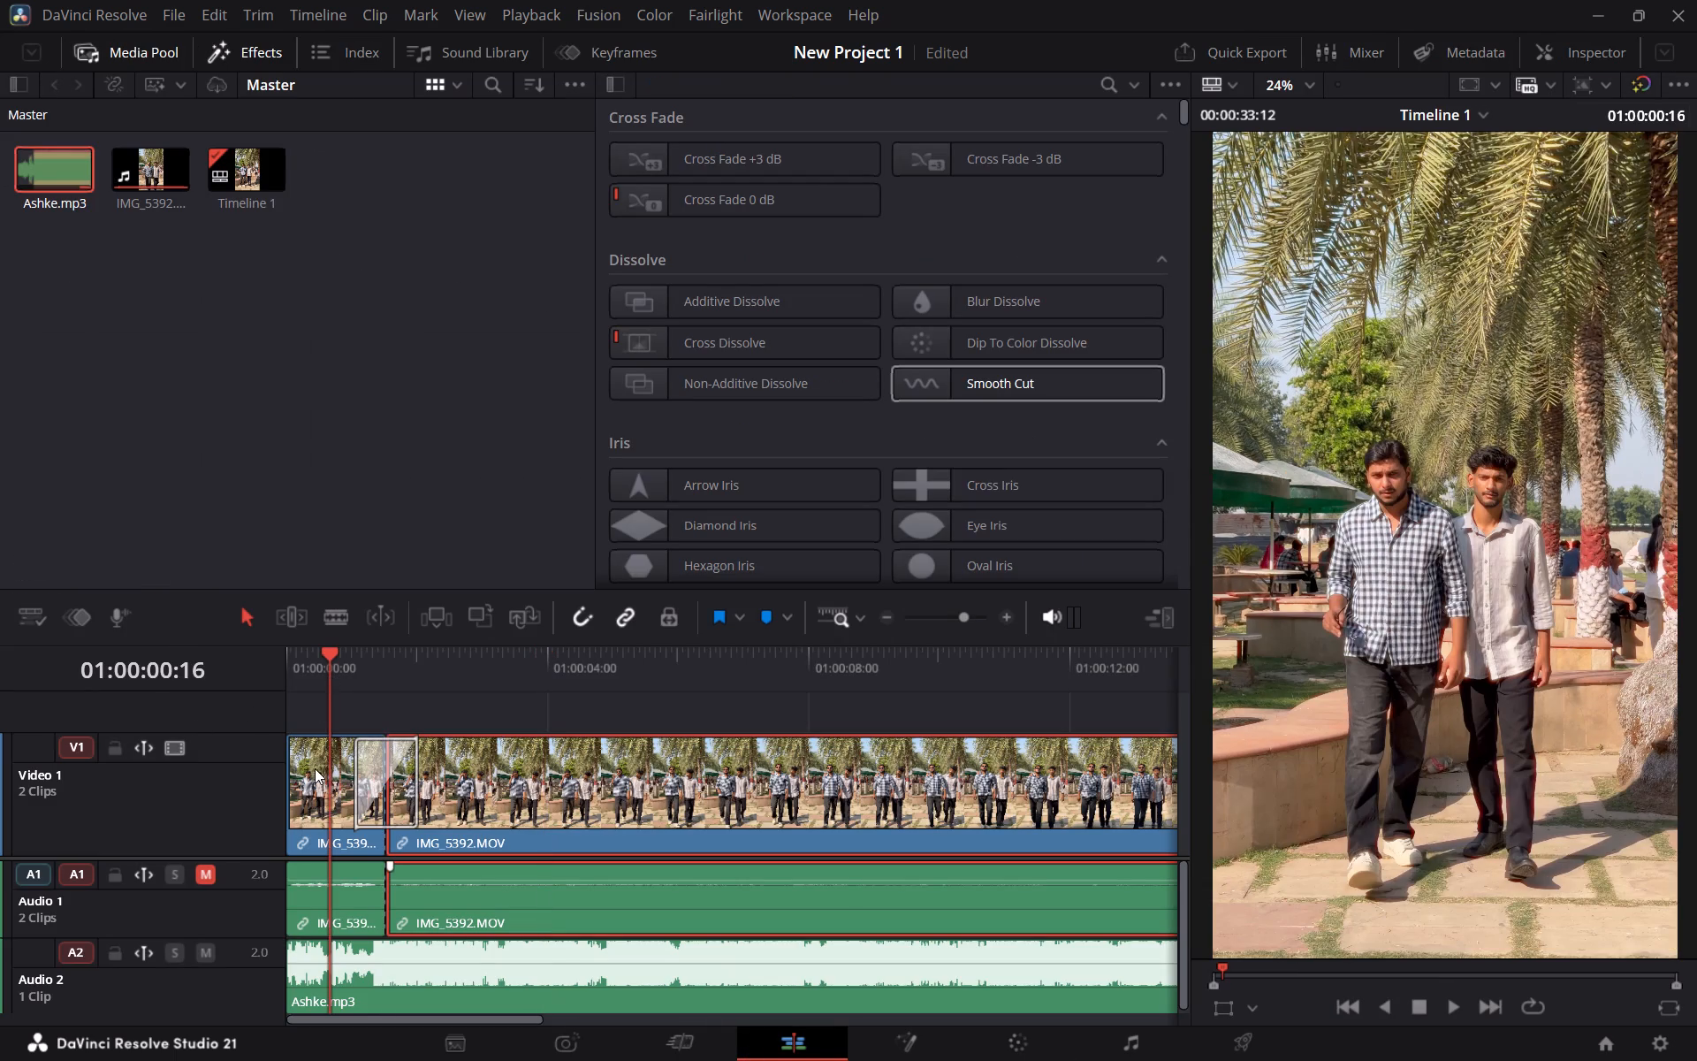
{"action": "left_click", "coordinate": [315, 768]}
{"action": "left_click", "coordinate": [991, 1053]}
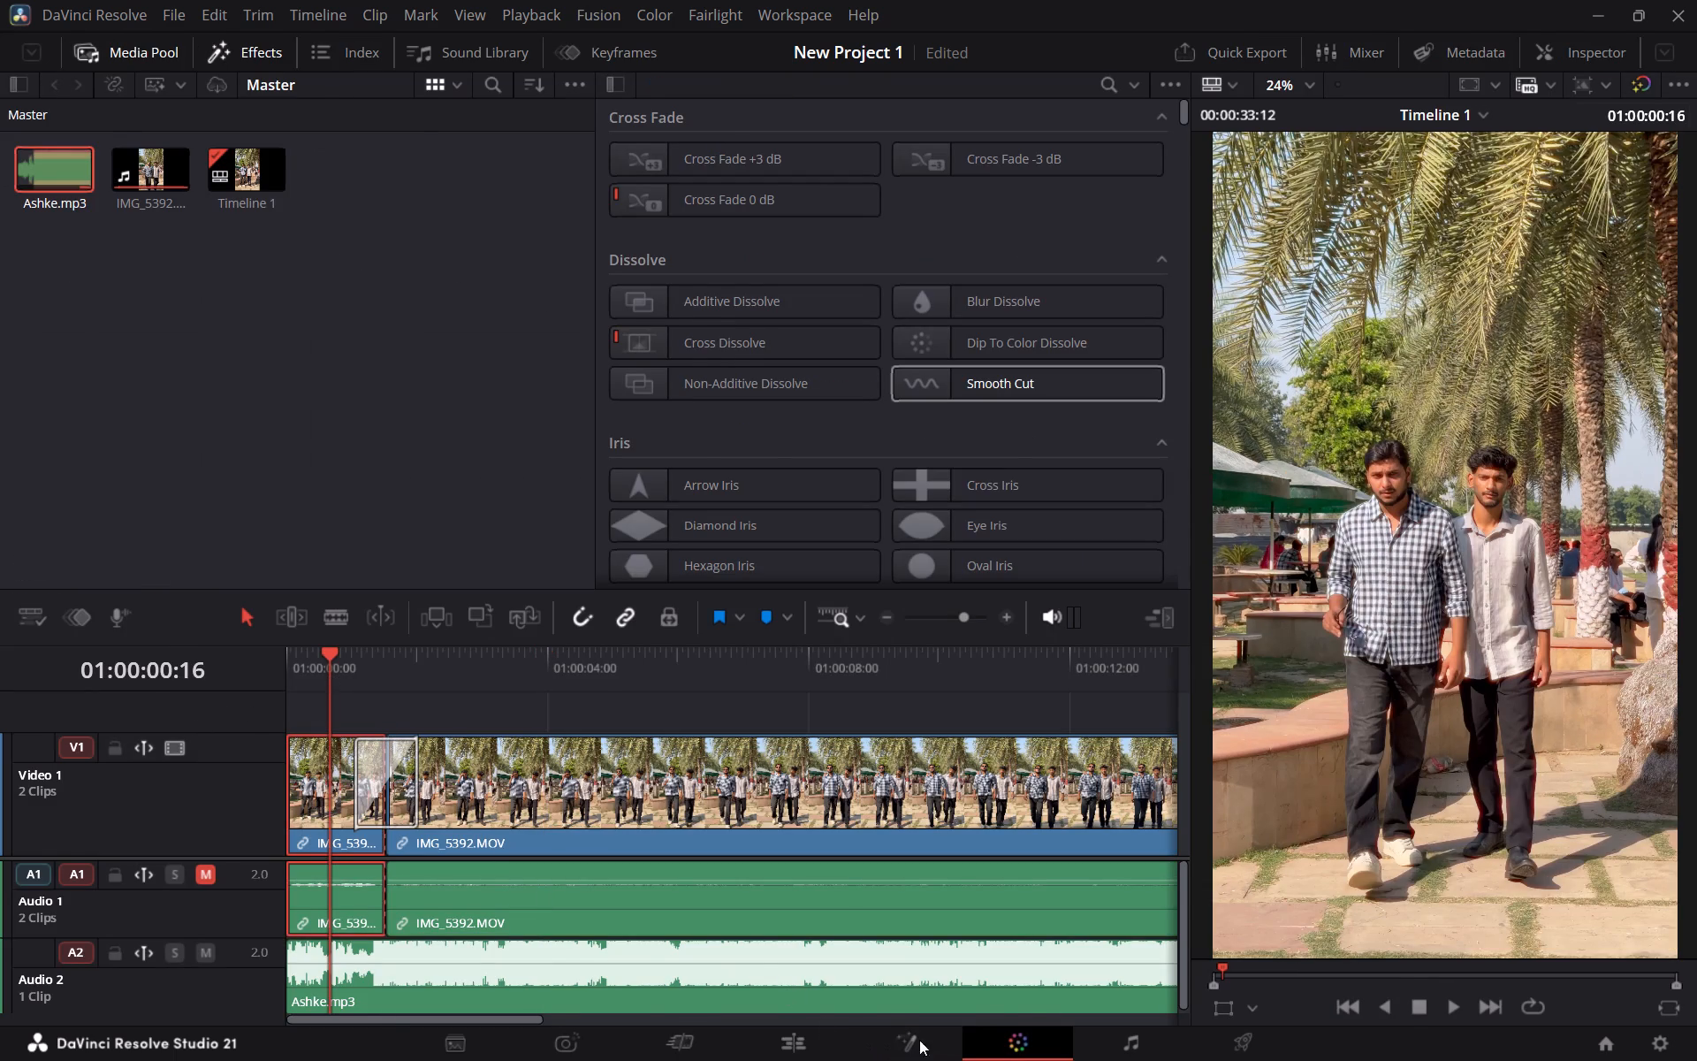
{"action": "left_click_drag", "start_coordinate": [453, 1004], "coordinate": [609, 535]}
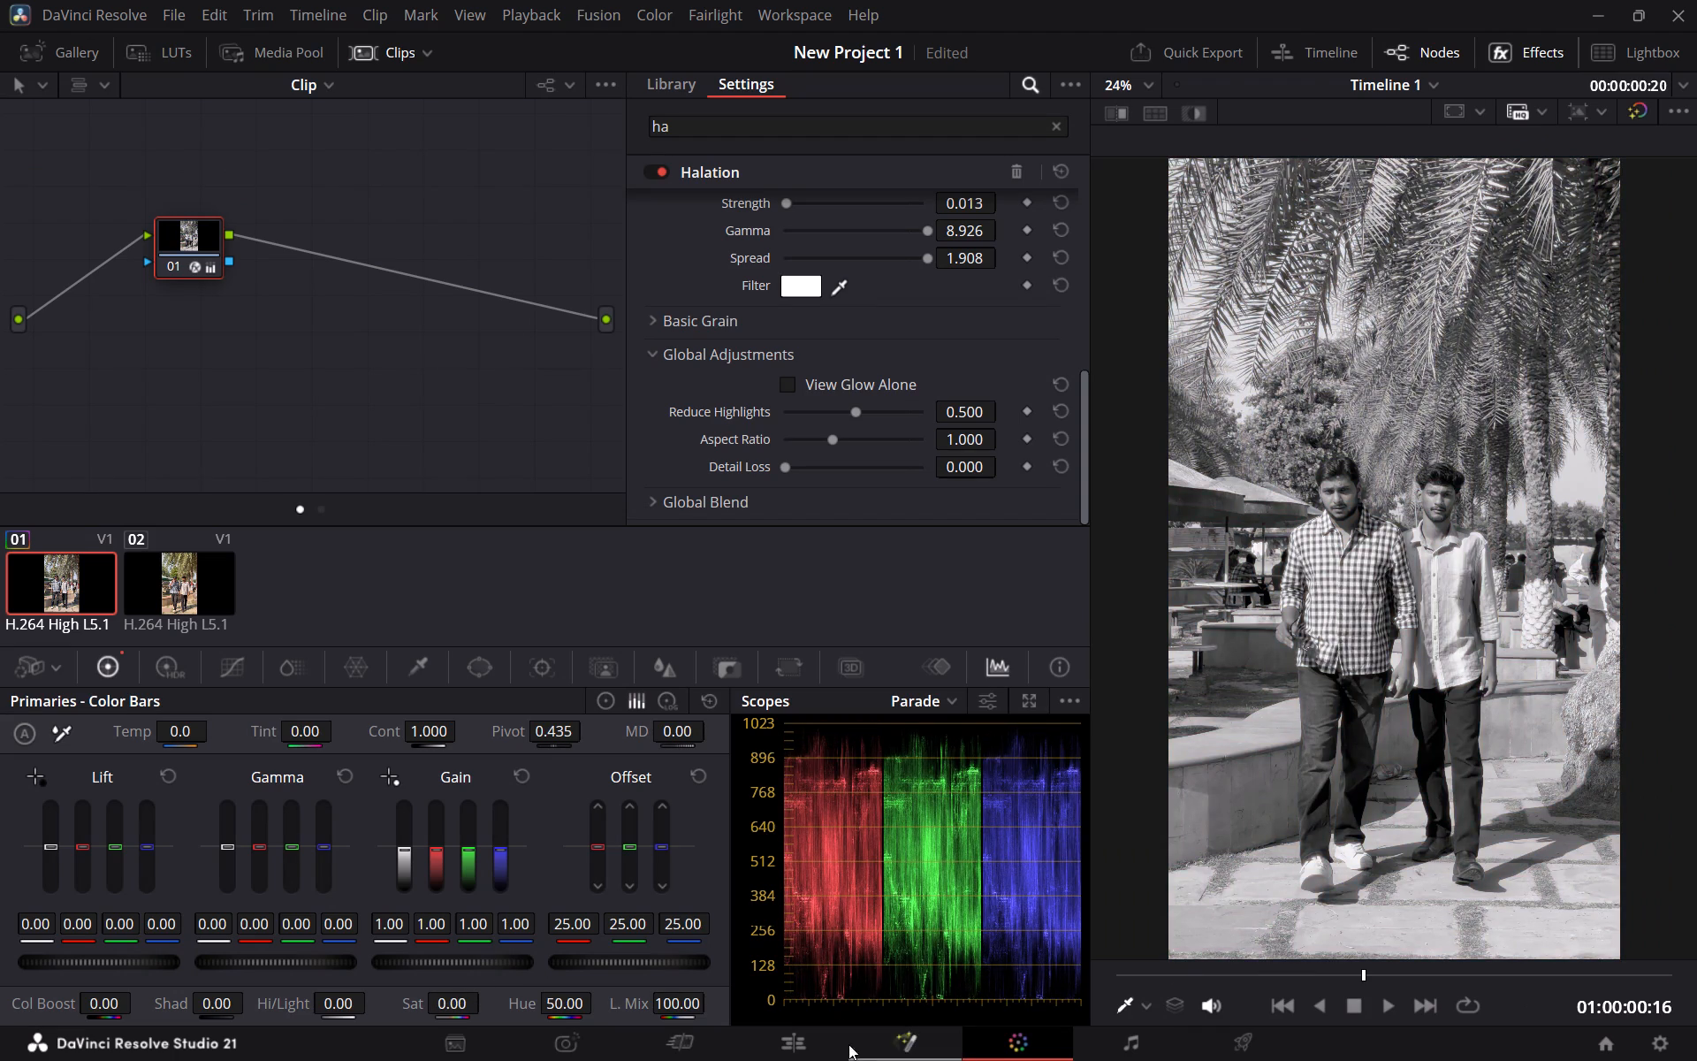
{"action": "left_click", "coordinate": [826, 1050]}
{"action": "left_click_drag", "start_coordinate": [319, 651], "coordinate": [232, 647]}
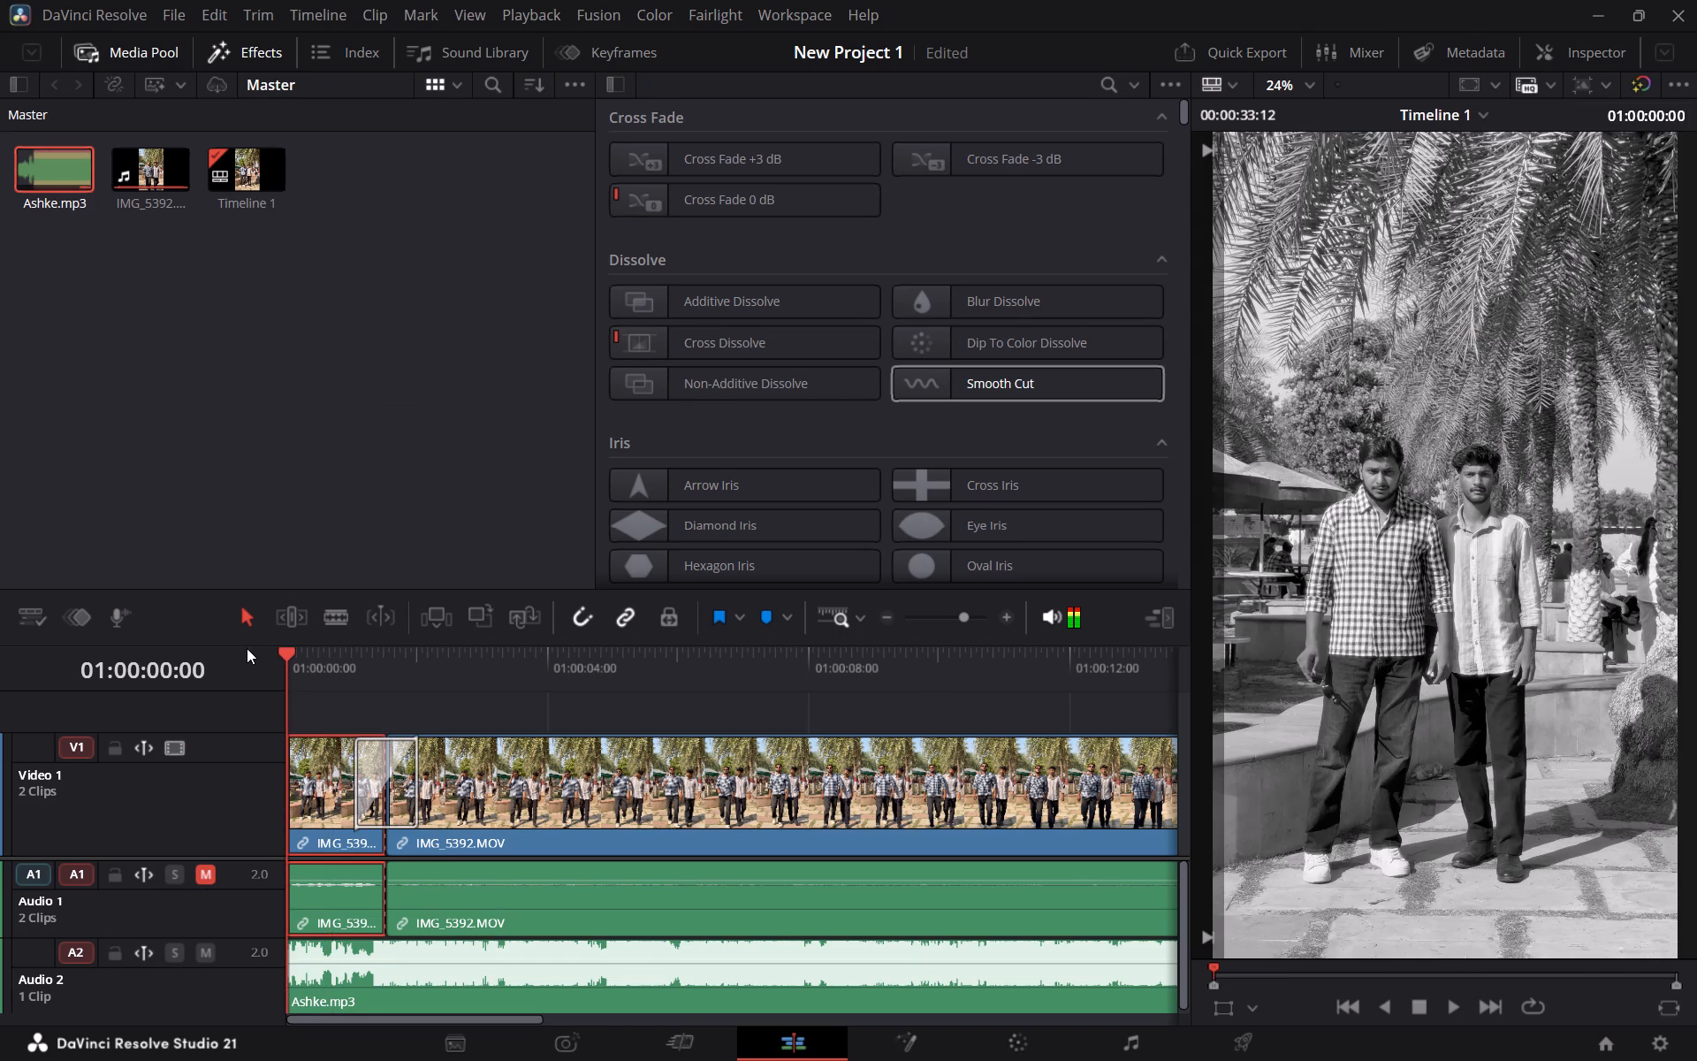
{"action": "key", "text": "space"}
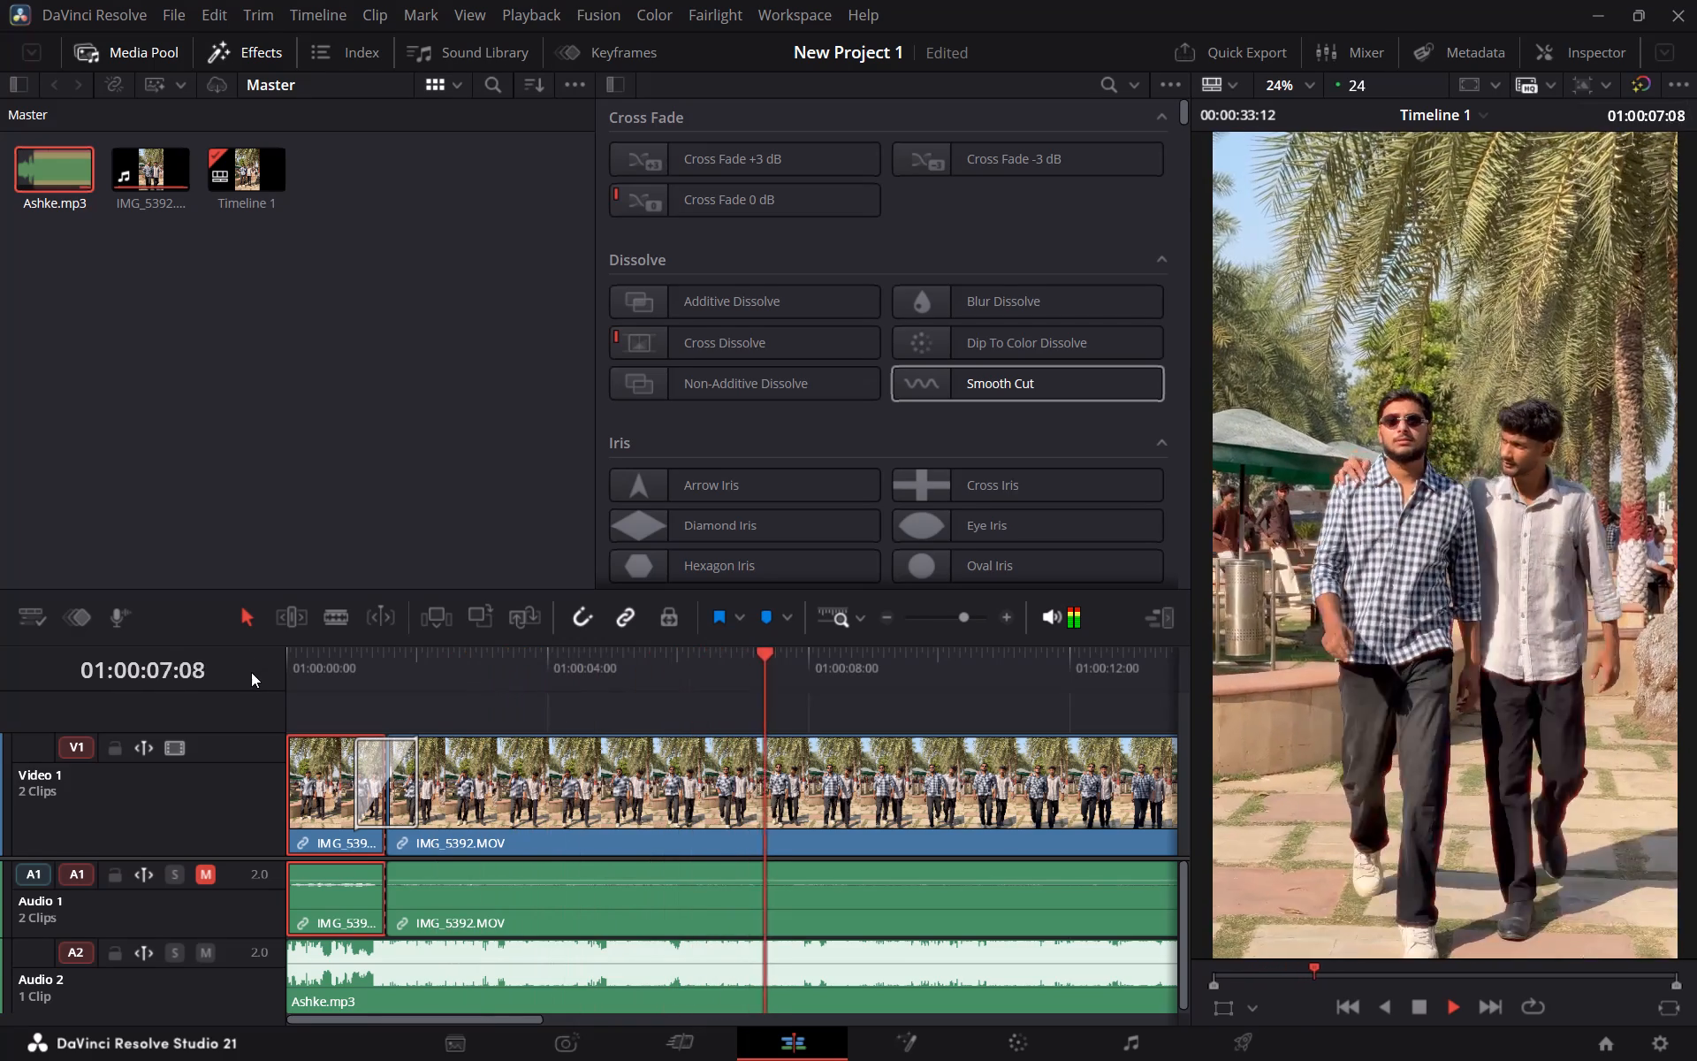
{"action": "key", "text": "space"}
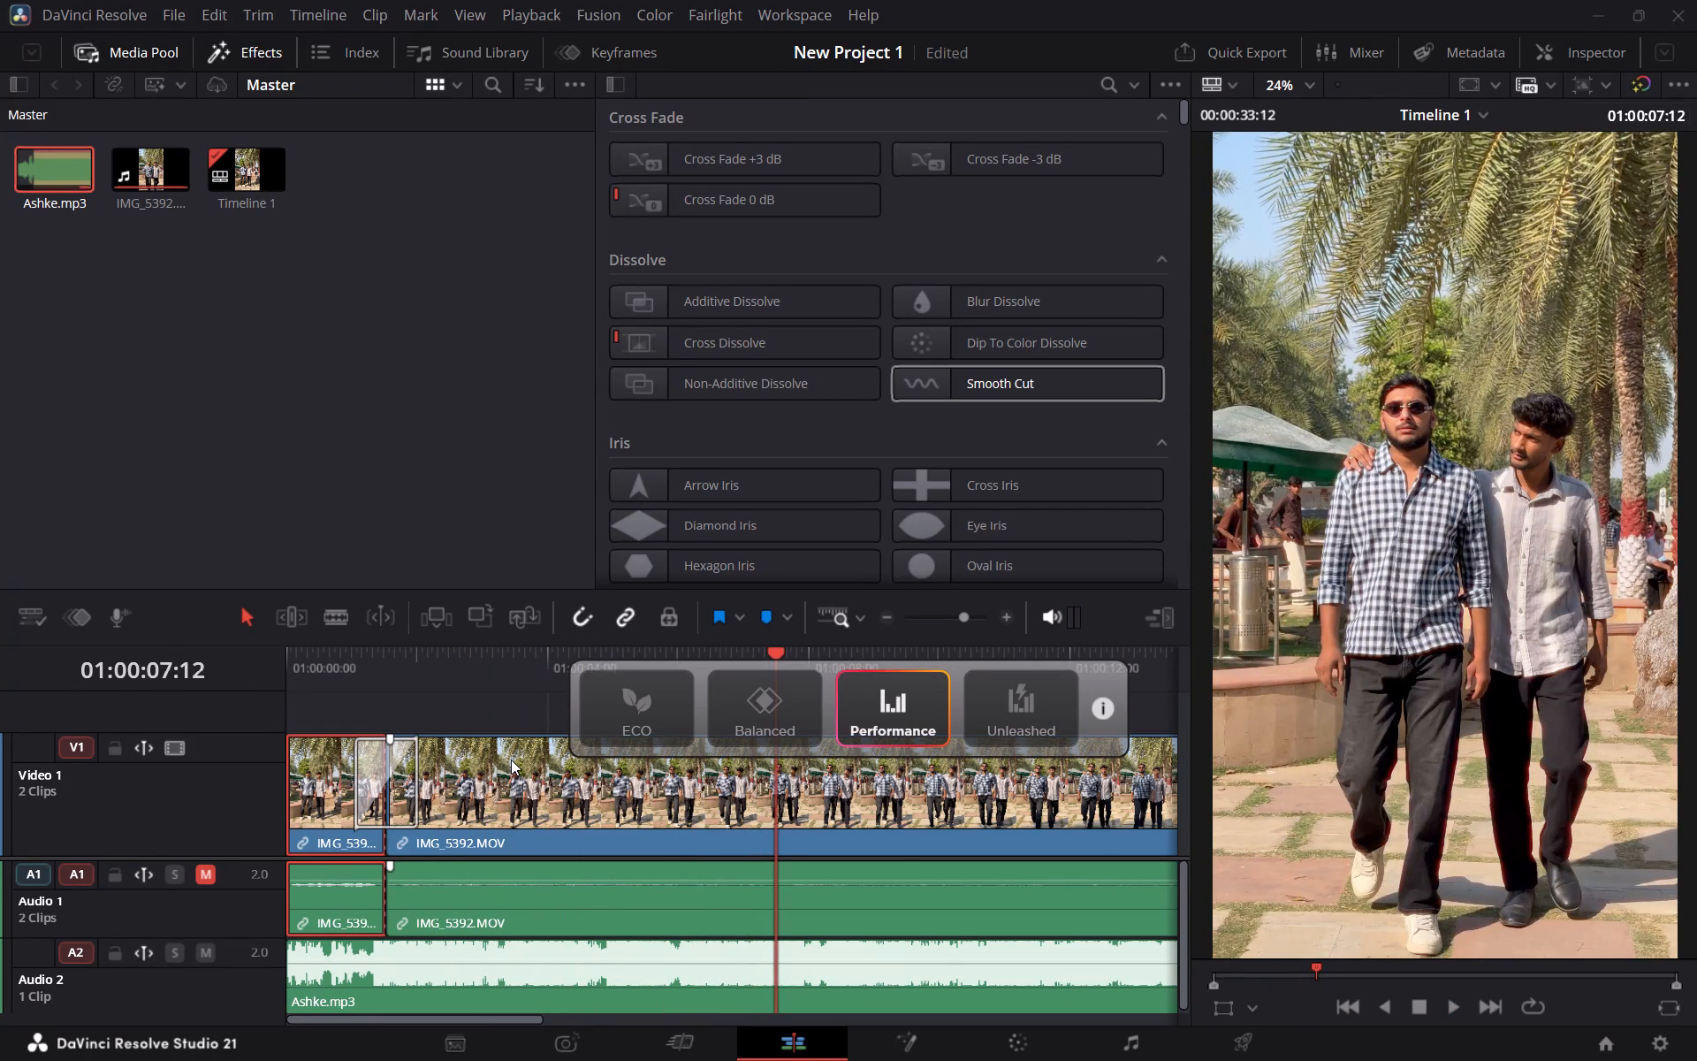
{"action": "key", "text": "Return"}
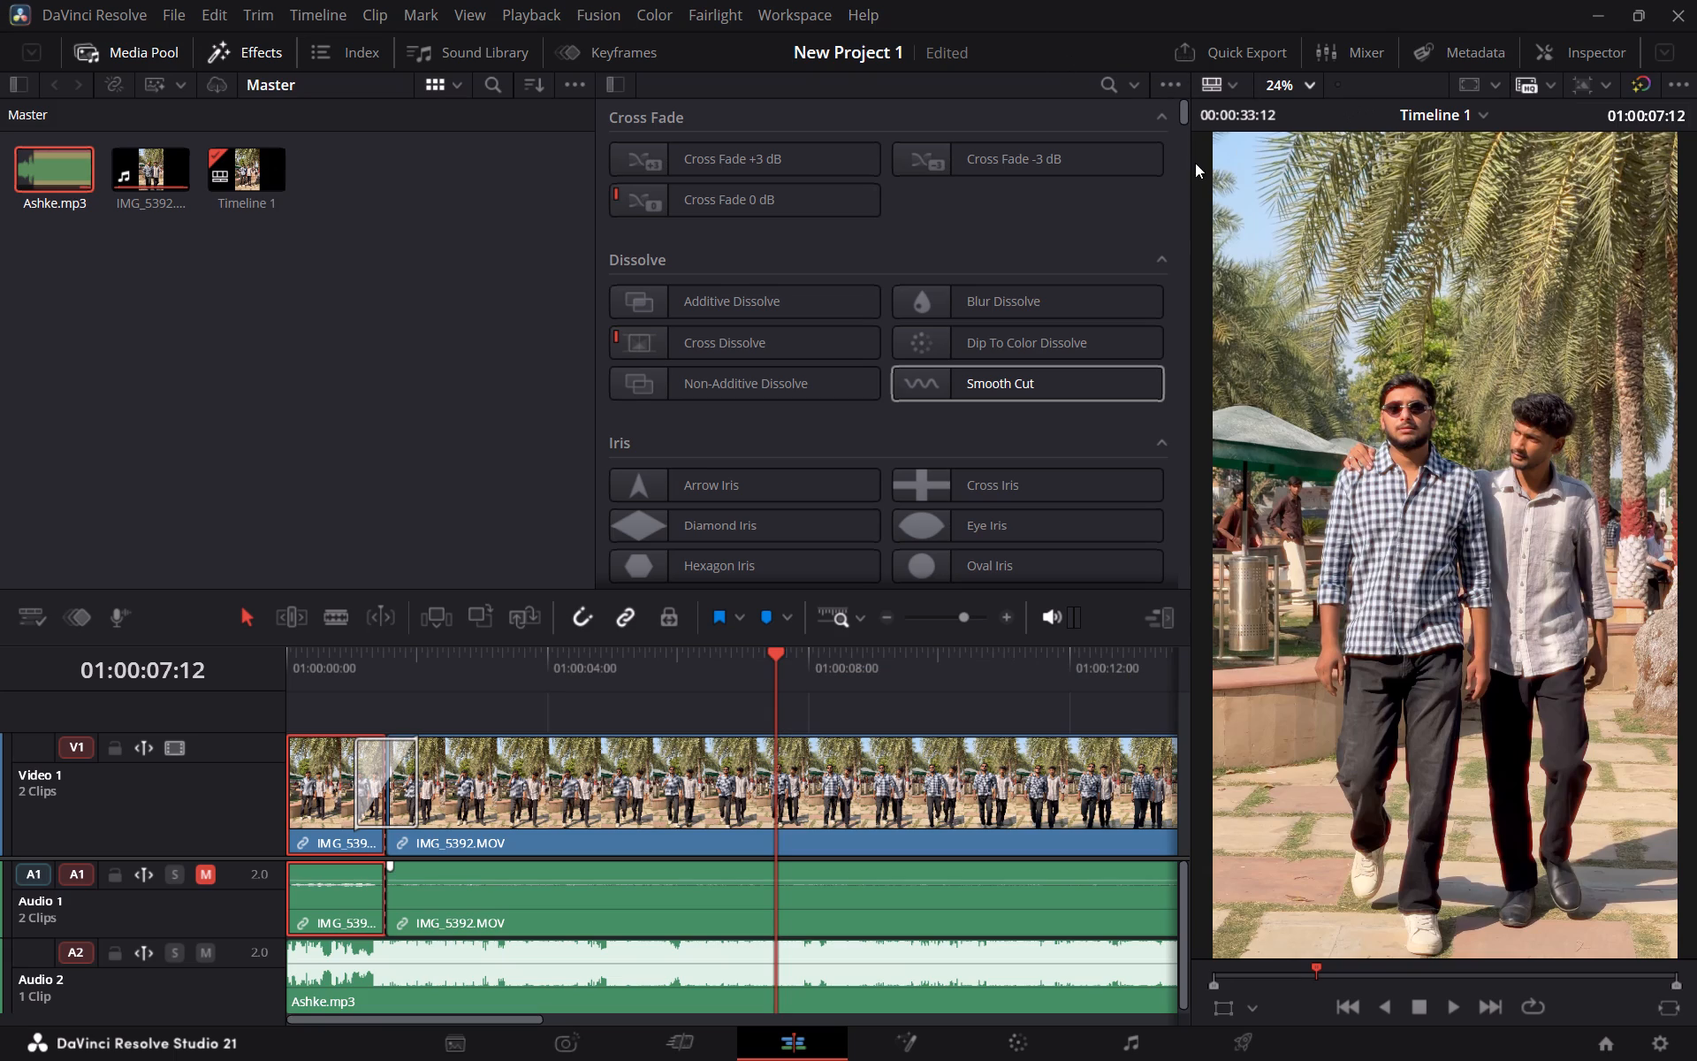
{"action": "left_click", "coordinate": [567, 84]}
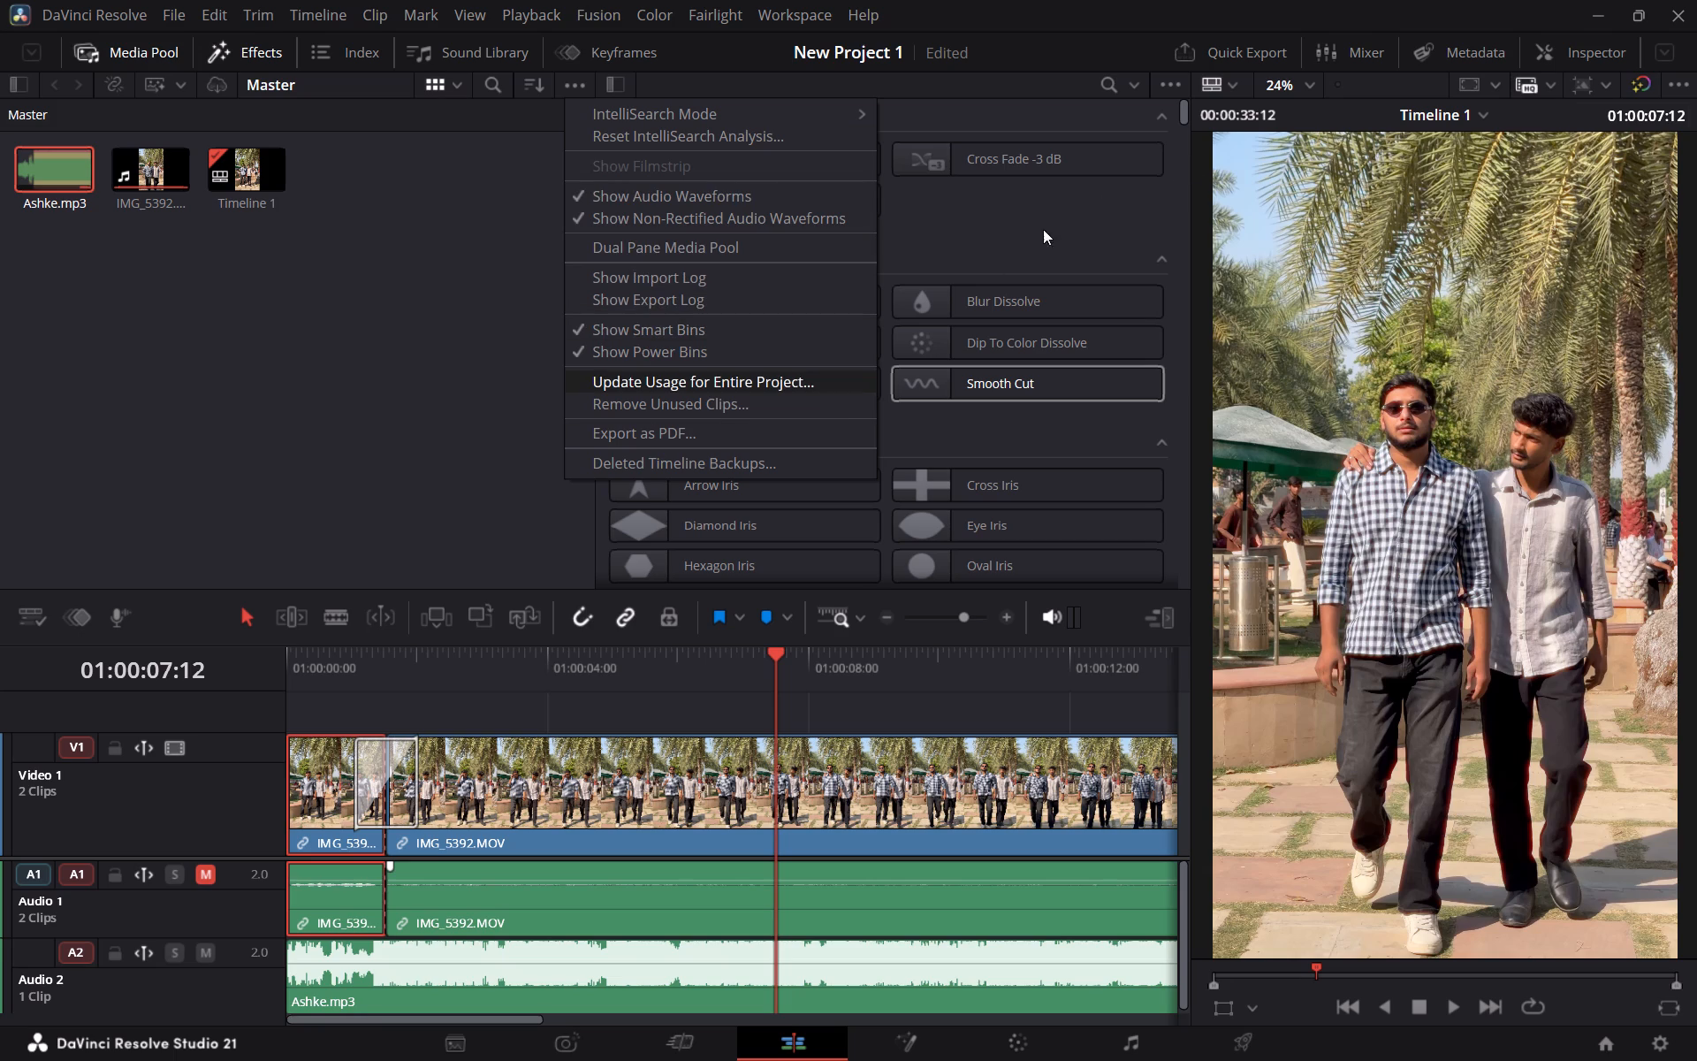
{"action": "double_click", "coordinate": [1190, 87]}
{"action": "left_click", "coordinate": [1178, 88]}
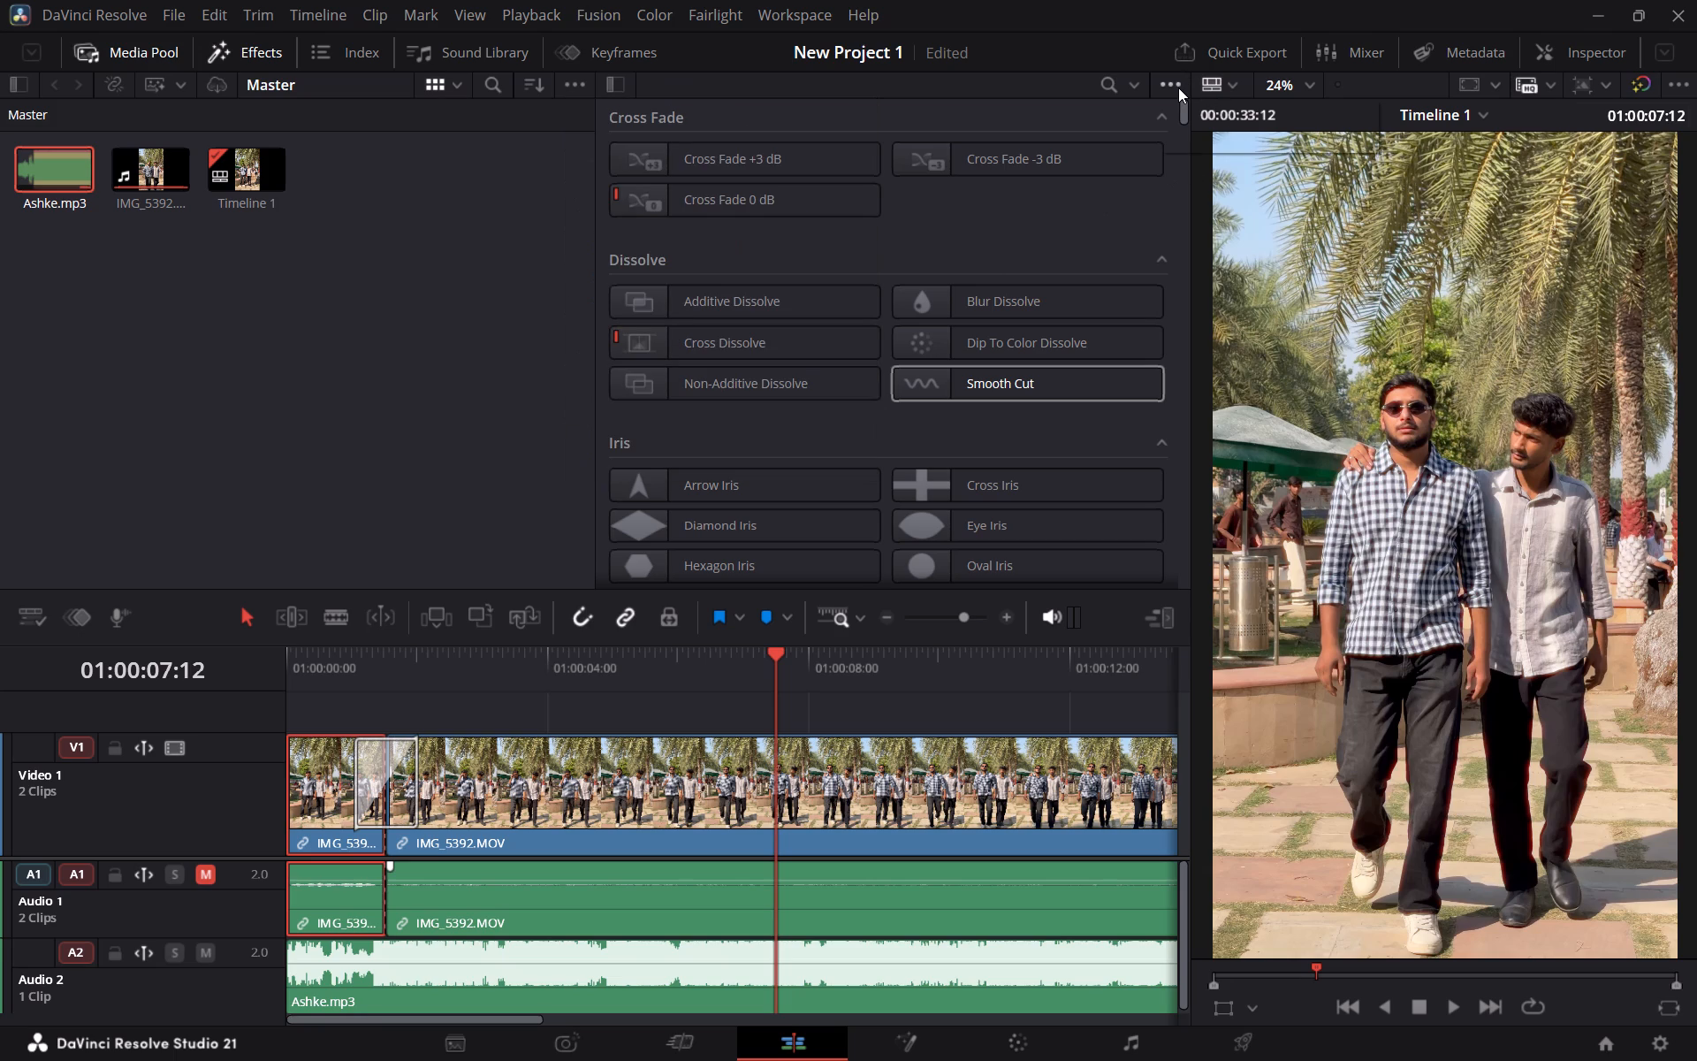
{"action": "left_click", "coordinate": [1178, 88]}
Render the first IMG_5392.MOV segment in place as QuickTime Apple ProRes 422 to the Renders folder and play the timeline from the start.
{"action": "left_click", "coordinate": [263, 56]}
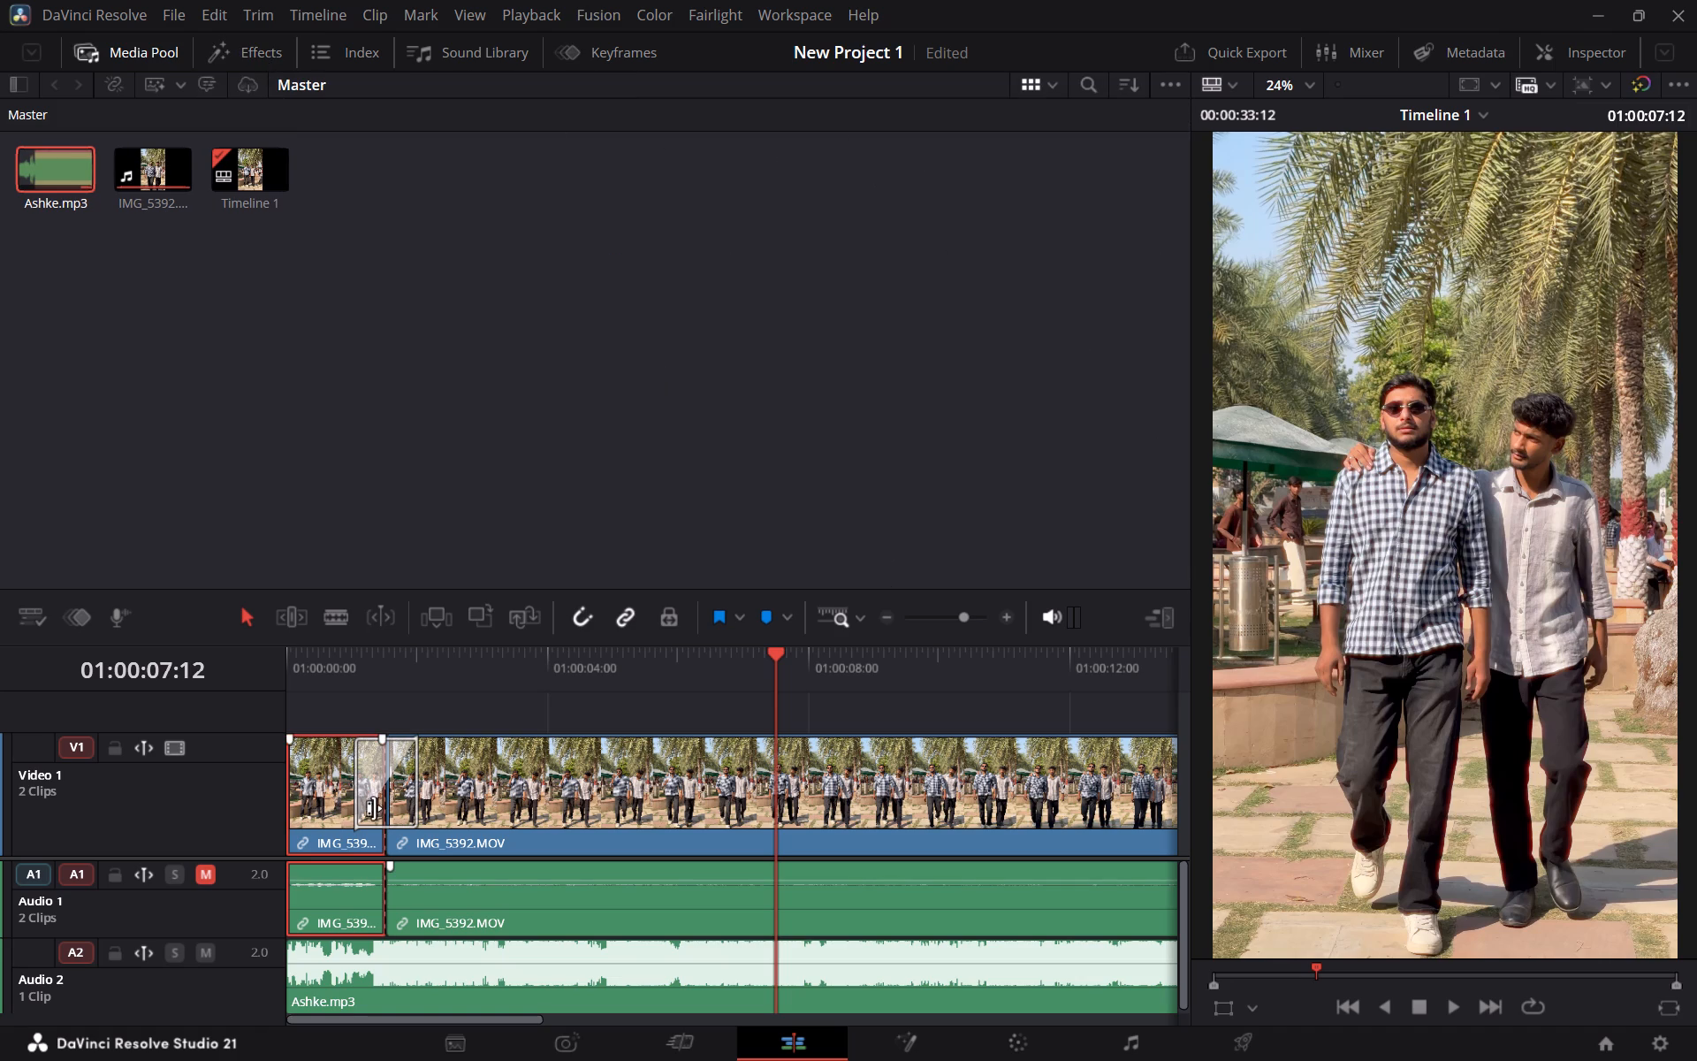
{"action": "right_click", "coordinate": [320, 808]}
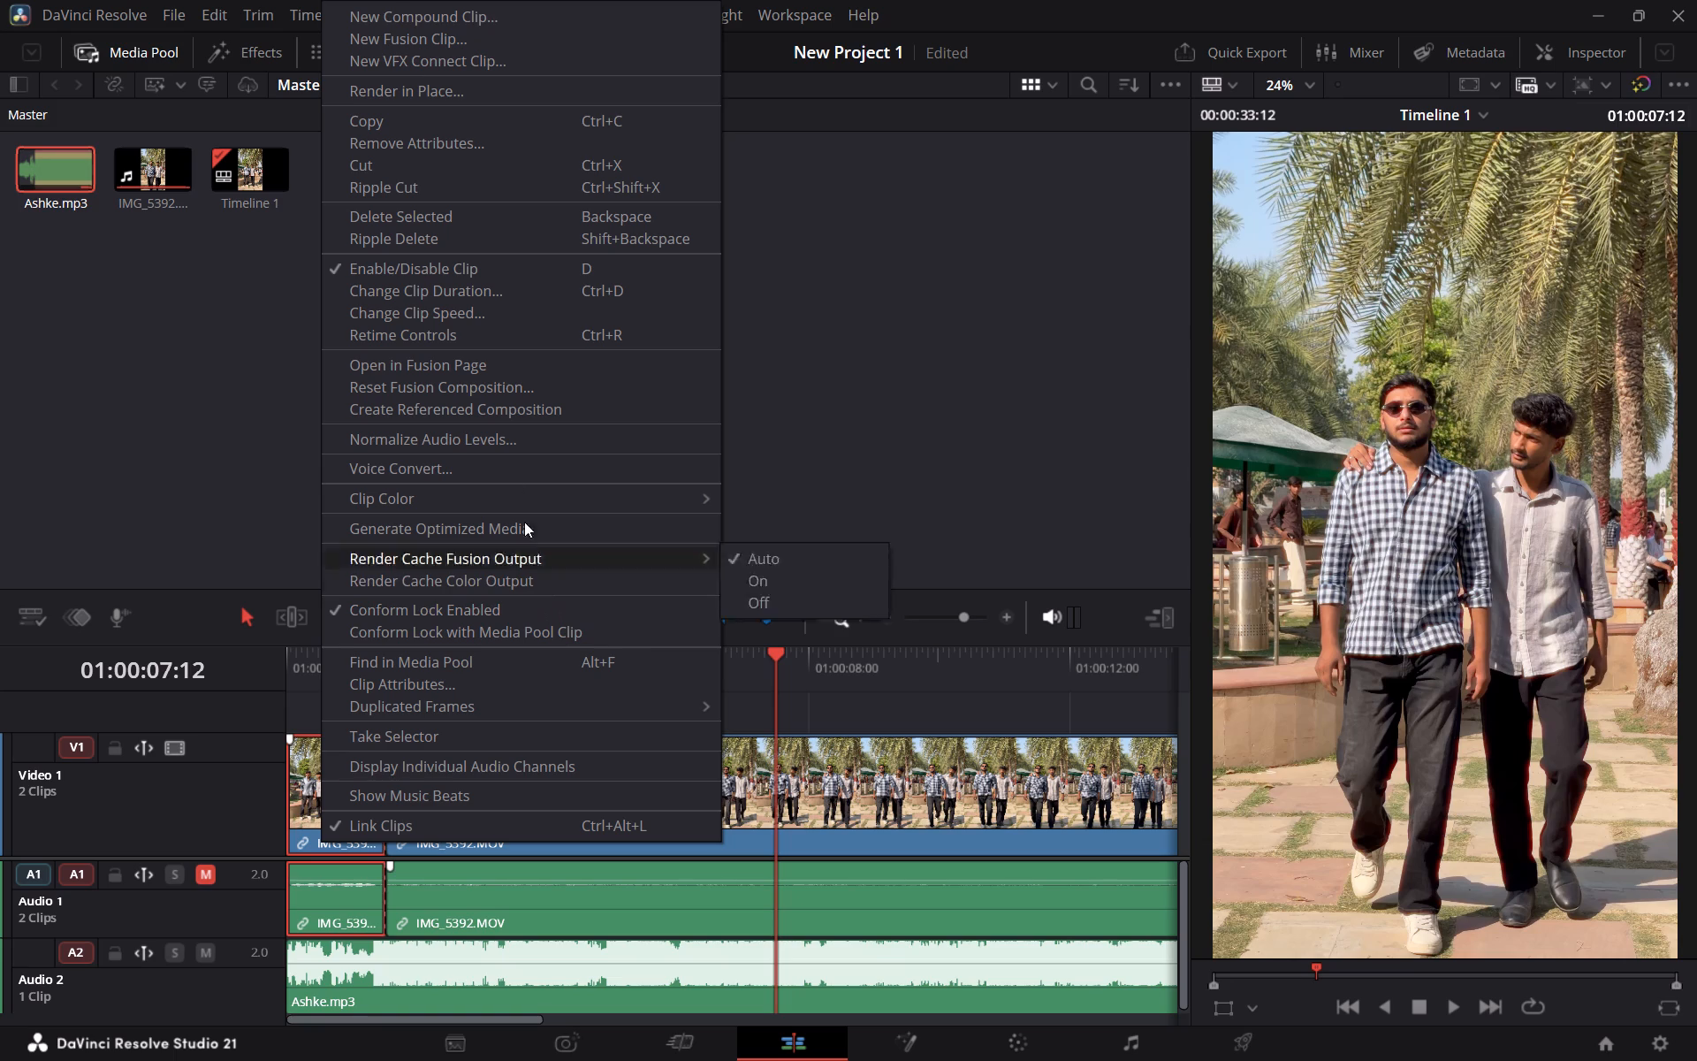
{"action": "left_click", "coordinate": [518, 89]}
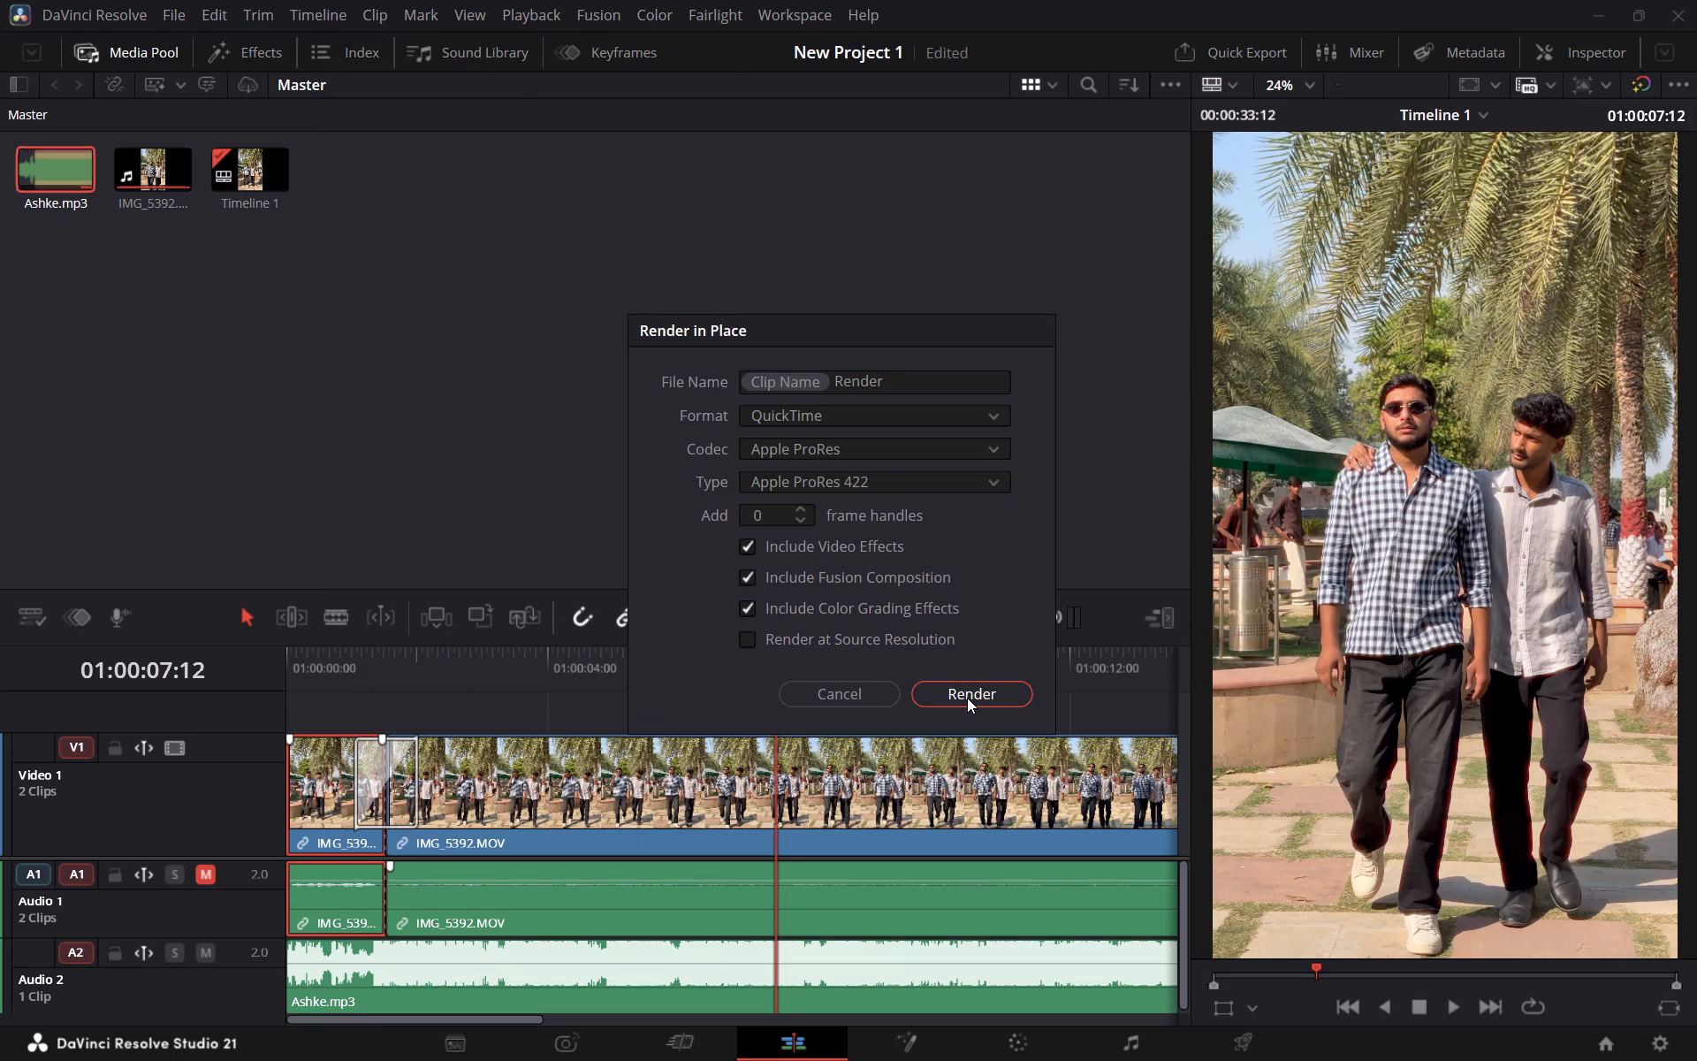
{"action": "left_click", "coordinate": [967, 698]}
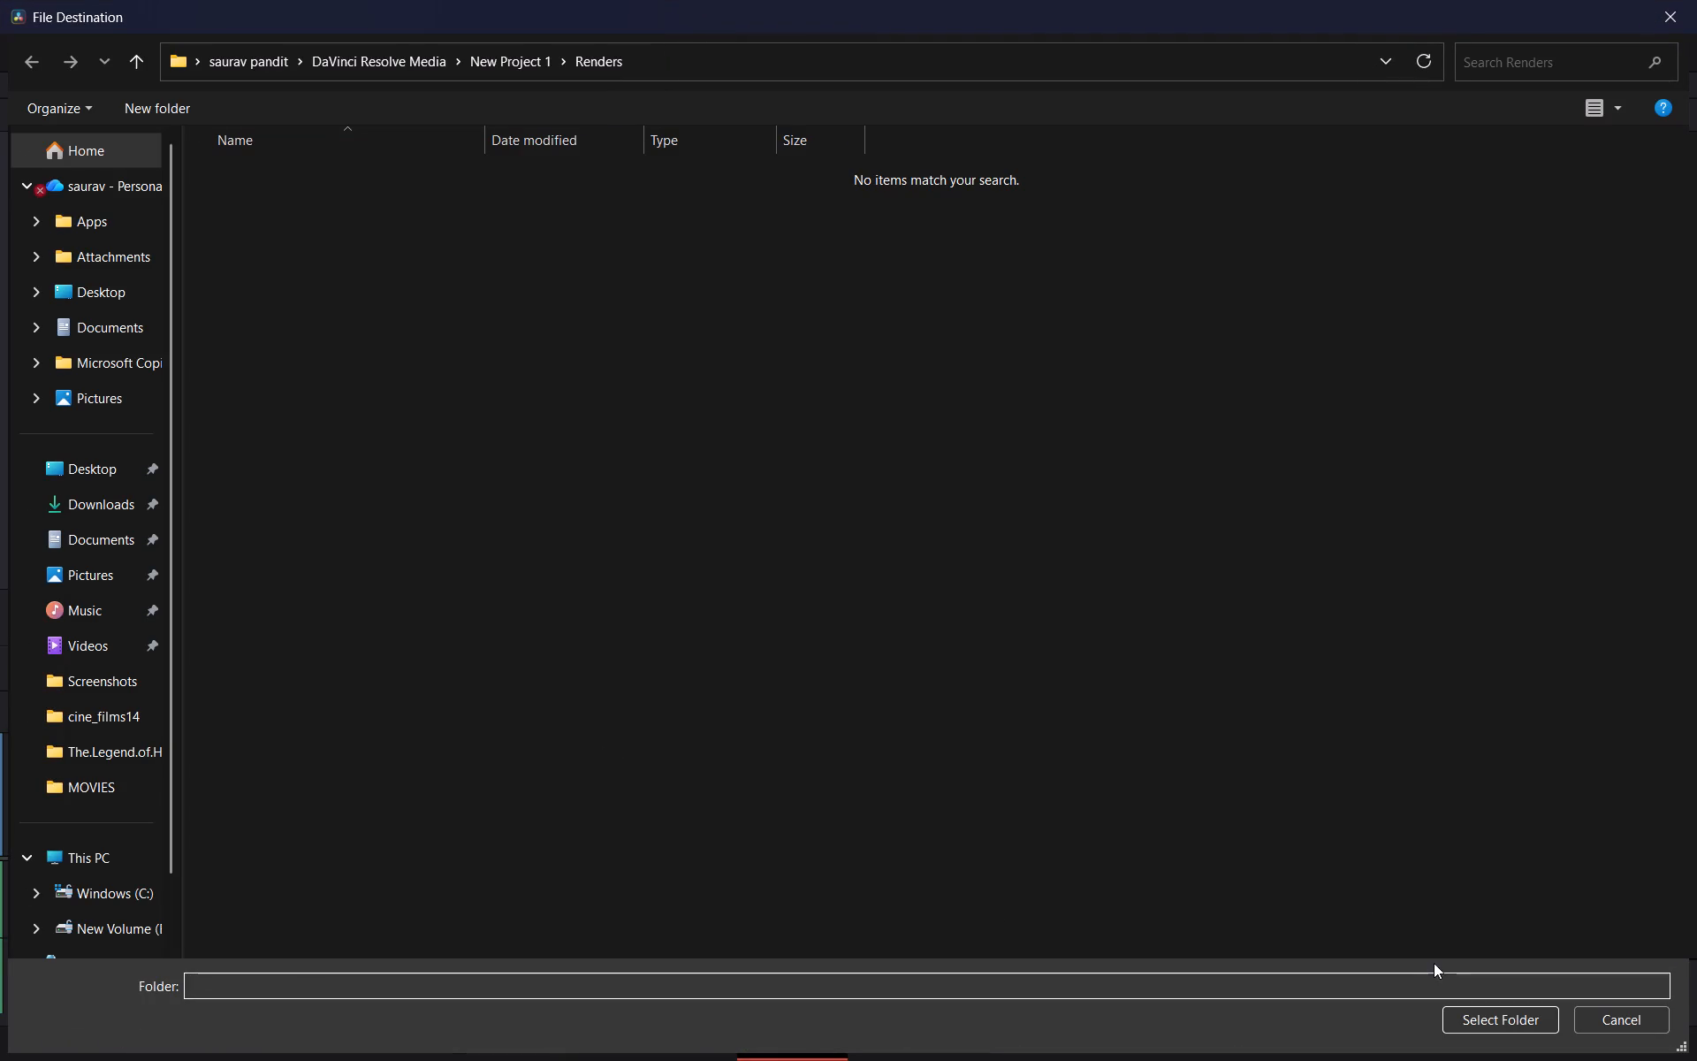
{"action": "left_click", "coordinate": [1525, 1014]}
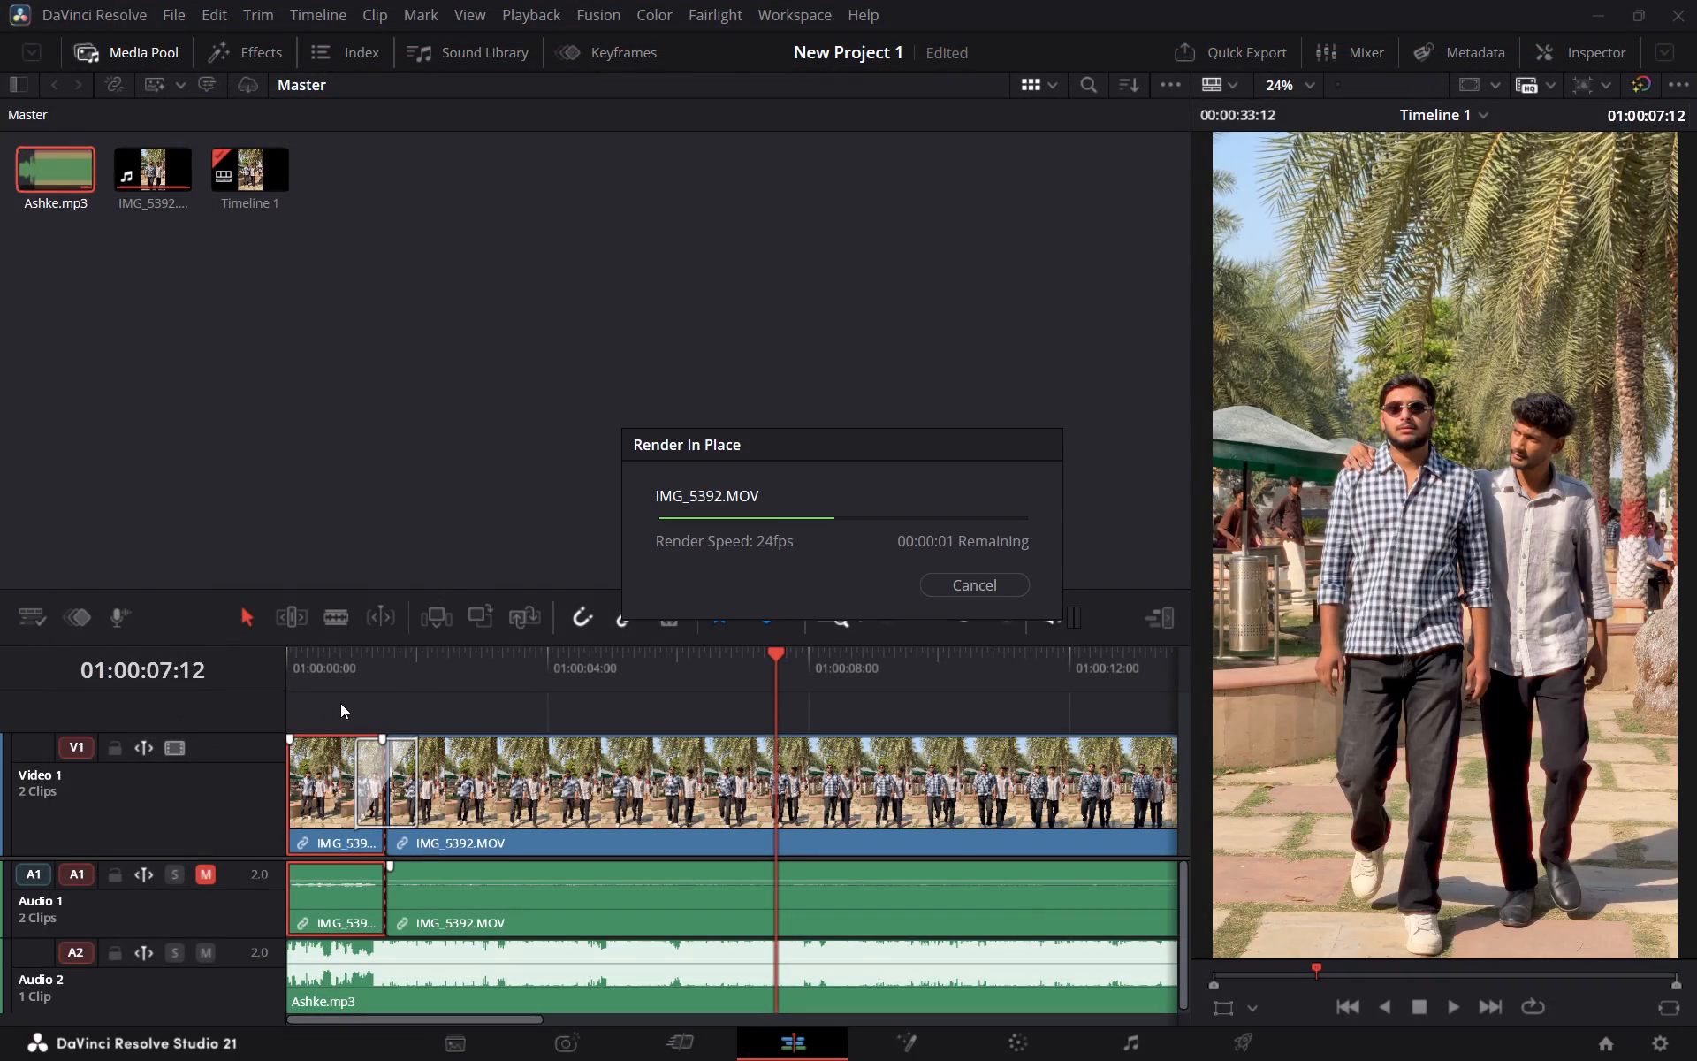
{"action": "left_click_drag", "start_coordinate": [346, 670], "coordinate": [255, 677]}
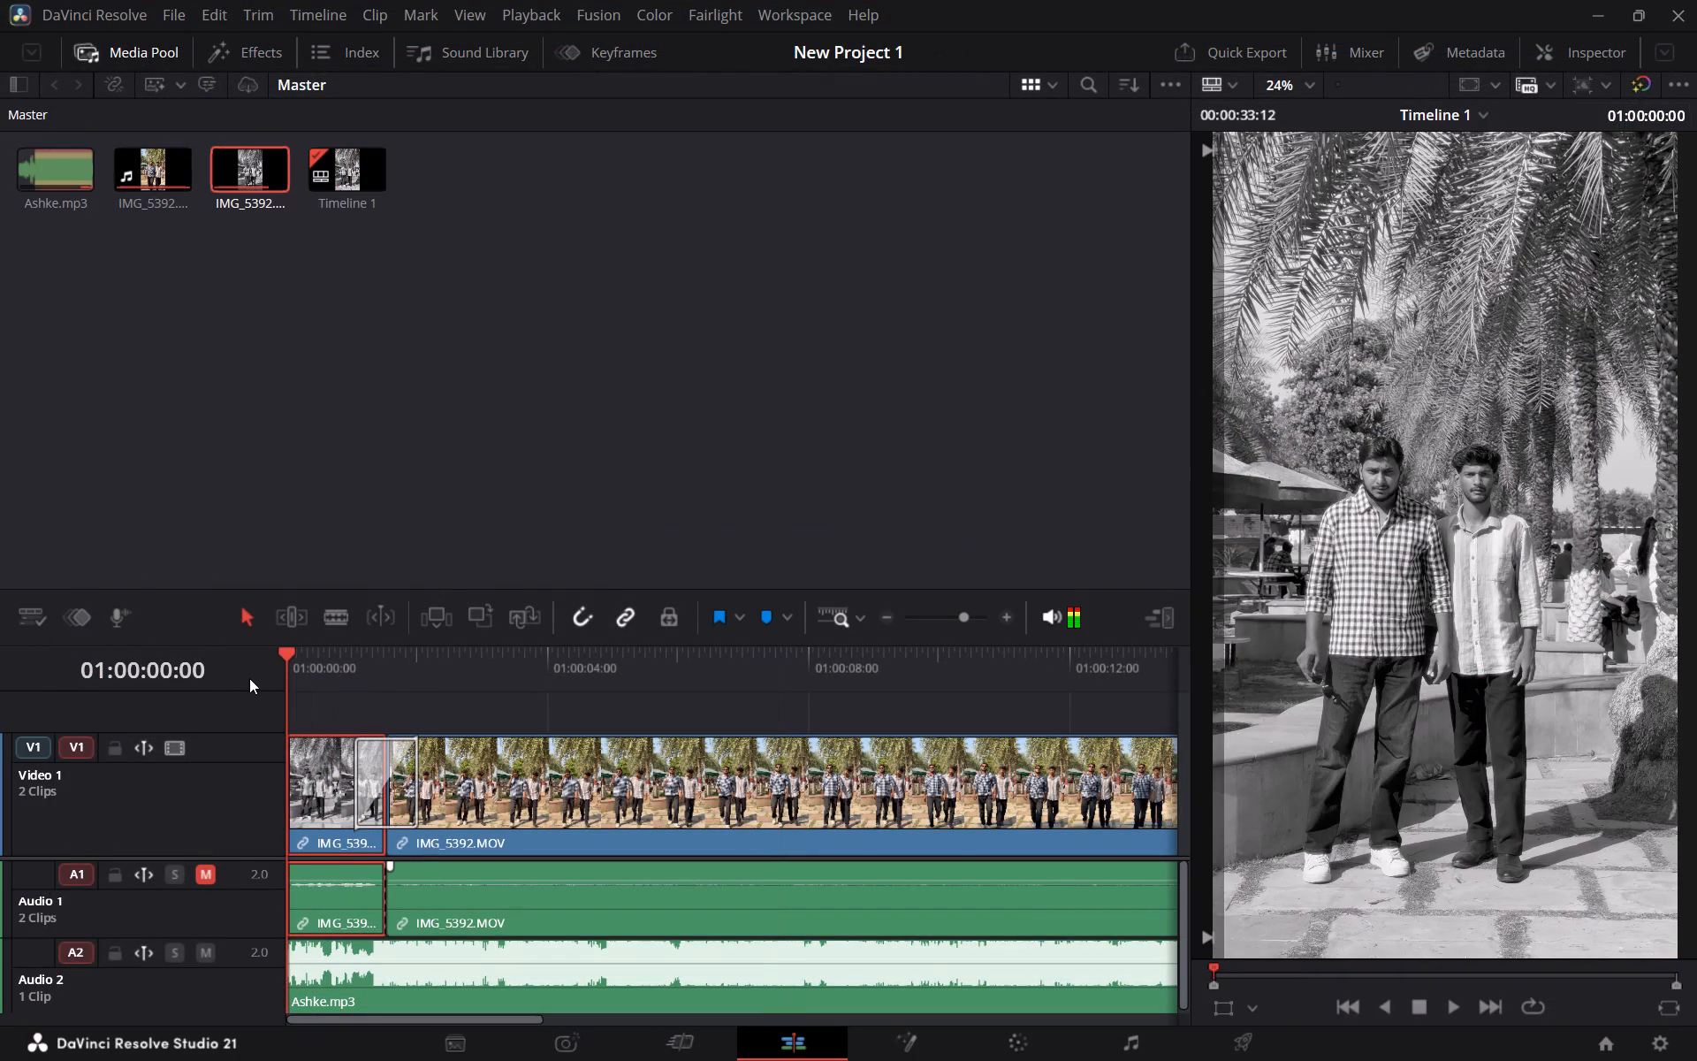
{"action": "key", "text": "space"}
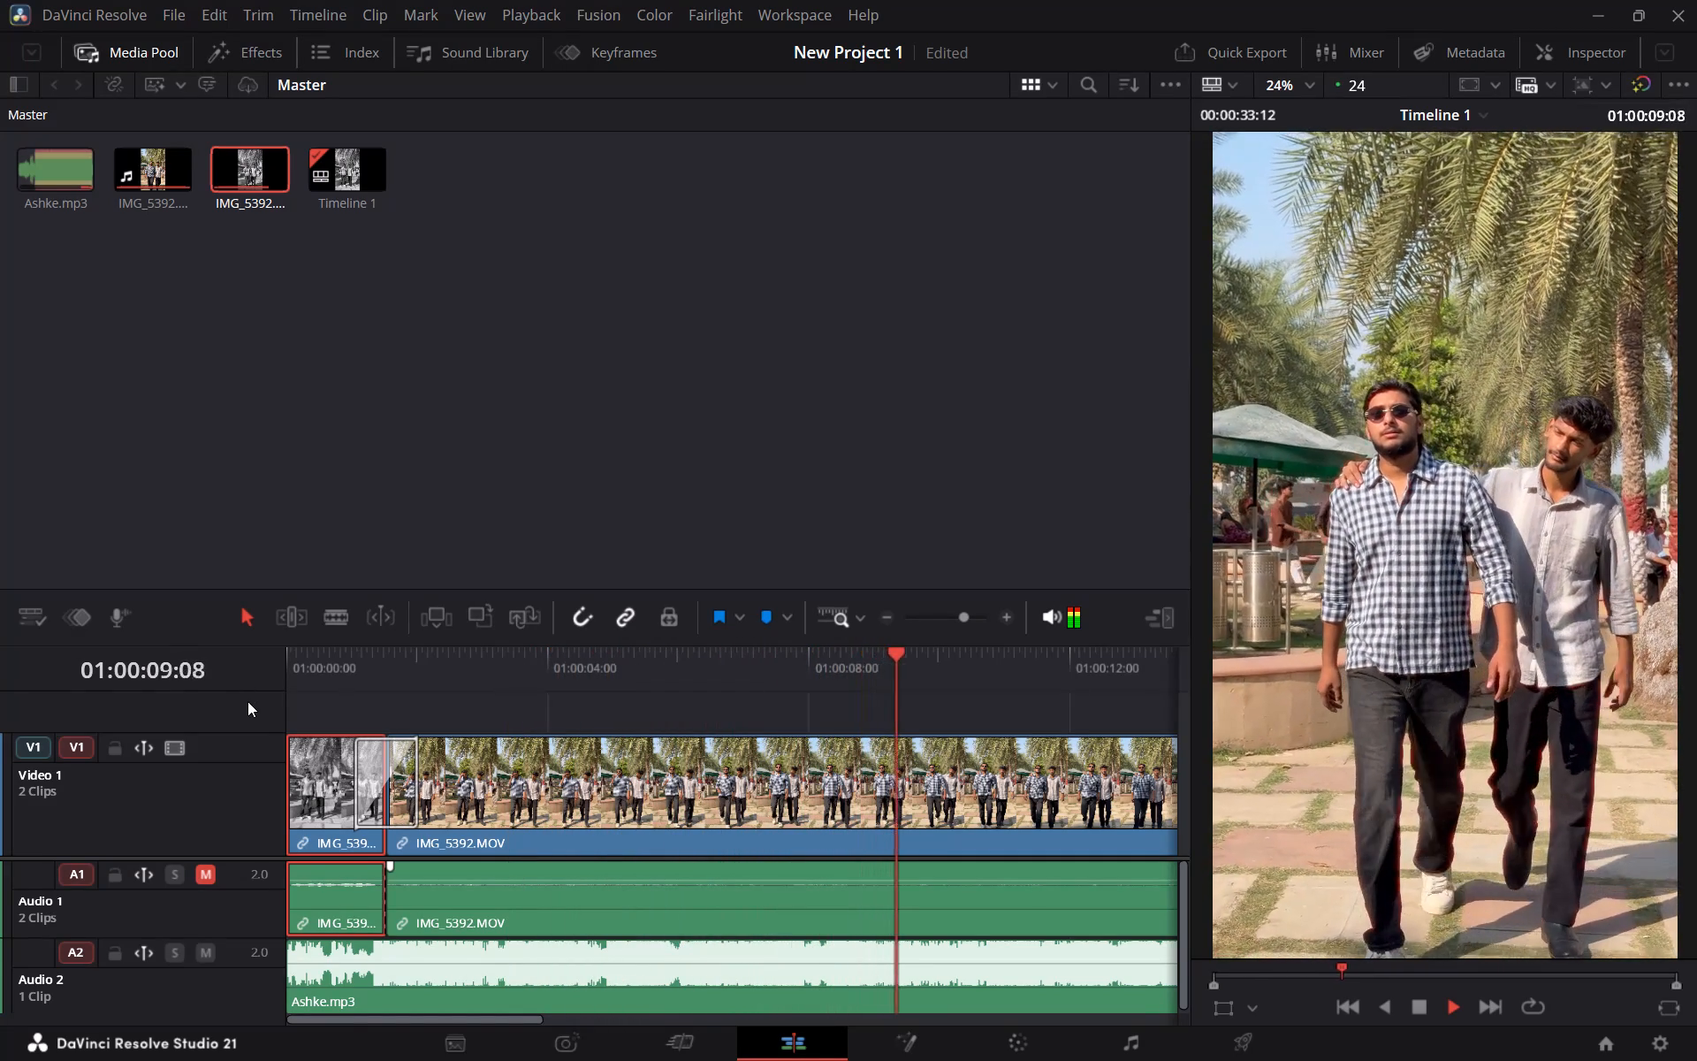
Shorten the Smooth Cut transition between the two IMG_5392.MOV segments to about half its length and play the timeline from the start.
{"action": "left_click", "coordinate": [411, 774]}
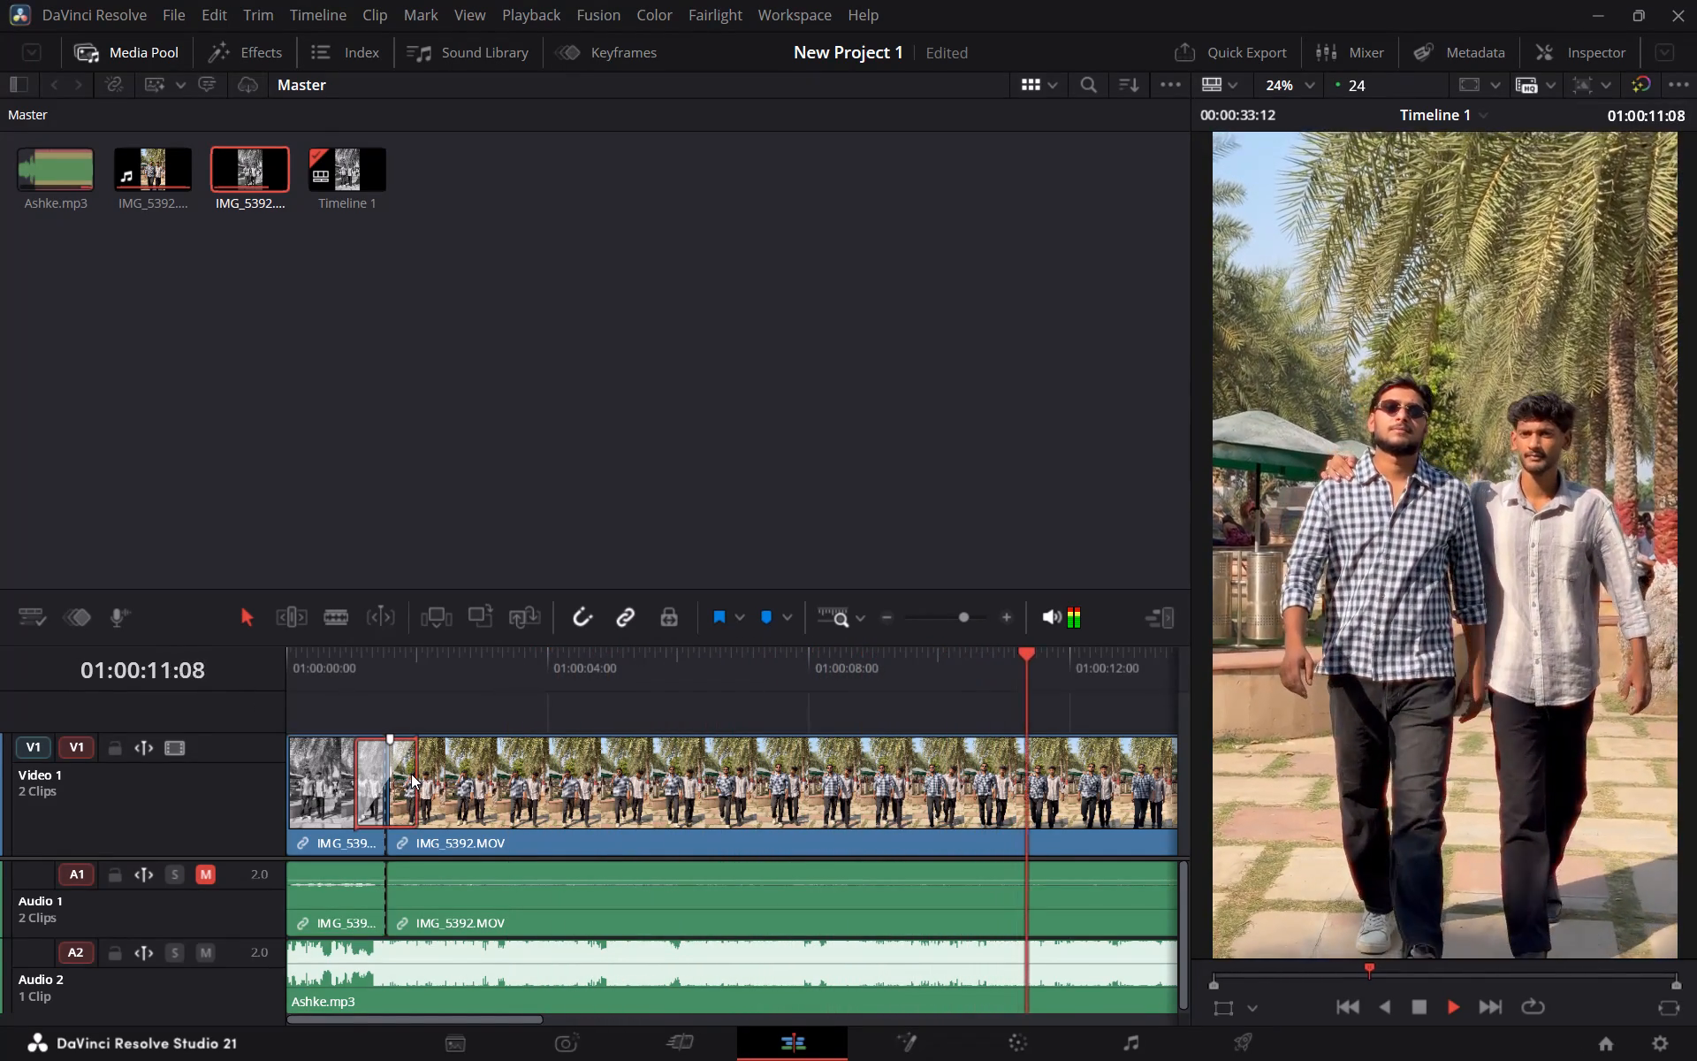
{"action": "left_click", "coordinate": [411, 774]}
{"action": "left_click_drag", "start_coordinate": [415, 774], "coordinate": [400, 775]}
{"action": "left_click_drag", "start_coordinate": [357, 685], "coordinate": [45, 684]}
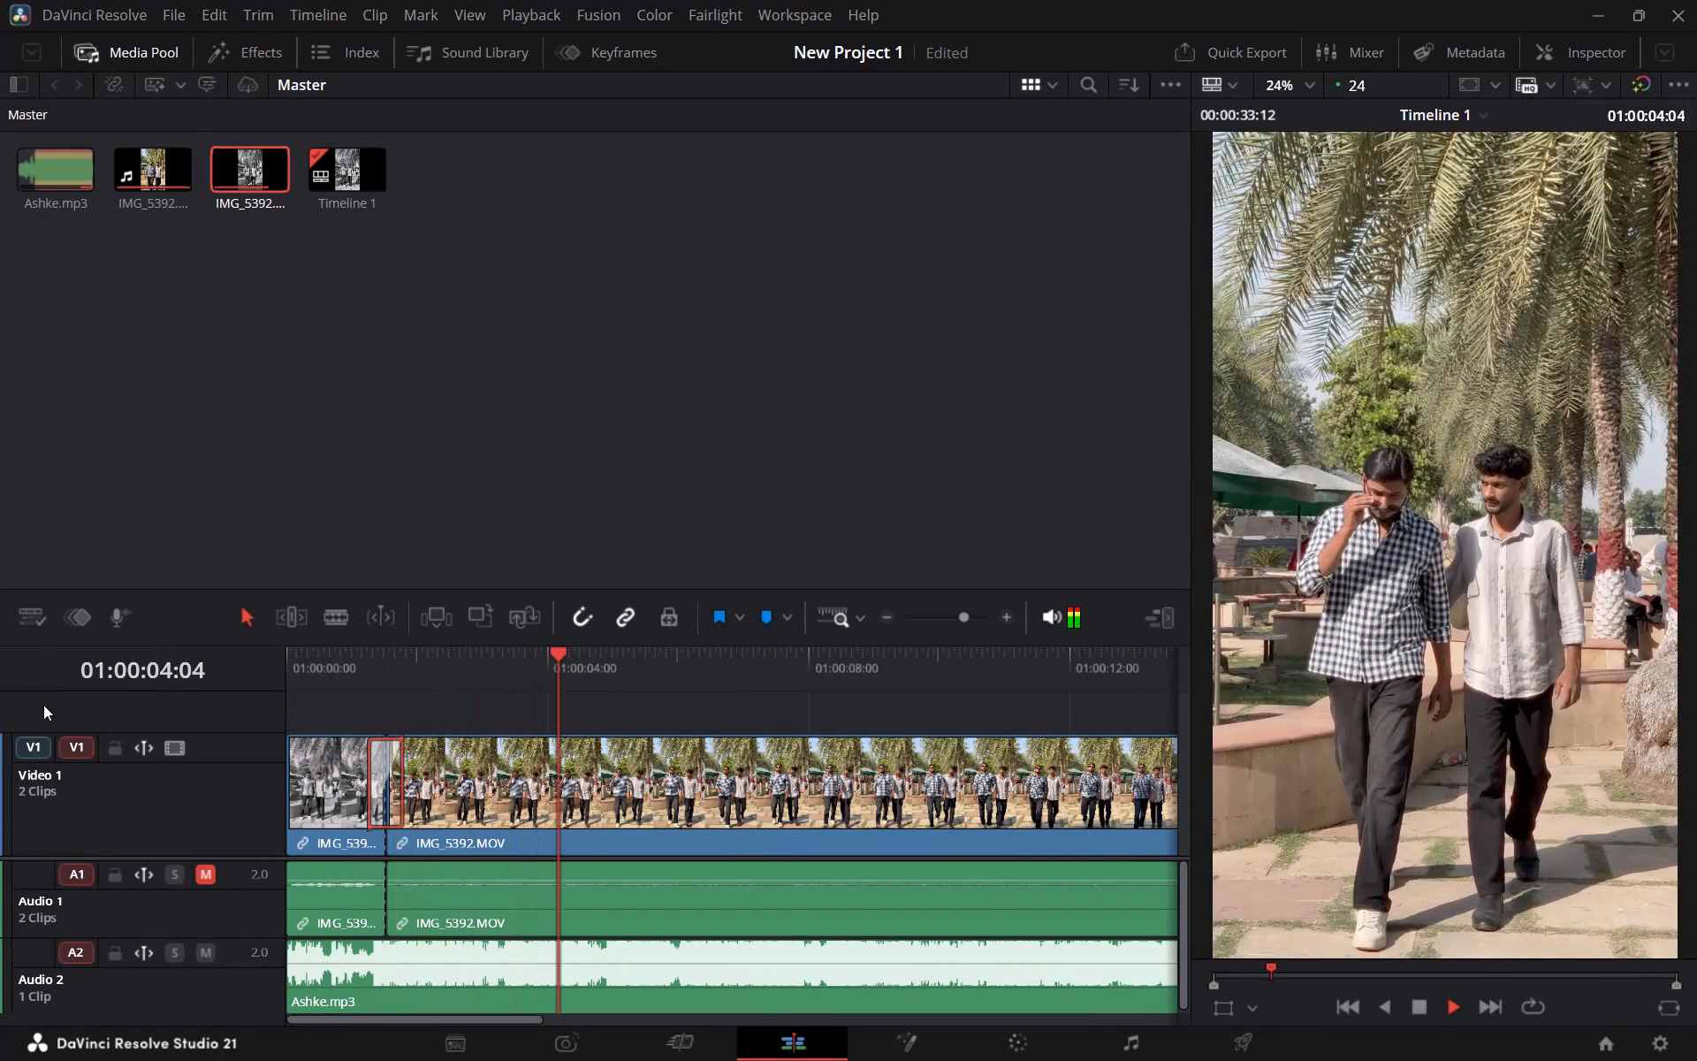
{"action": "left_click_drag", "start_coordinate": [325, 677], "coordinate": [229, 689]}
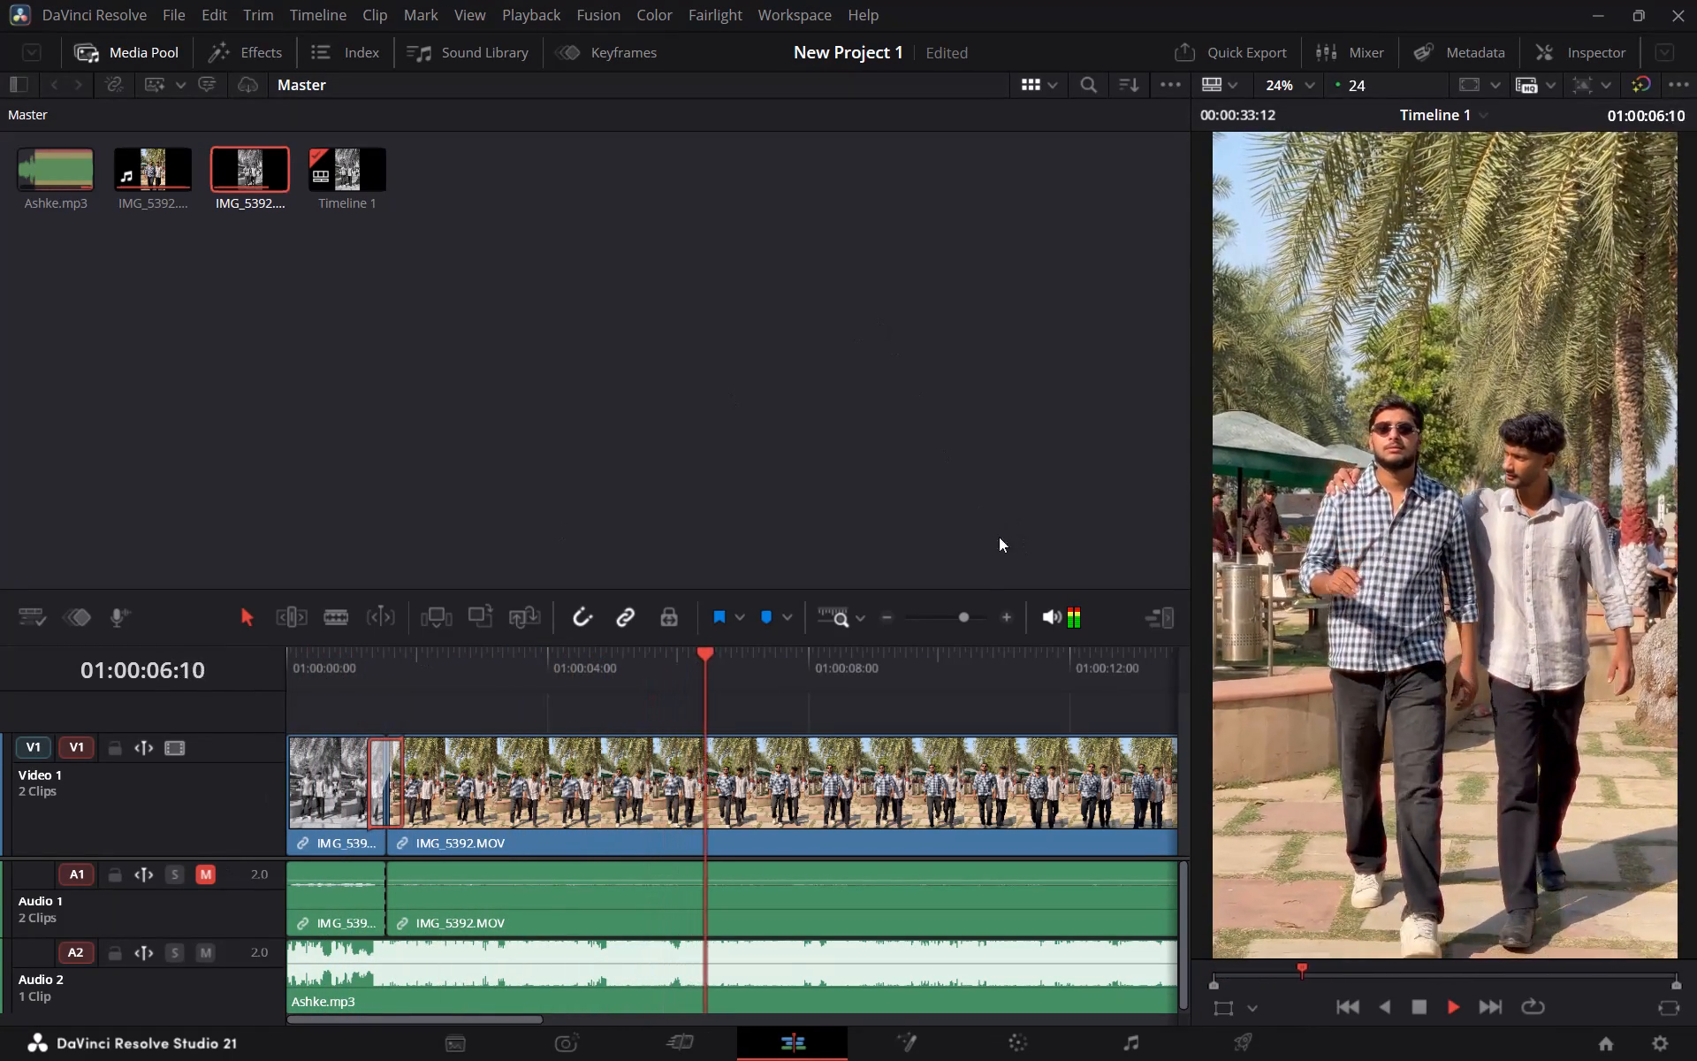
{"action": "key", "text": "space"}
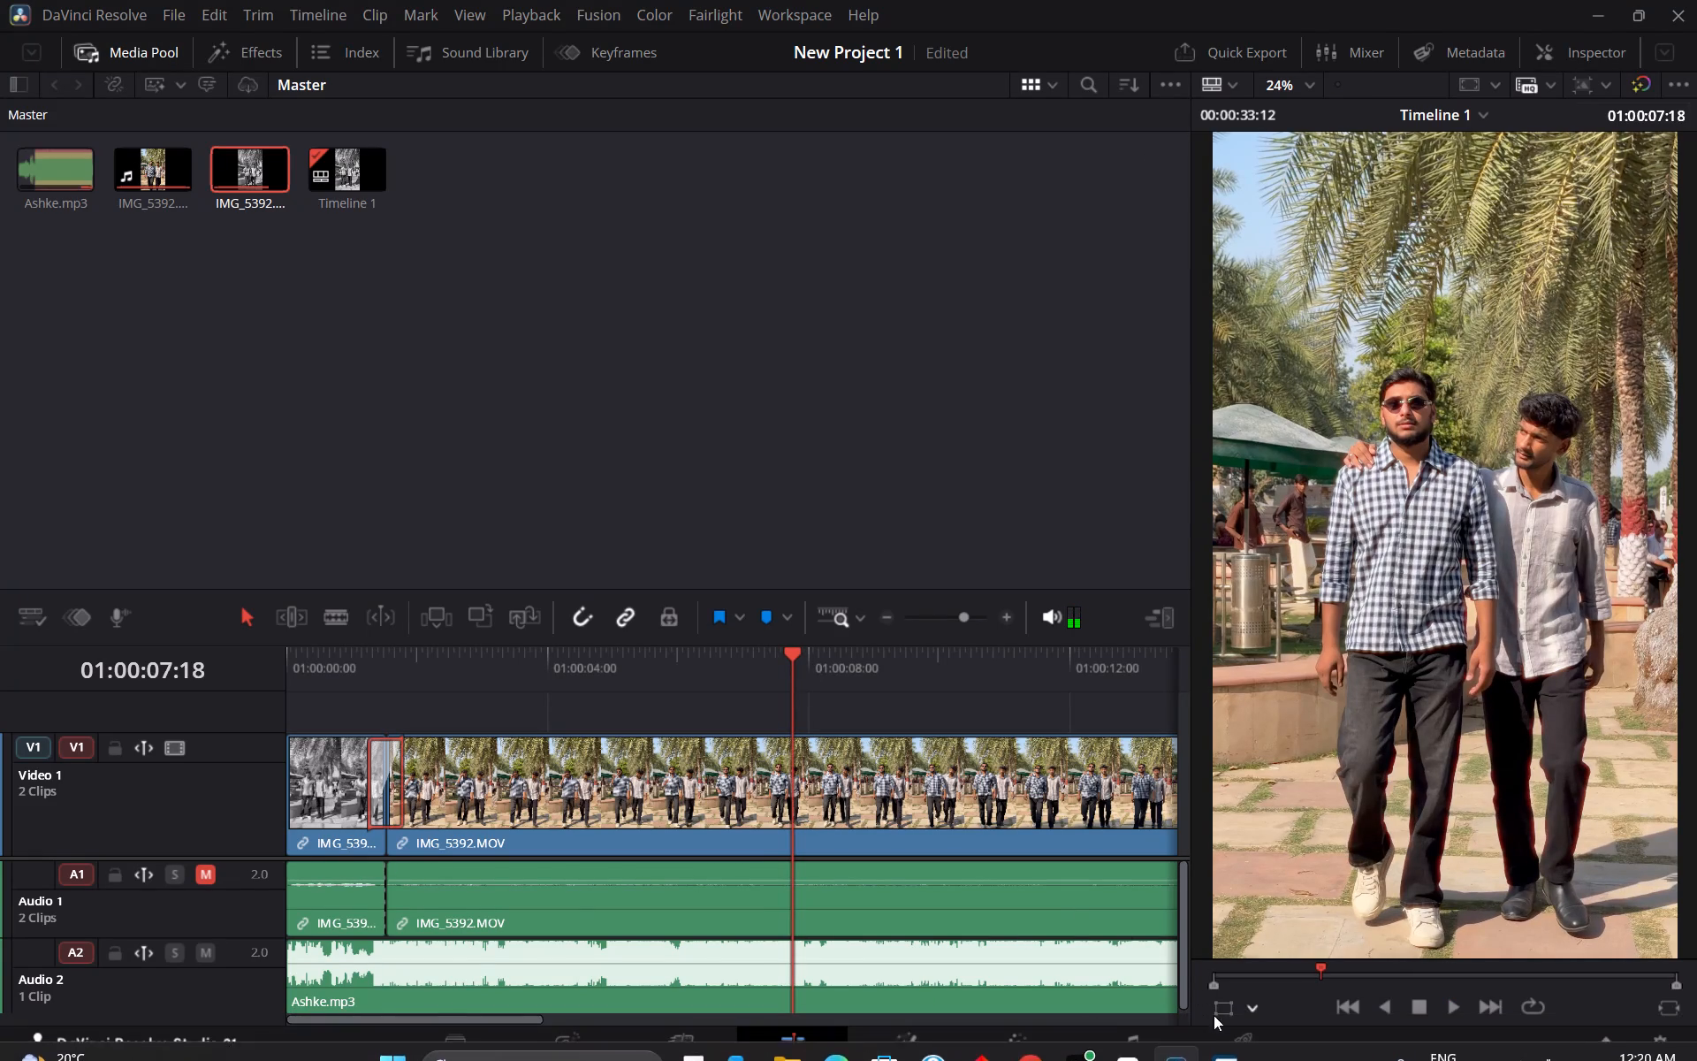
On the Deliver page, set the export destination to the Desktop with the file name Timeline 1.
{"action": "left_click", "coordinate": [1209, 1053]}
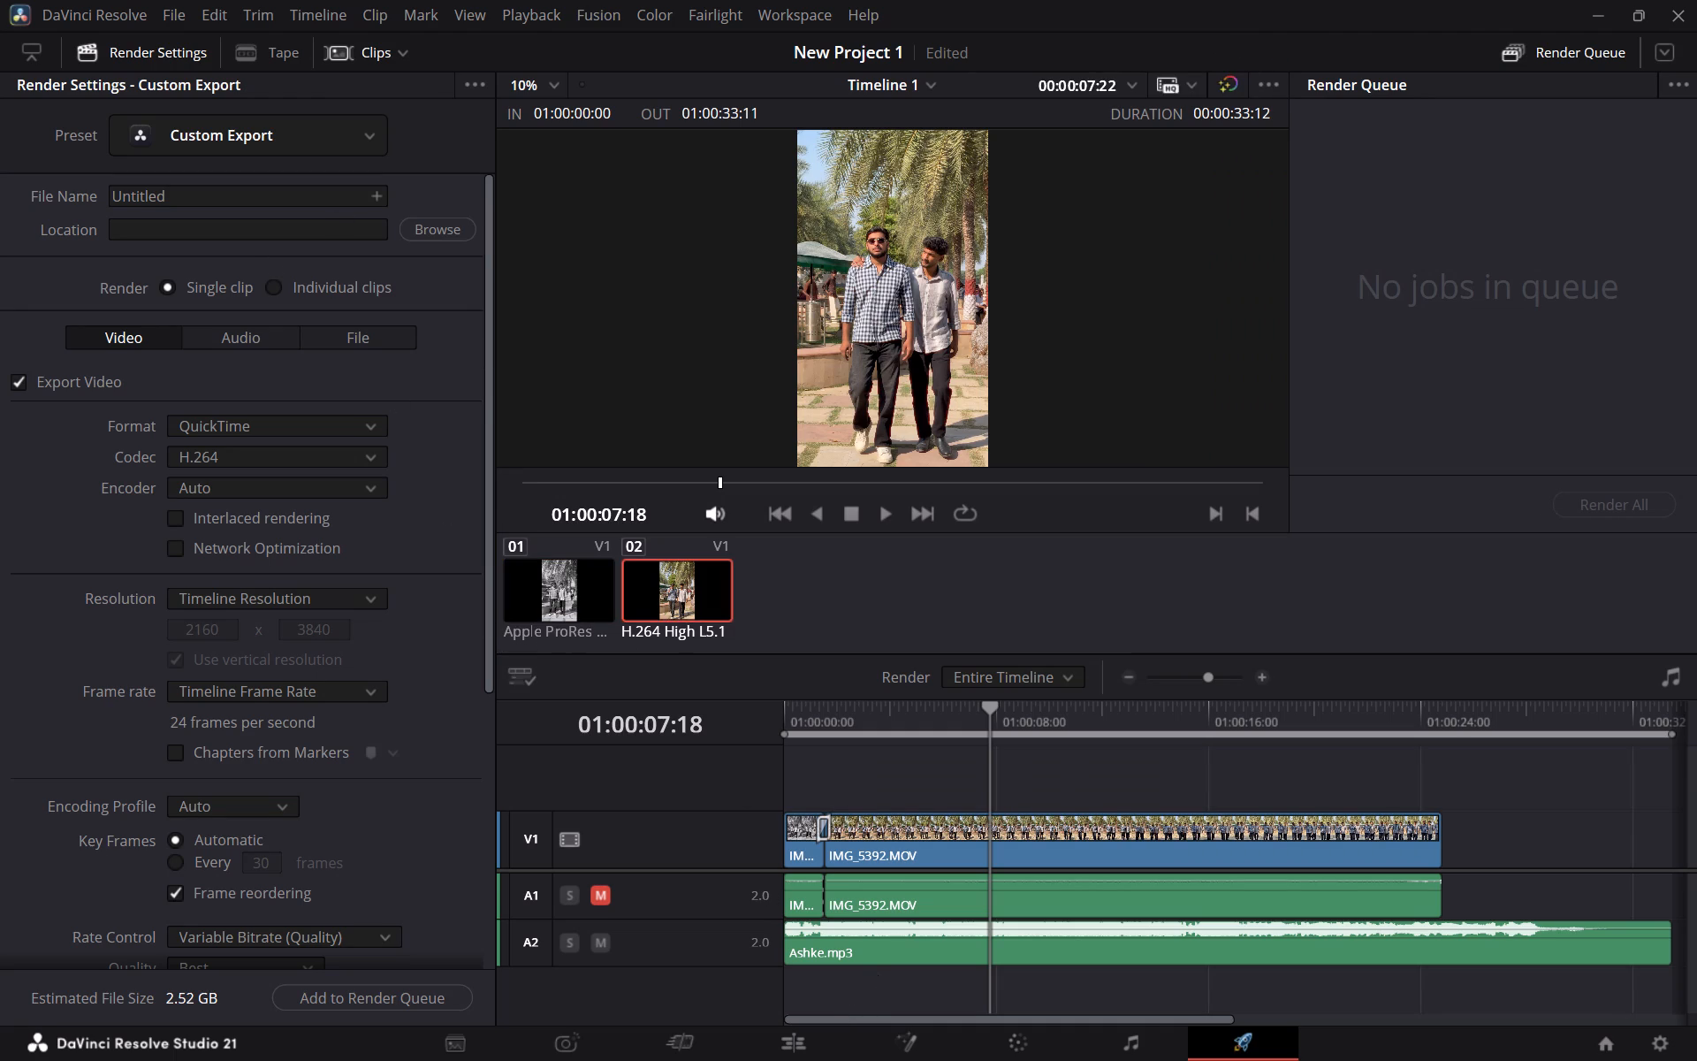
{"action": "left_click", "coordinate": [427, 227]}
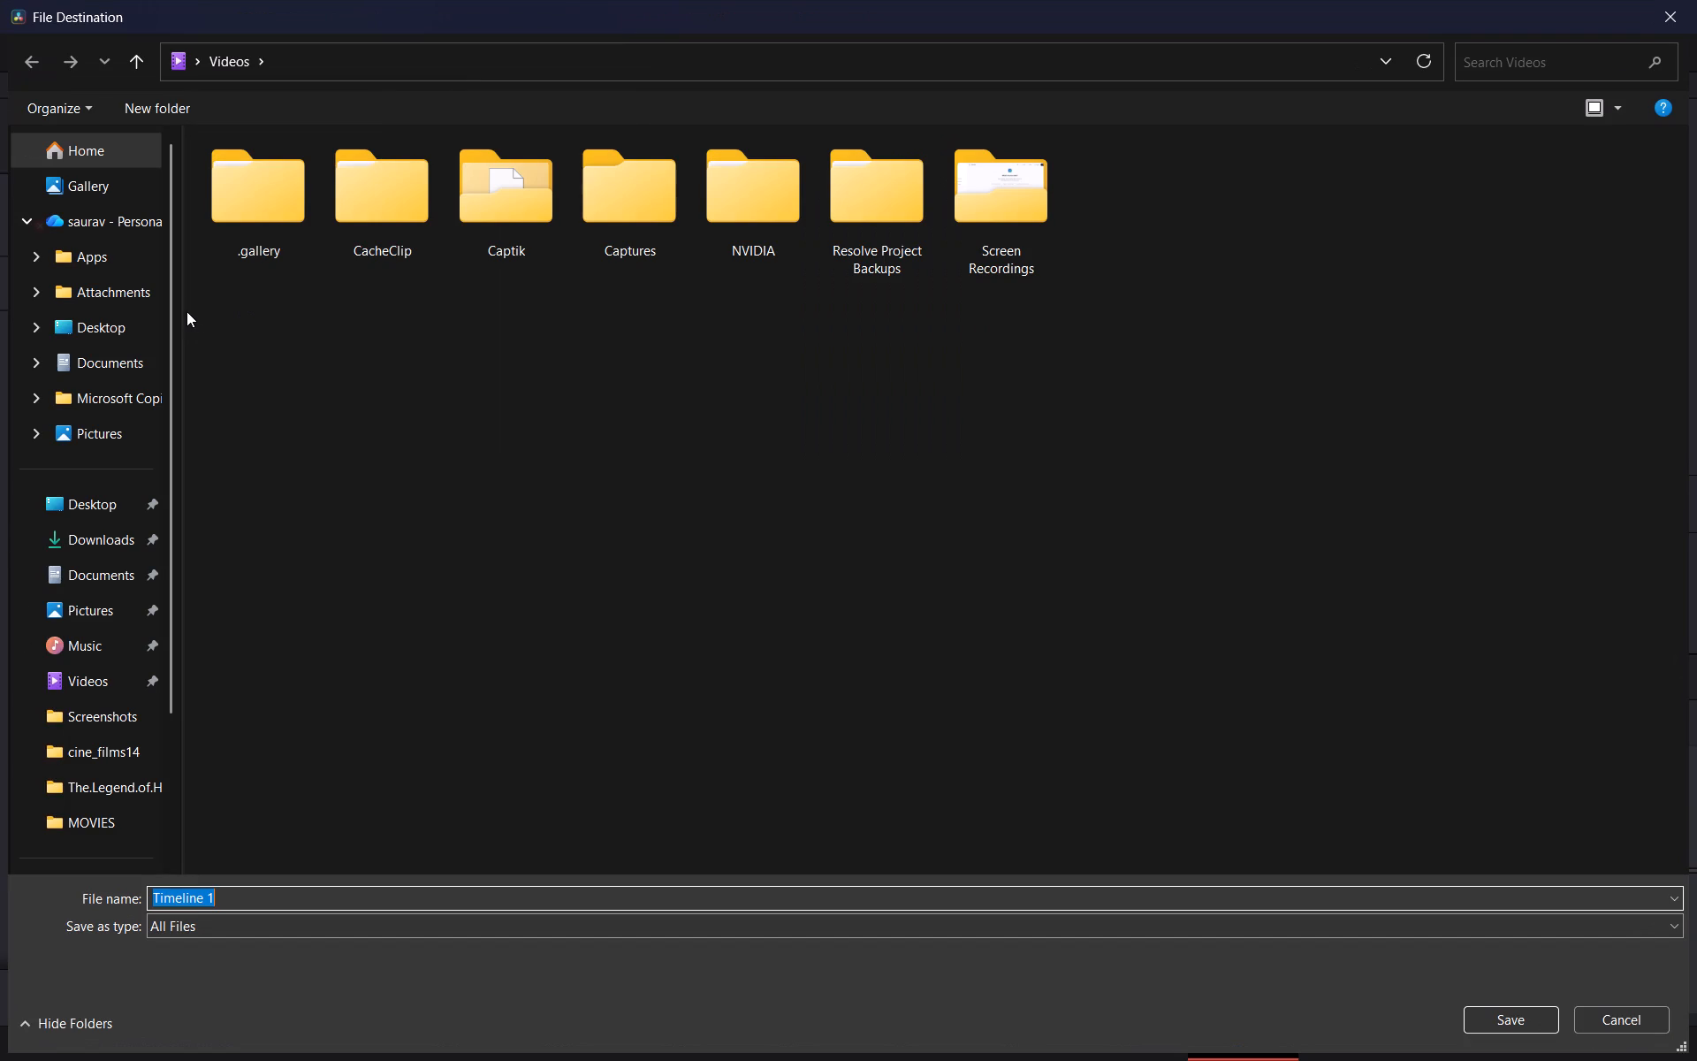
{"action": "left_click", "coordinate": [114, 491]}
{"action": "left_click", "coordinate": [1549, 1038]}
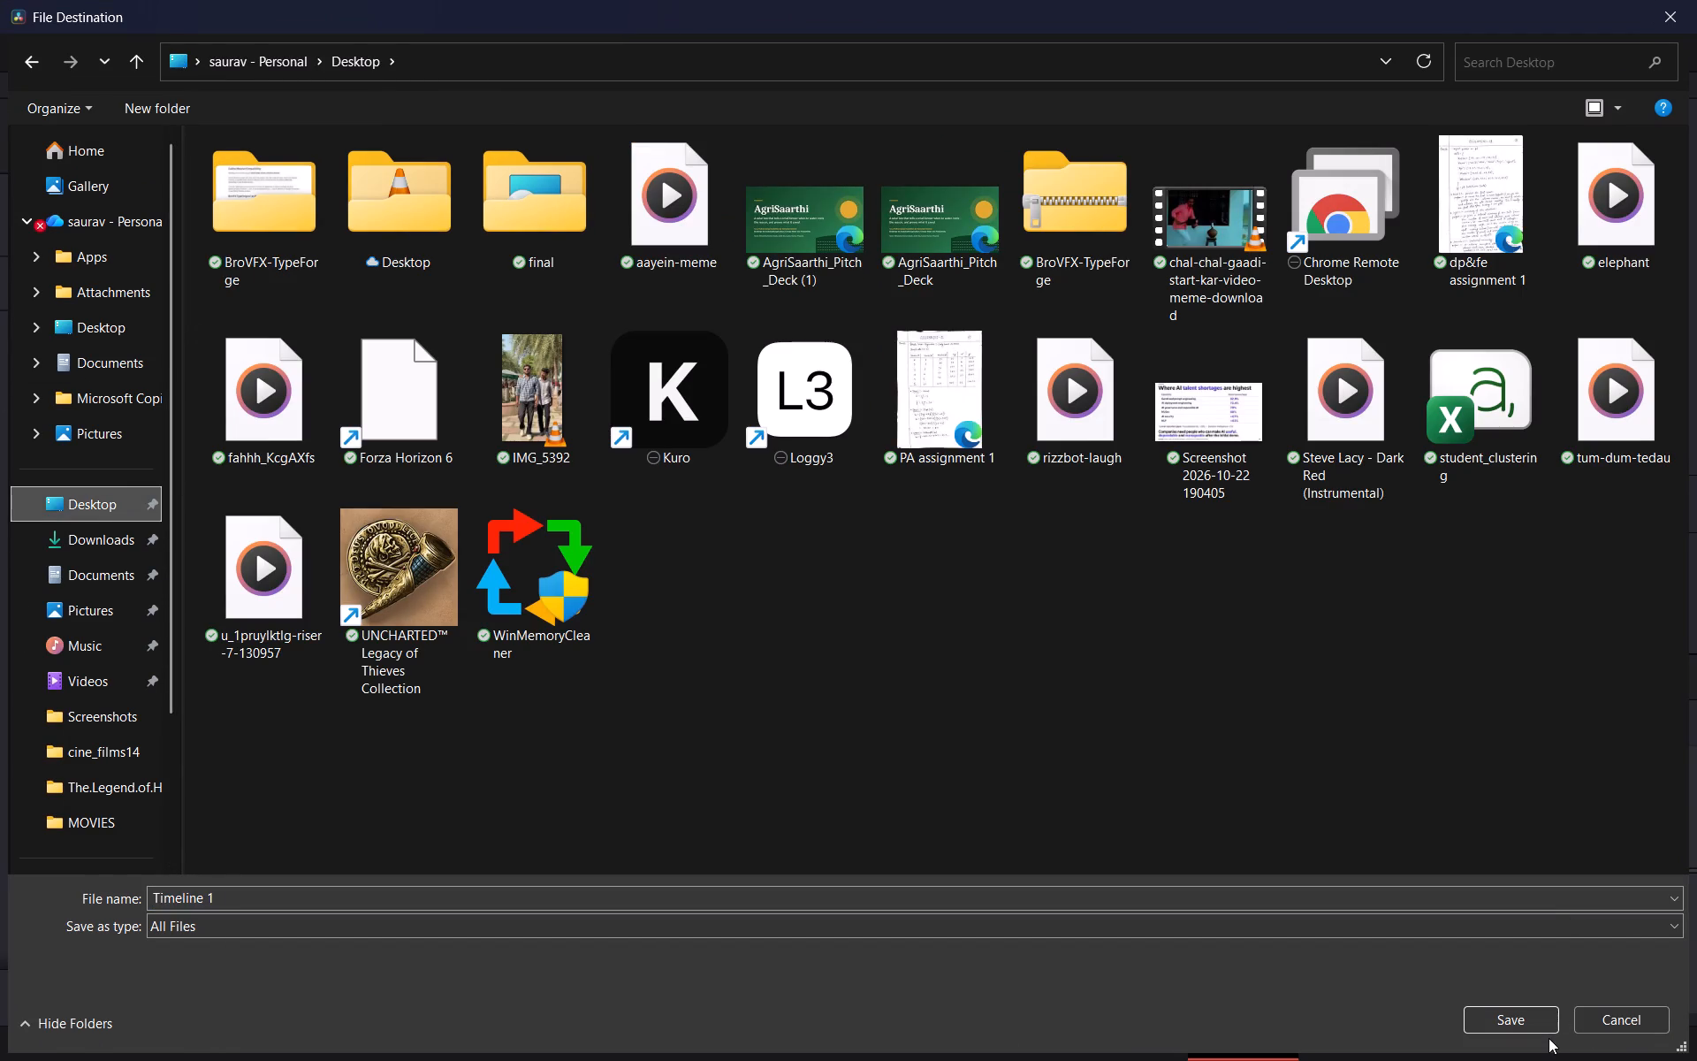
{"action": "left_click", "coordinate": [1544, 1023]}
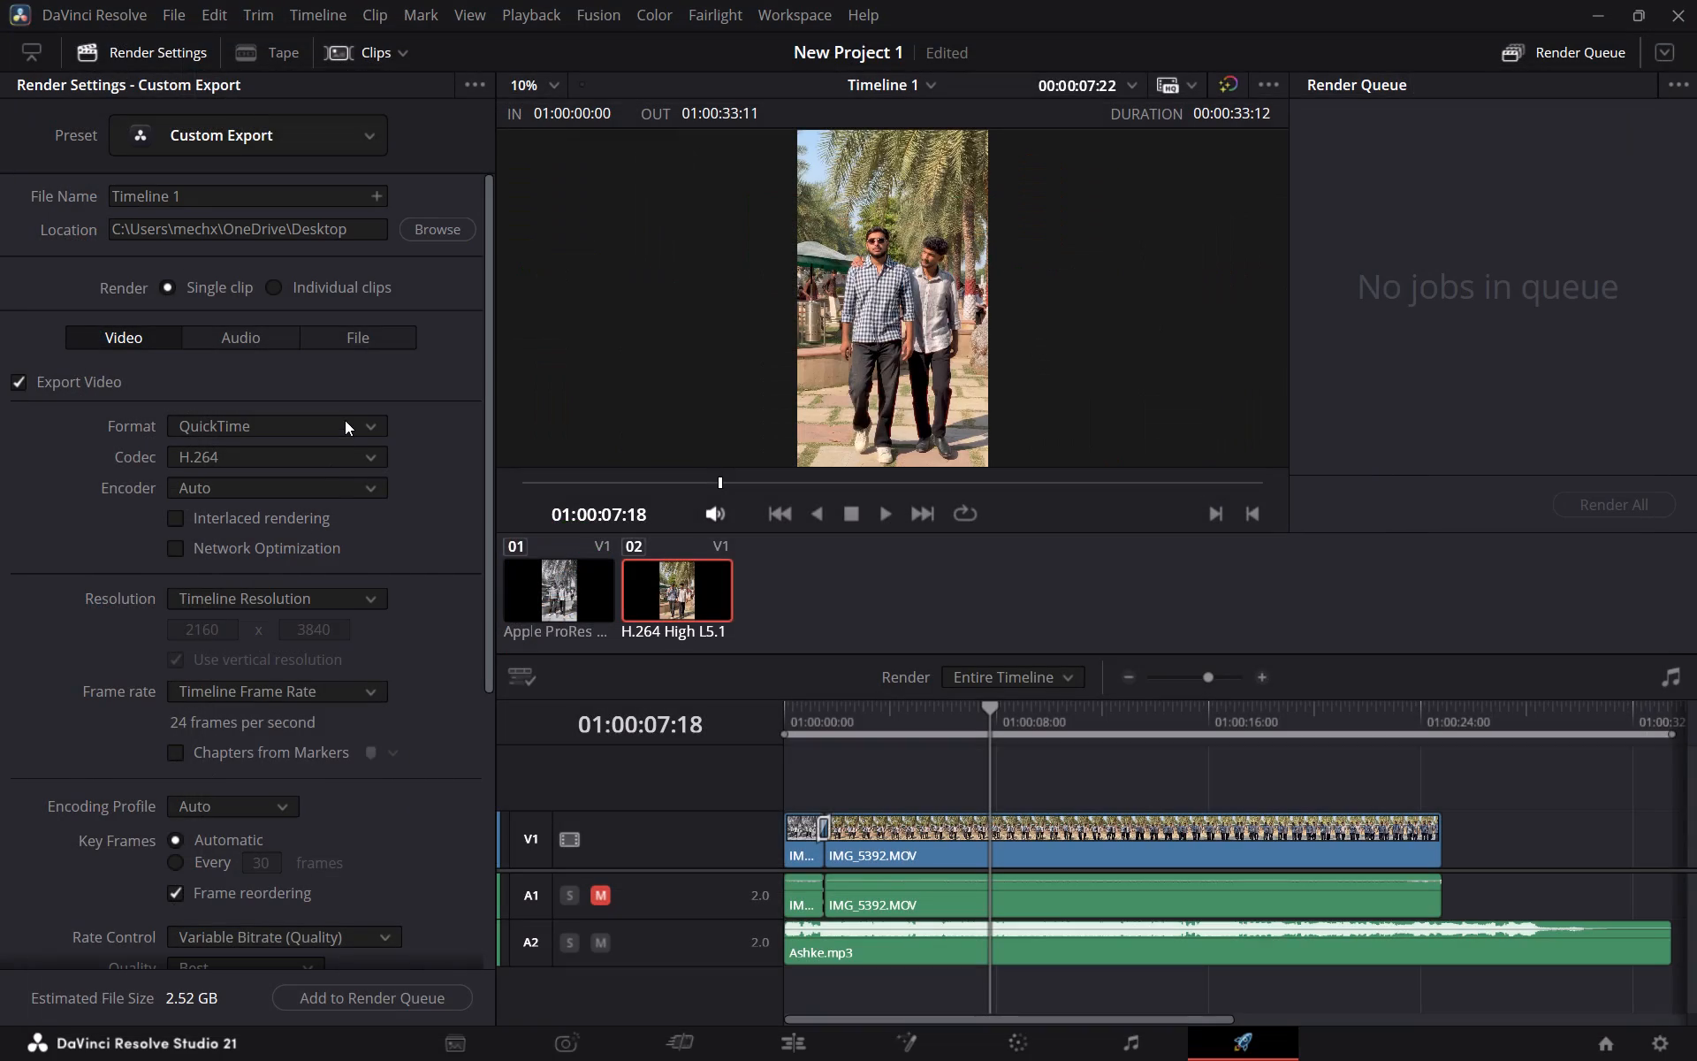
Set the export format to MP4 with the H.264 codec and check the remaining video settings.
{"action": "left_click", "coordinate": [344, 423]}
{"action": "left_click", "coordinate": [301, 576]}
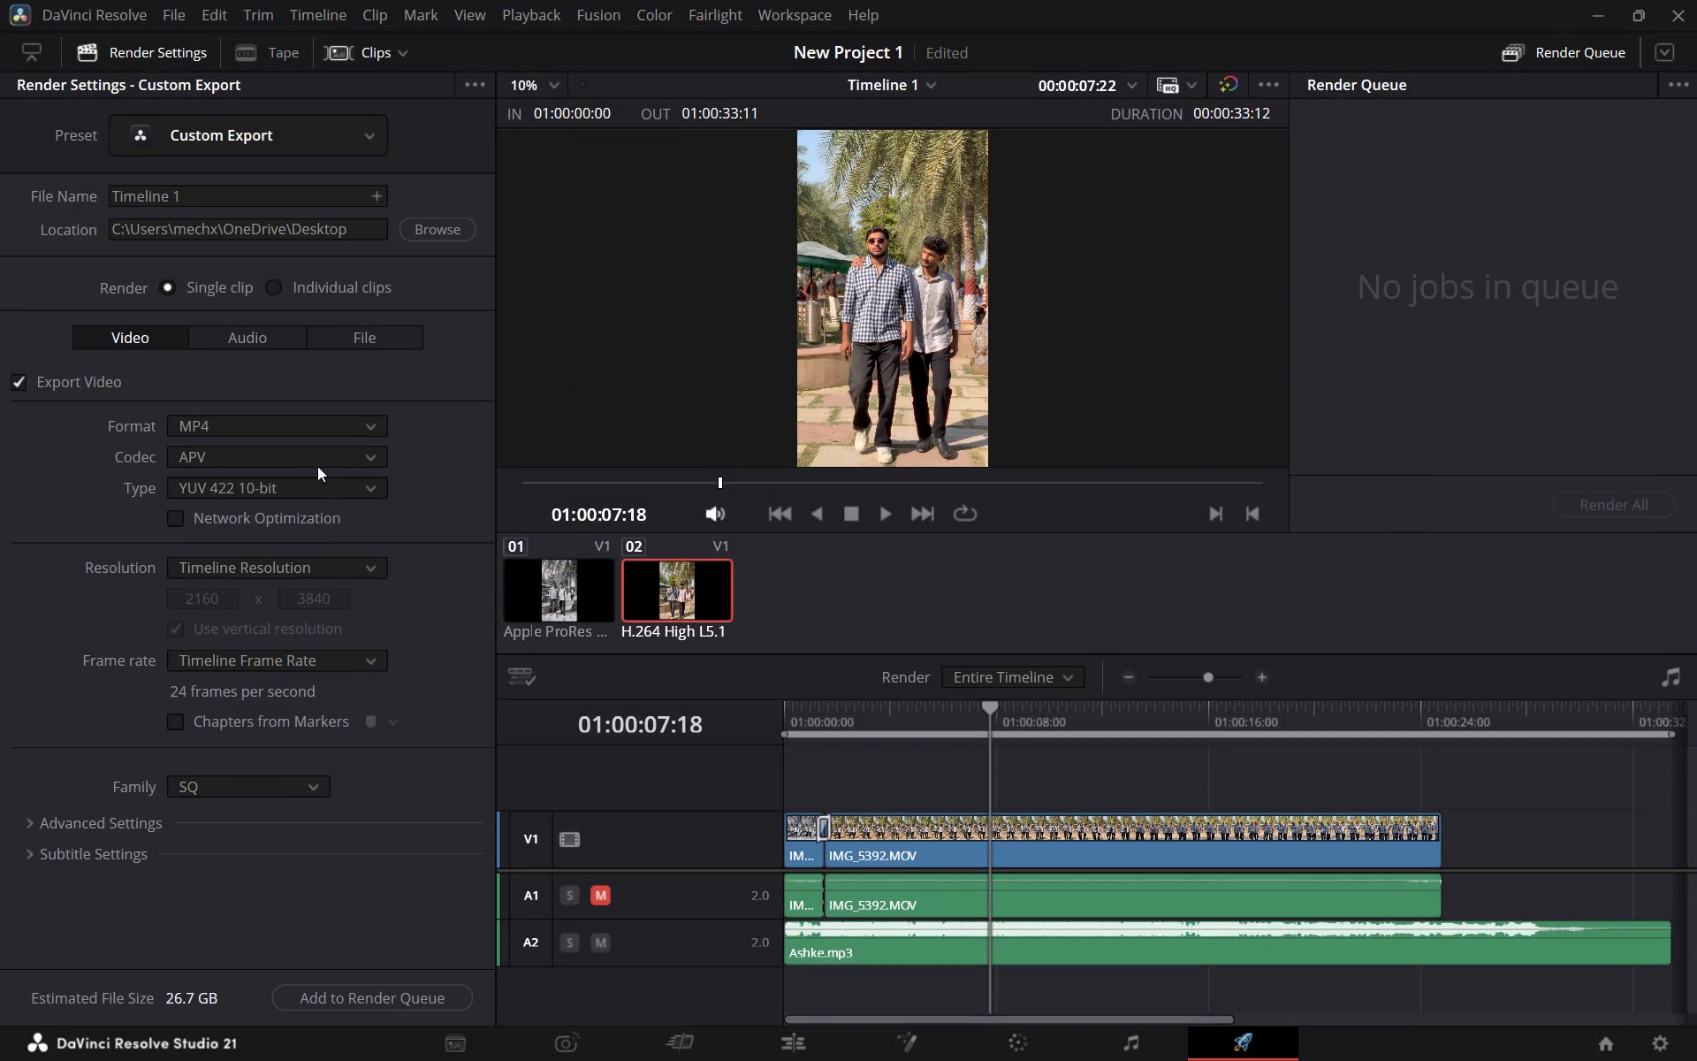
{"action": "left_click", "coordinate": [318, 466]}
{"action": "left_click", "coordinate": [302, 536]}
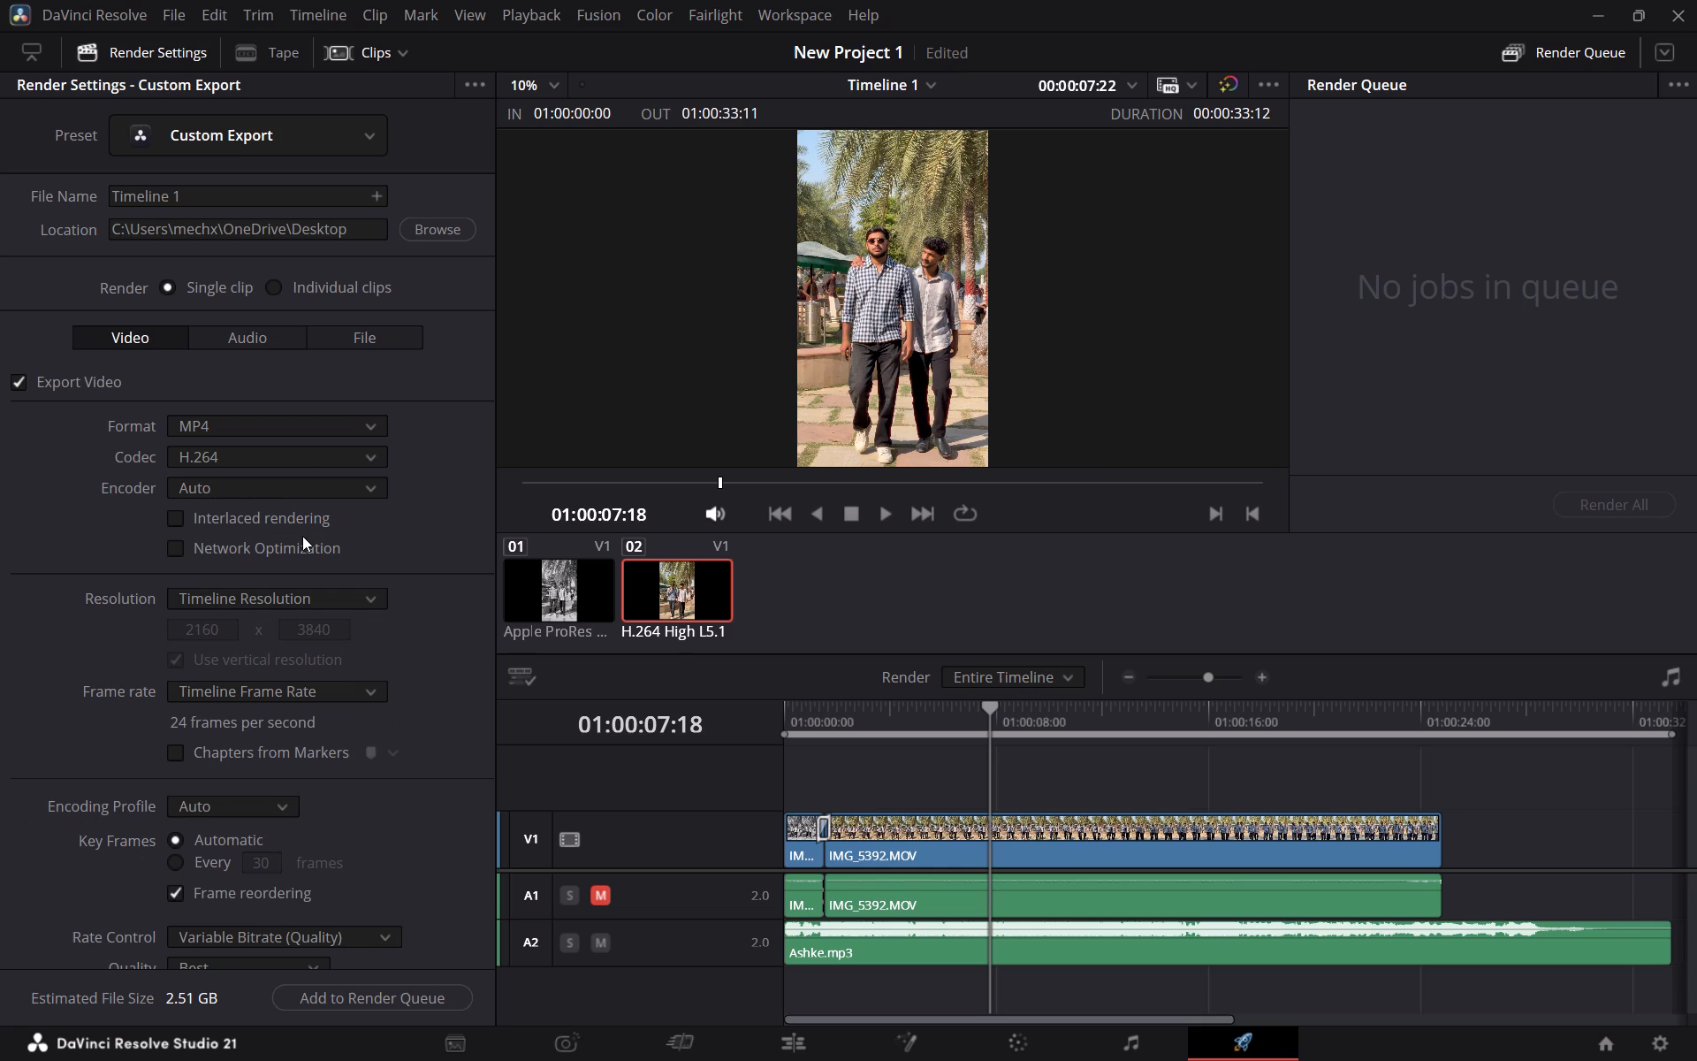
{"action": "scroll", "coordinate": [302, 536], "scroll_direction": "down", "scroll_amount": 1}
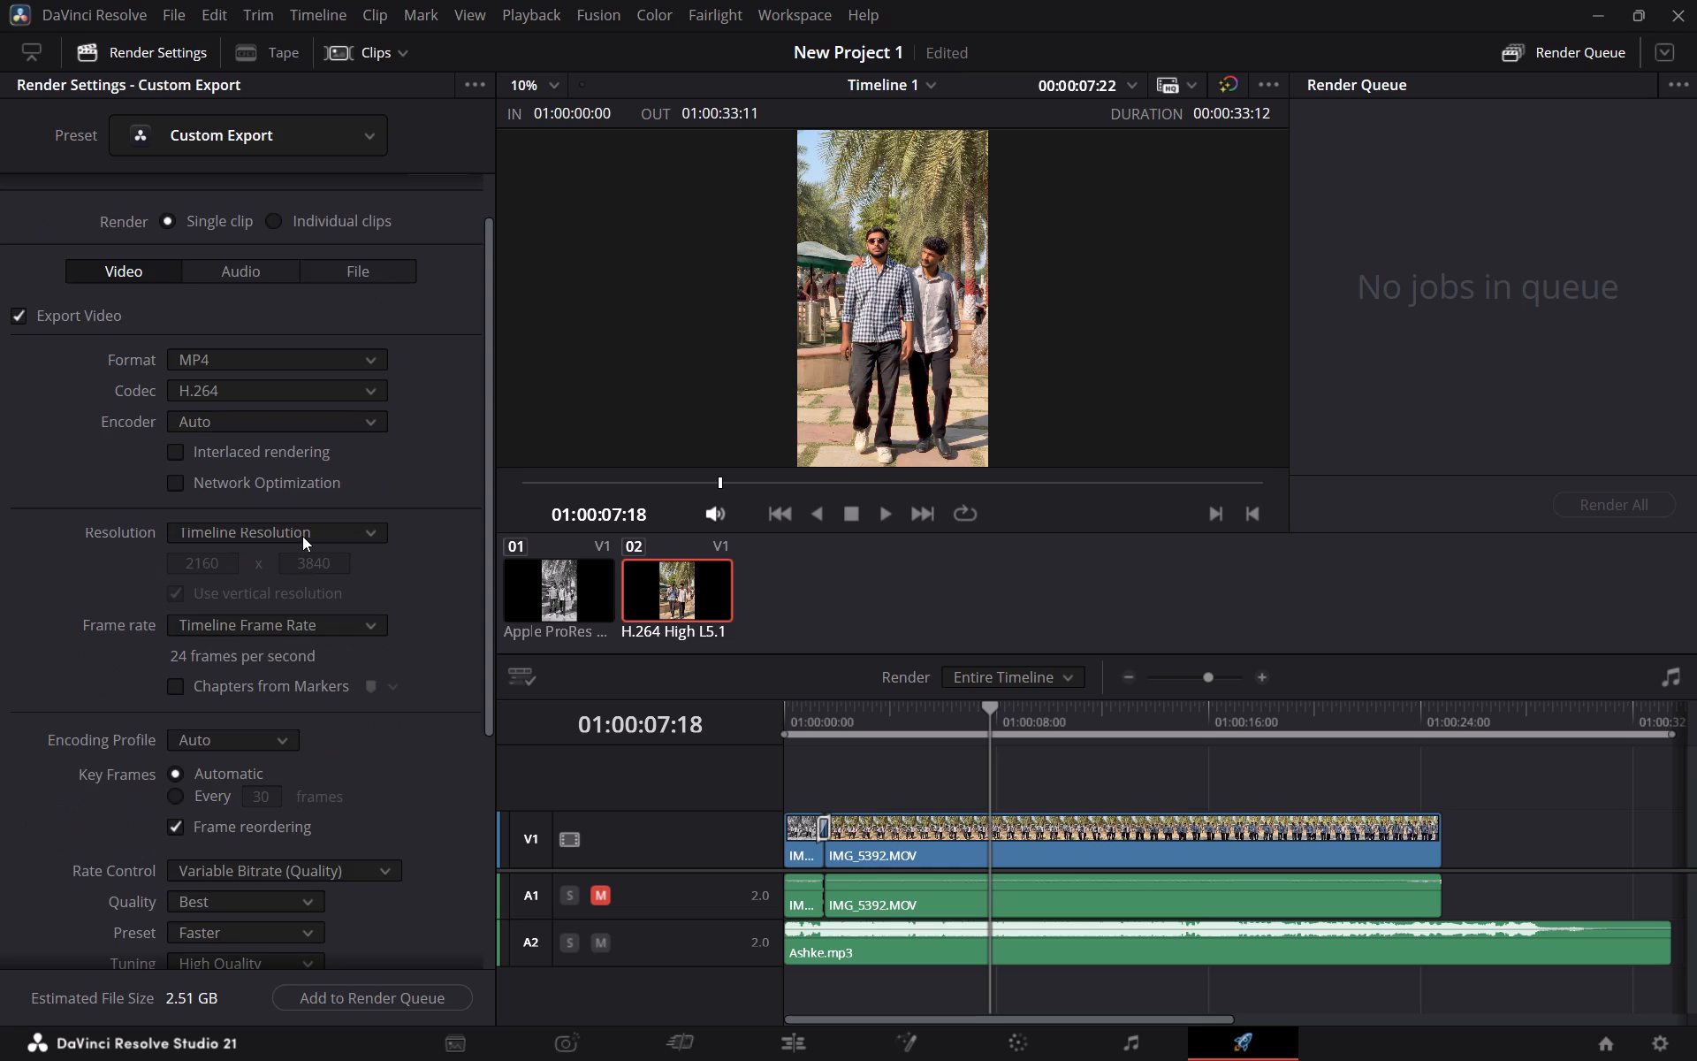
{"action": "left_click", "coordinate": [302, 536]}
{"action": "left_click", "coordinate": [302, 536]}
{"action": "scroll", "coordinate": [328, 649], "scroll_direction": "down", "scroll_amount": 4}
Add Timeline 1 to the render queue and render the job.
{"action": "left_click", "coordinate": [392, 995]}
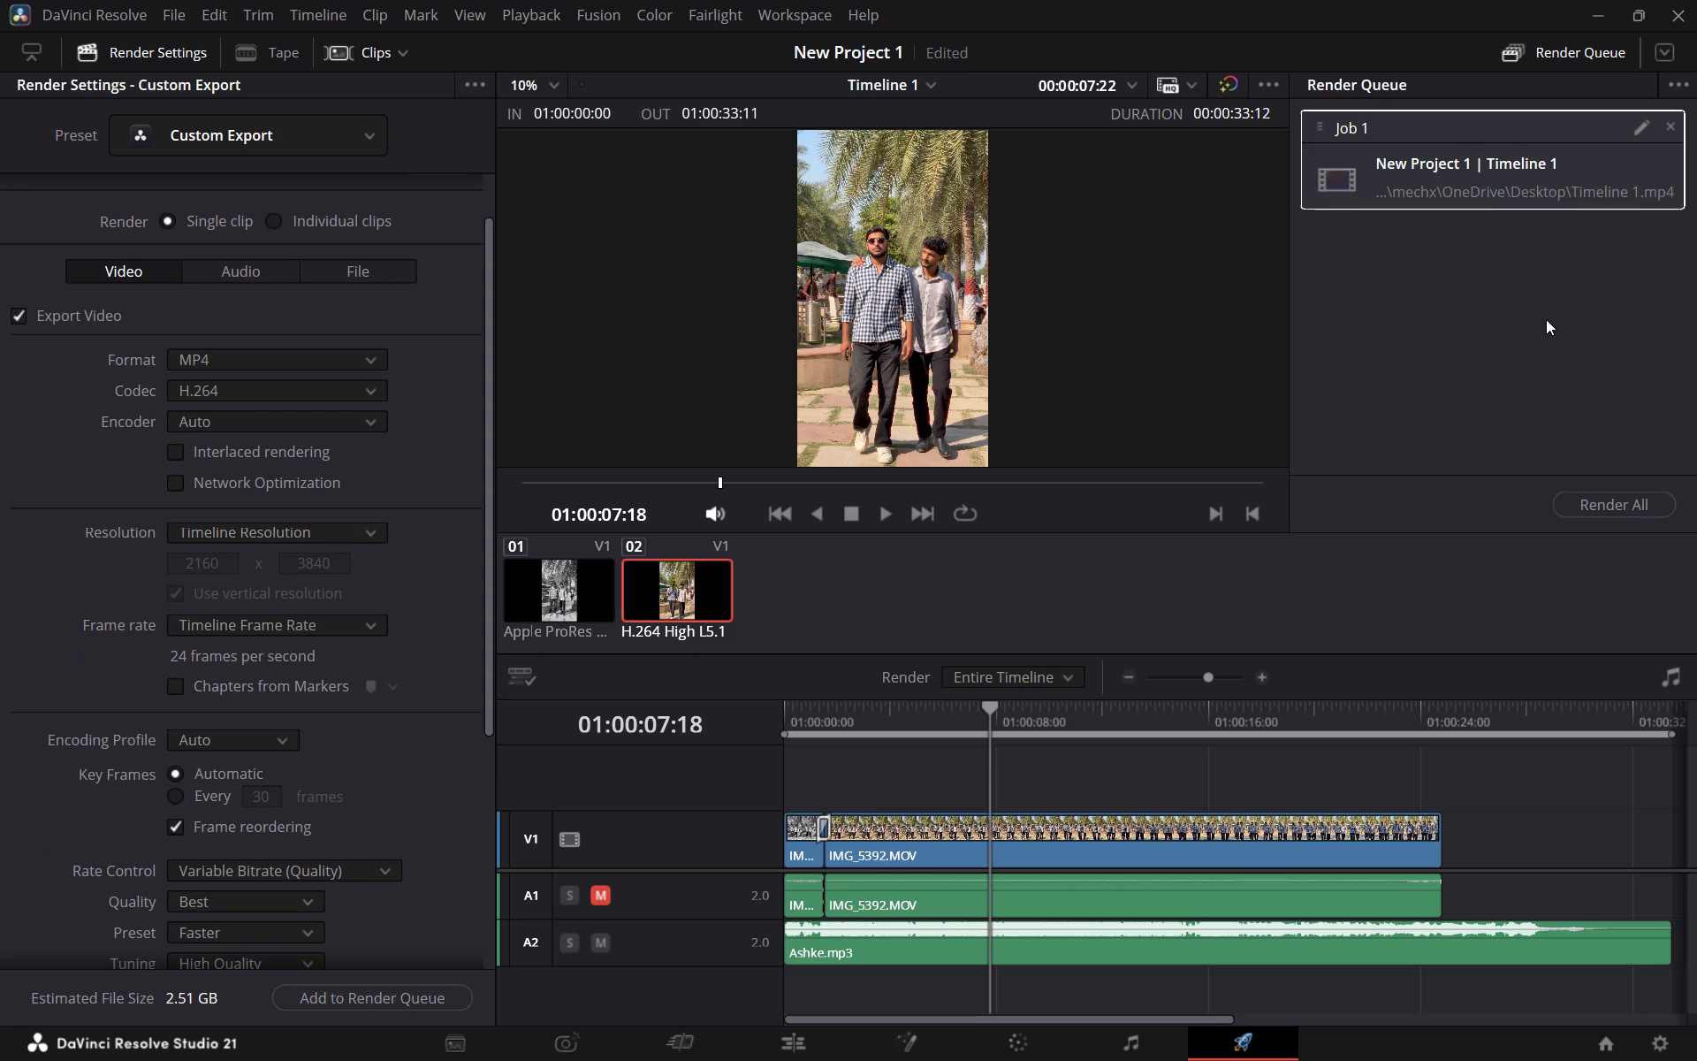
{"action": "left_click", "coordinate": [1605, 520]}
{"action": "left_click", "coordinate": [1608, 515]}
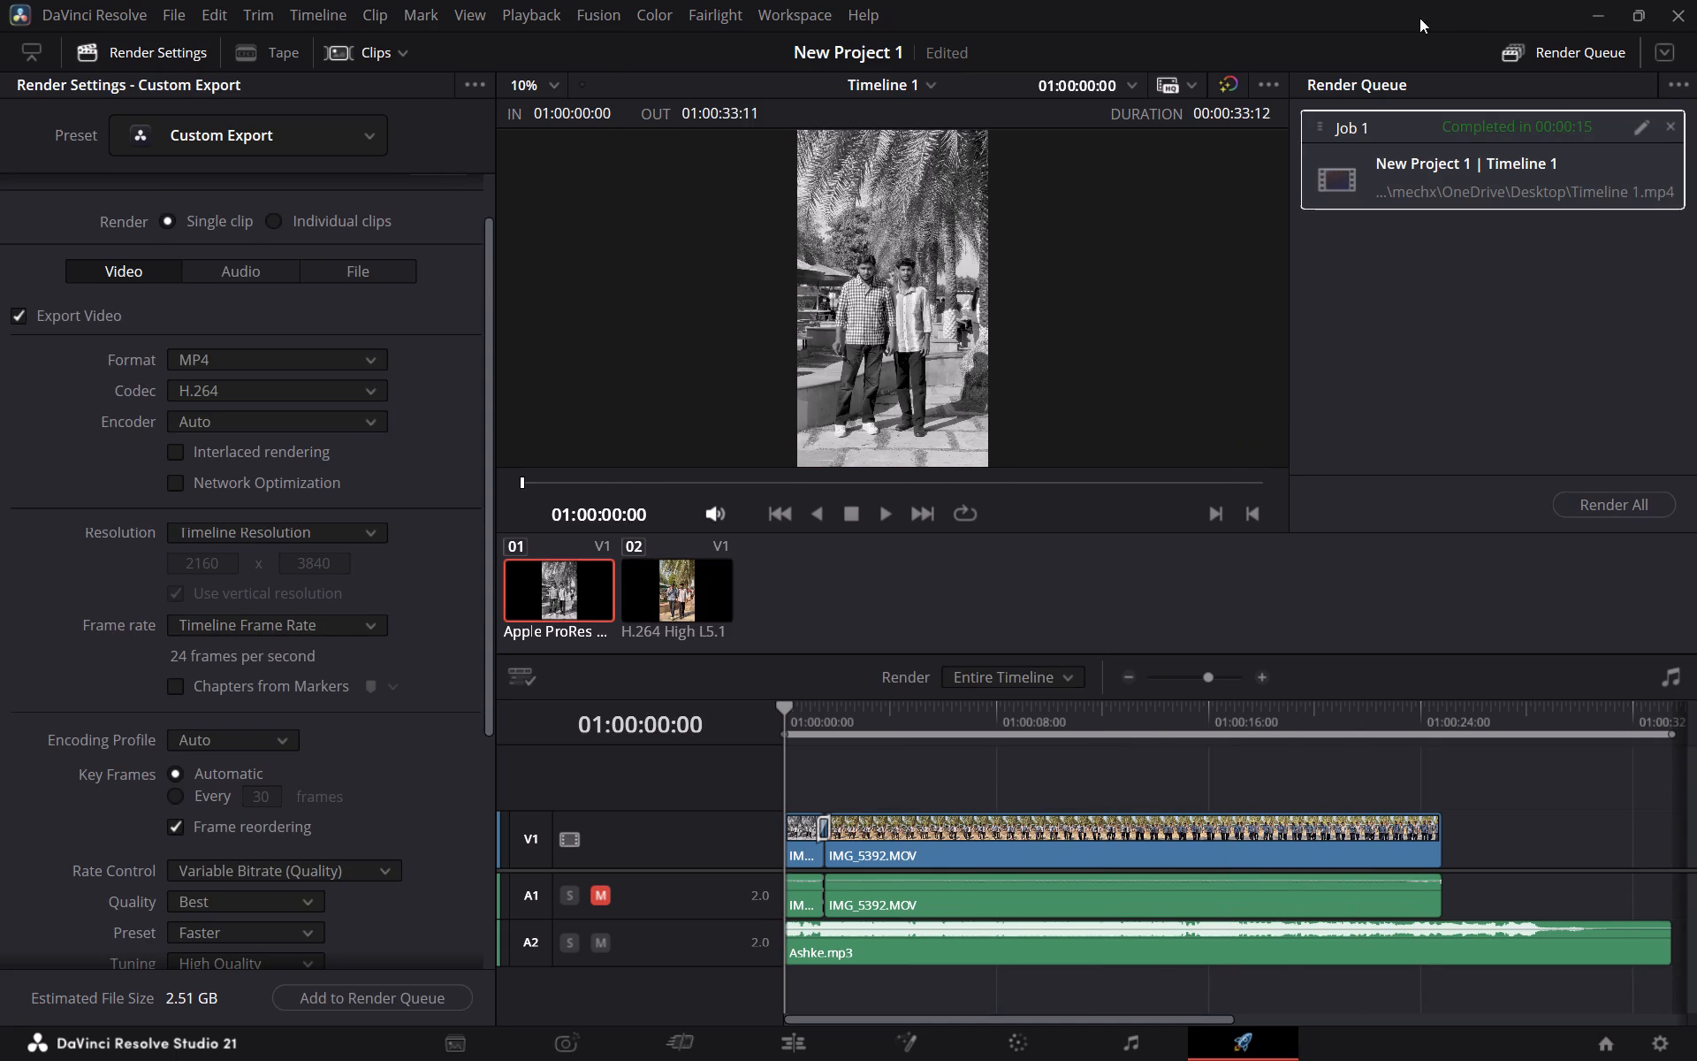
Minimize the DaVinci Resolve and browser windows to get to the desktop.
{"action": "left_click", "coordinate": [1591, 0]}
{"action": "left_click", "coordinate": [1590, 1]}
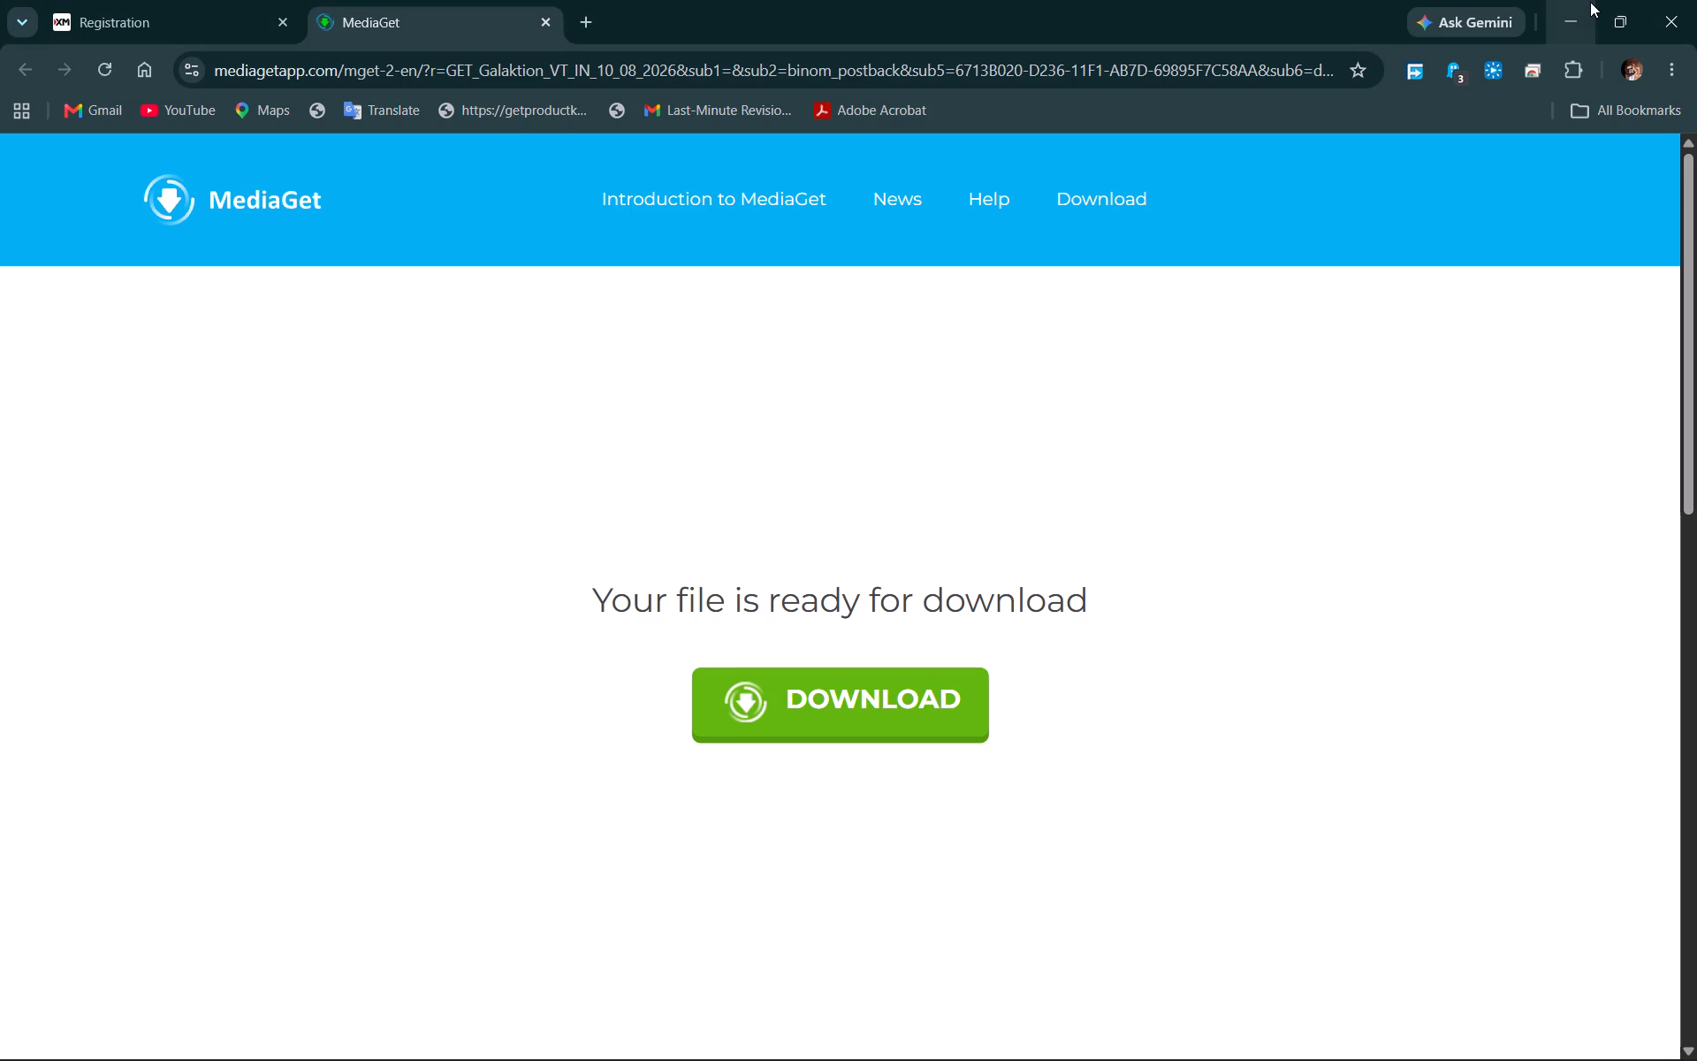
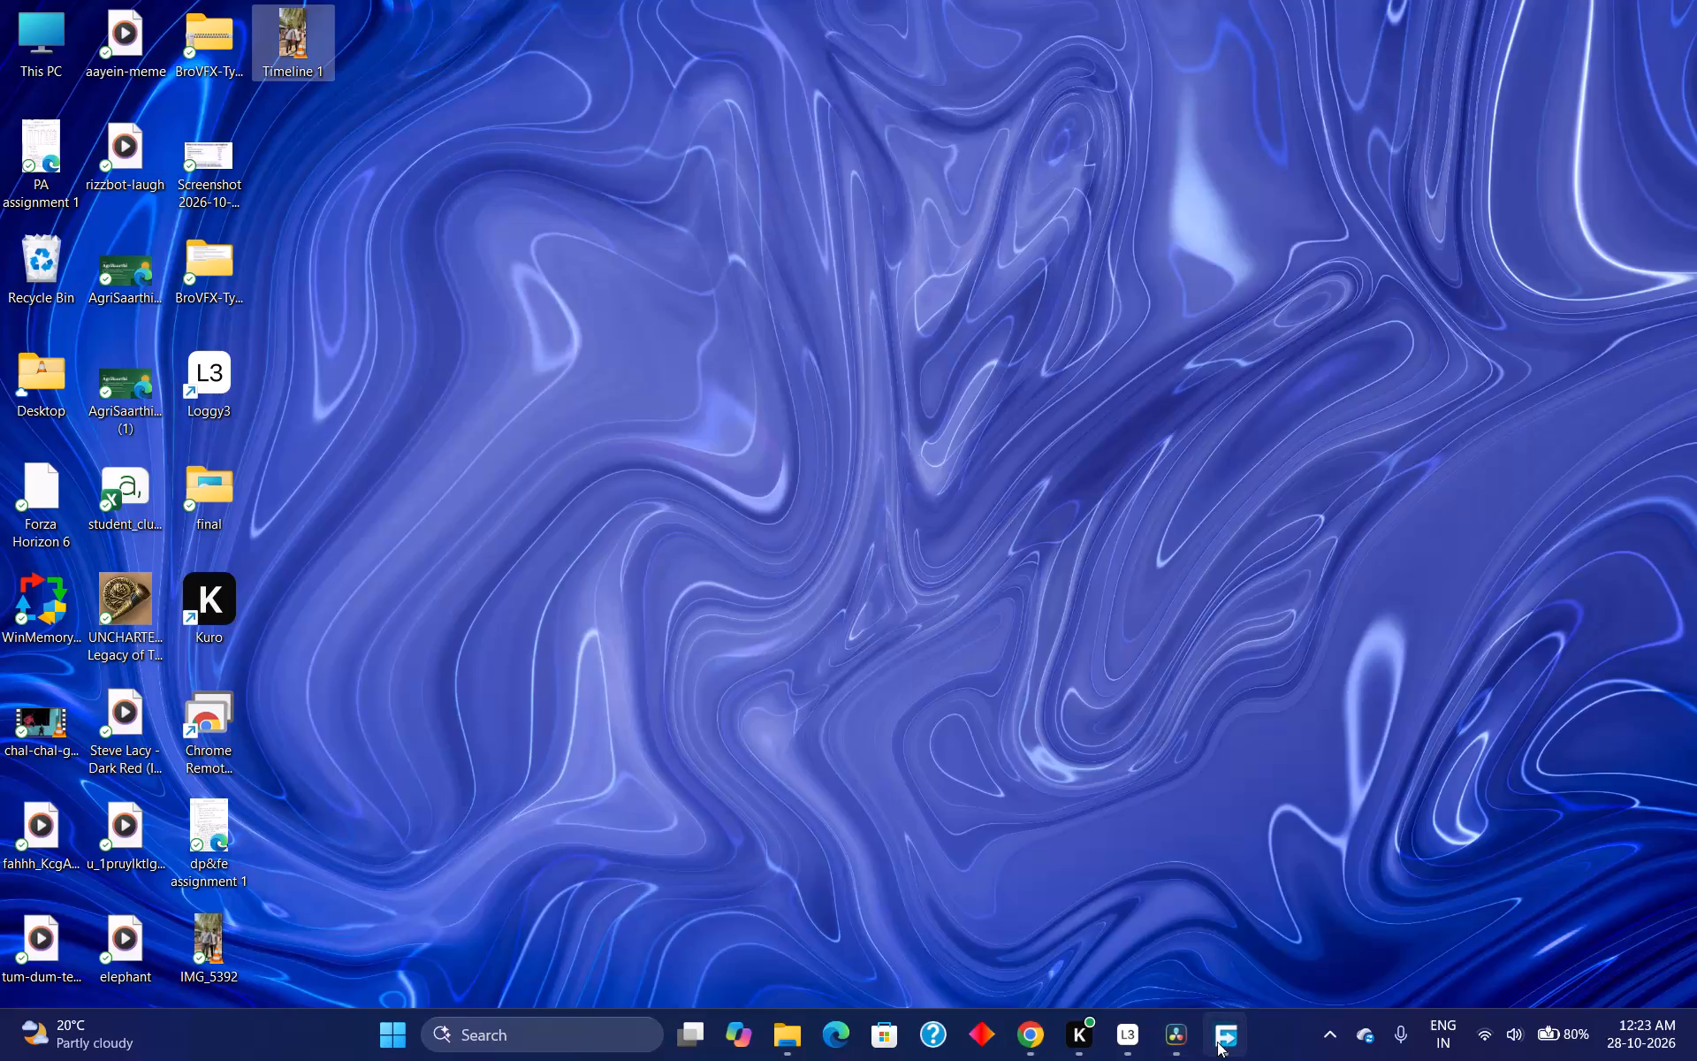
Switch back to DaVinci Resolve and review both clips on the Color page, including the second clip's Halation settings.
{"action": "left_click", "coordinate": [1191, 1045]}
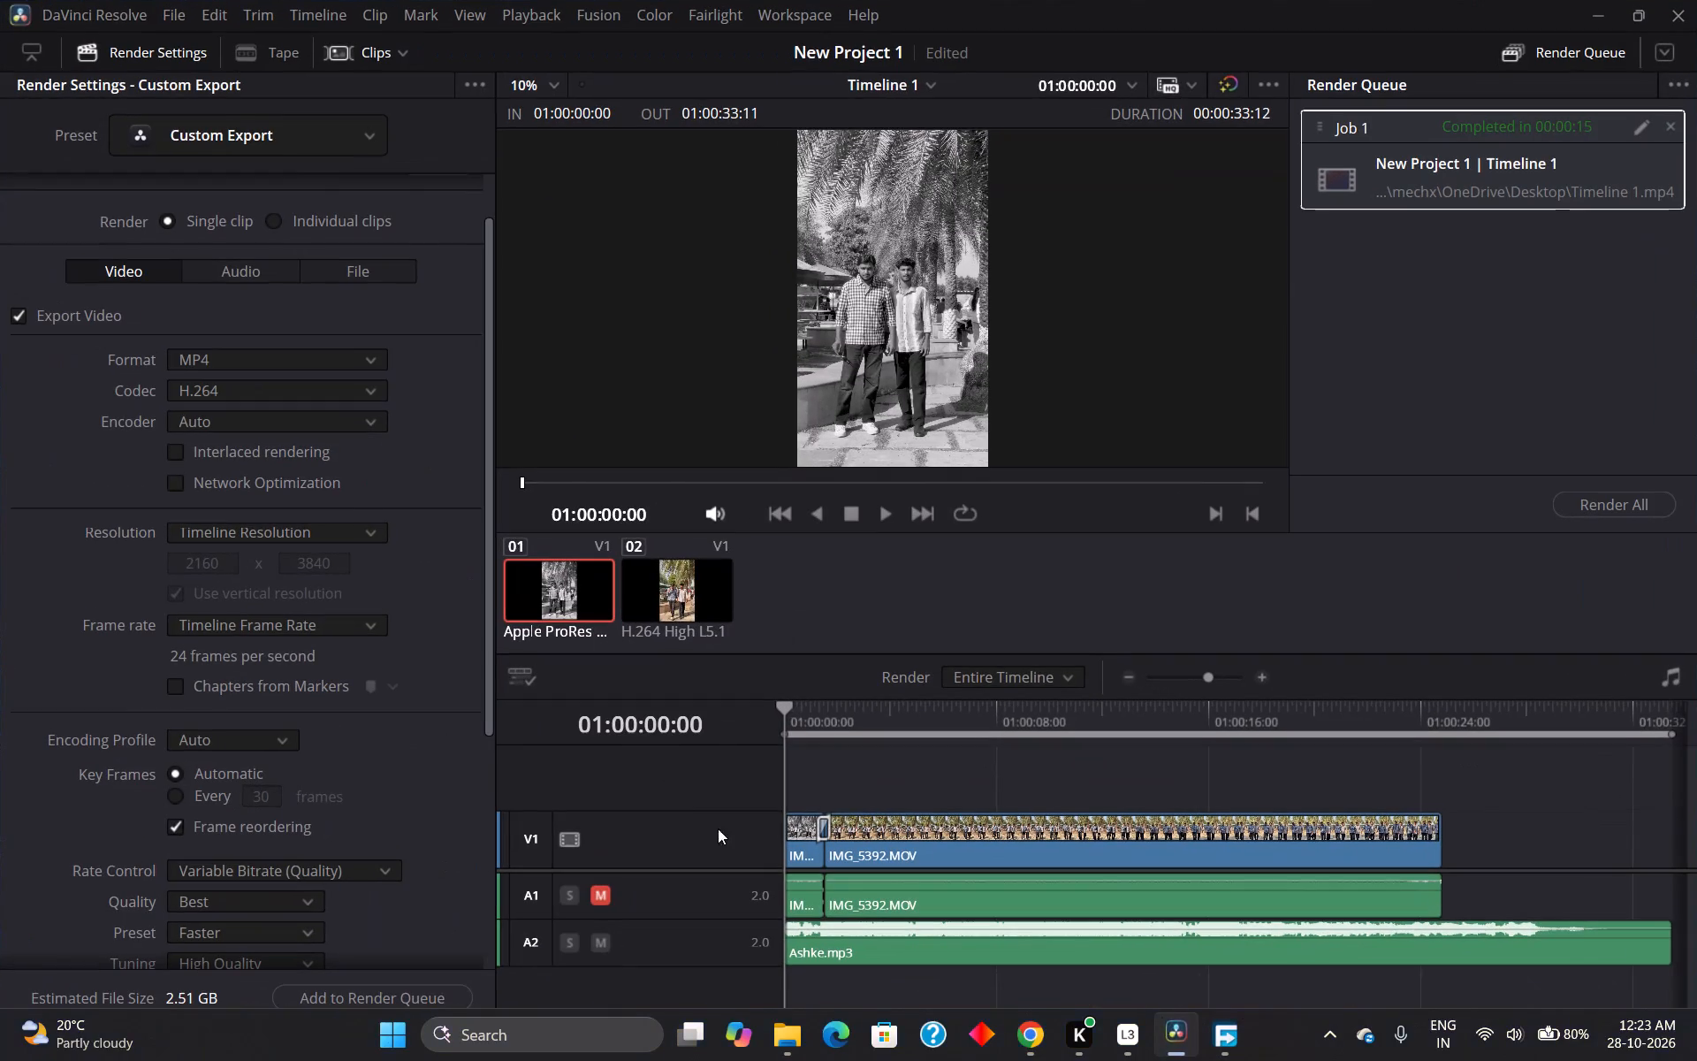
{"action": "left_click", "coordinate": [1022, 1037]}
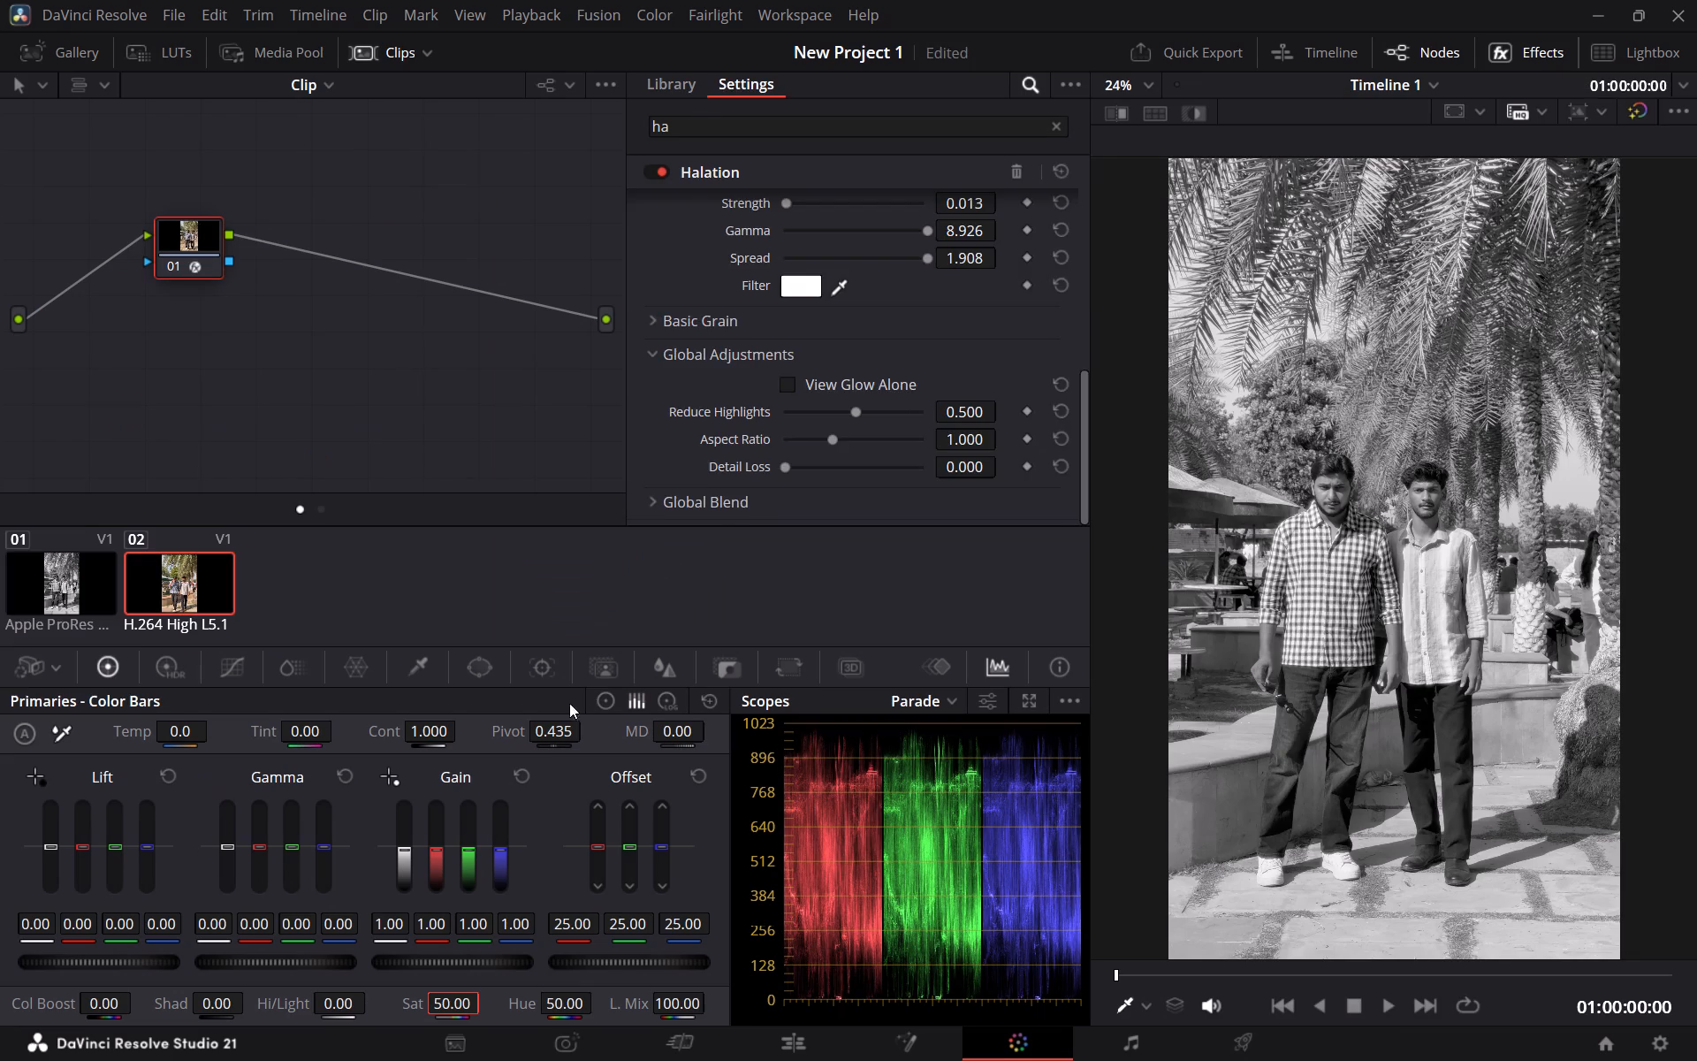
{"action": "left_click", "coordinate": [167, 599]}
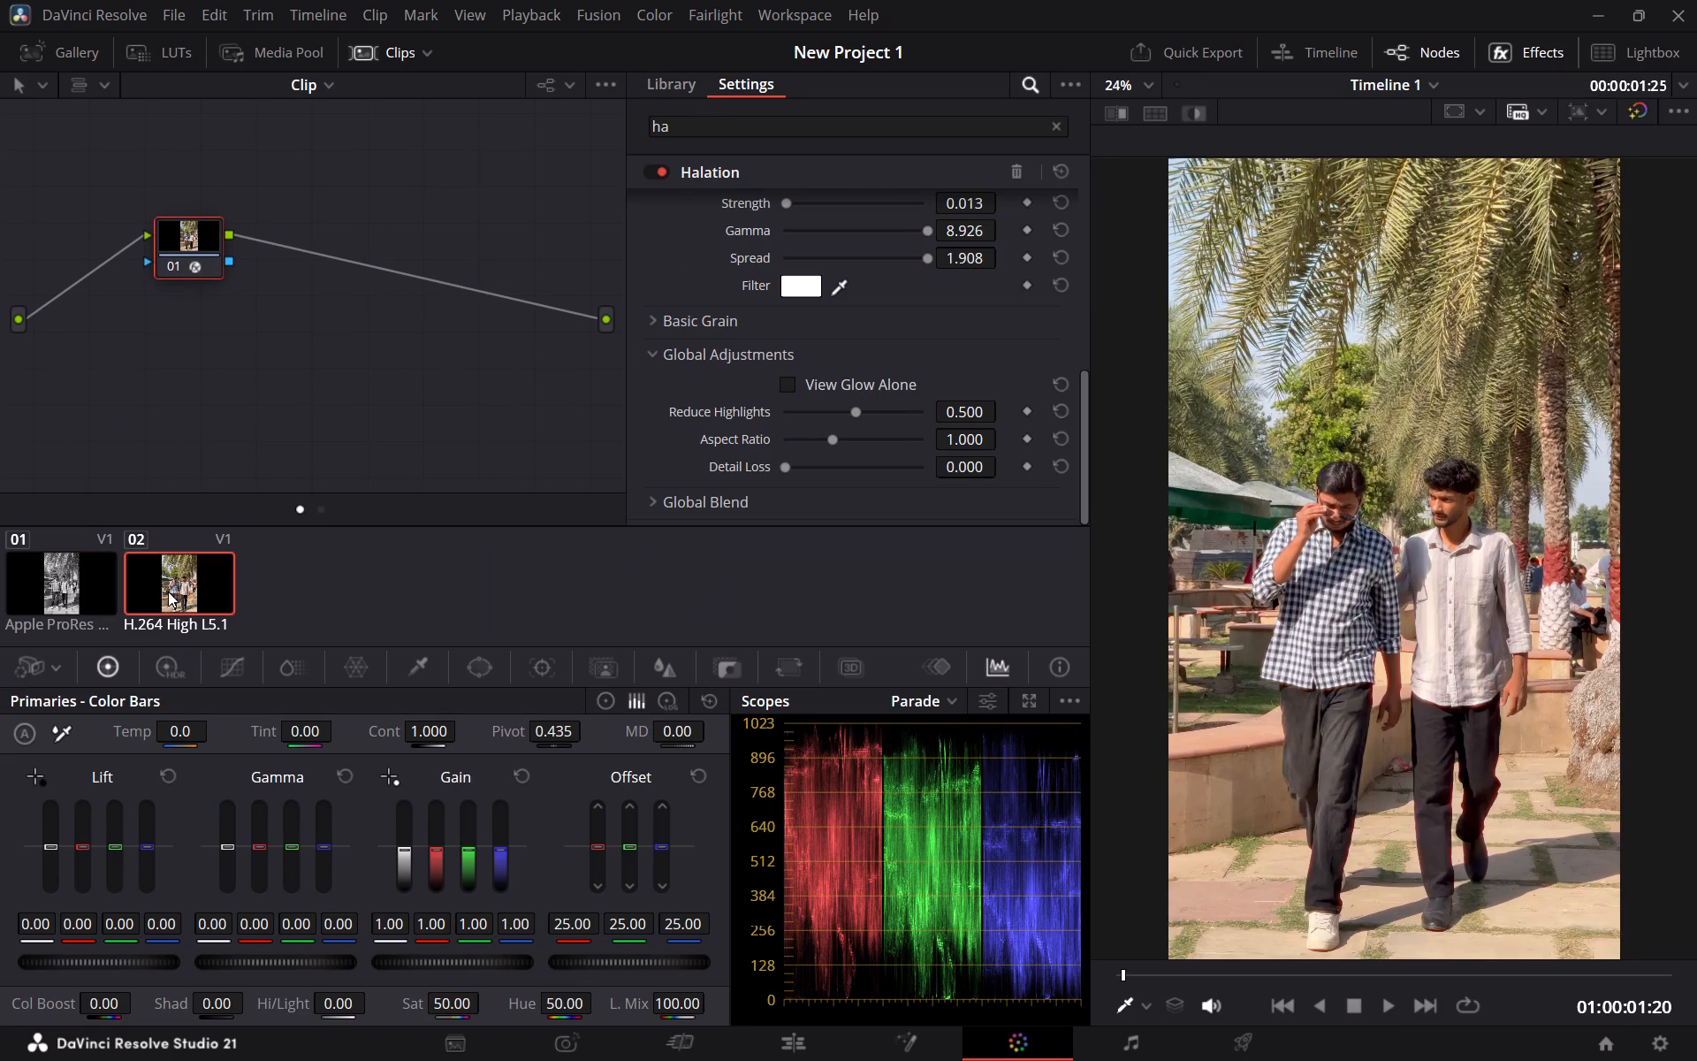
{"action": "scroll", "coordinate": [931, 335], "scroll_direction": "up", "scroll_amount": 3}
{"action": "scroll", "coordinate": [766, 243], "scroll_direction": "up", "scroll_amount": 3}
{"action": "scroll", "coordinate": [680, 227], "scroll_direction": "up", "scroll_amount": 3}
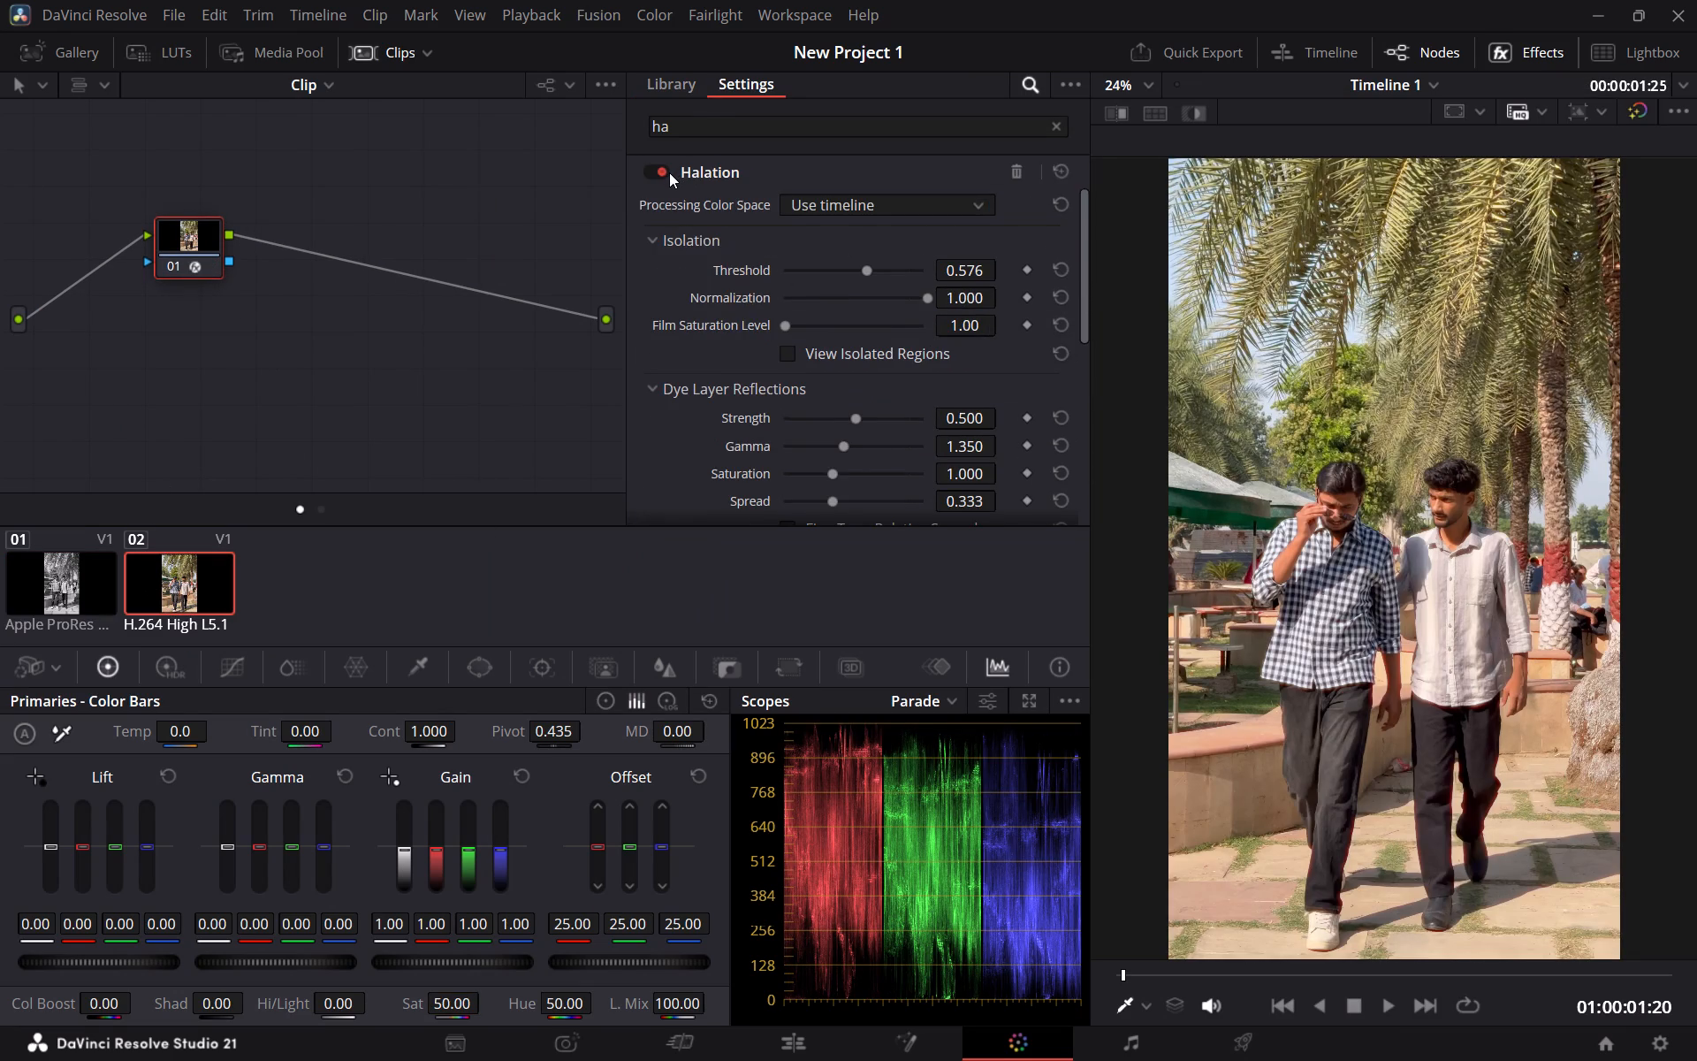
{"action": "scroll", "coordinate": [731, 267], "scroll_direction": "down", "scroll_amount": 12}
{"action": "scroll", "coordinate": [731, 267], "scroll_direction": "up", "scroll_amount": 10}
{"action": "left_click", "coordinate": [60, 574]}
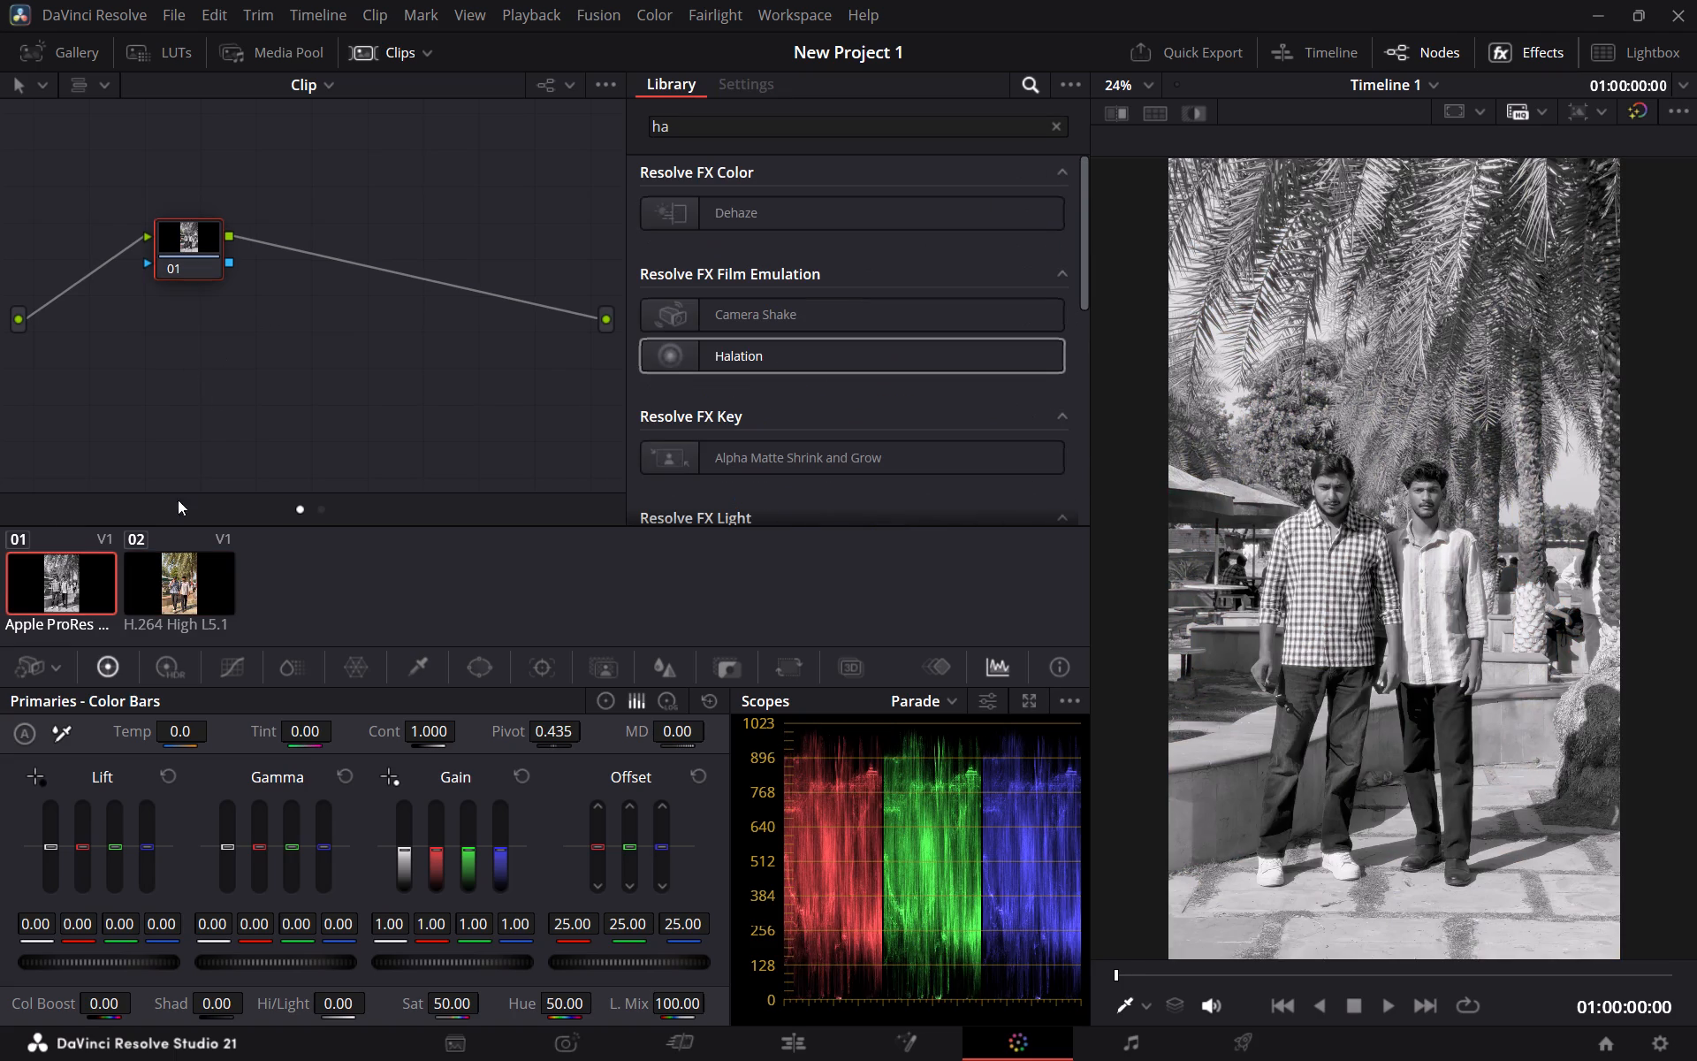
Add a serial node after node 01 on the second clip and apply the Film Grain effect to it.
{"action": "left_click", "coordinate": [171, 577]}
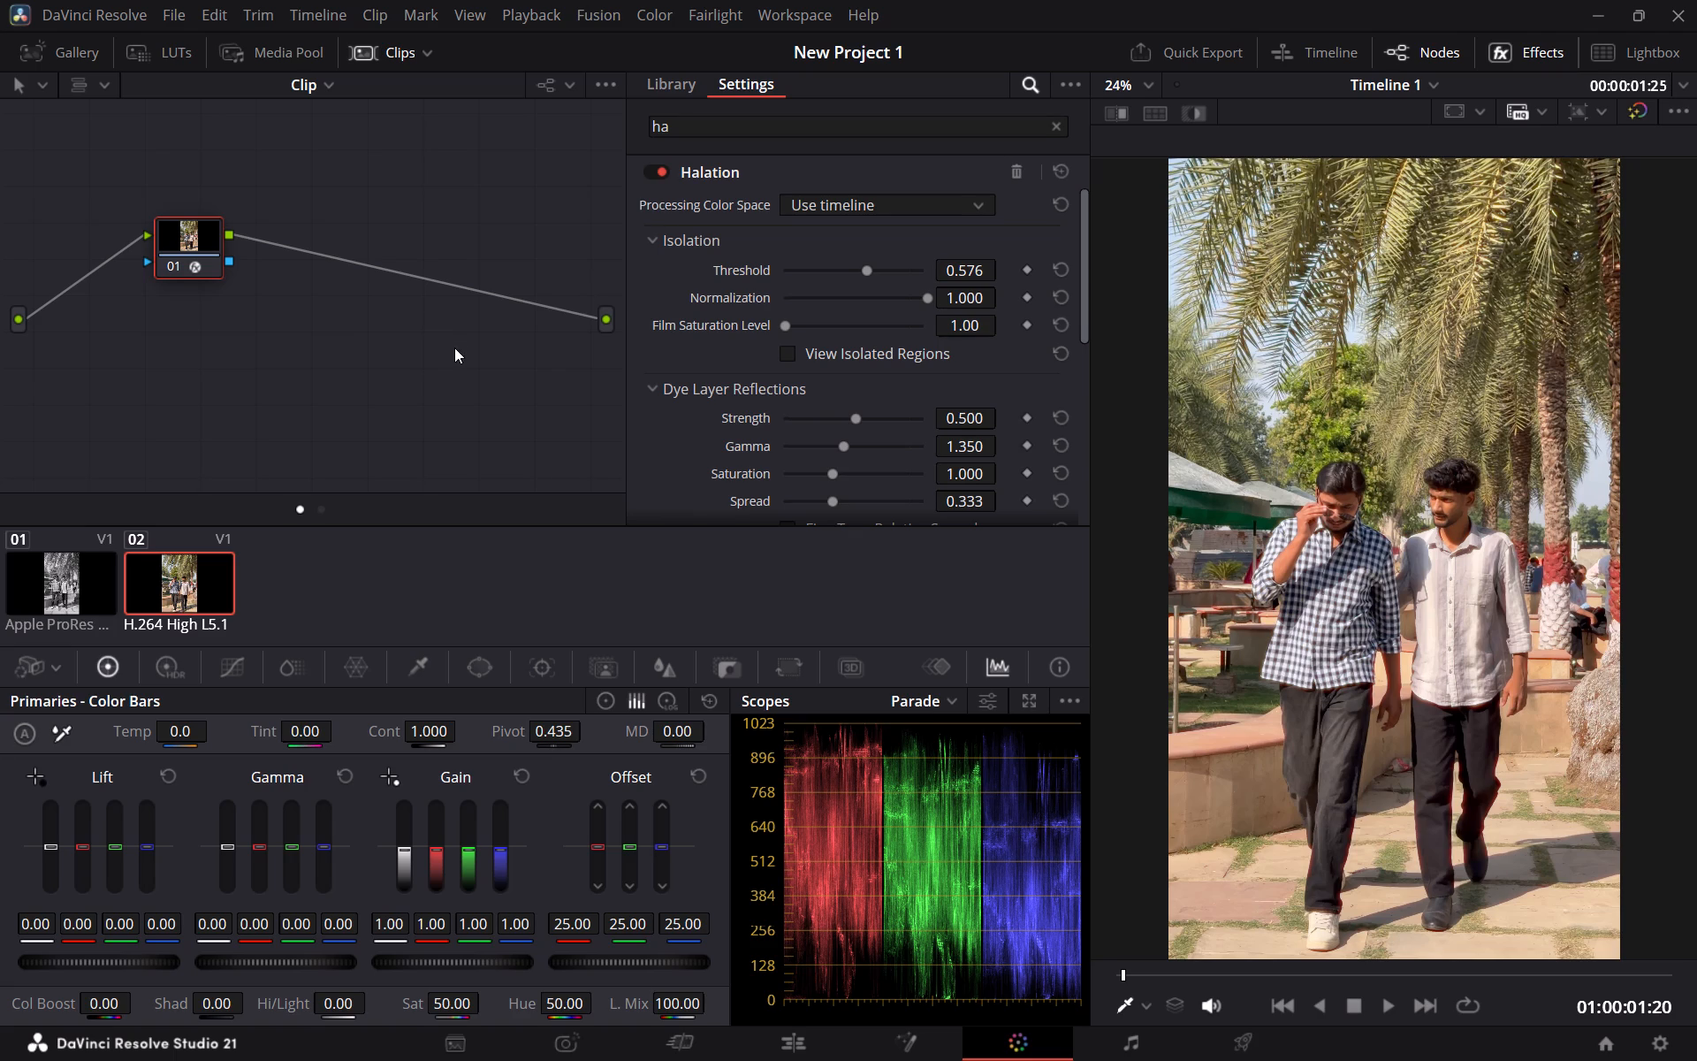
{"action": "key", "text": "alt+s"}
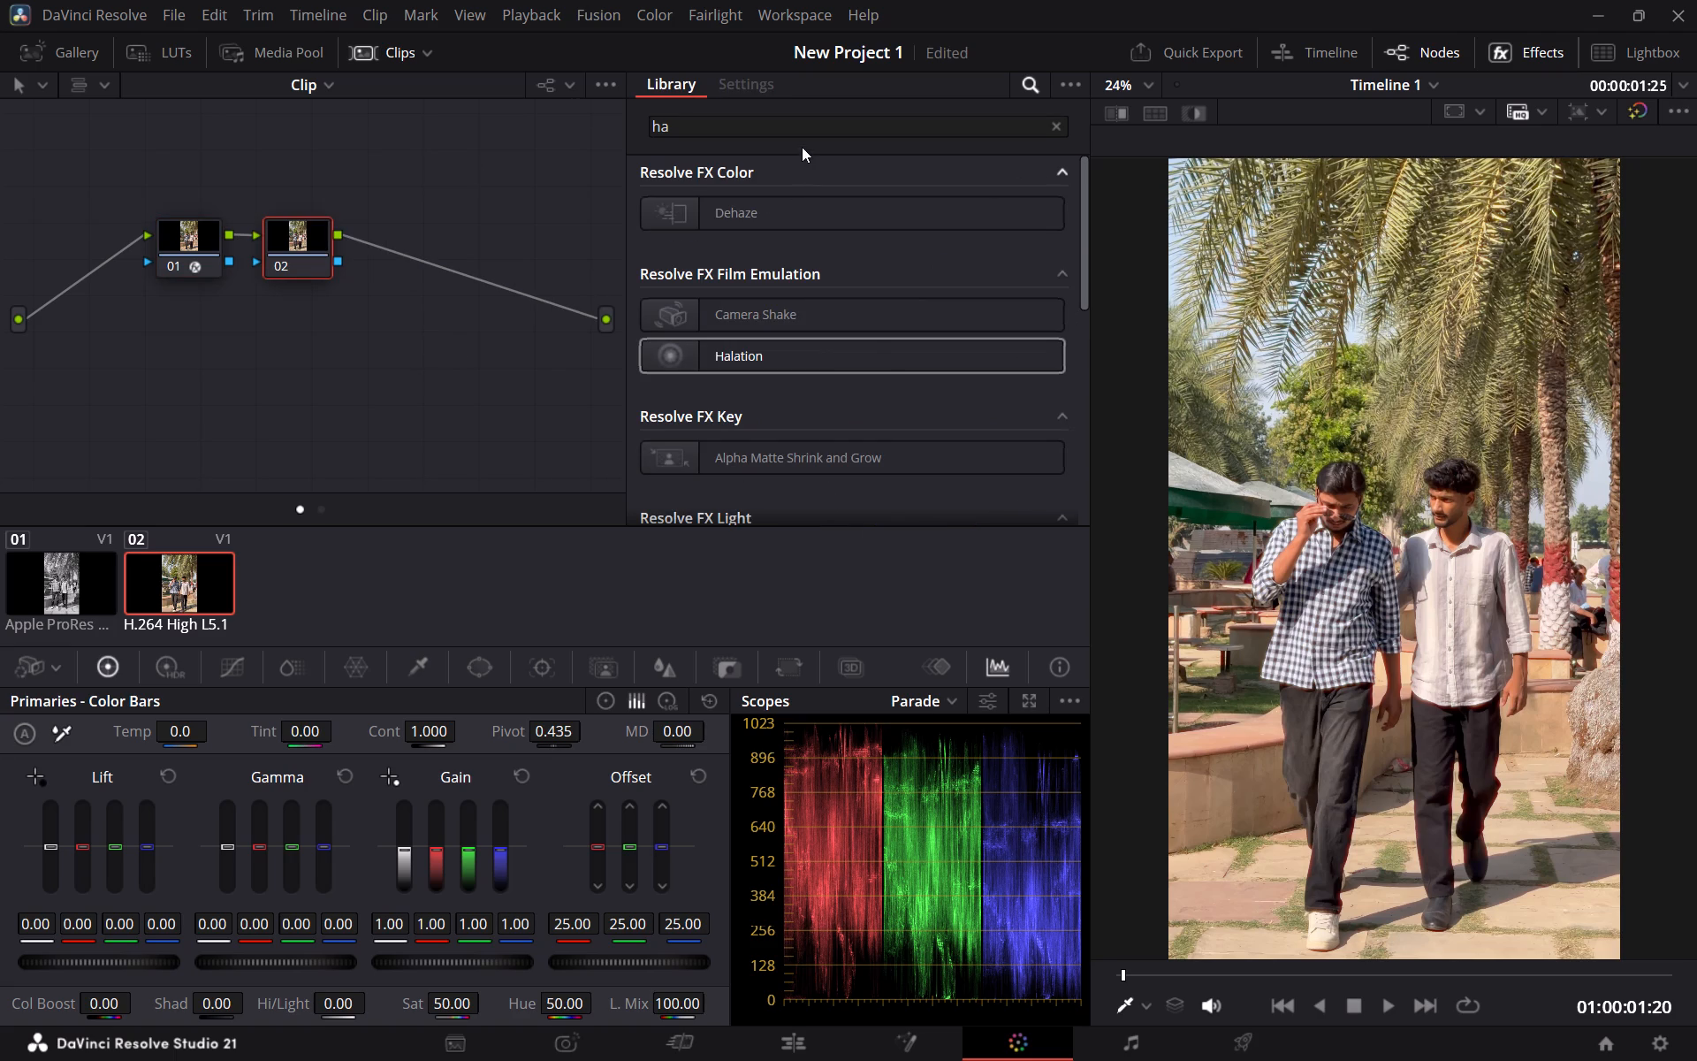
{"action": "double_click", "coordinate": [760, 129]}
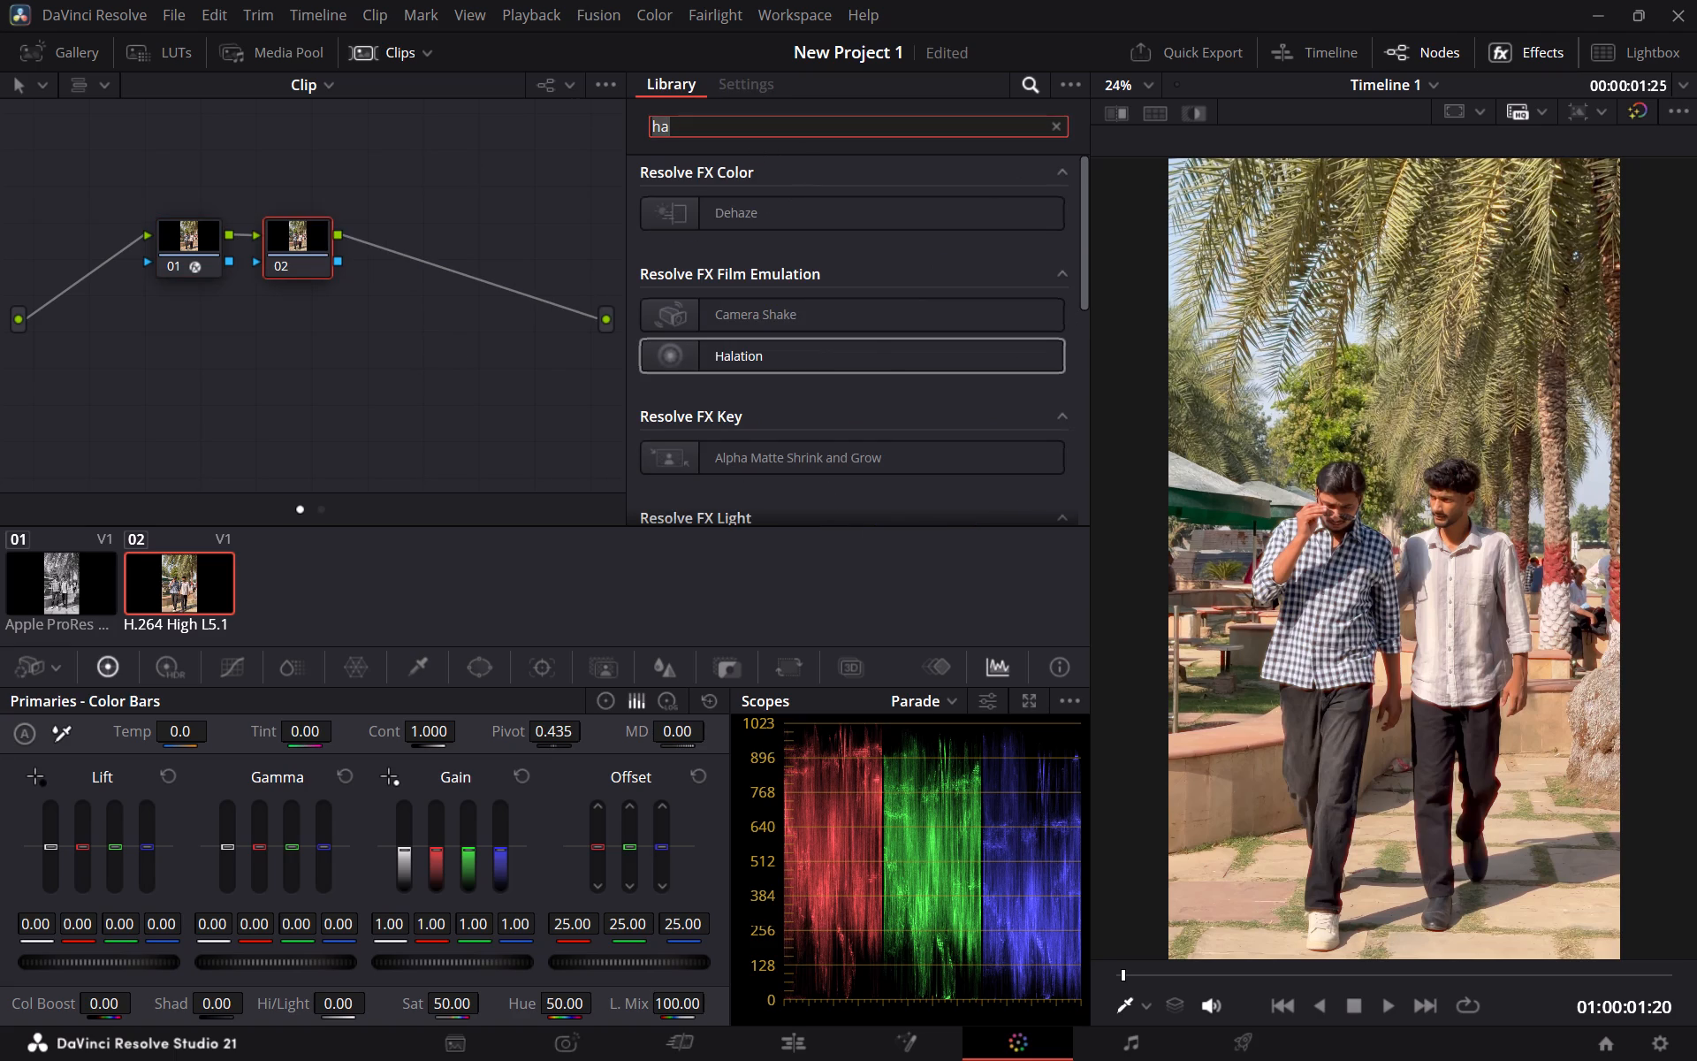
{"action": "key", "text": "g"}
{"action": "type", "text": "ra"}
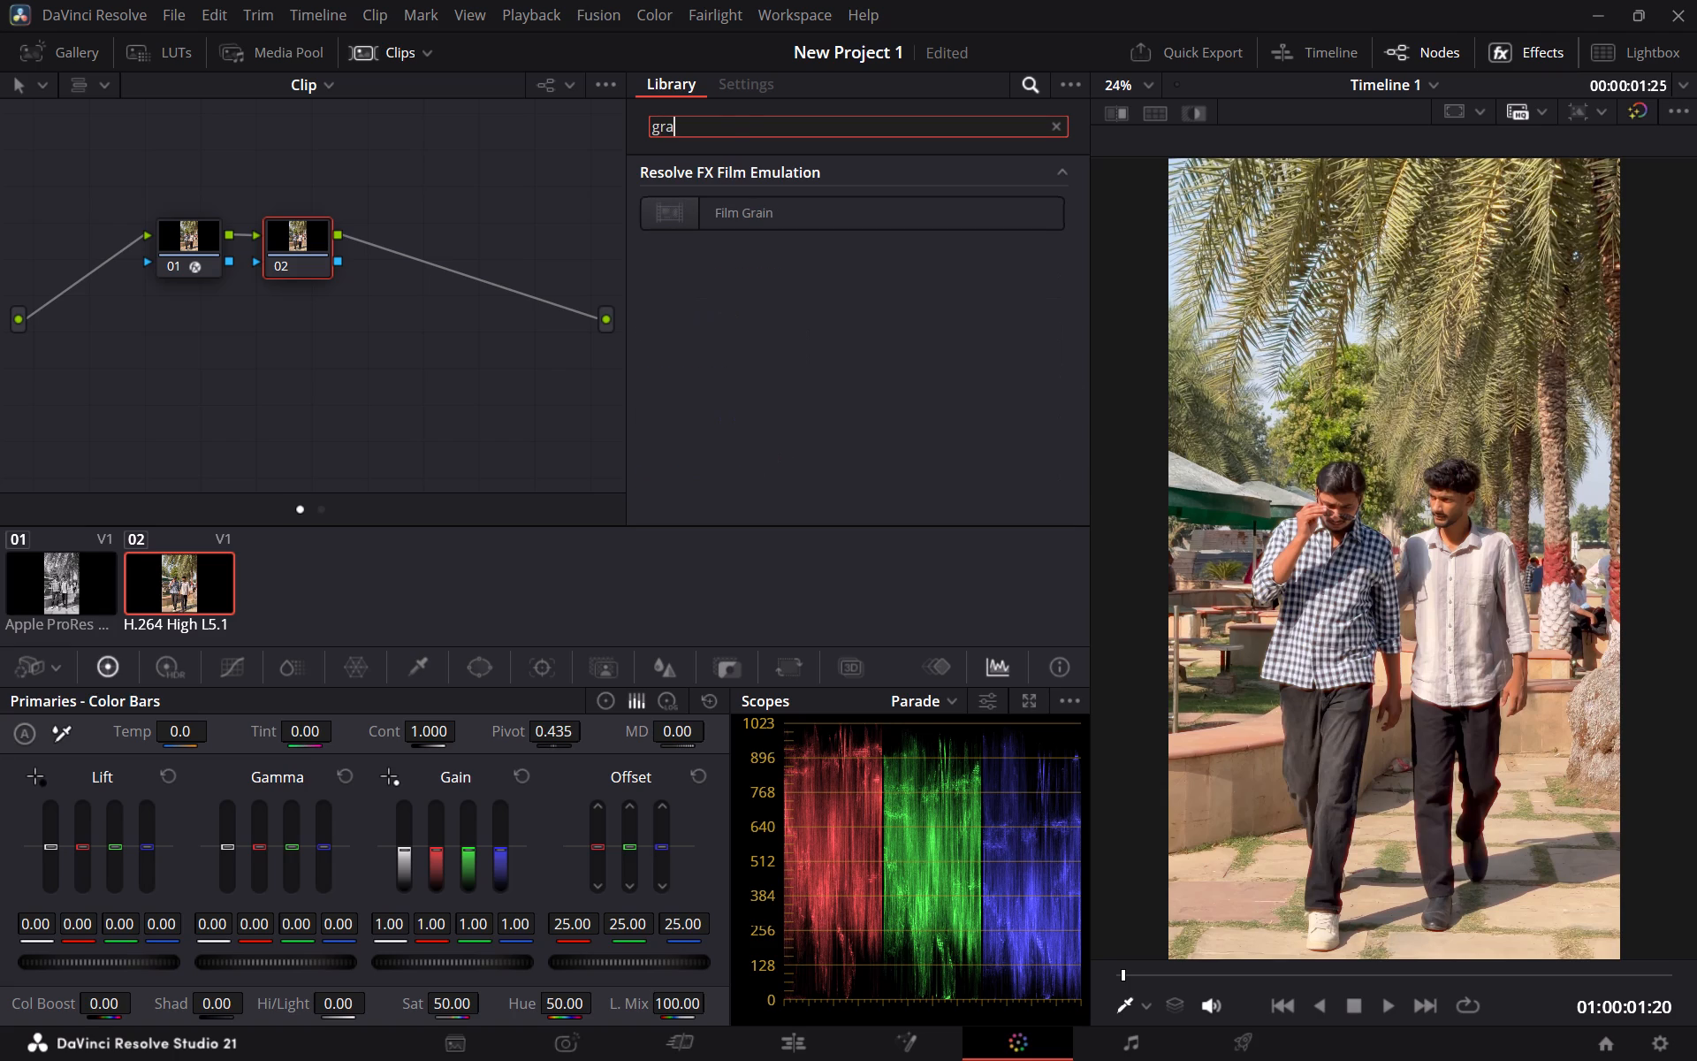
{"action": "left_click_drag", "start_coordinate": [691, 220], "coordinate": [283, 251]}
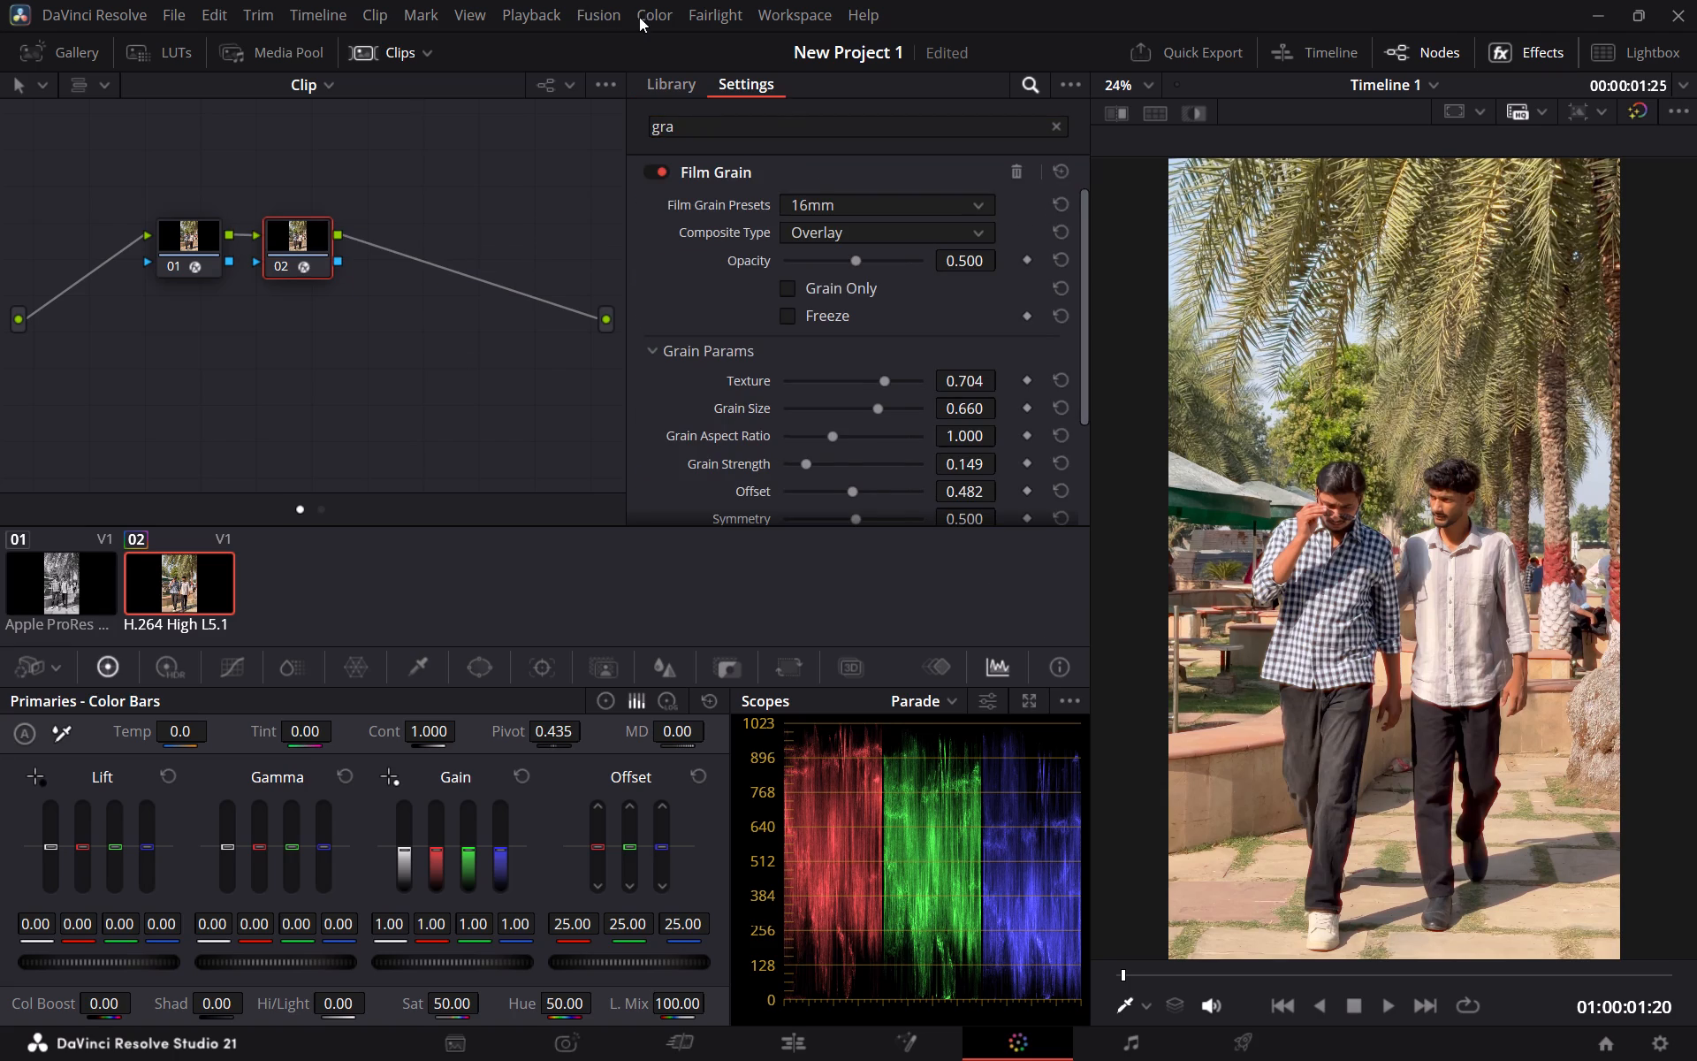
Set the Film Grain preset to 35mm and its opacity to about 0.659.
{"action": "left_click", "coordinate": [968, 202]}
{"action": "scroll", "coordinate": [907, 356], "scroll_direction": "down", "scroll_amount": 2}
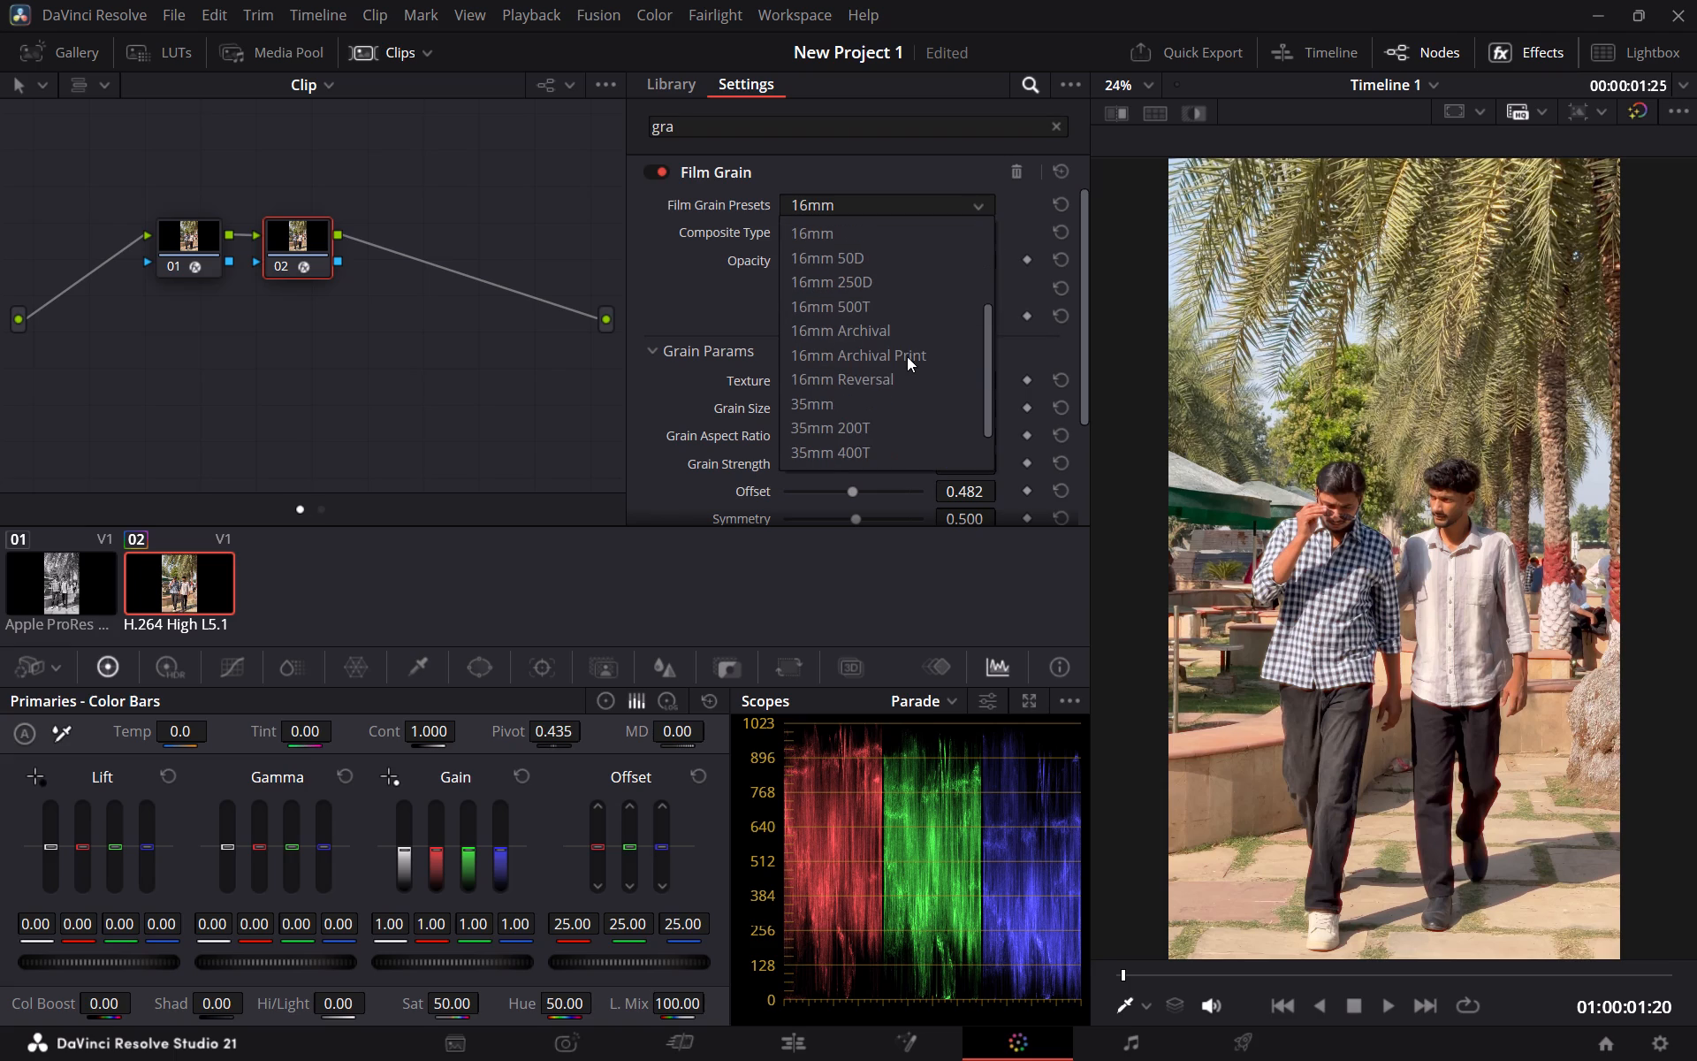
{"action": "scroll", "coordinate": [894, 383], "scroll_direction": "down", "scroll_amount": 2}
{"action": "left_click", "coordinate": [879, 344]}
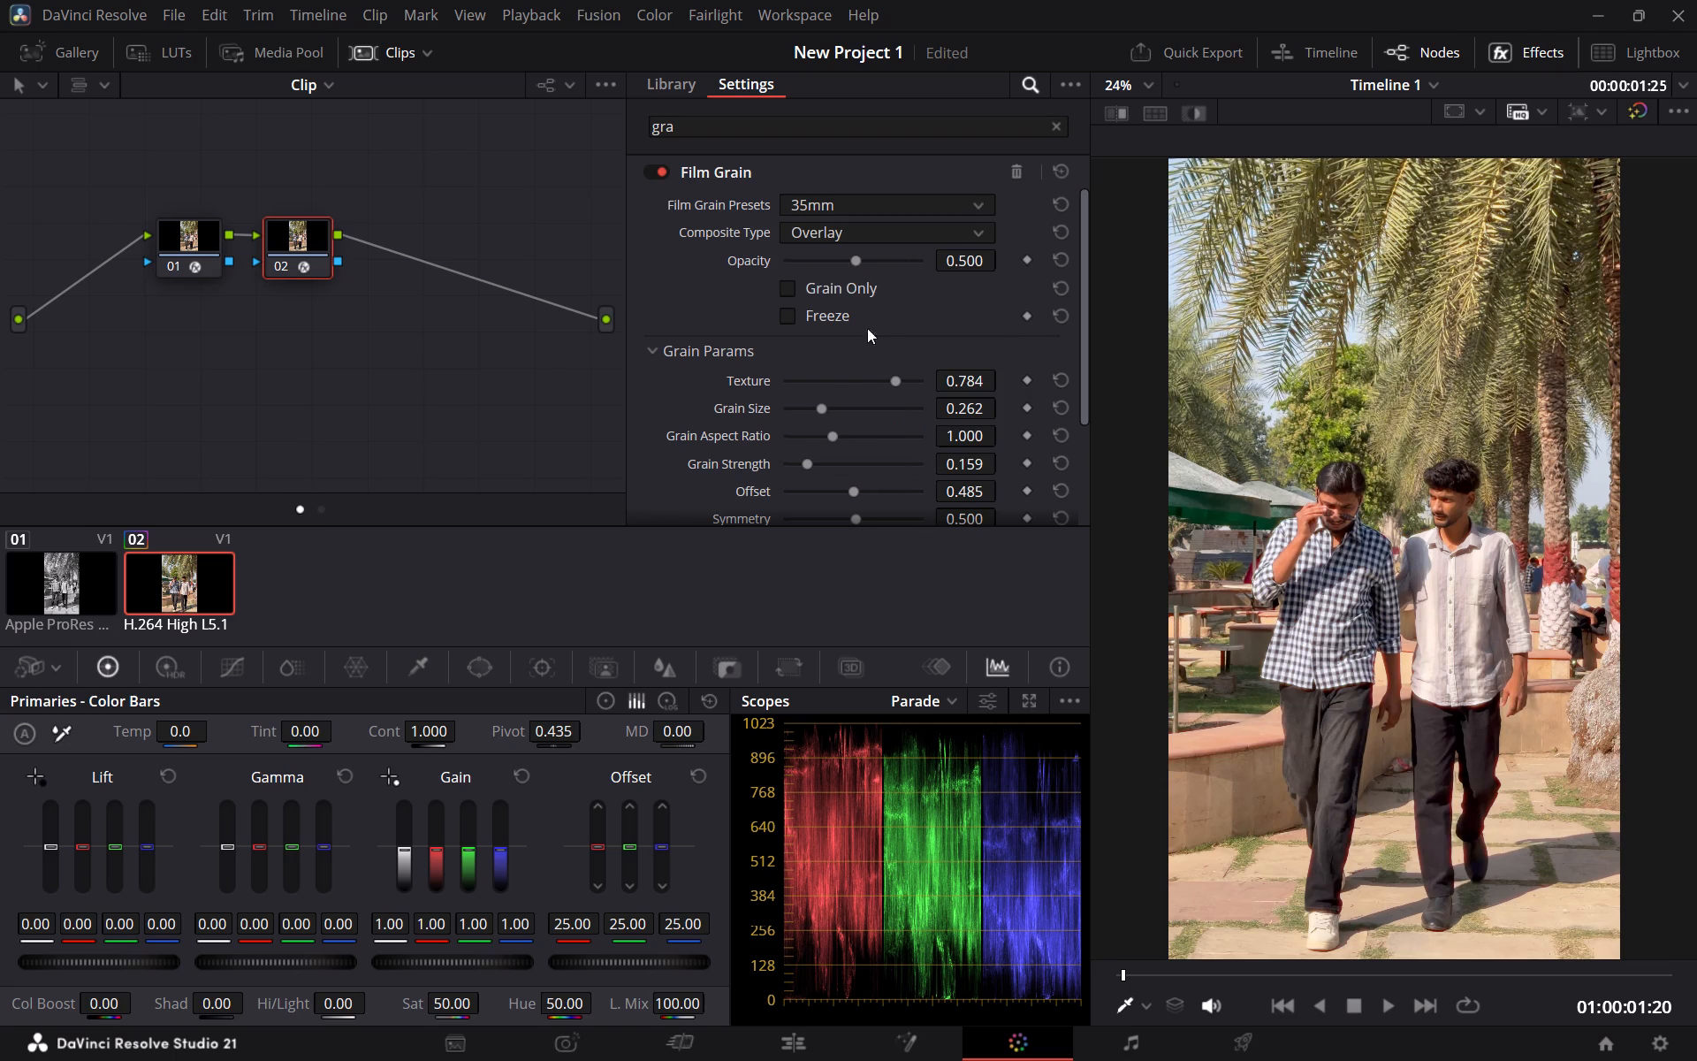
{"action": "left_click_drag", "start_coordinate": [852, 261], "coordinate": [1197, 303]}
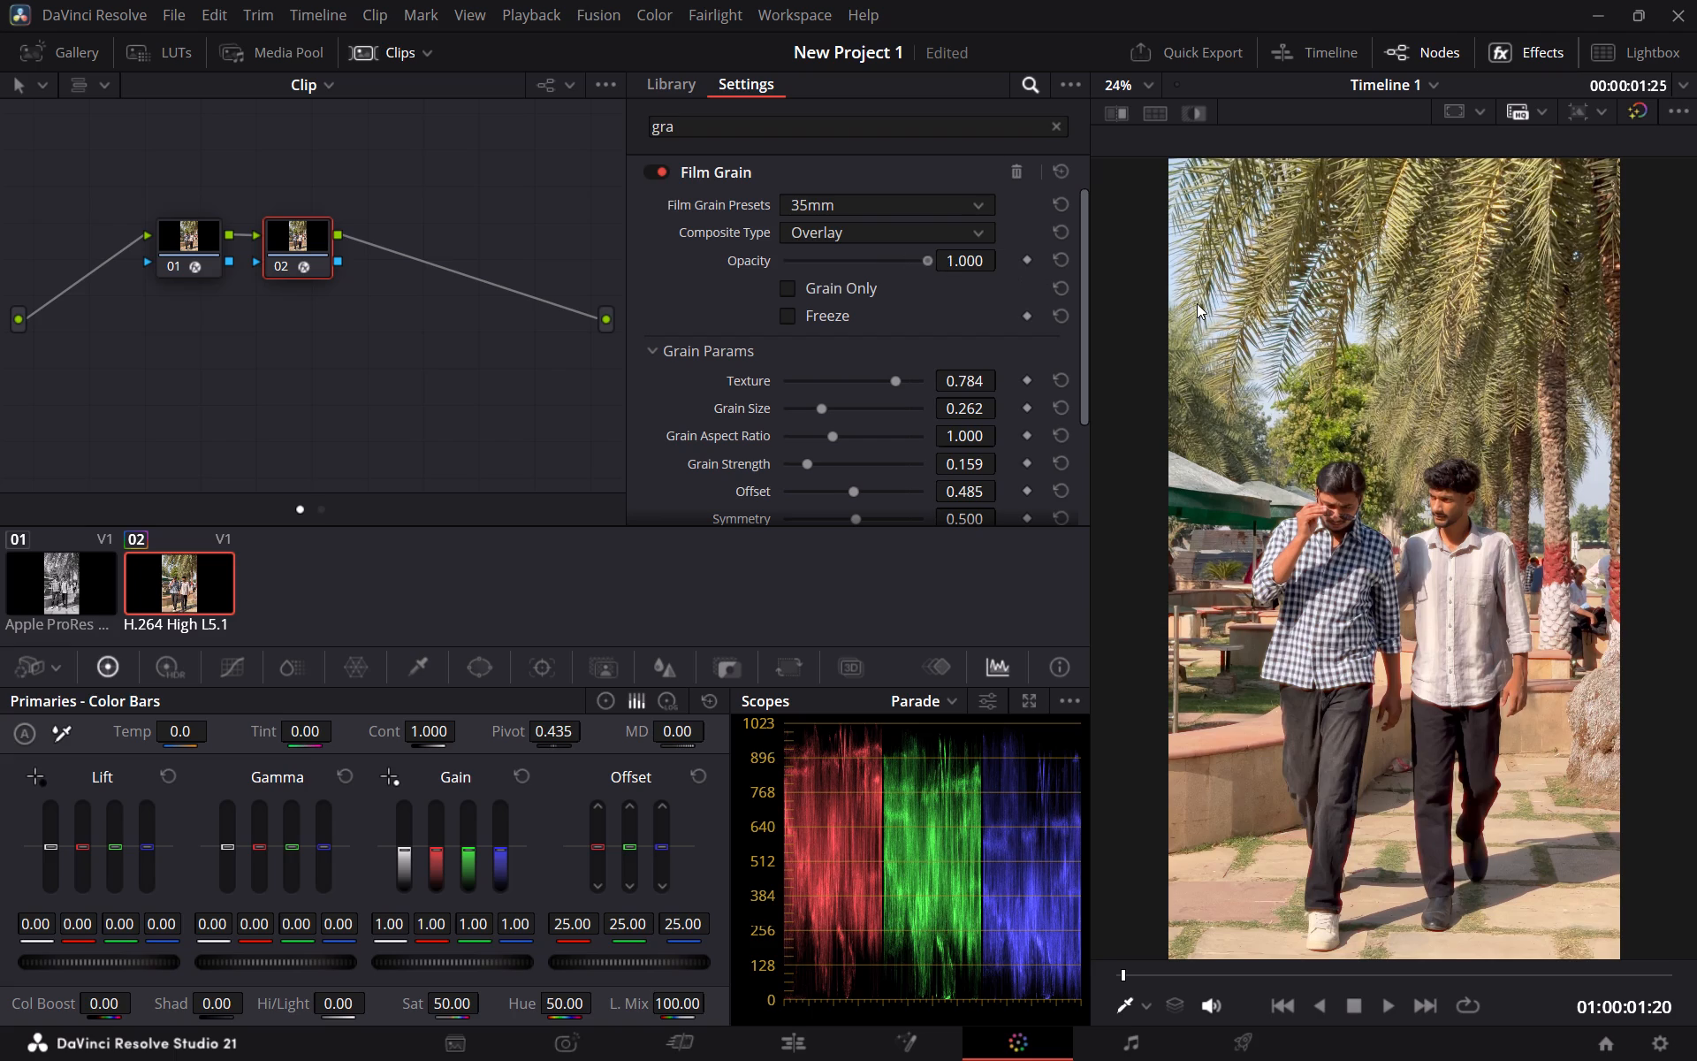
{"action": "left_click_drag", "start_coordinate": [1197, 303], "coordinate": [473, 302]}
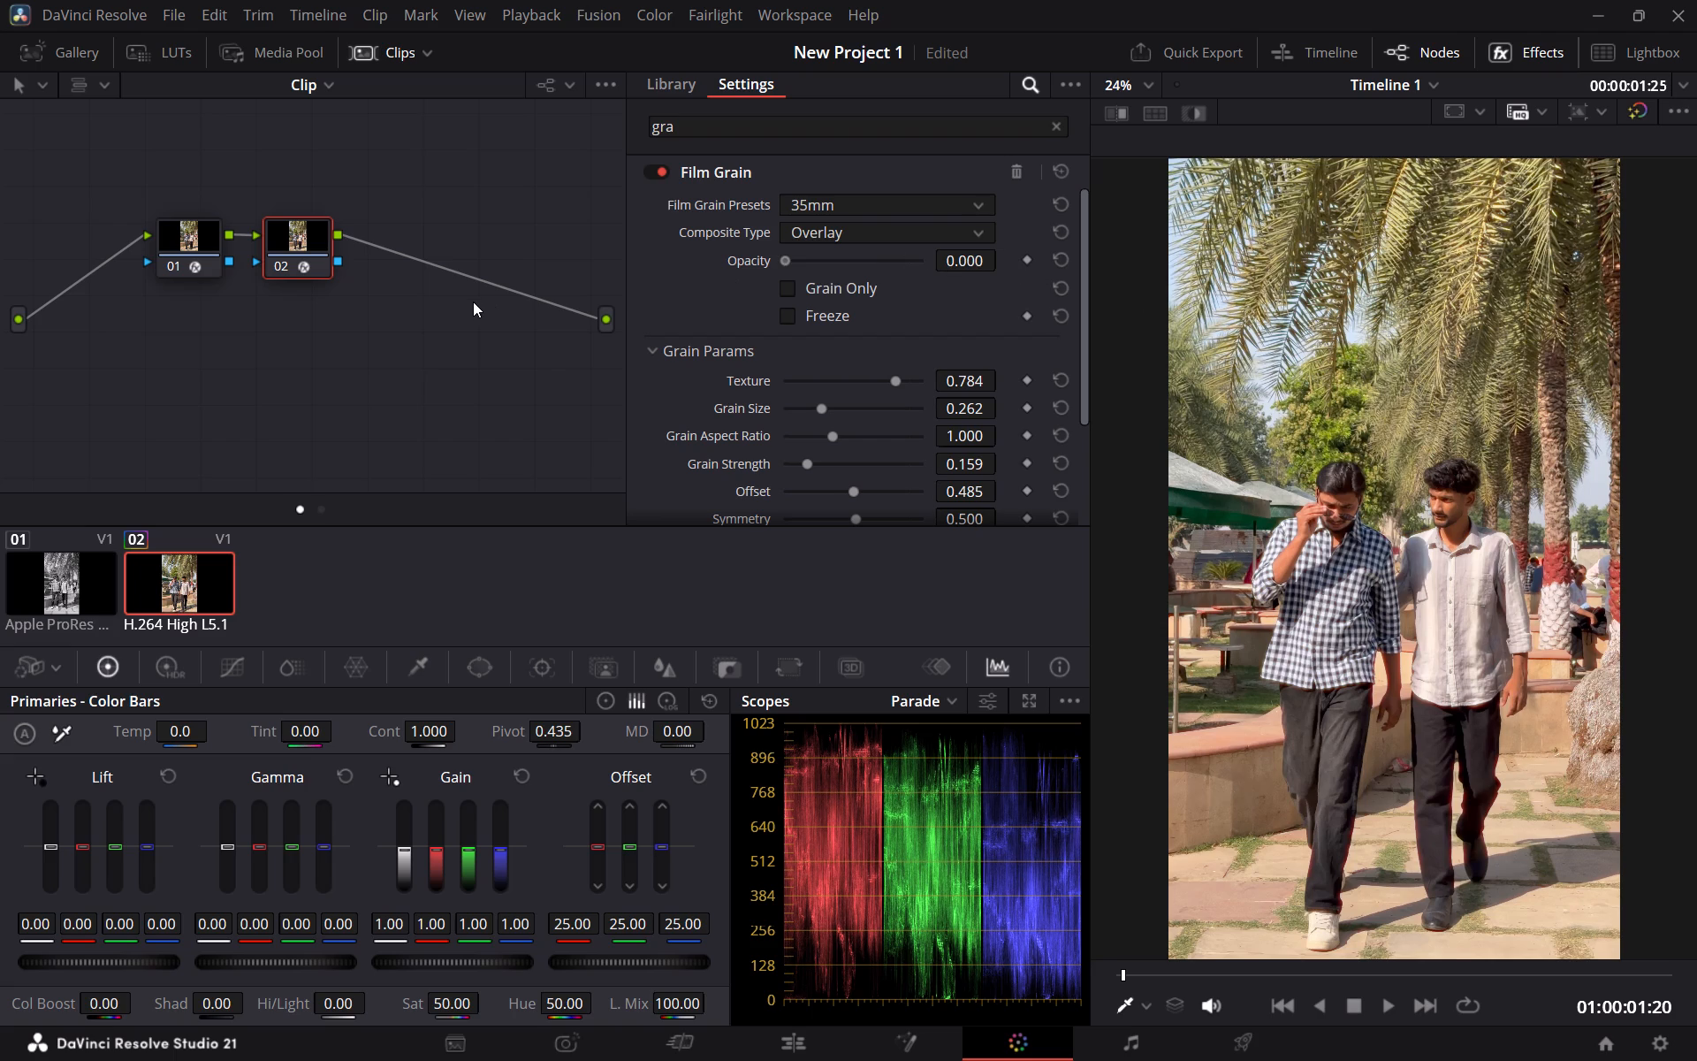
{"action": "left_click_drag", "start_coordinate": [473, 302], "coordinate": [879, 361]}
{"action": "scroll", "coordinate": [879, 361], "scroll_direction": "down", "scroll_amount": 1}
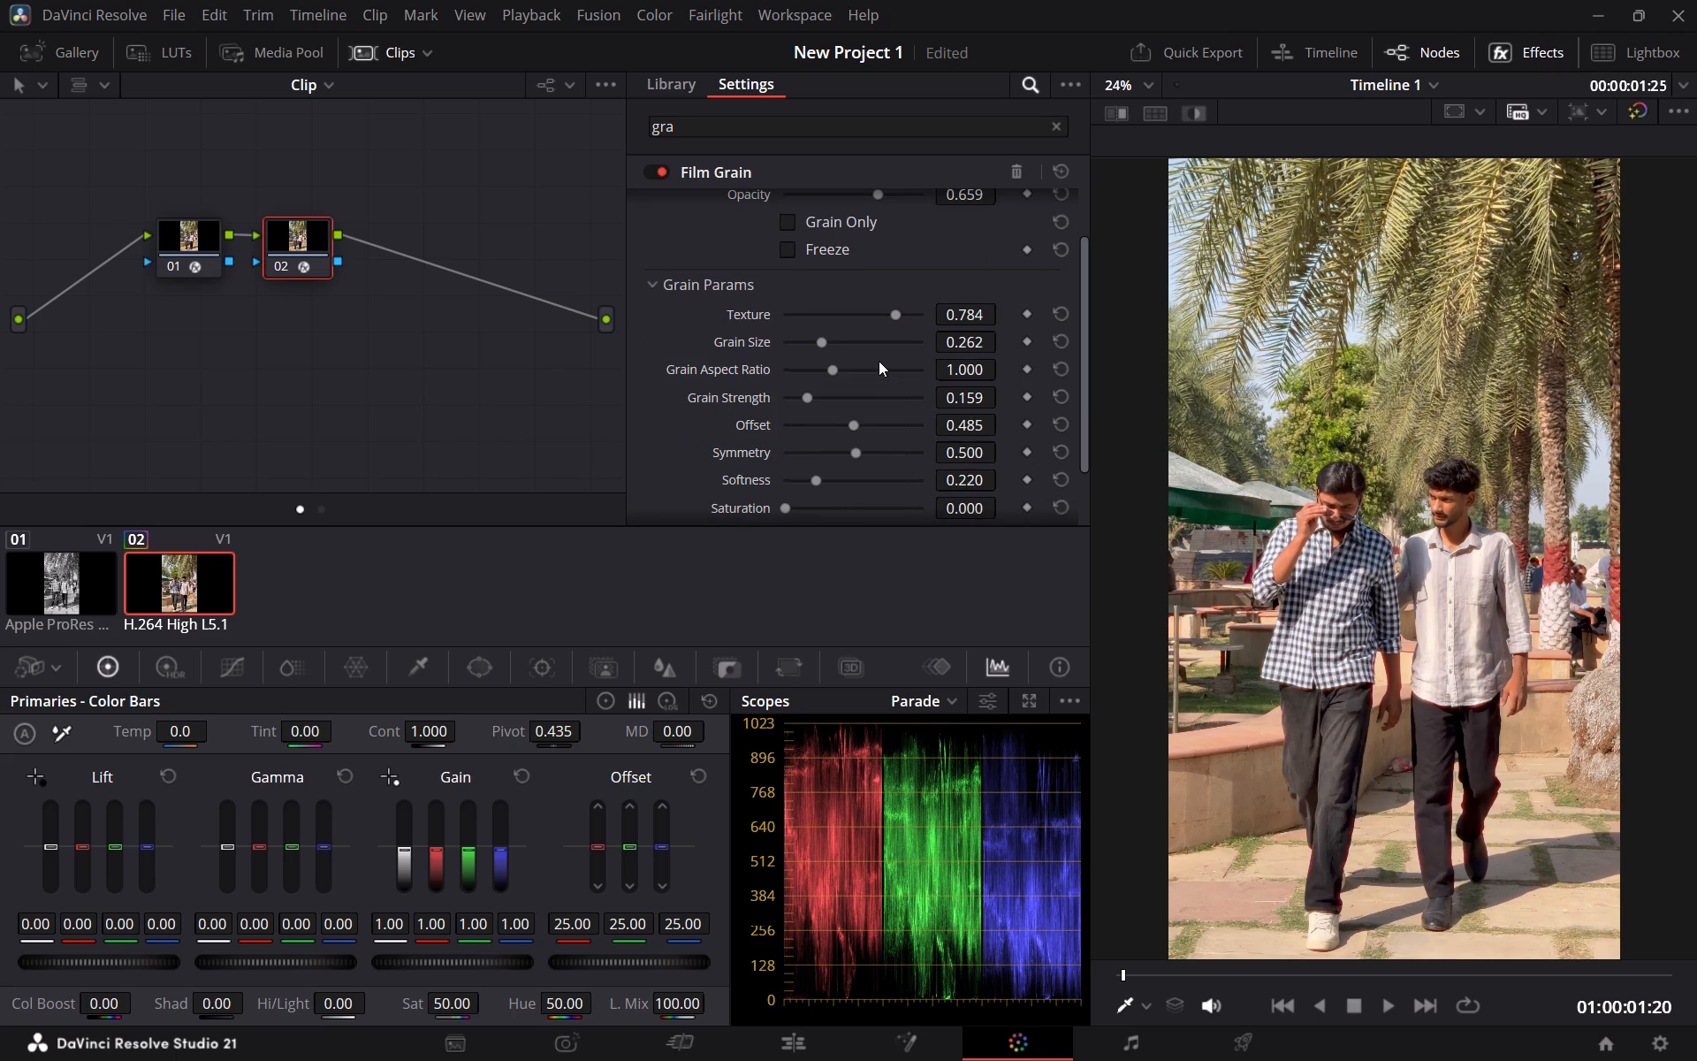
{"action": "scroll", "coordinate": [878, 359], "scroll_direction": "down", "scroll_amount": 4}
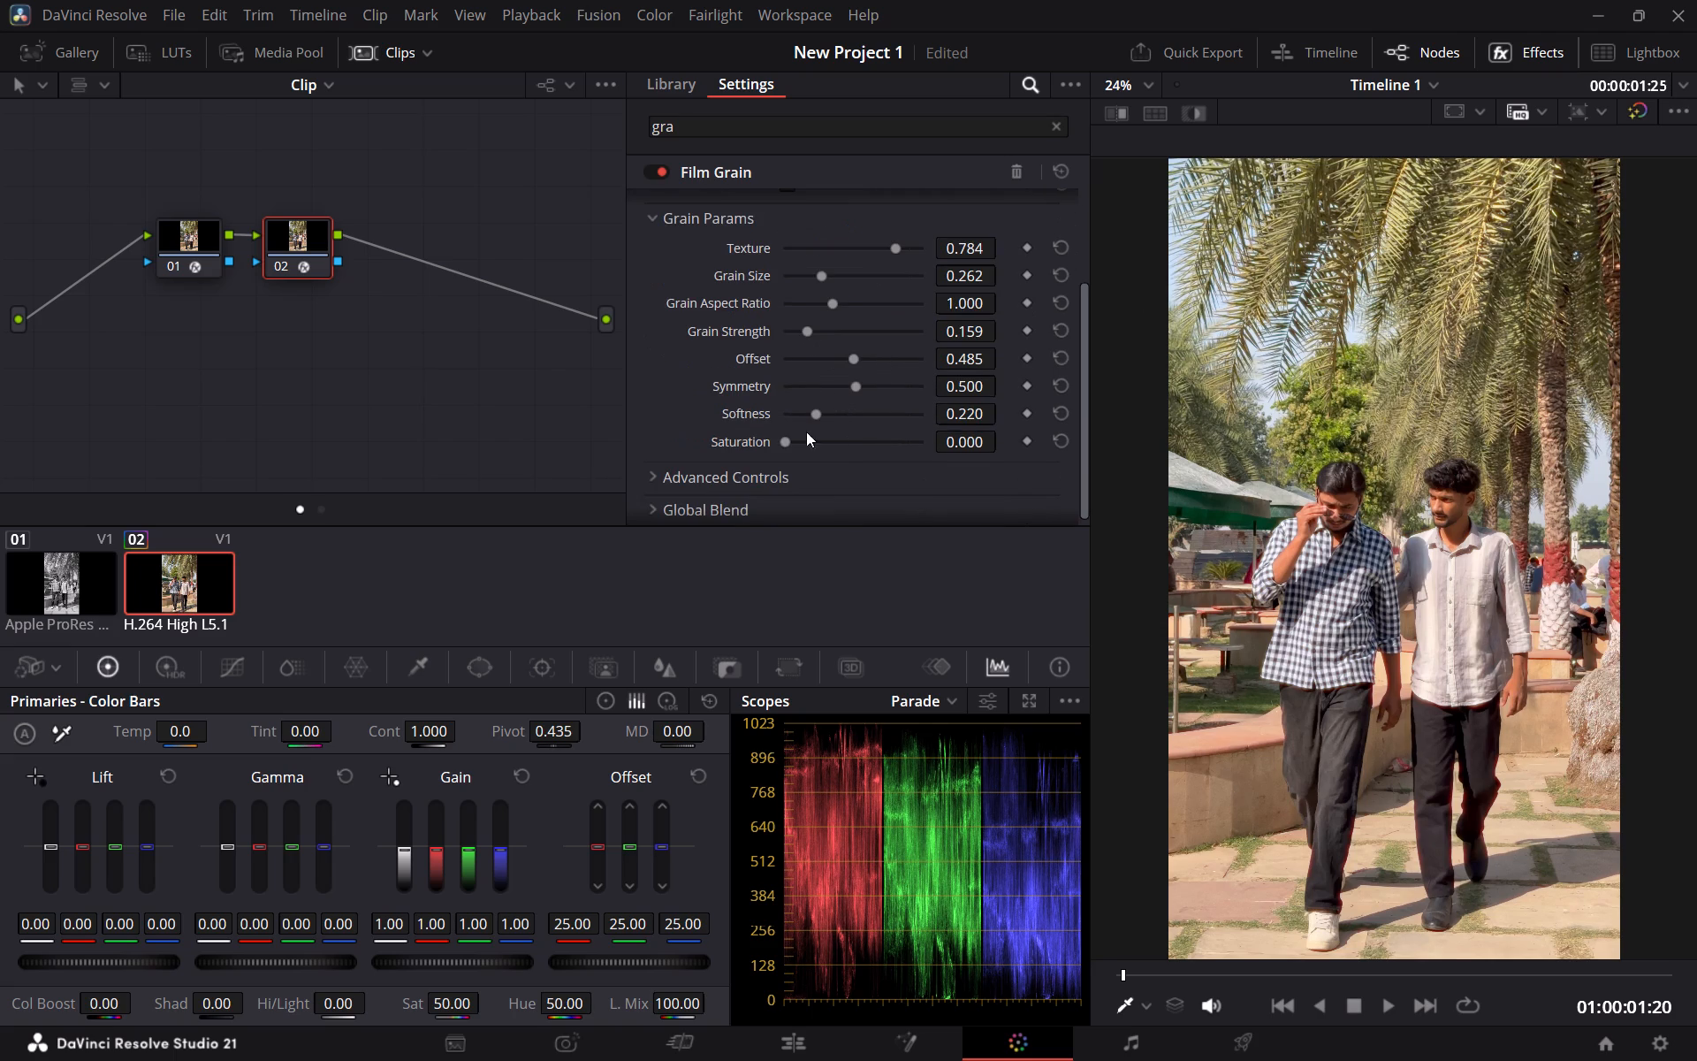
{"action": "scroll", "coordinate": [778, 452], "scroll_direction": "up", "scroll_amount": 4}
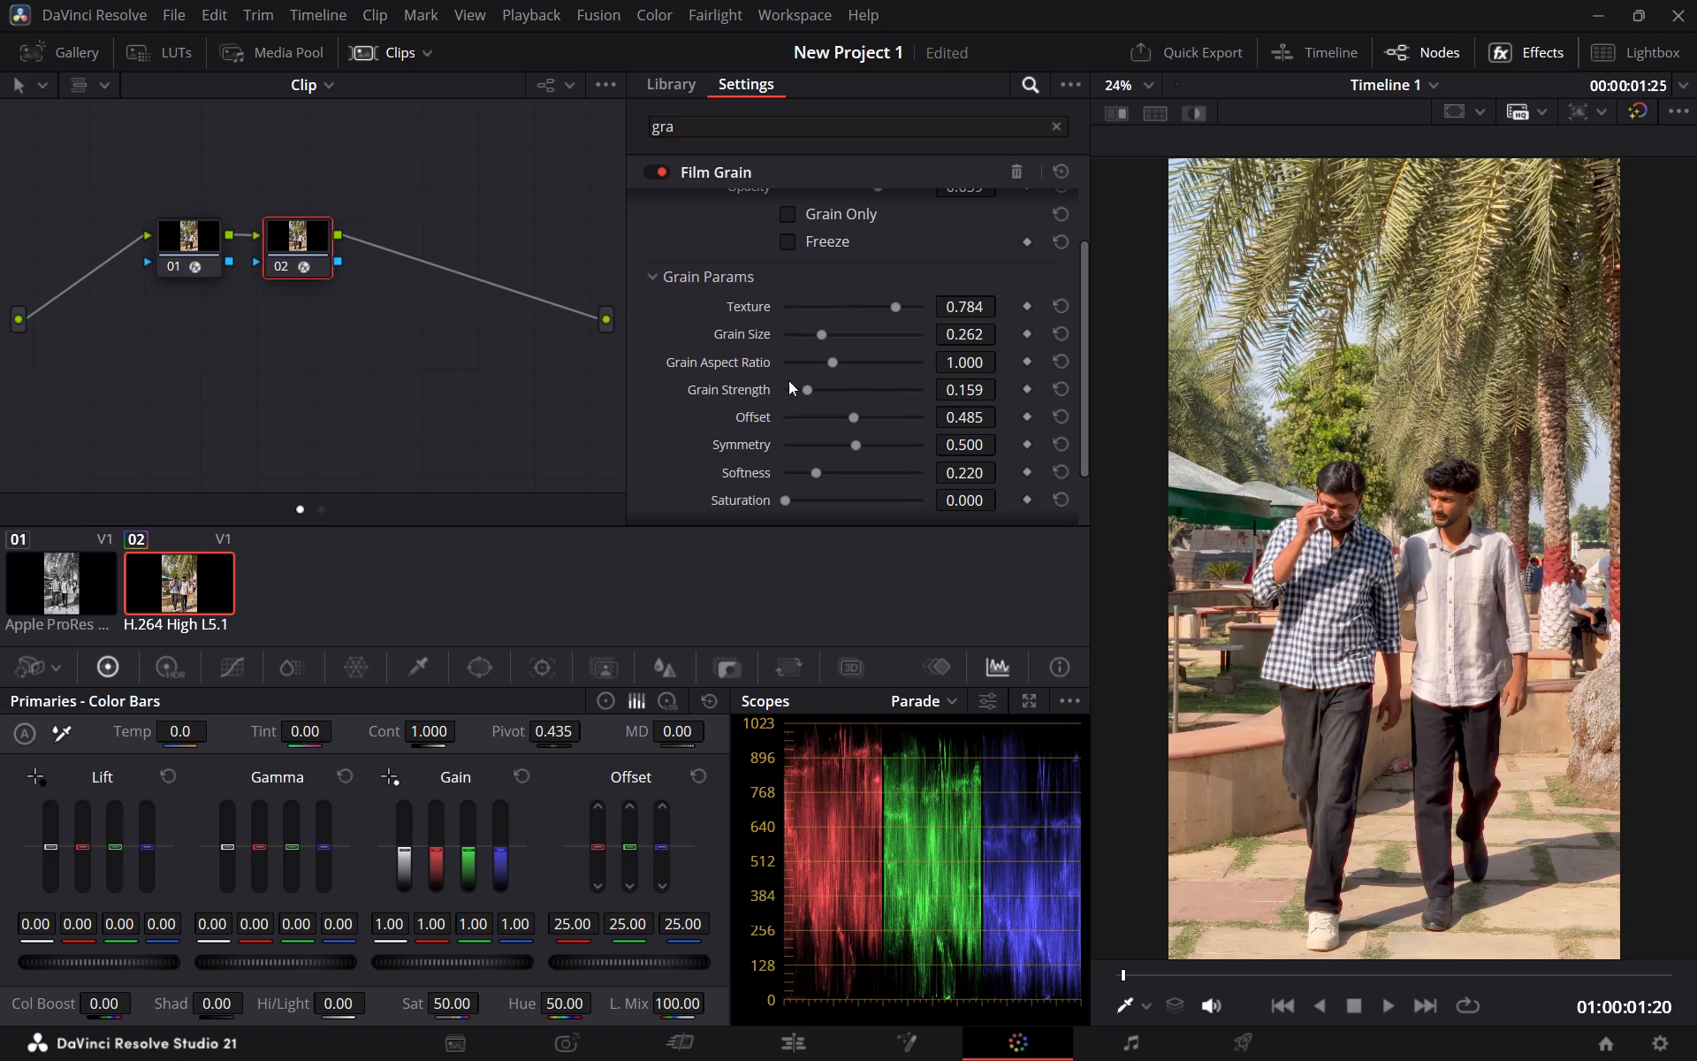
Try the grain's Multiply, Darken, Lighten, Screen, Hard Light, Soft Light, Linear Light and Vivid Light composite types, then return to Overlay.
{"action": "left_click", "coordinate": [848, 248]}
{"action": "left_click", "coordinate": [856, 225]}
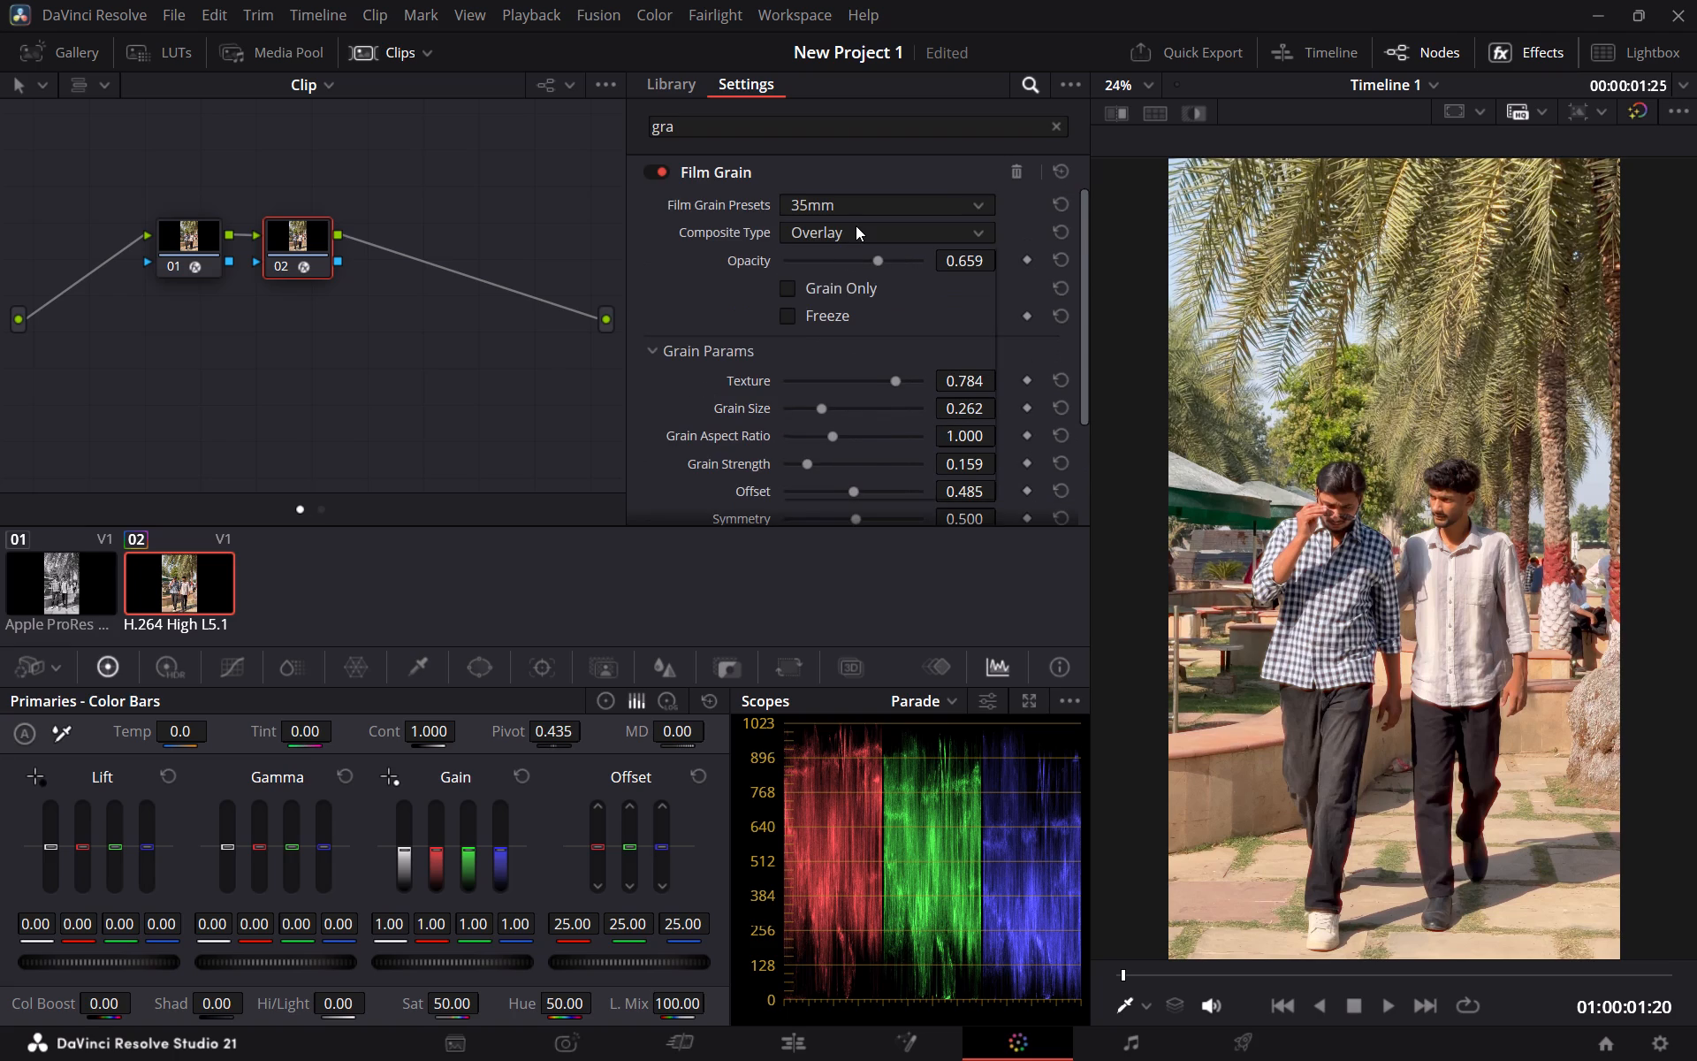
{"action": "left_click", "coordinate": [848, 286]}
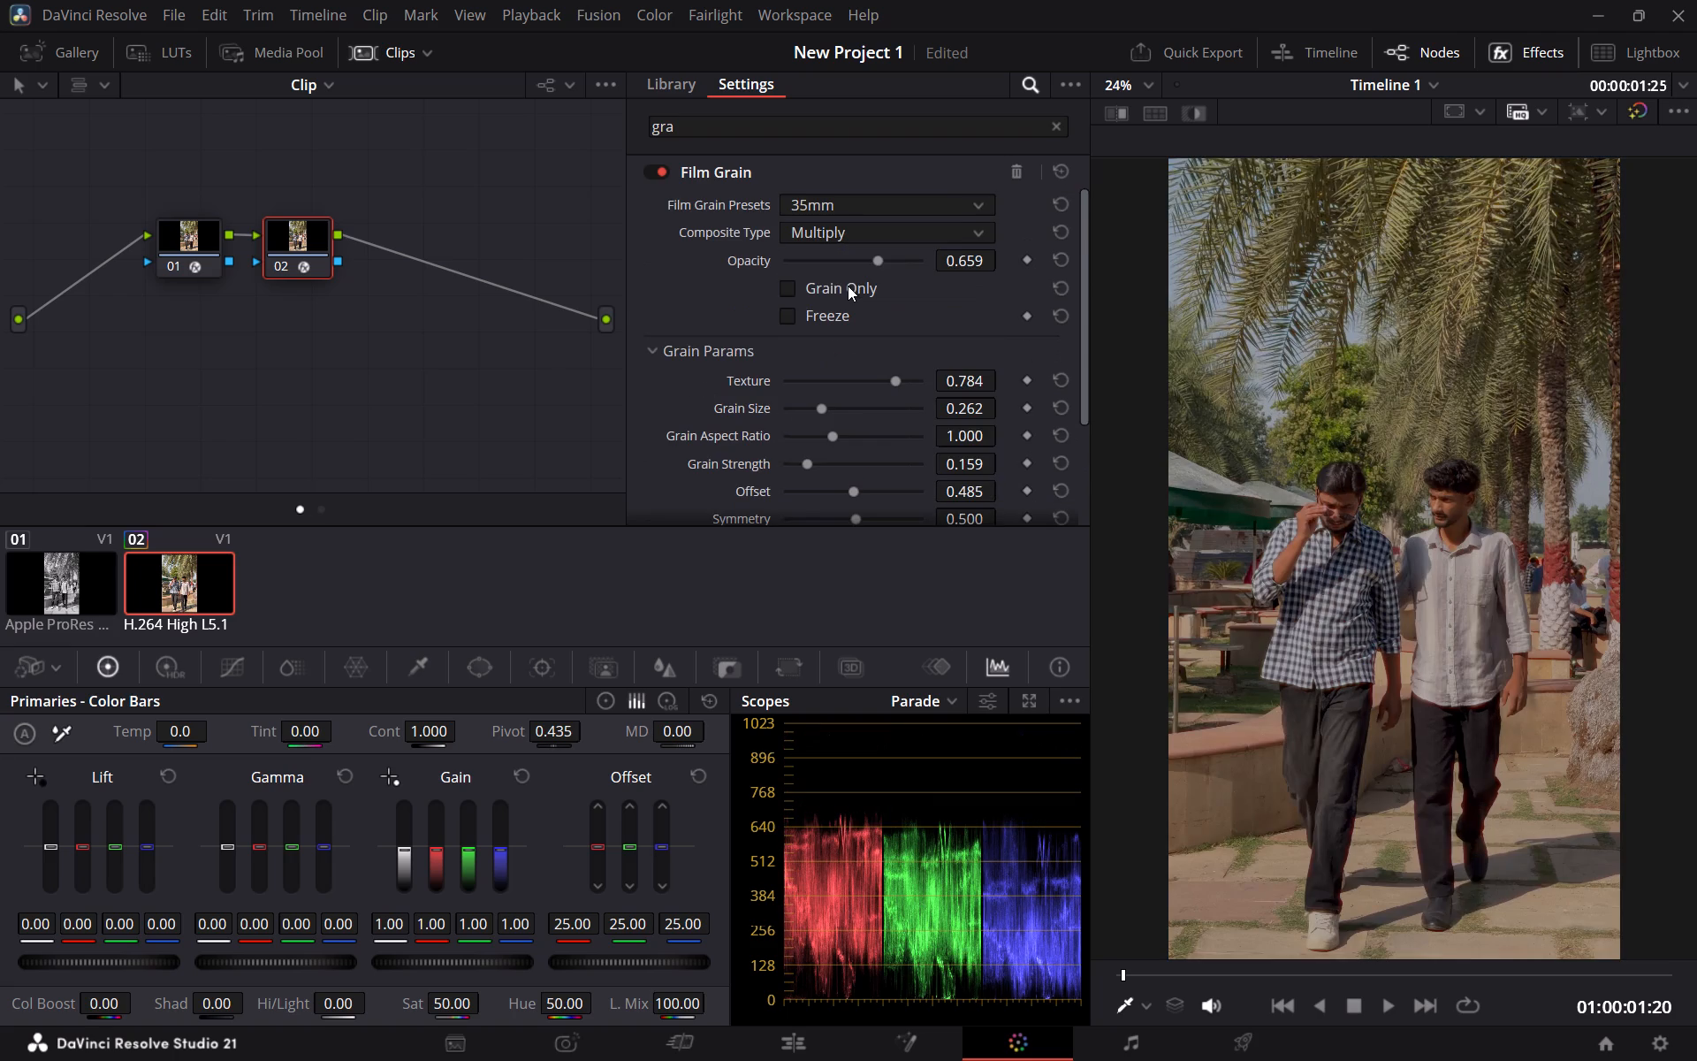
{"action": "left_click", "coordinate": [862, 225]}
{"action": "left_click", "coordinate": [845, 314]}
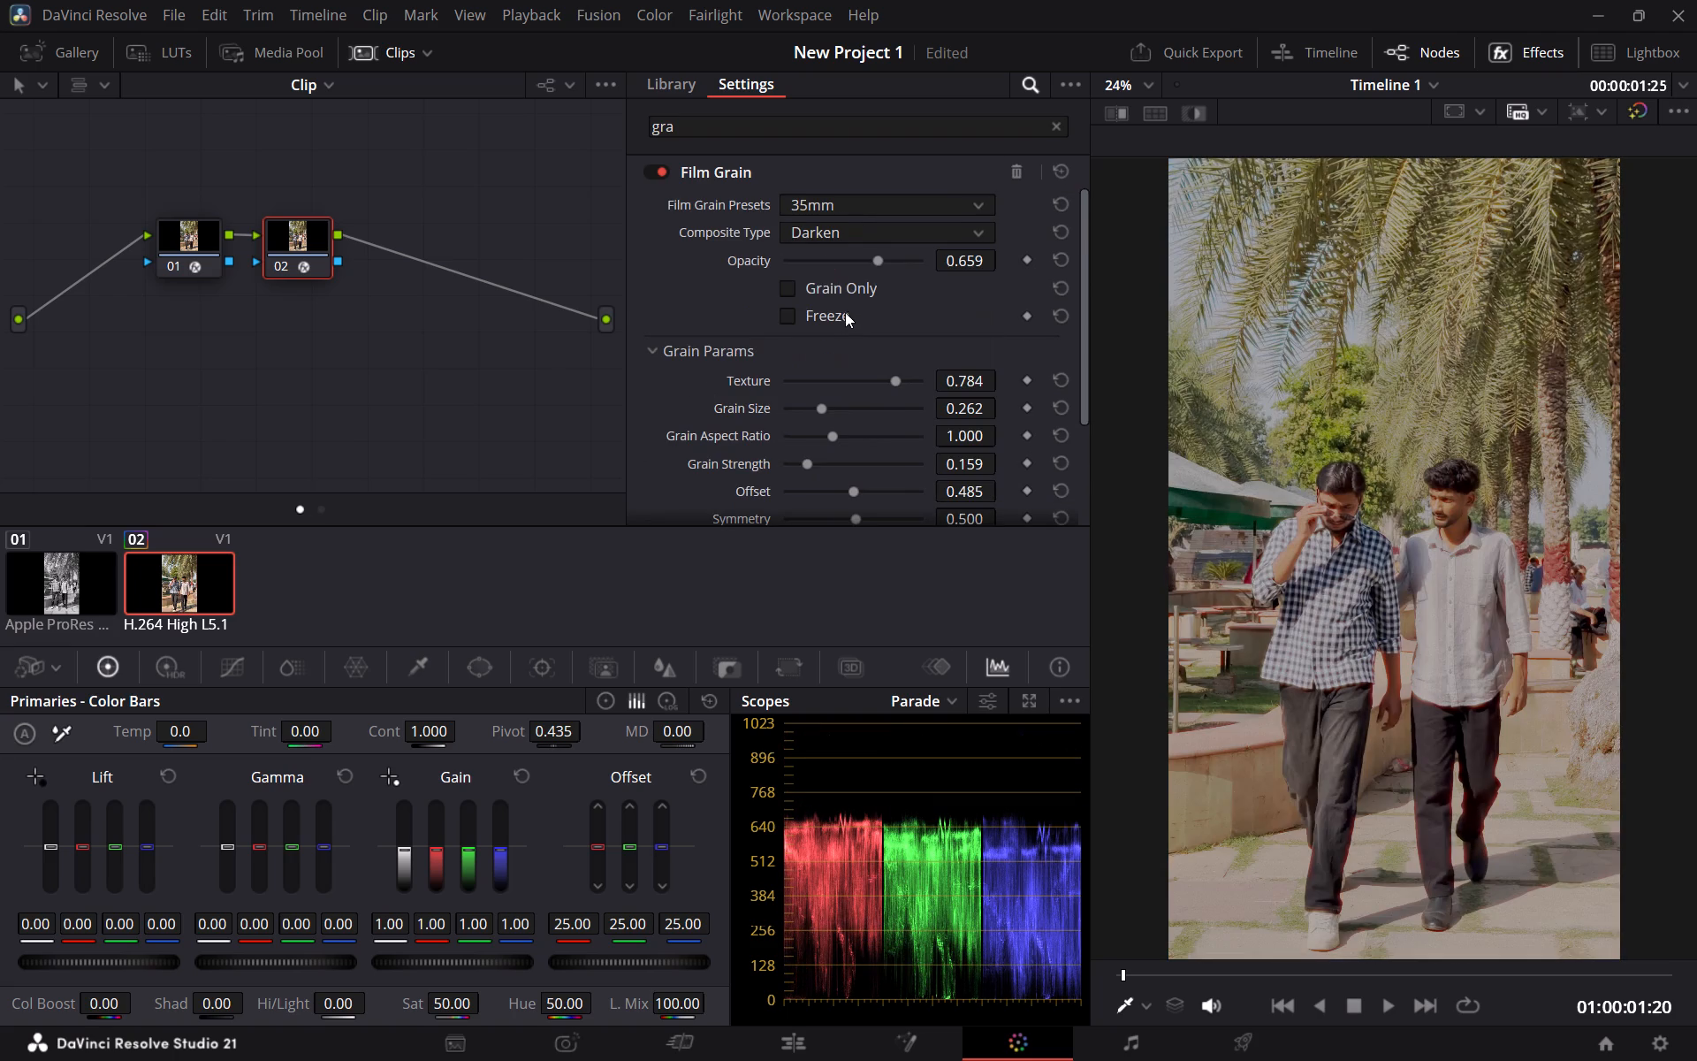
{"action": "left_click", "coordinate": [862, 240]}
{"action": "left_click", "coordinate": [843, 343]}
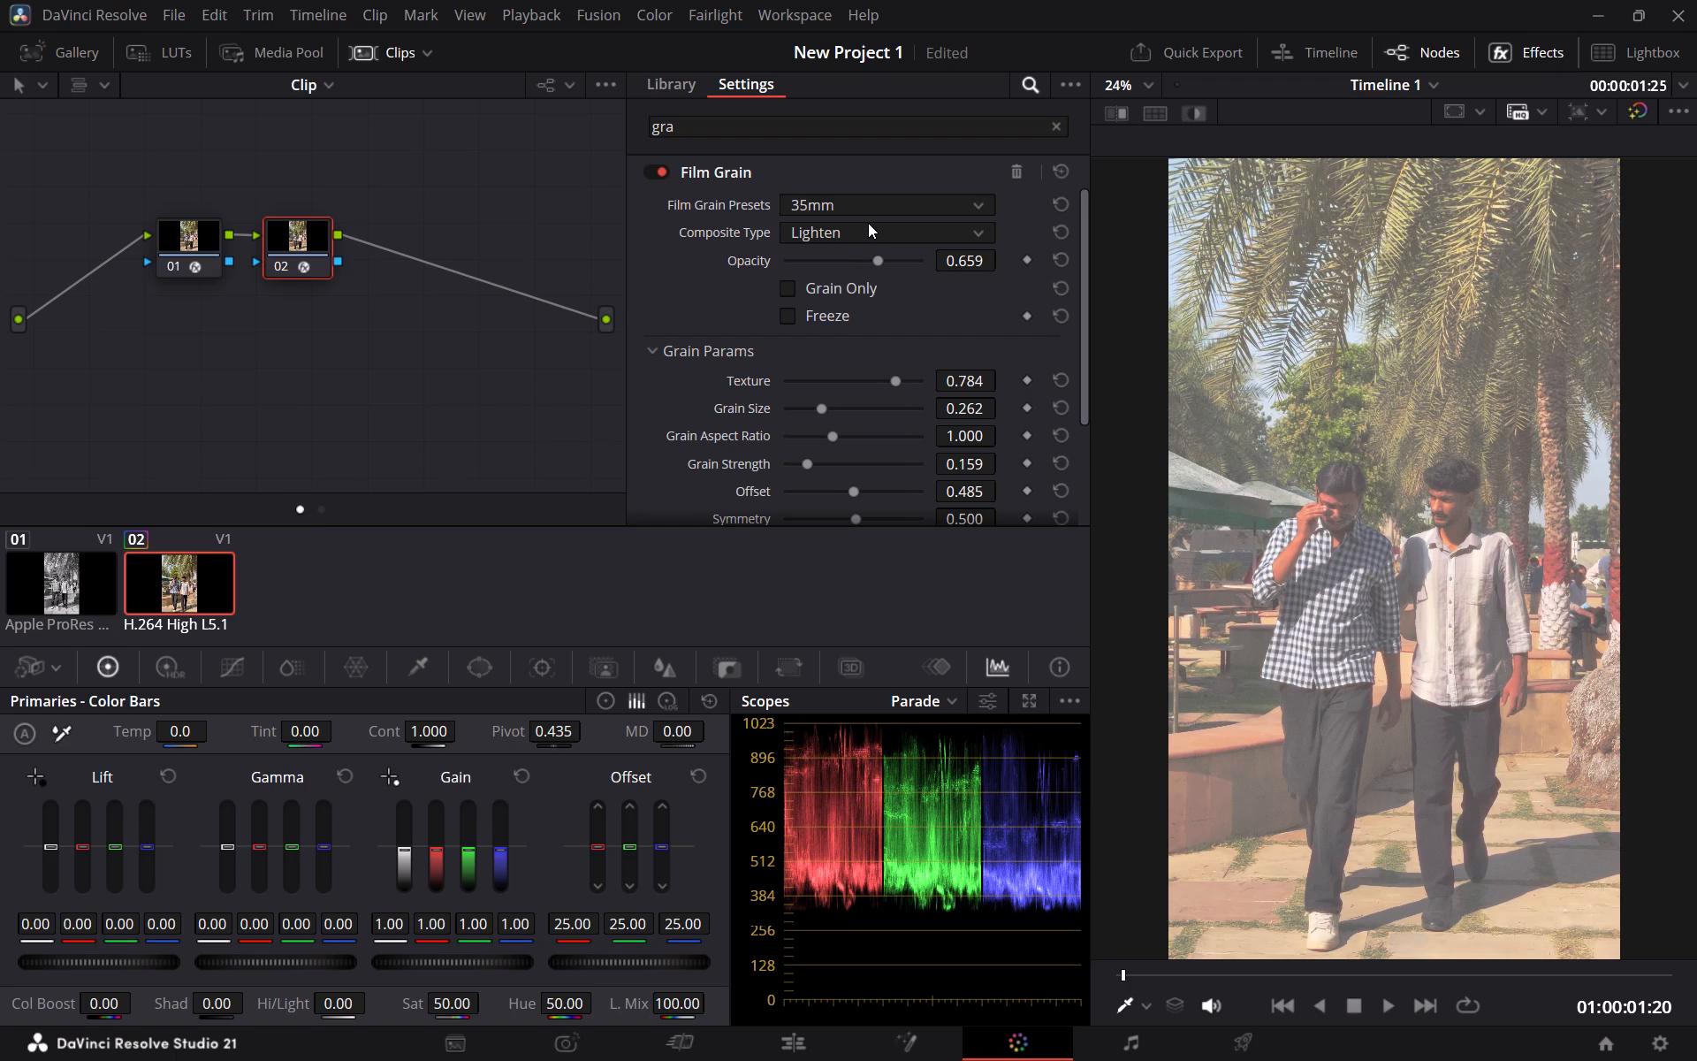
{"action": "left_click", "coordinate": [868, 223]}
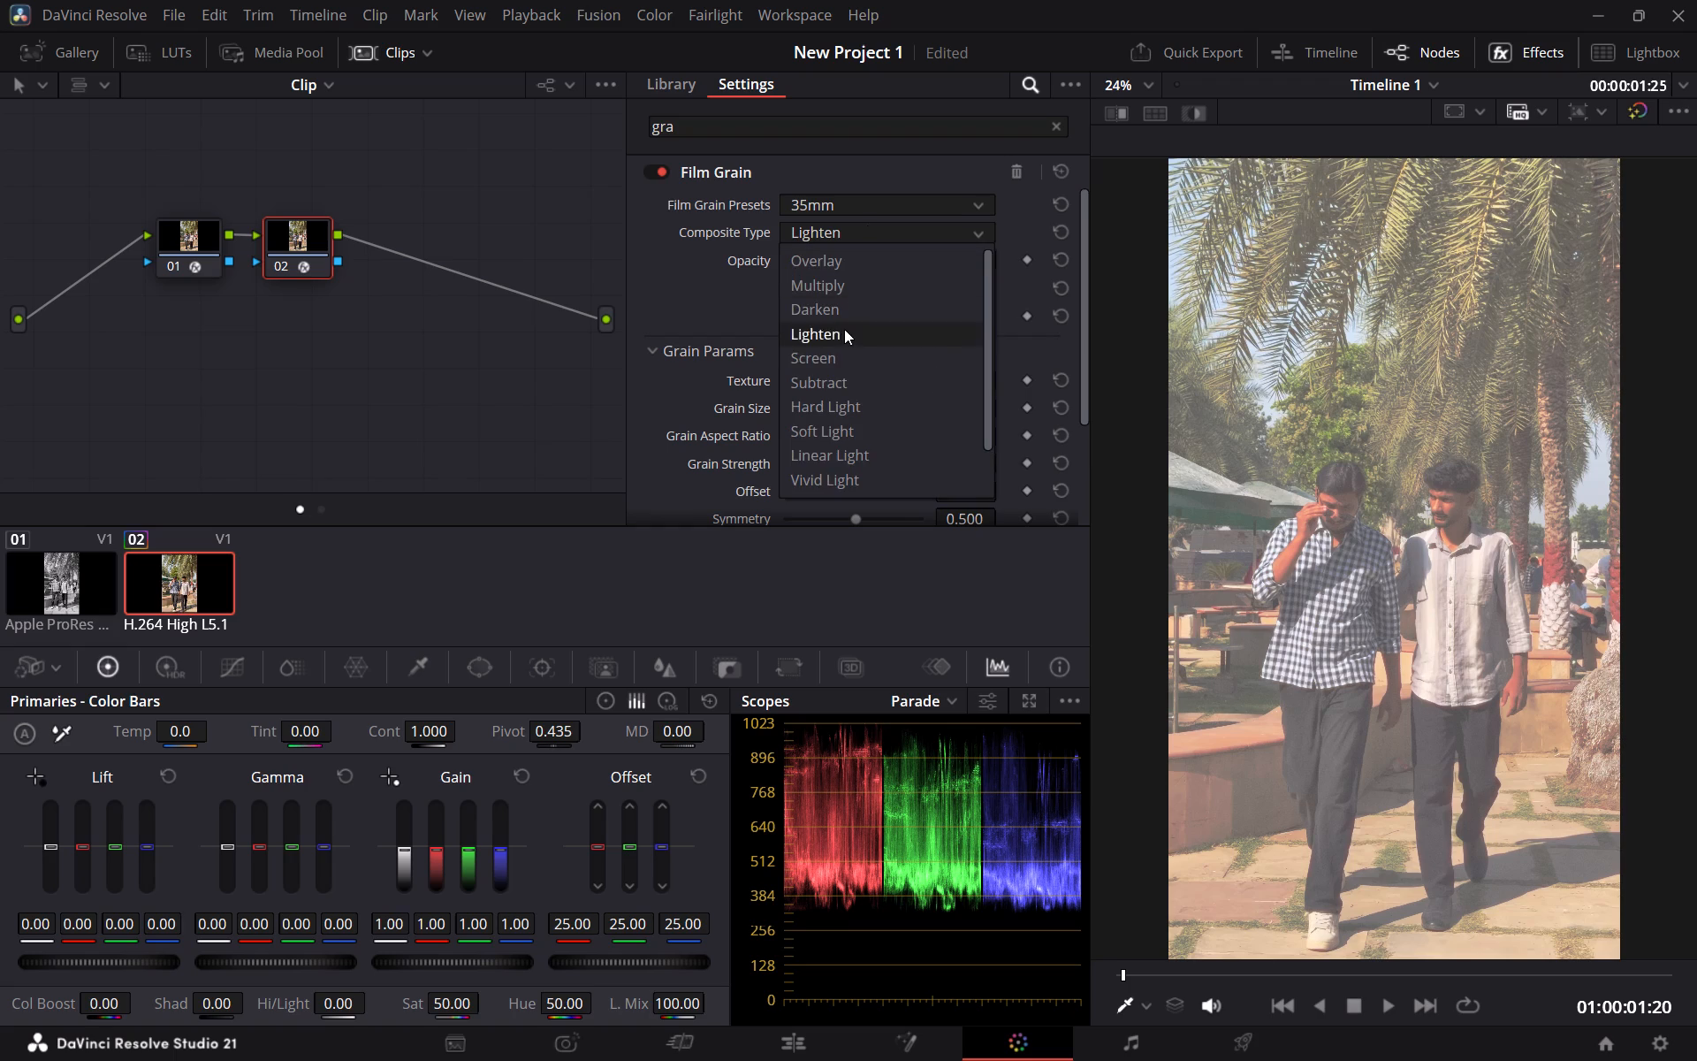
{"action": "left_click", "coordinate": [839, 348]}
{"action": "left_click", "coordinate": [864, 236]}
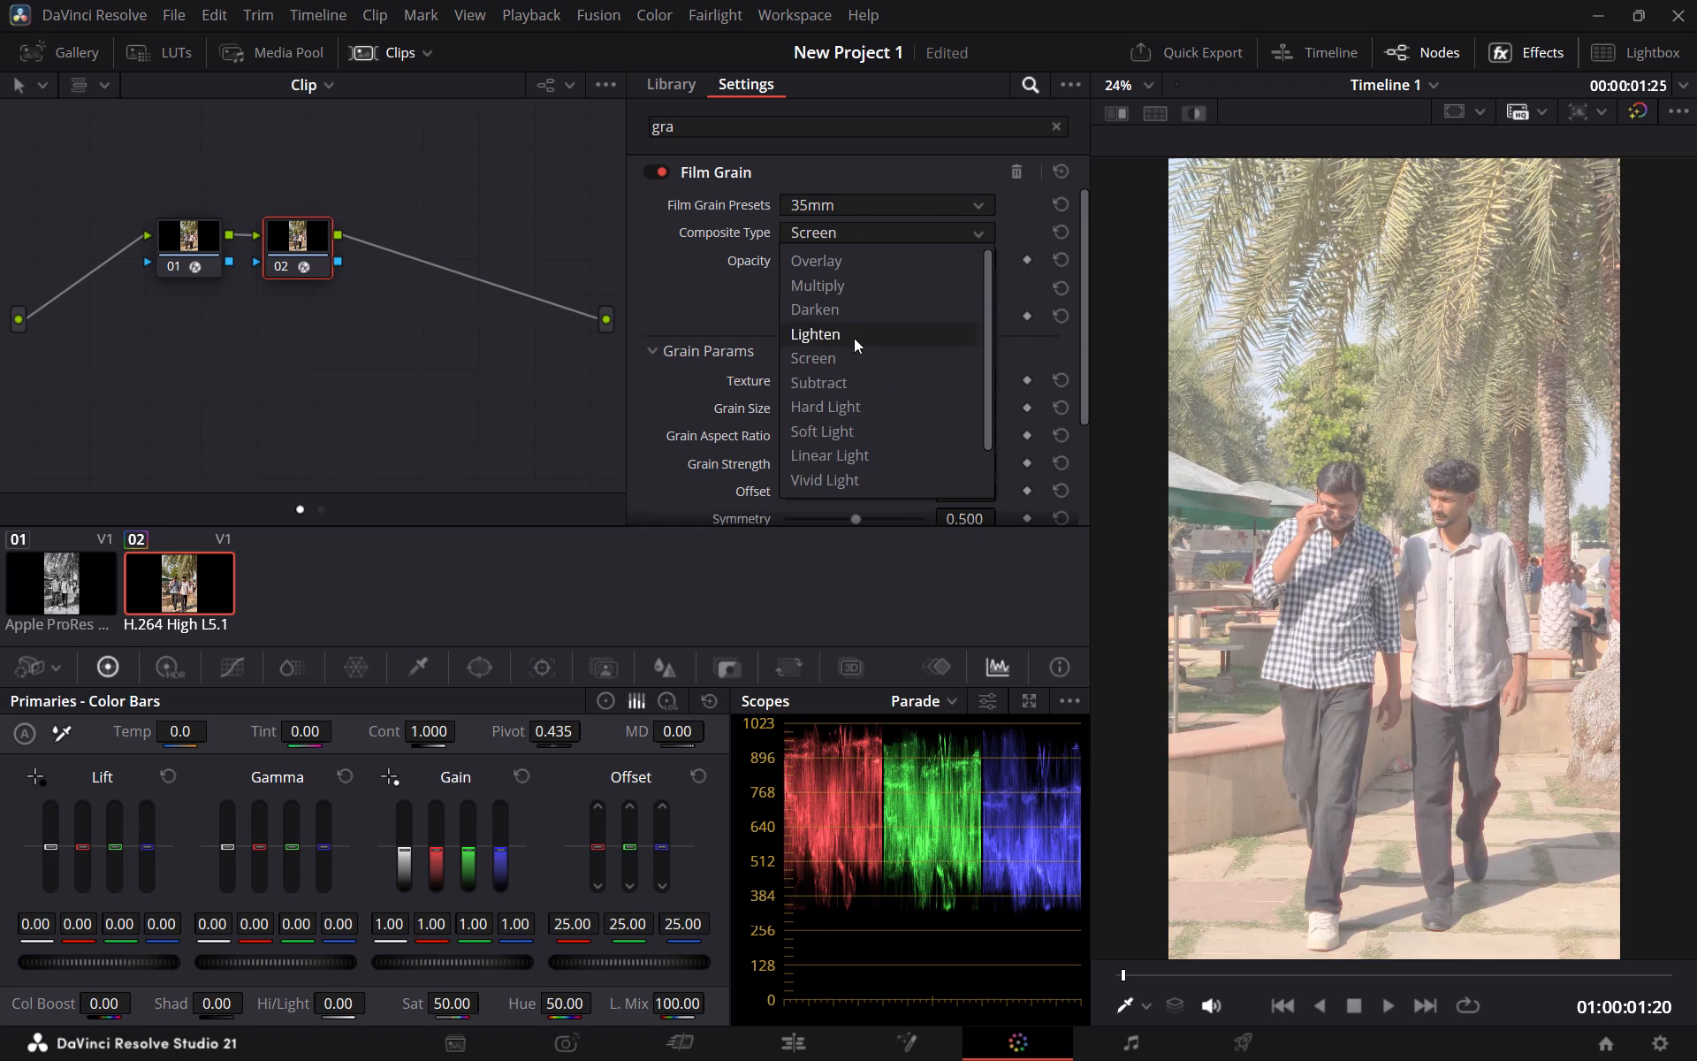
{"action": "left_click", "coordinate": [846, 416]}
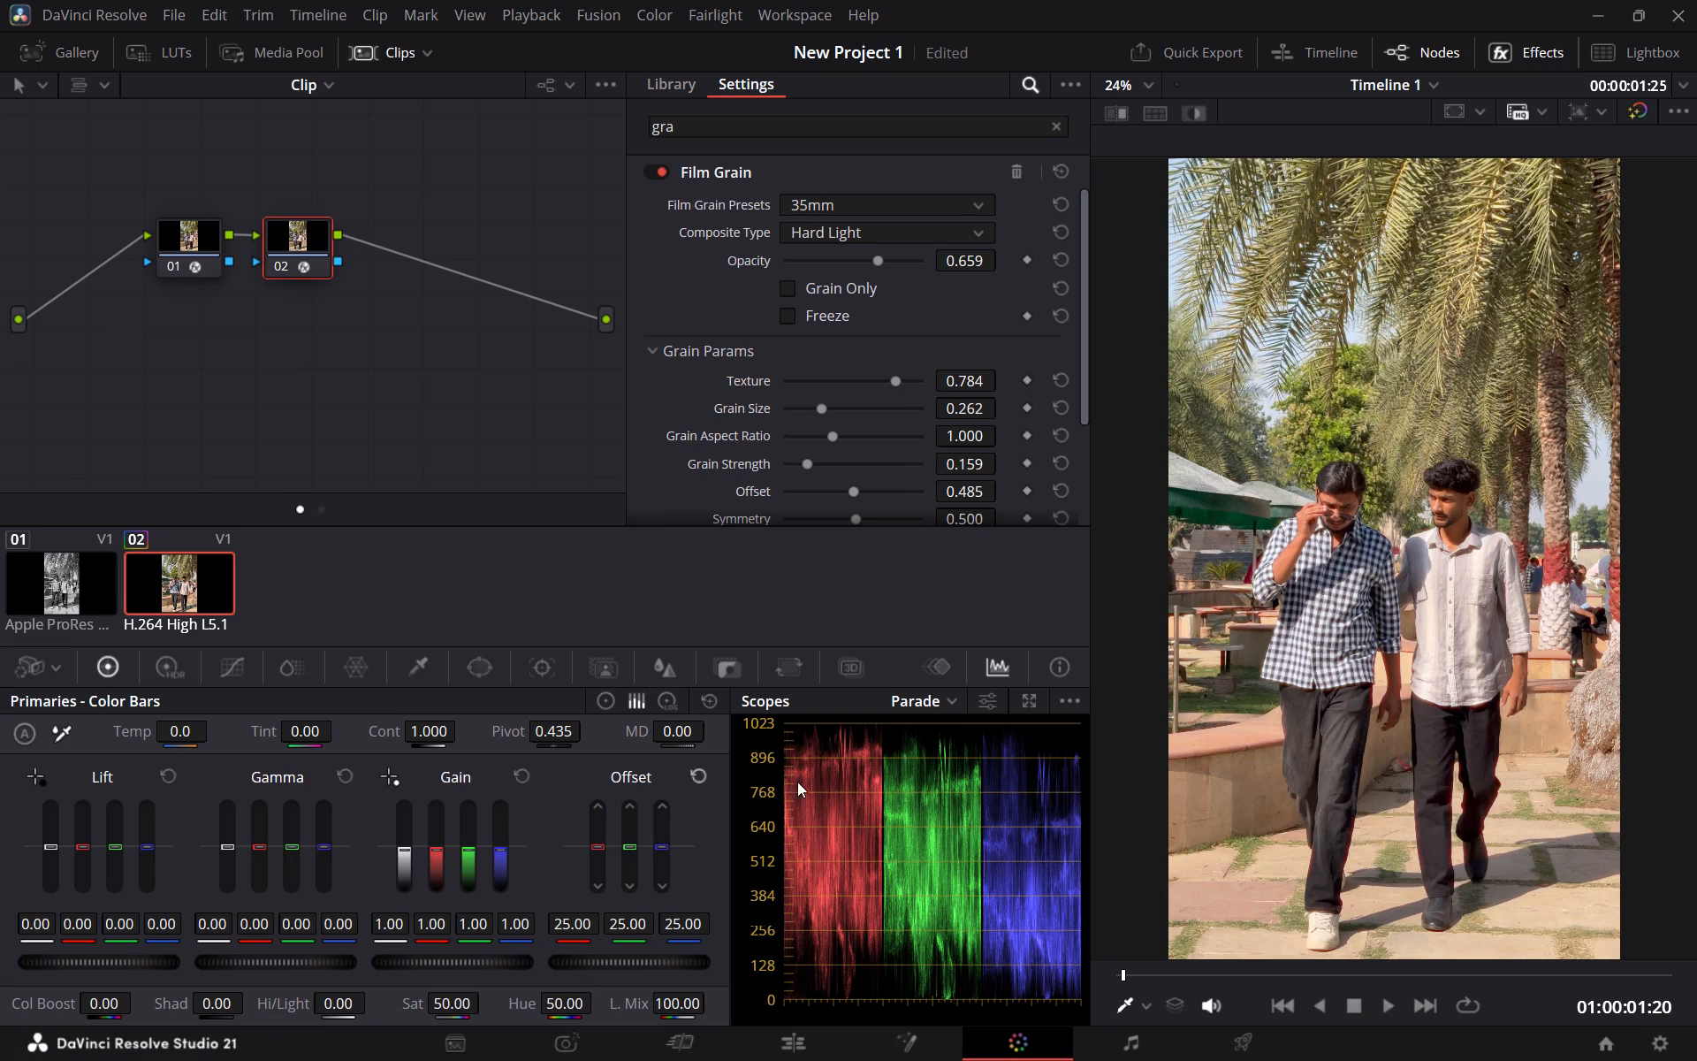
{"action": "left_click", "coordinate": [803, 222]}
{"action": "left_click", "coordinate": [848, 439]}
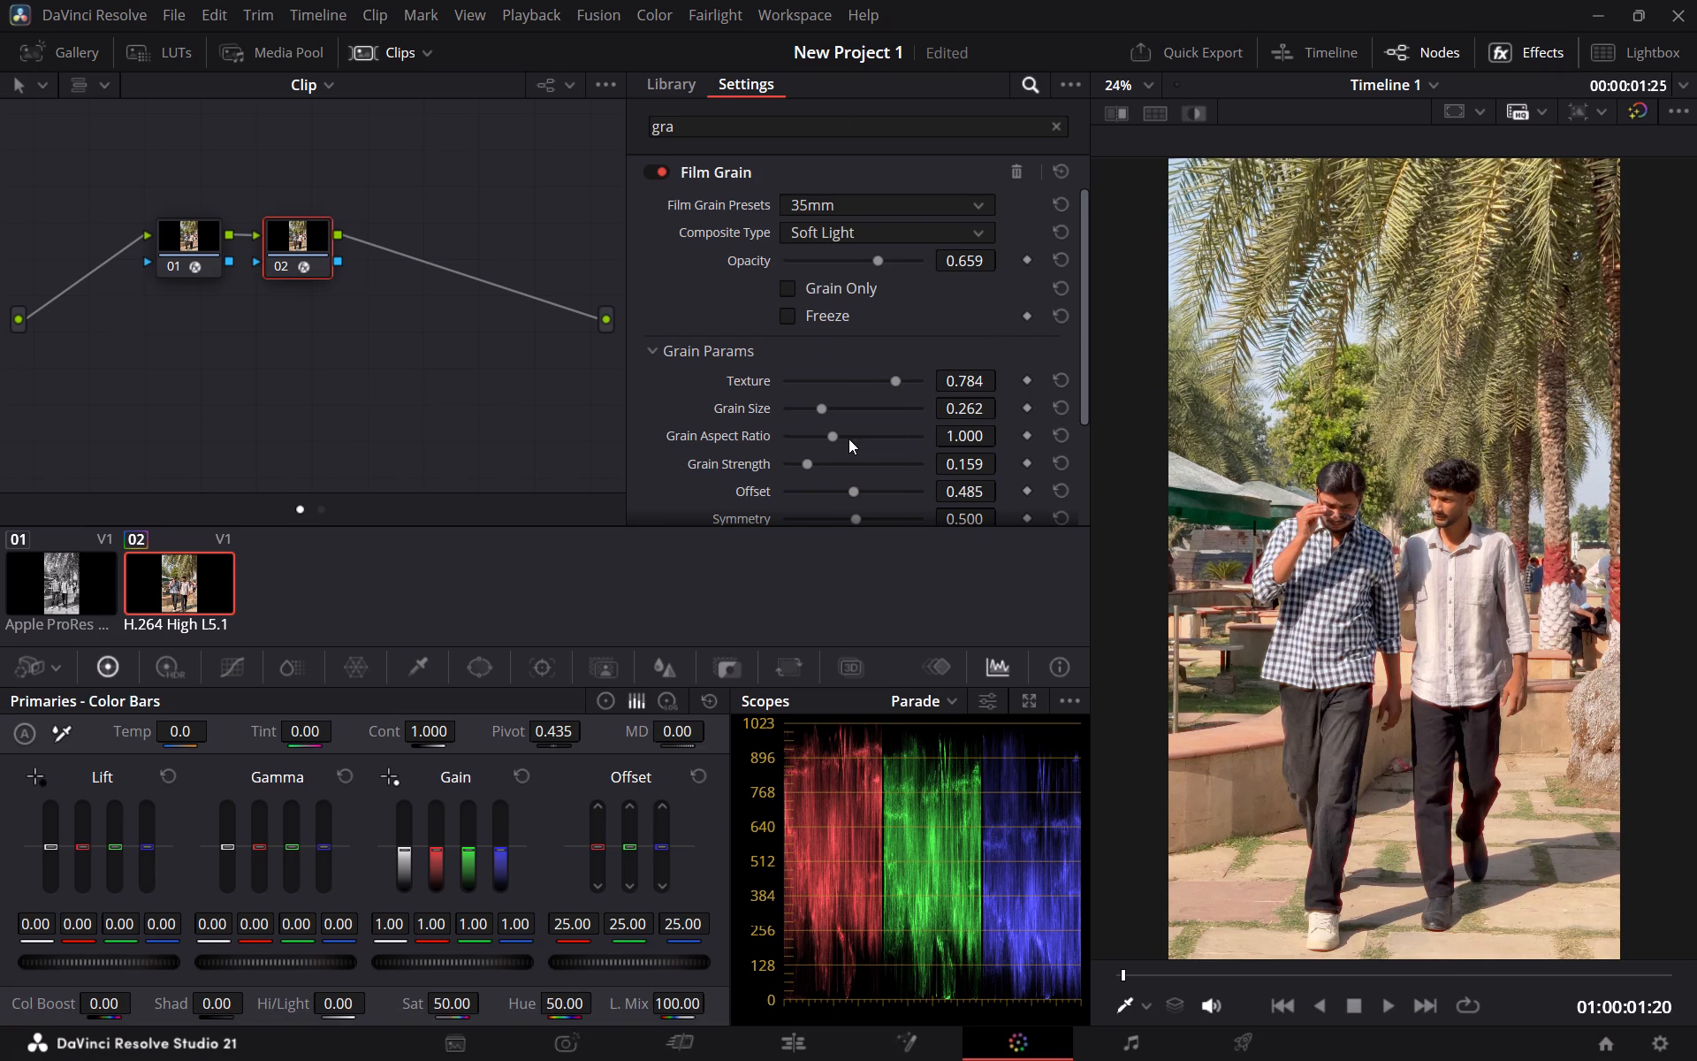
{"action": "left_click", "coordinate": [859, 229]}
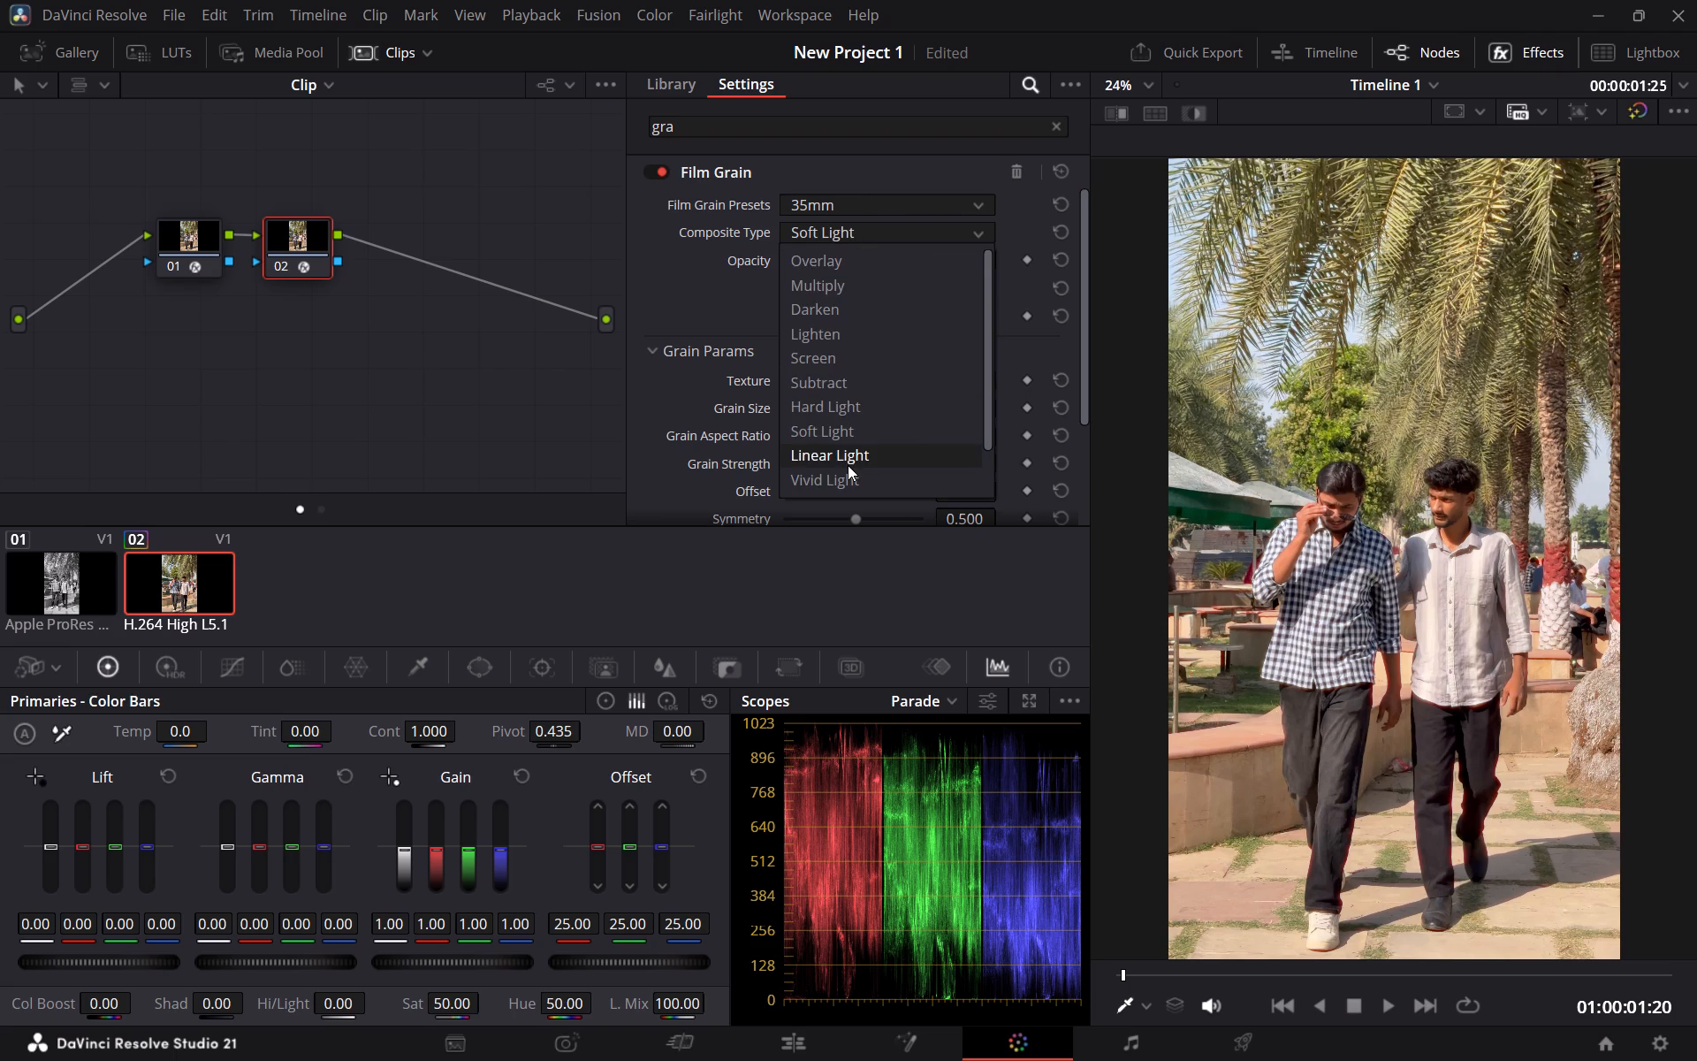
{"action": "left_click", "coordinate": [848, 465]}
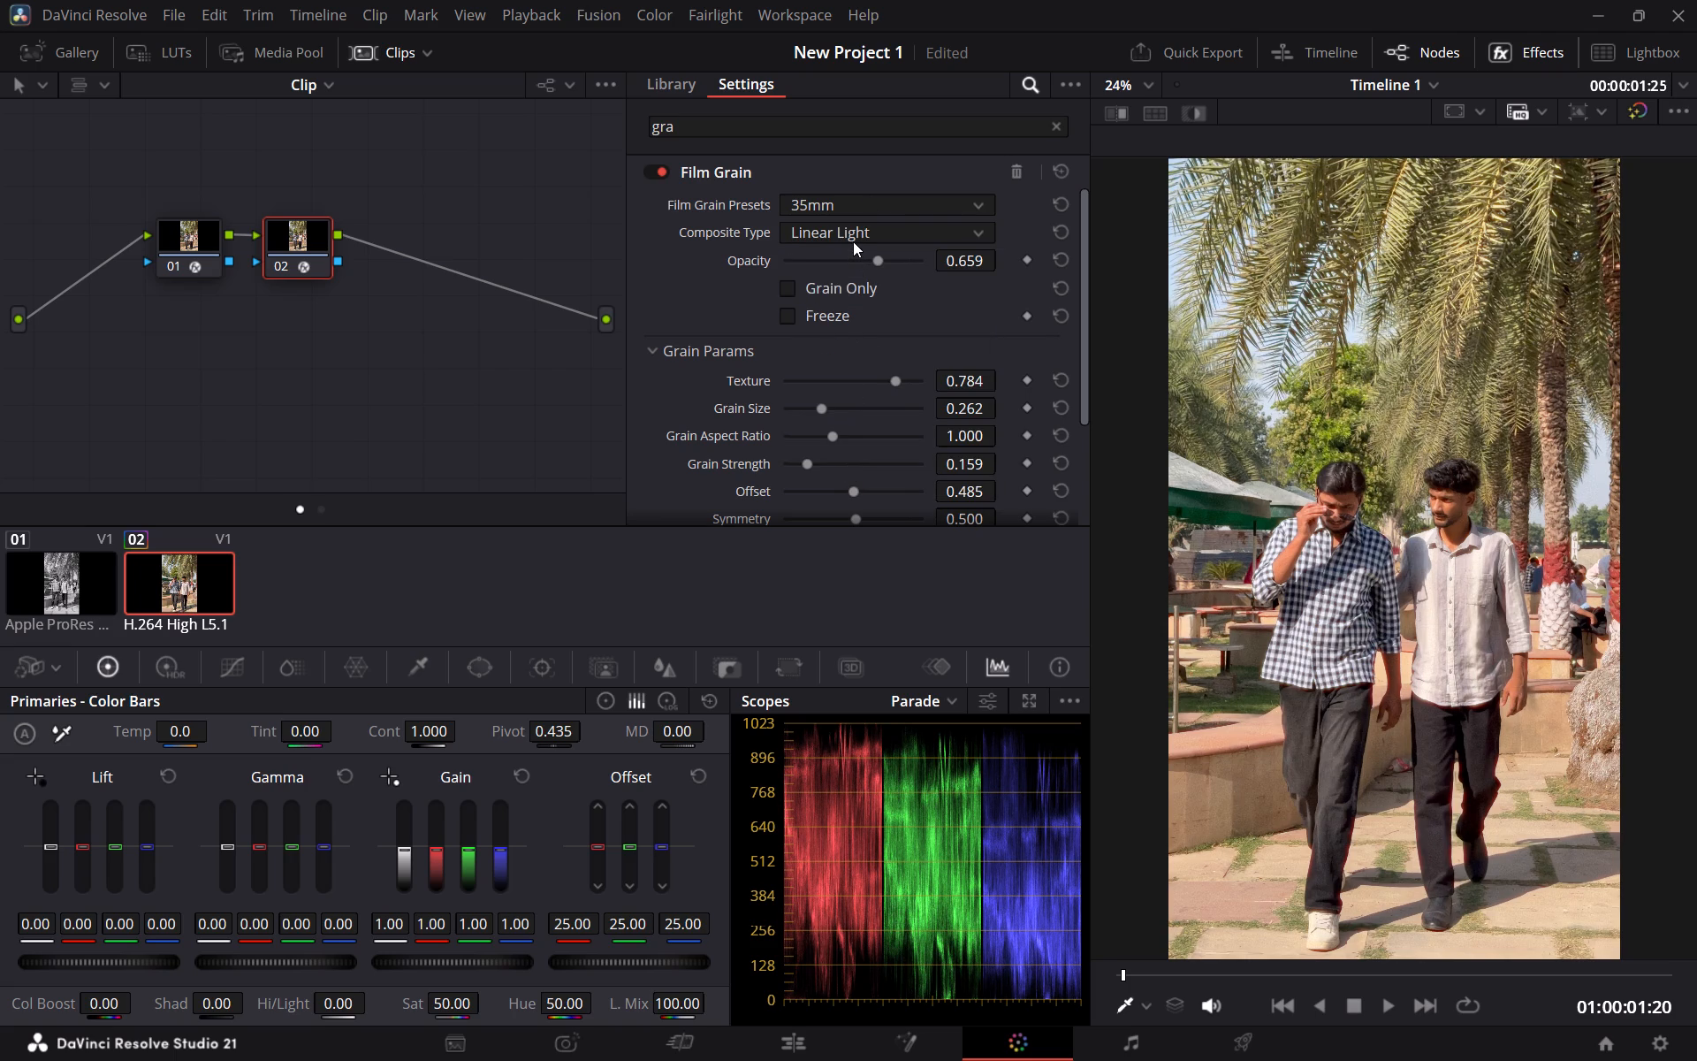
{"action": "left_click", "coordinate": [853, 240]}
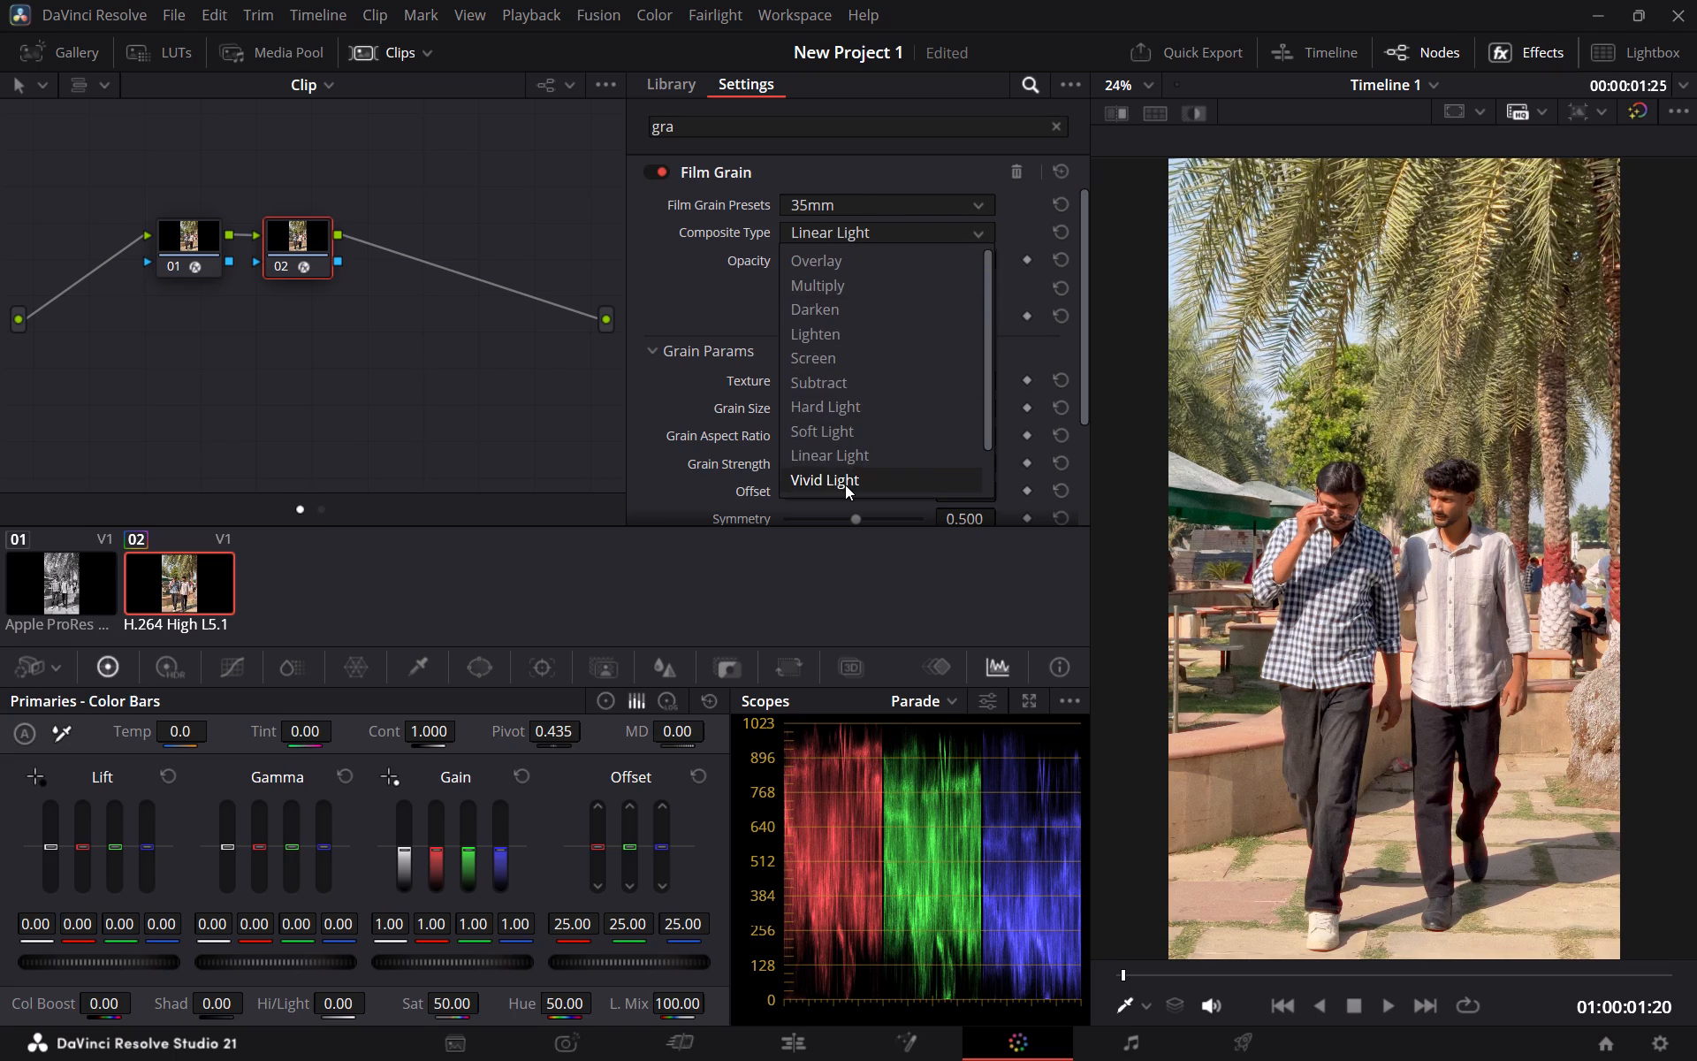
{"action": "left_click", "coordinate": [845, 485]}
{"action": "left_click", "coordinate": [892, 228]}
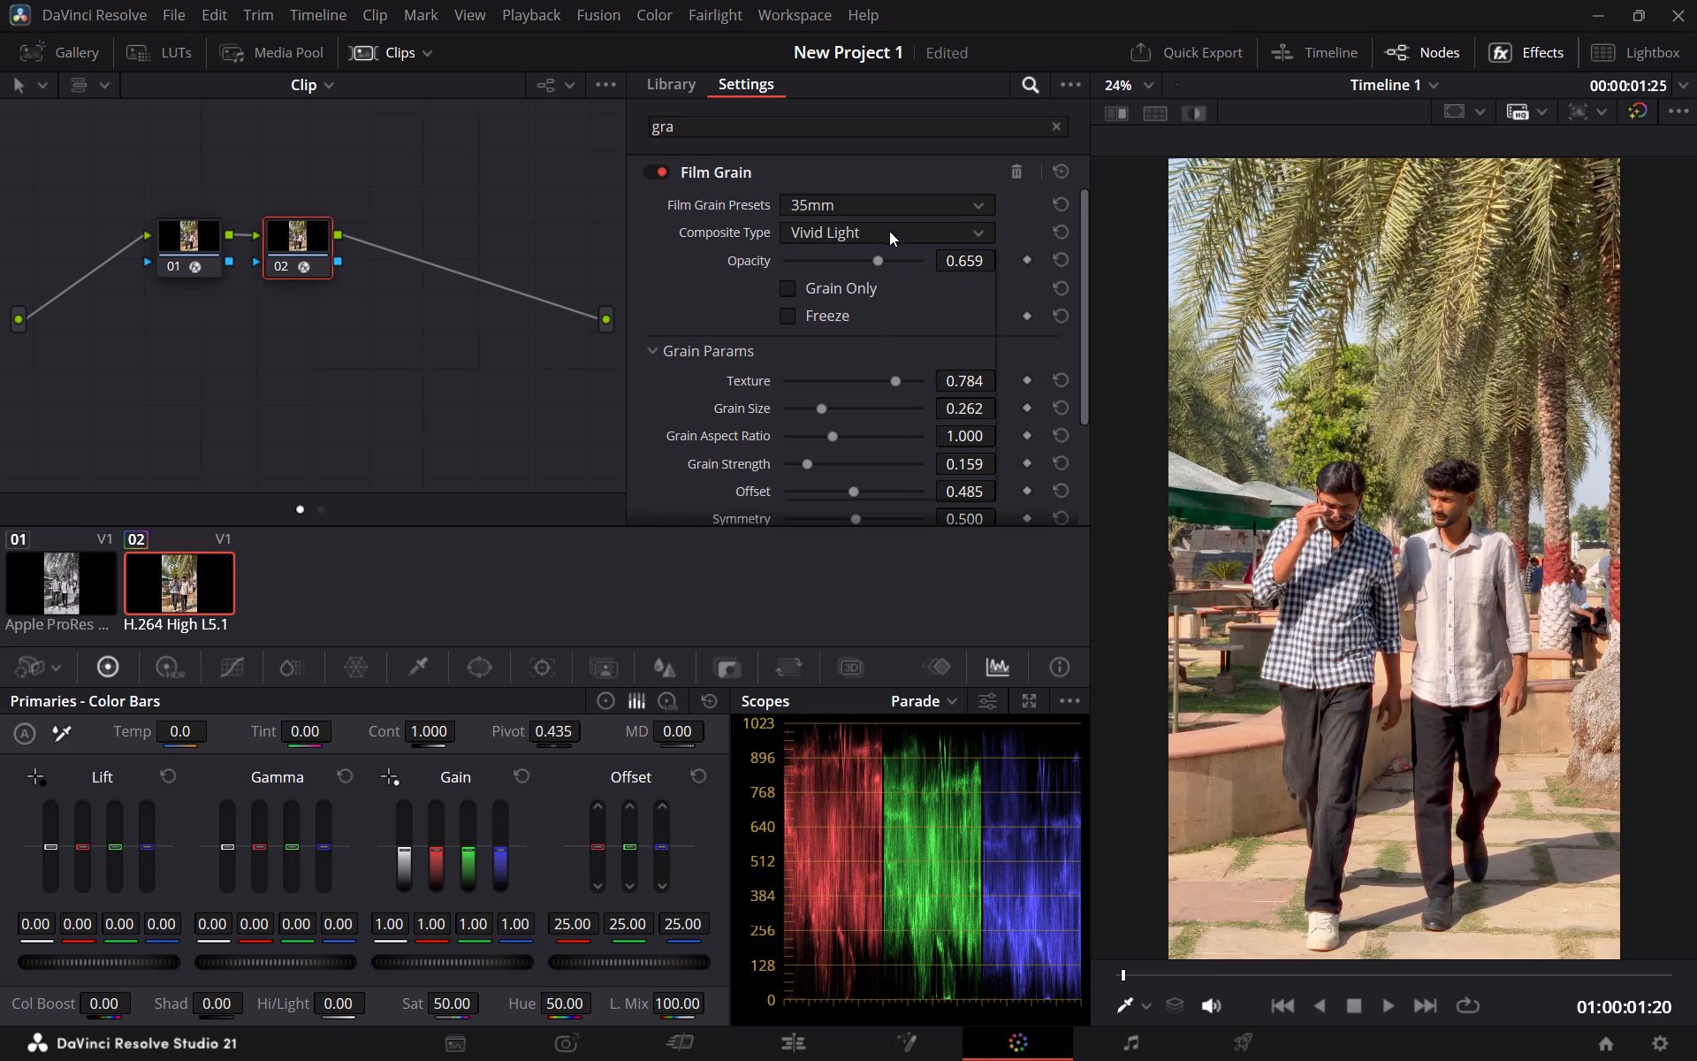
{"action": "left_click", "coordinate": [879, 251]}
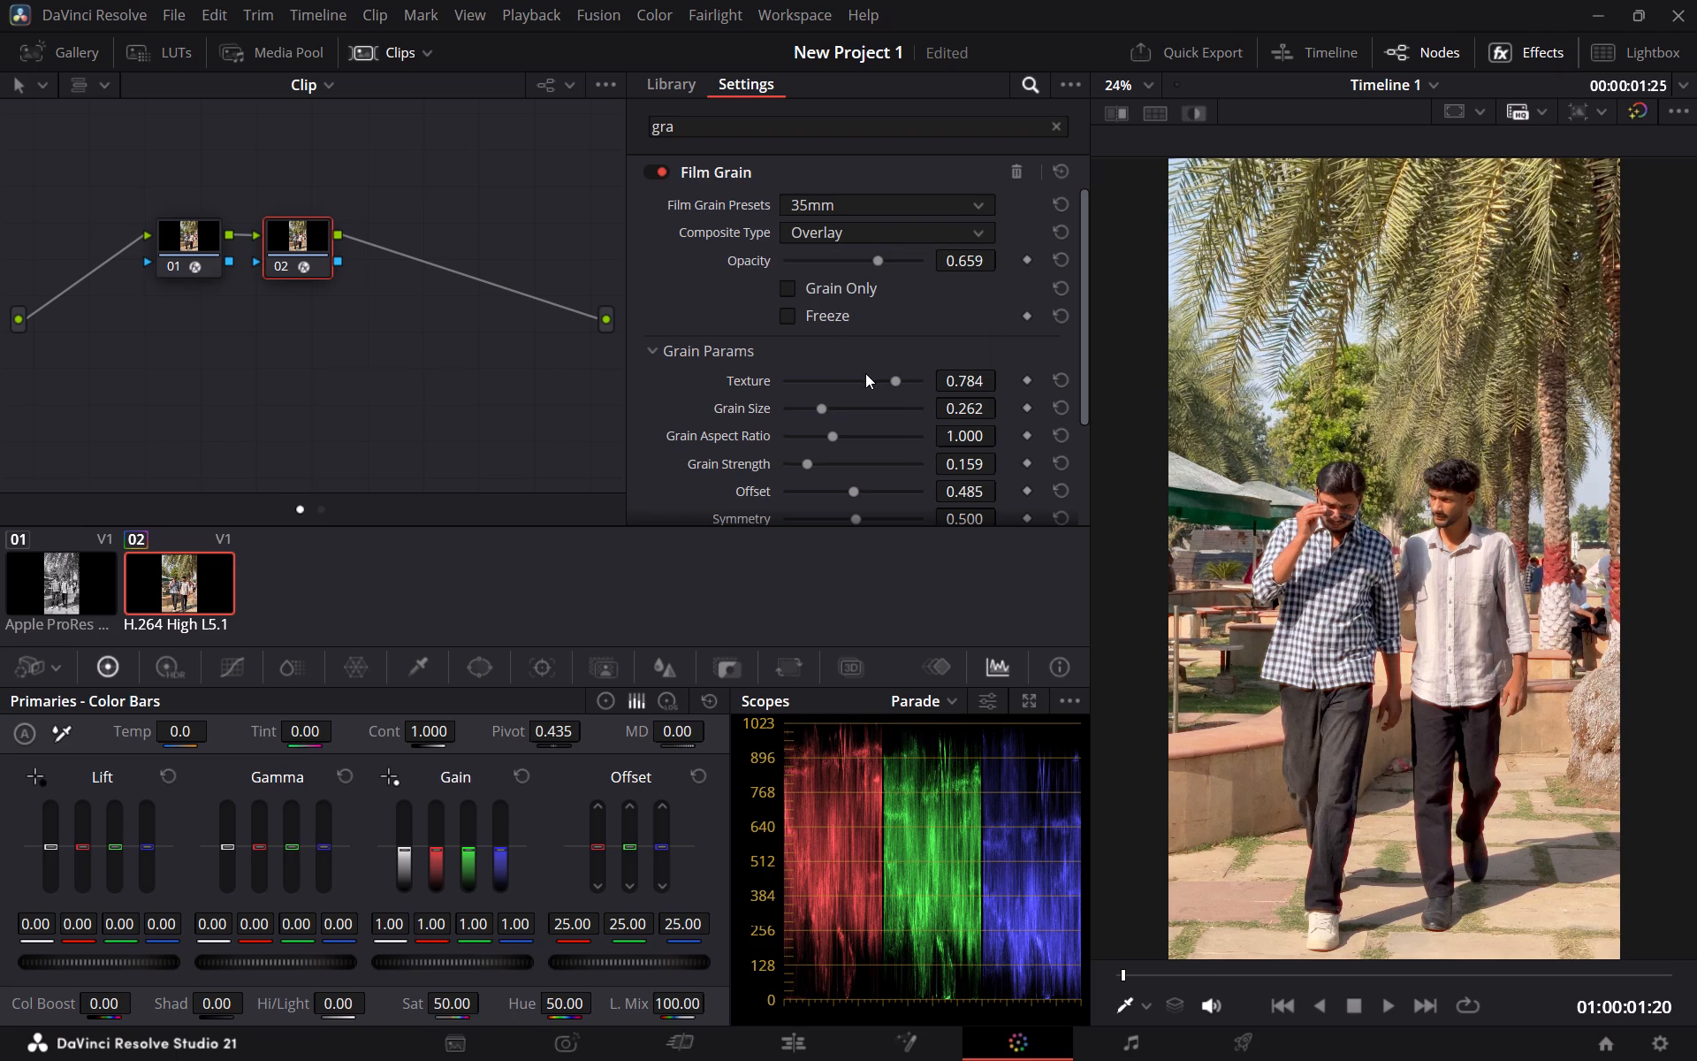
Try the 35mm Reversal BW film grain preset, then switch the preset to 35mm 400T.
{"action": "left_click", "coordinate": [942, 216]}
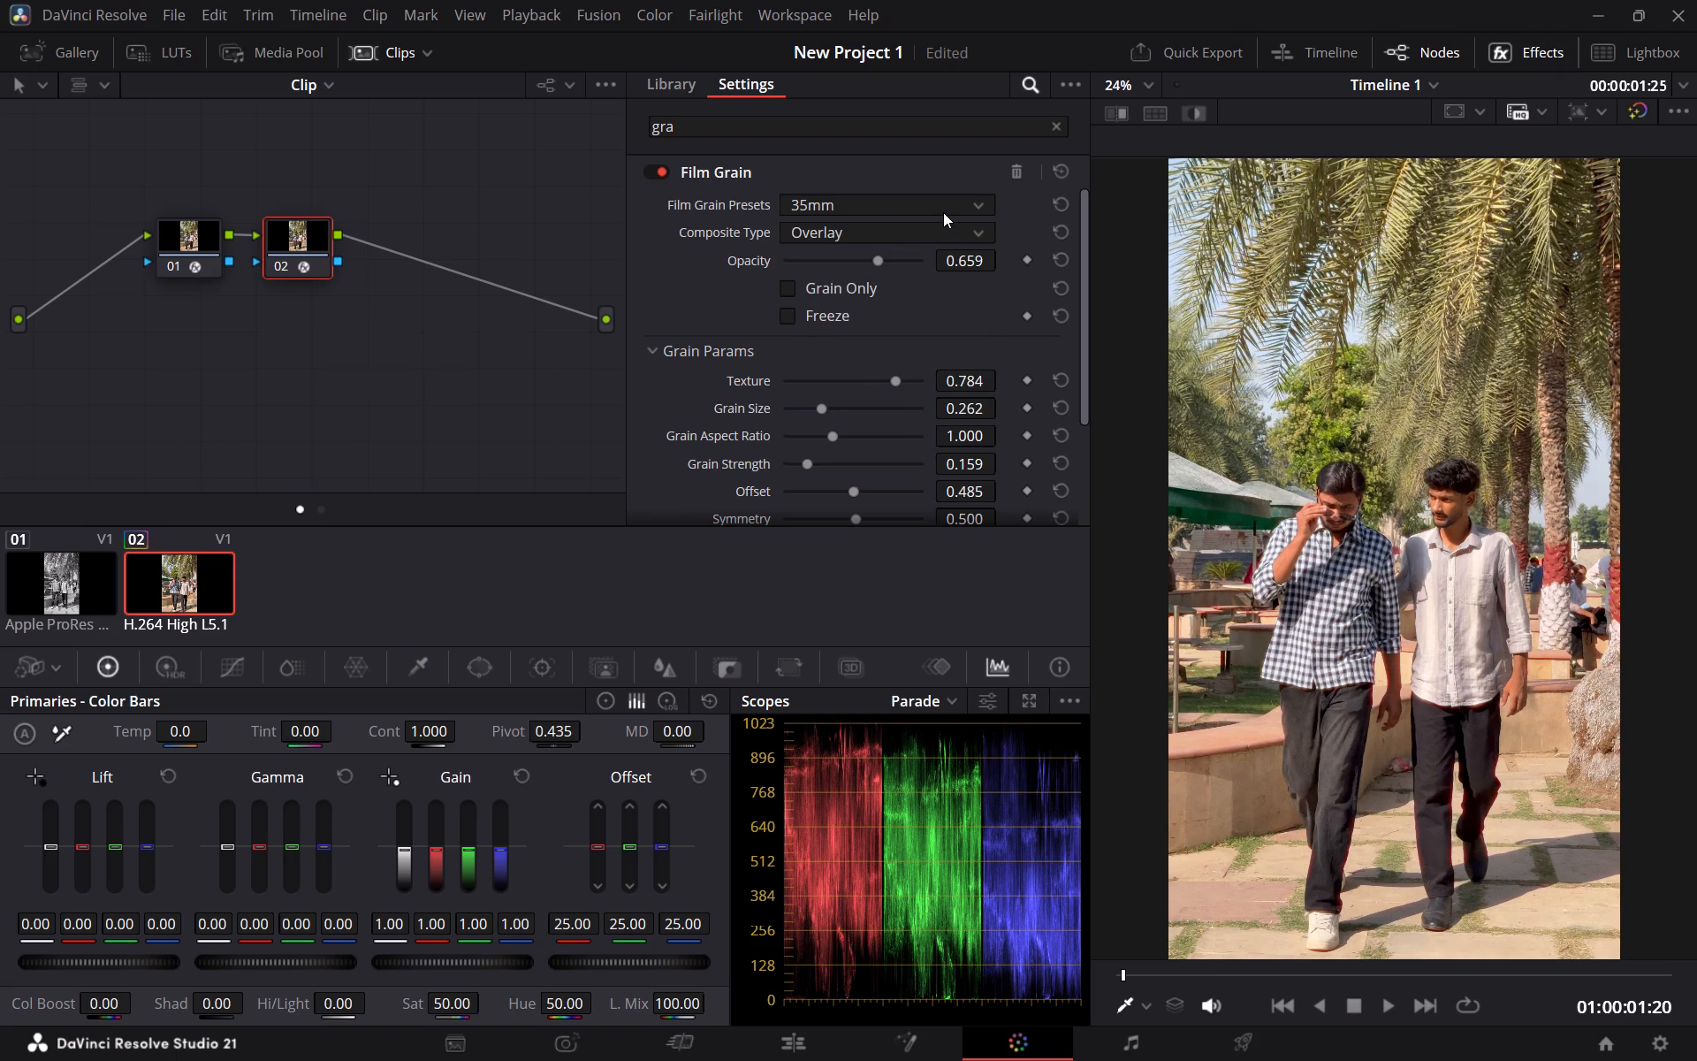
{"action": "left_click", "coordinate": [943, 212]}
{"action": "scroll", "coordinate": [848, 330], "scroll_direction": "down", "scroll_amount": 2}
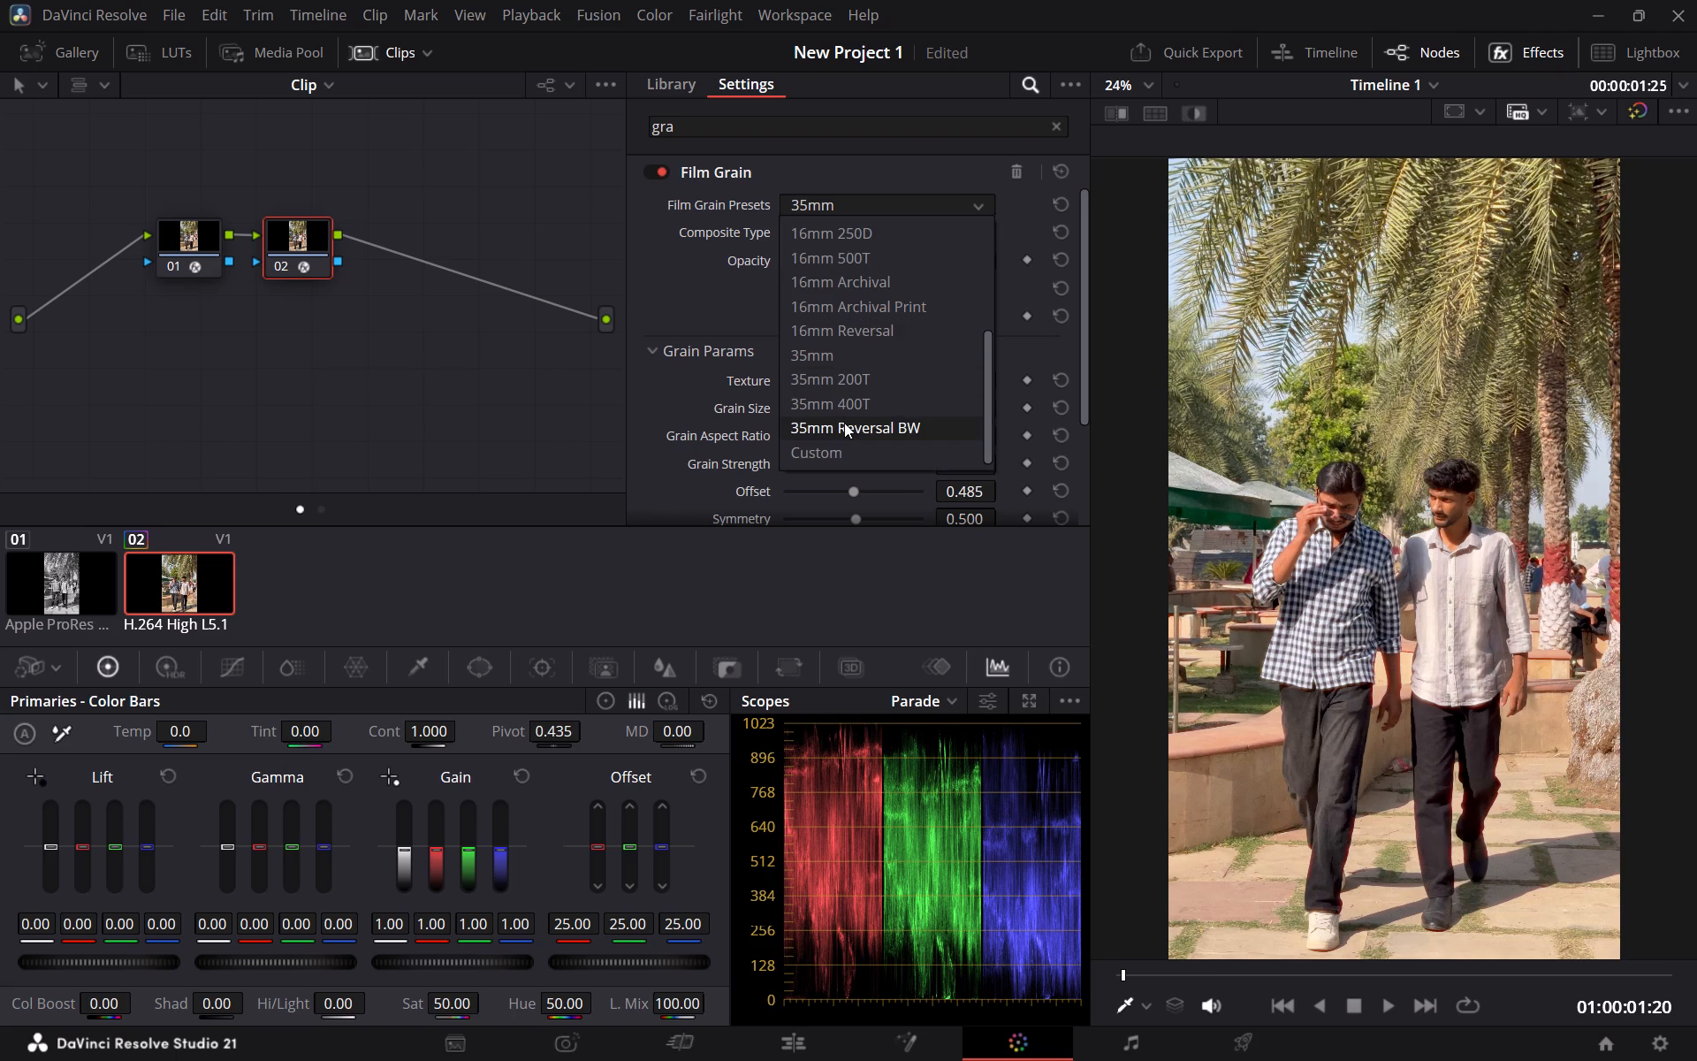
{"action": "left_click", "coordinate": [844, 423]}
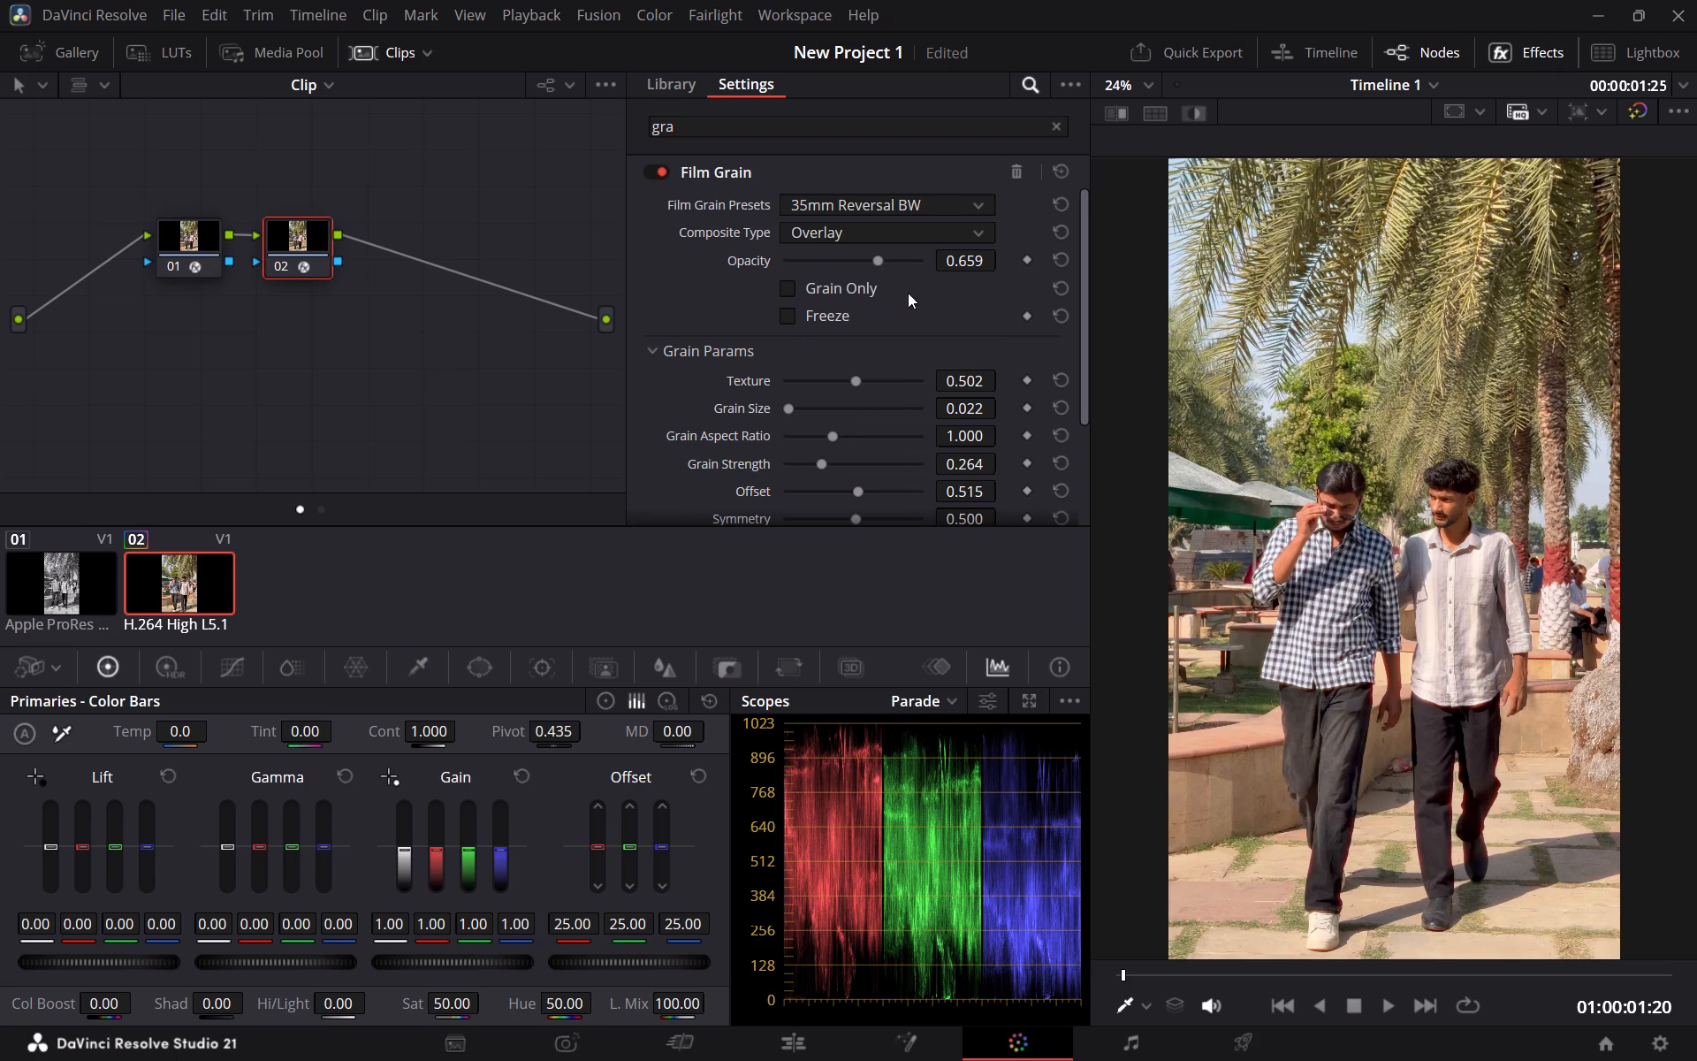
{"action": "left_click", "coordinate": [919, 209]}
{"action": "left_click", "coordinate": [878, 394]}
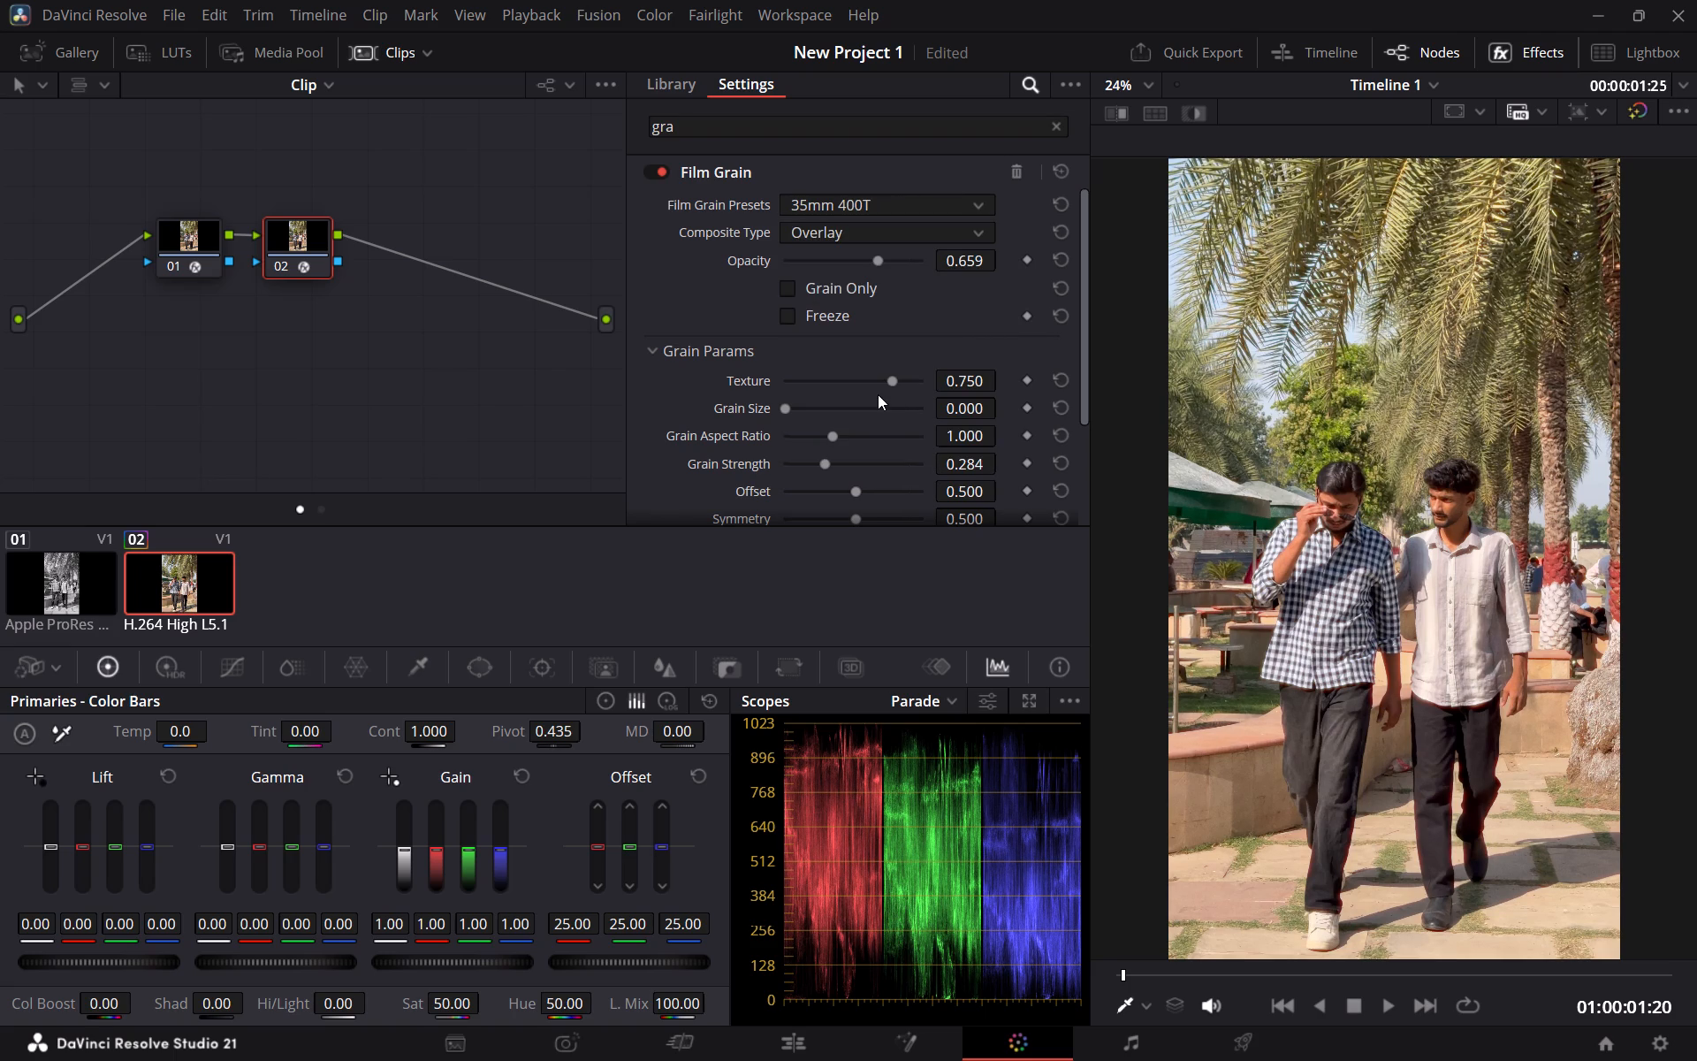
Switch the Film Grain preset on node 02 back to 35mm.
{"action": "left_click", "coordinate": [921, 200]}
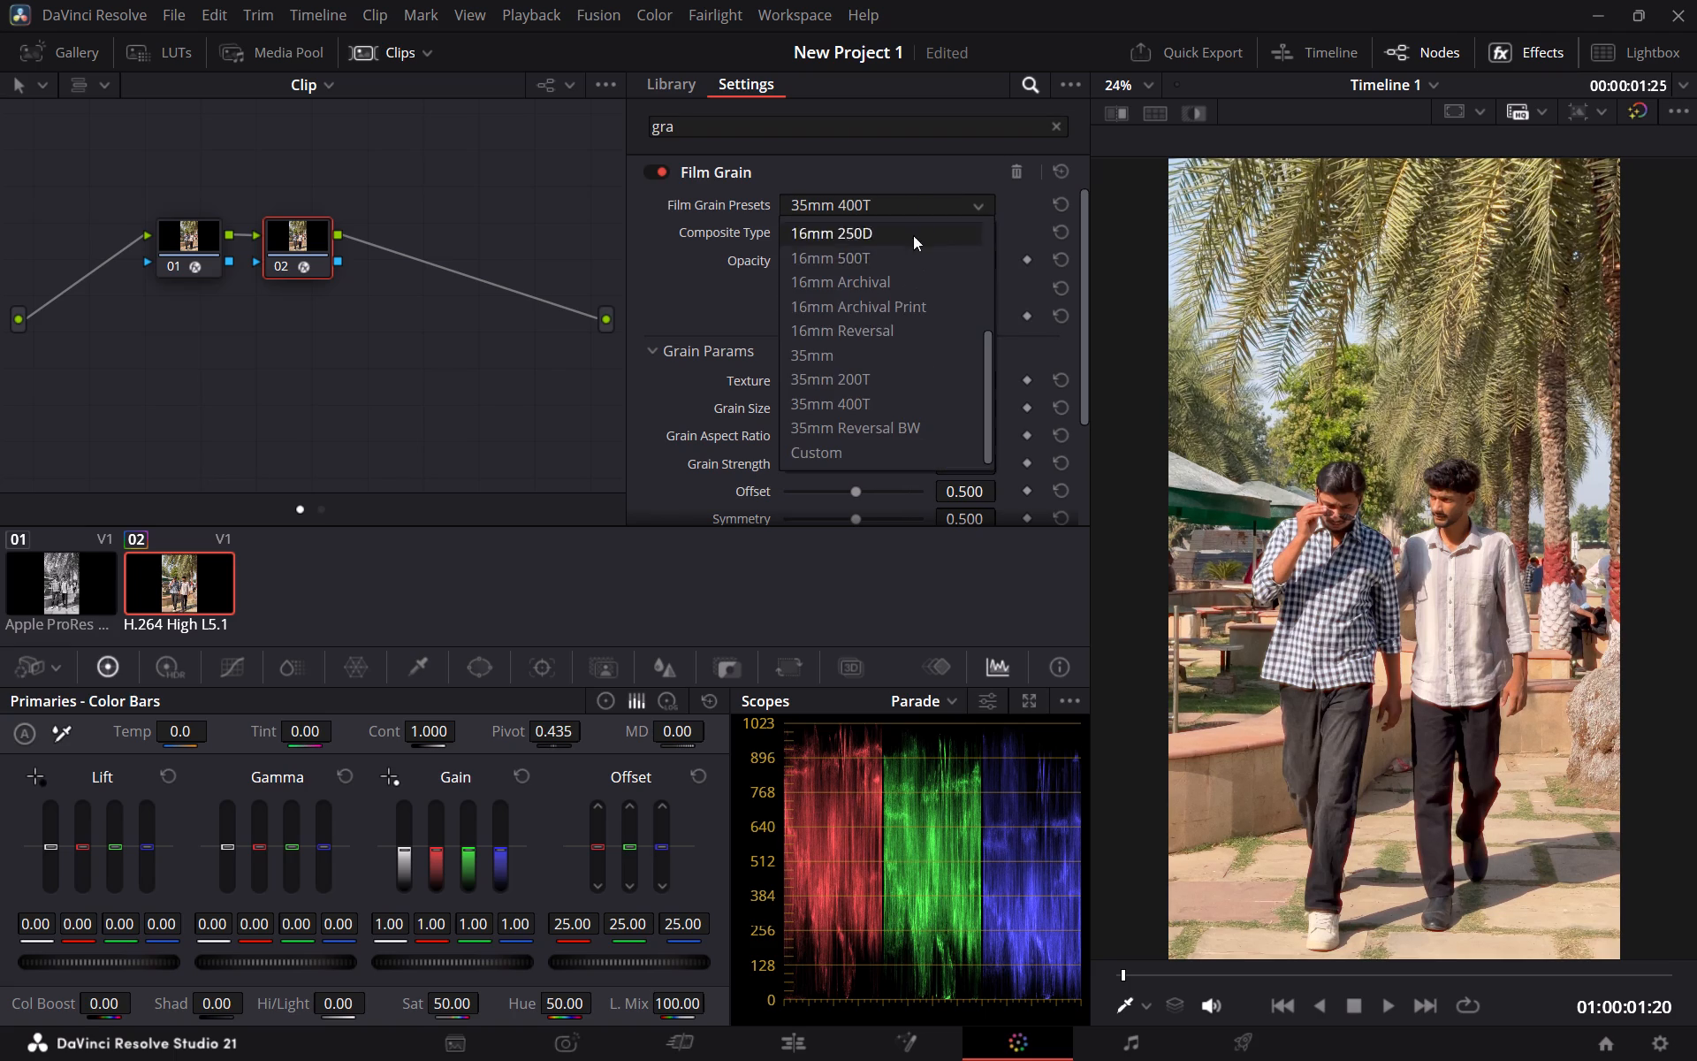
{"action": "left_click", "coordinate": [879, 348]}
{"action": "scroll", "coordinate": [876, 355], "scroll_direction": "down", "scroll_amount": 3}
{"action": "scroll", "coordinate": [762, 344], "scroll_direction": "up", "scroll_amount": 5}
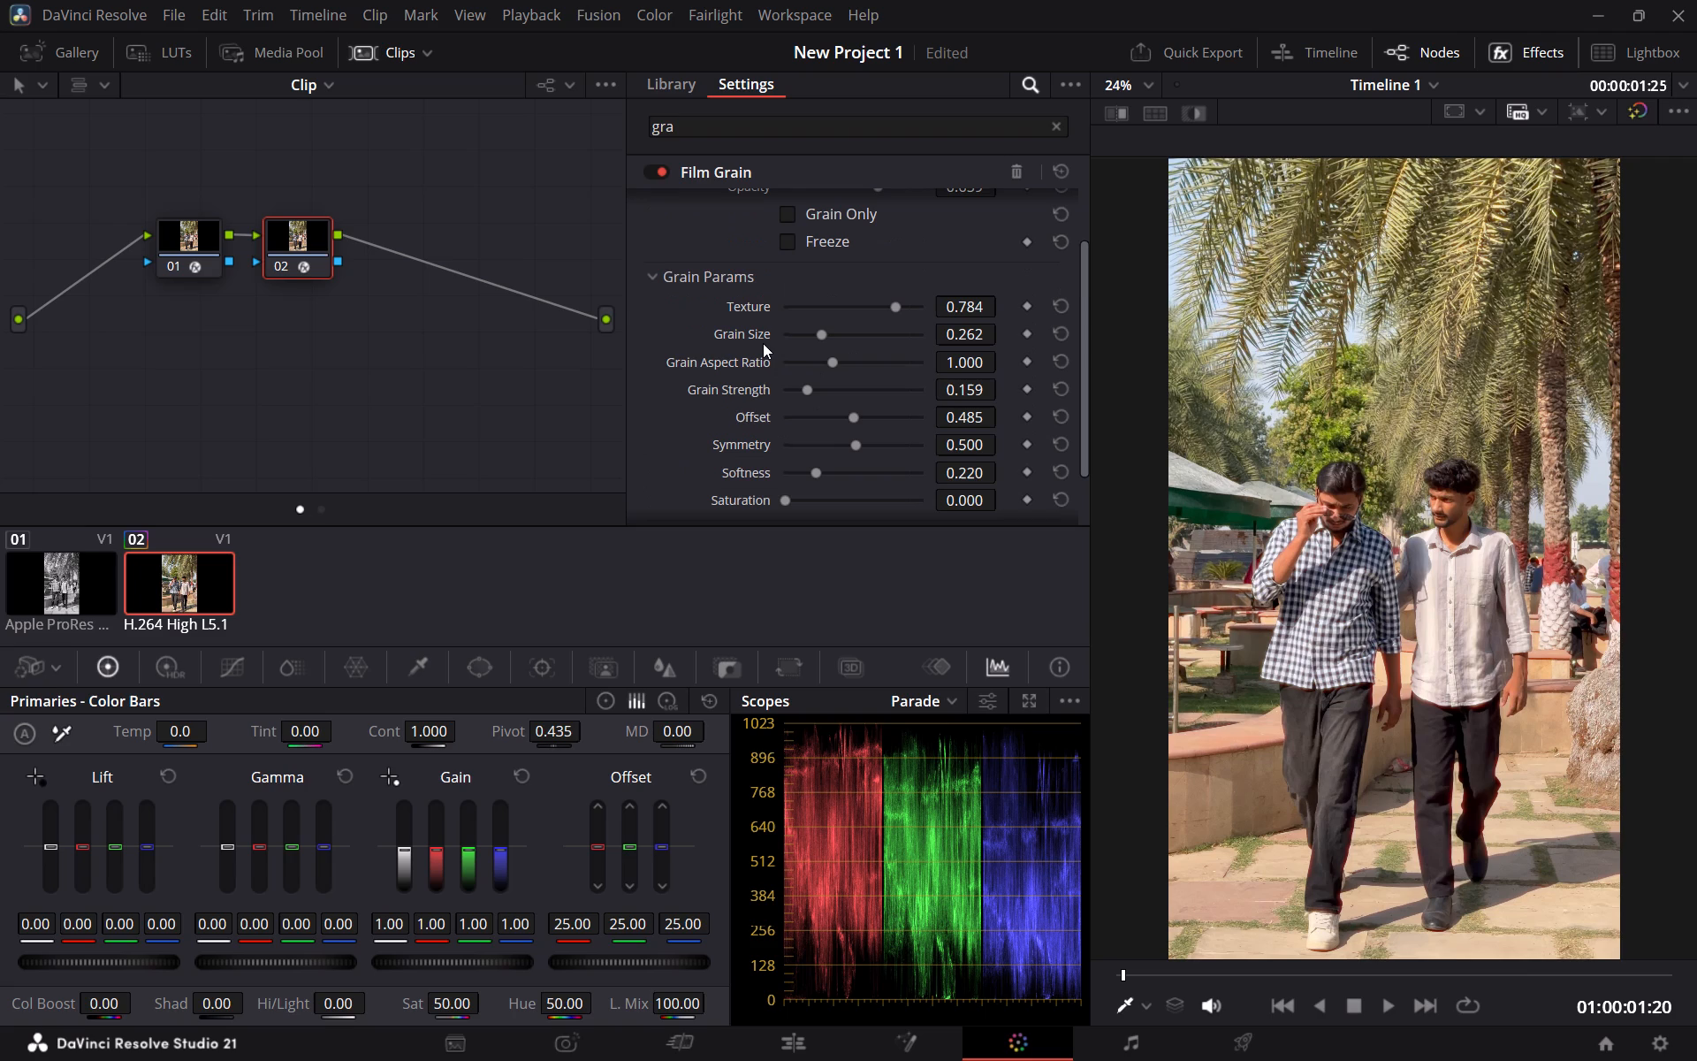
{"action": "scroll", "coordinate": [763, 343], "scroll_direction": "up", "scroll_amount": 4}
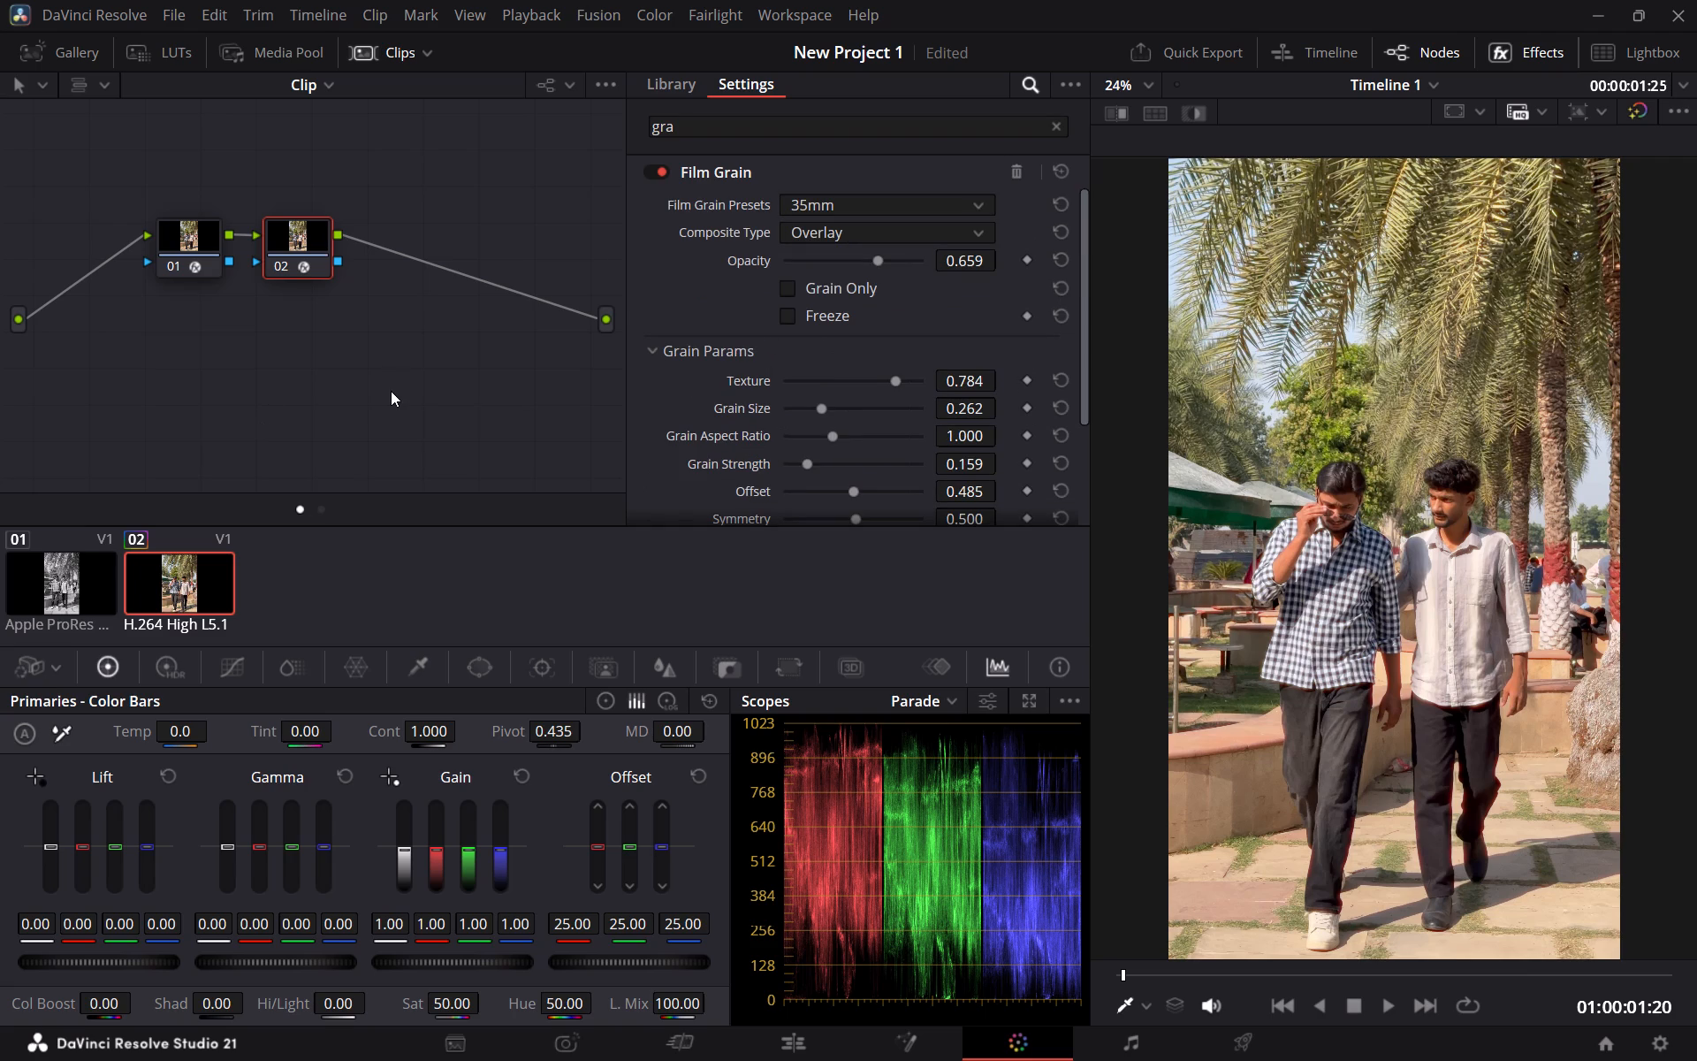
Add a serial node after node 02 on the second clip and apply the Radial Blur effect to it.
{"action": "left_click", "coordinate": [391, 391]}
{"action": "key", "text": "alt+s"}
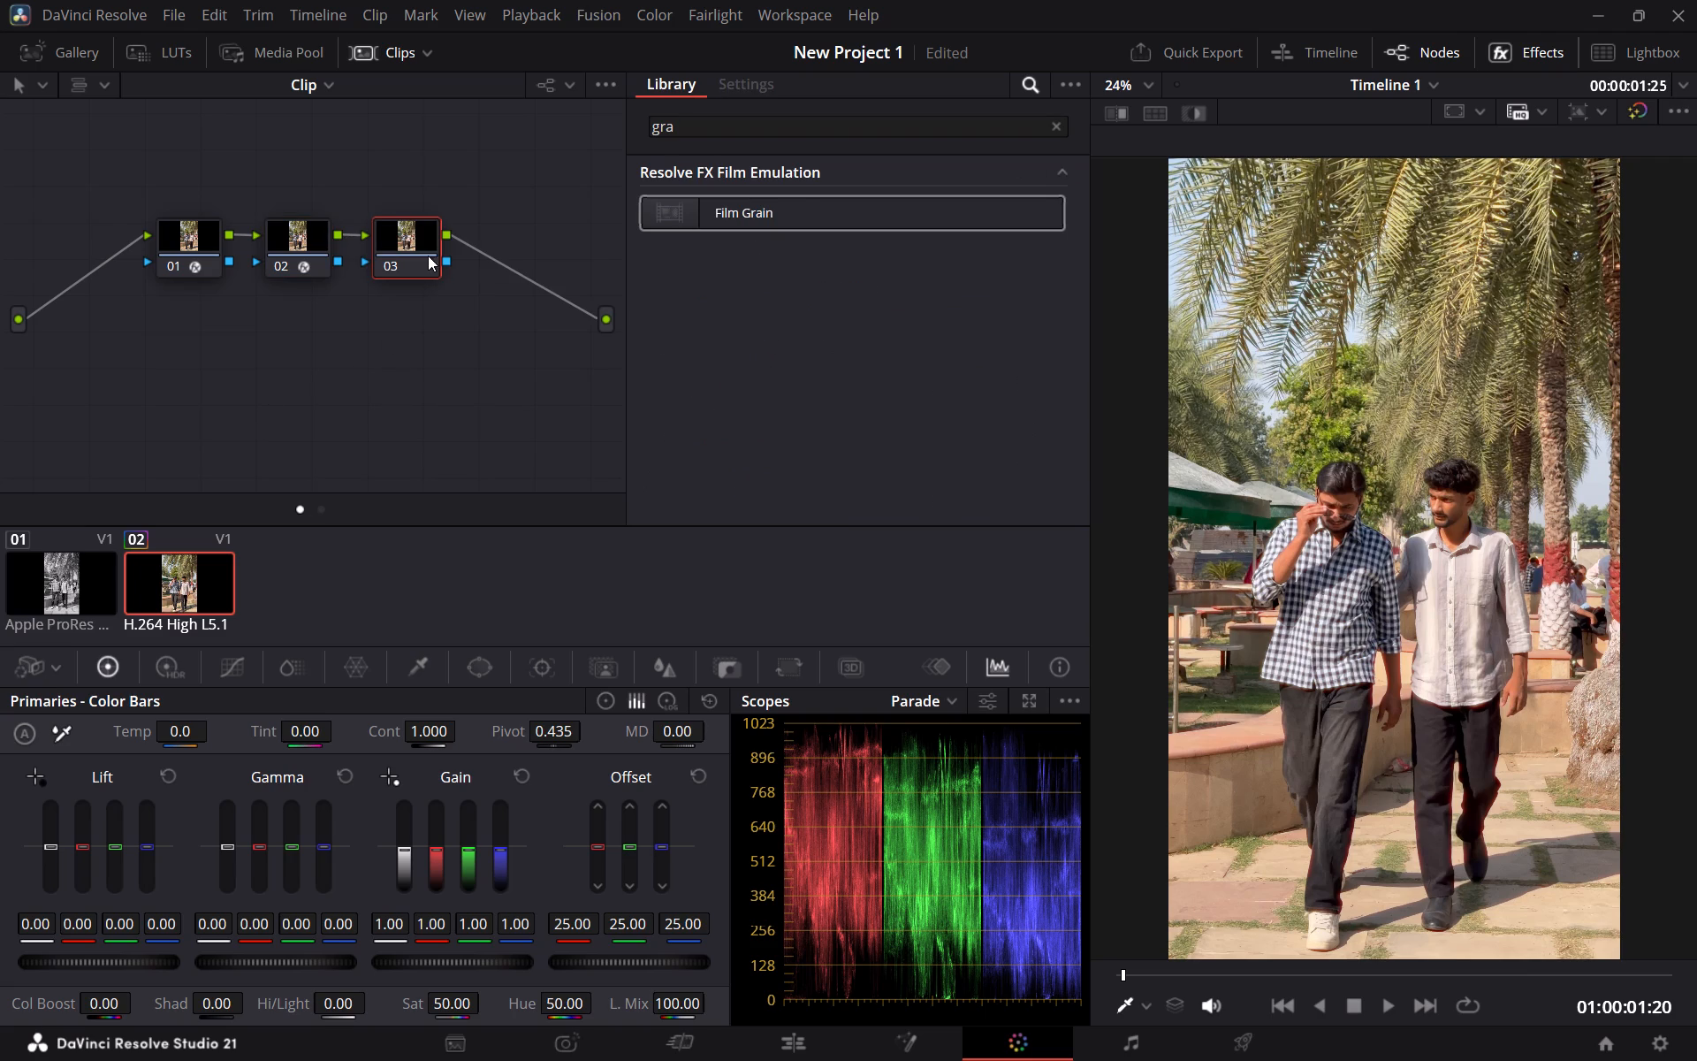
{"action": "double_click", "coordinate": [795, 134]}
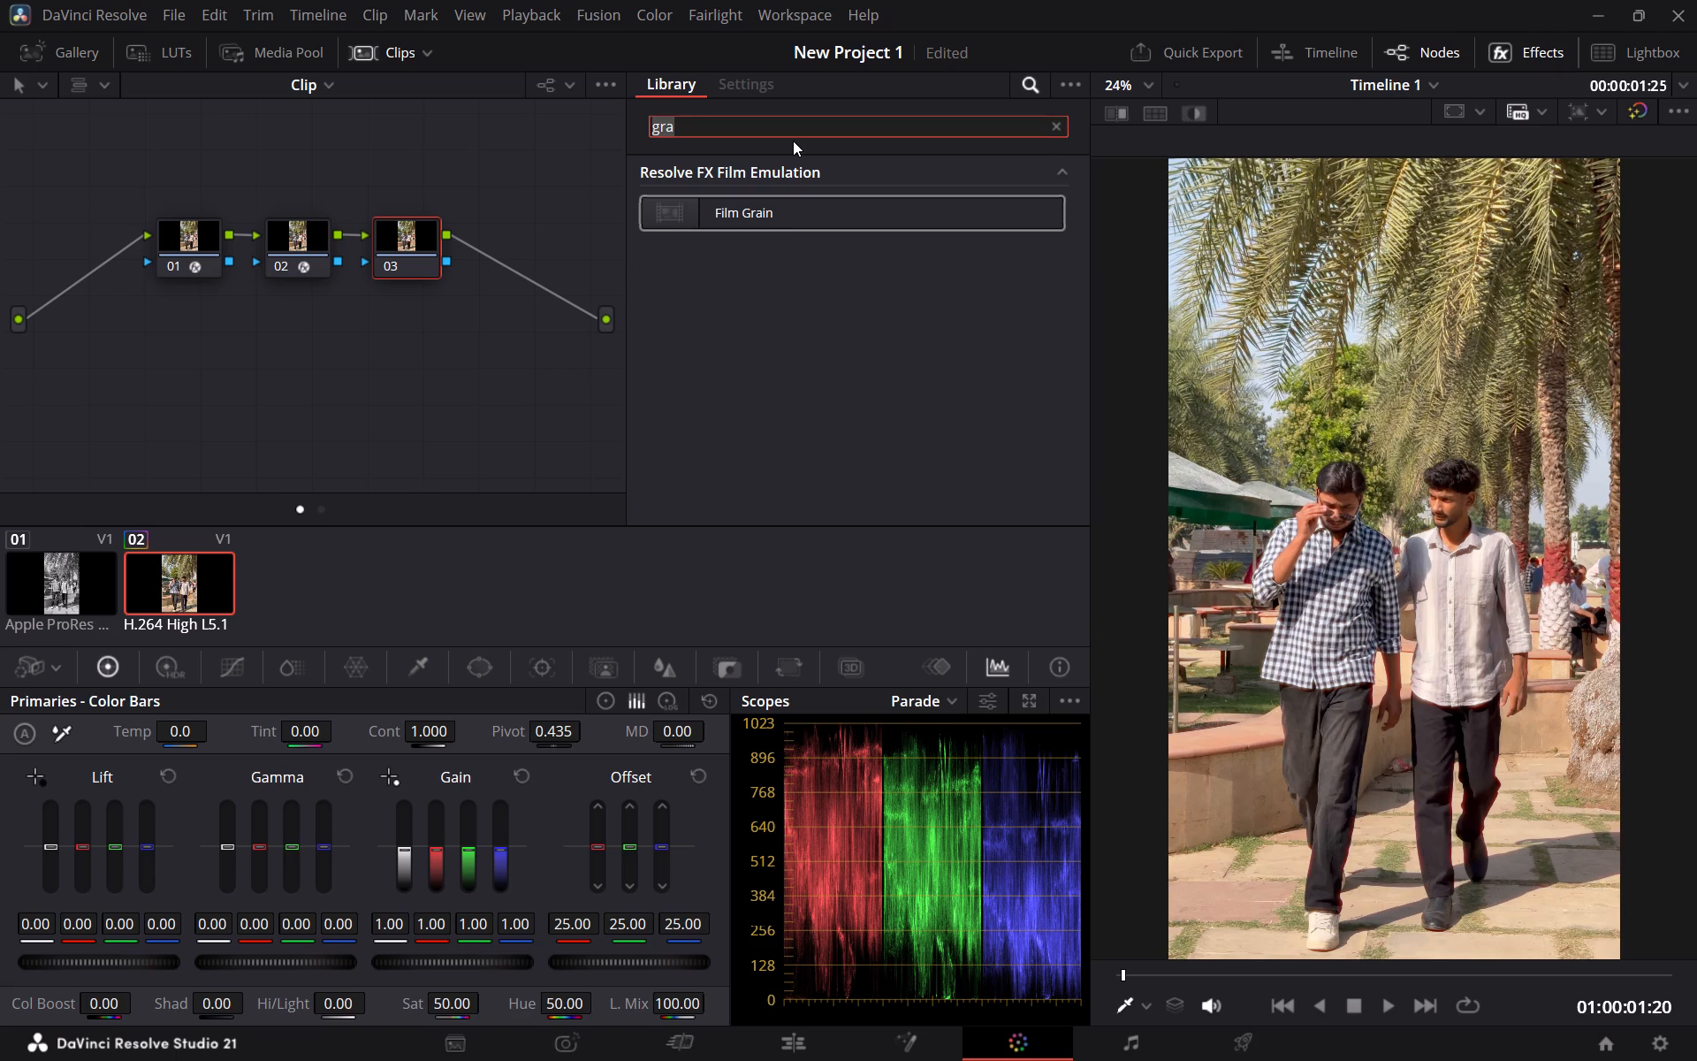
{"action": "key", "text": "BackSpace"}
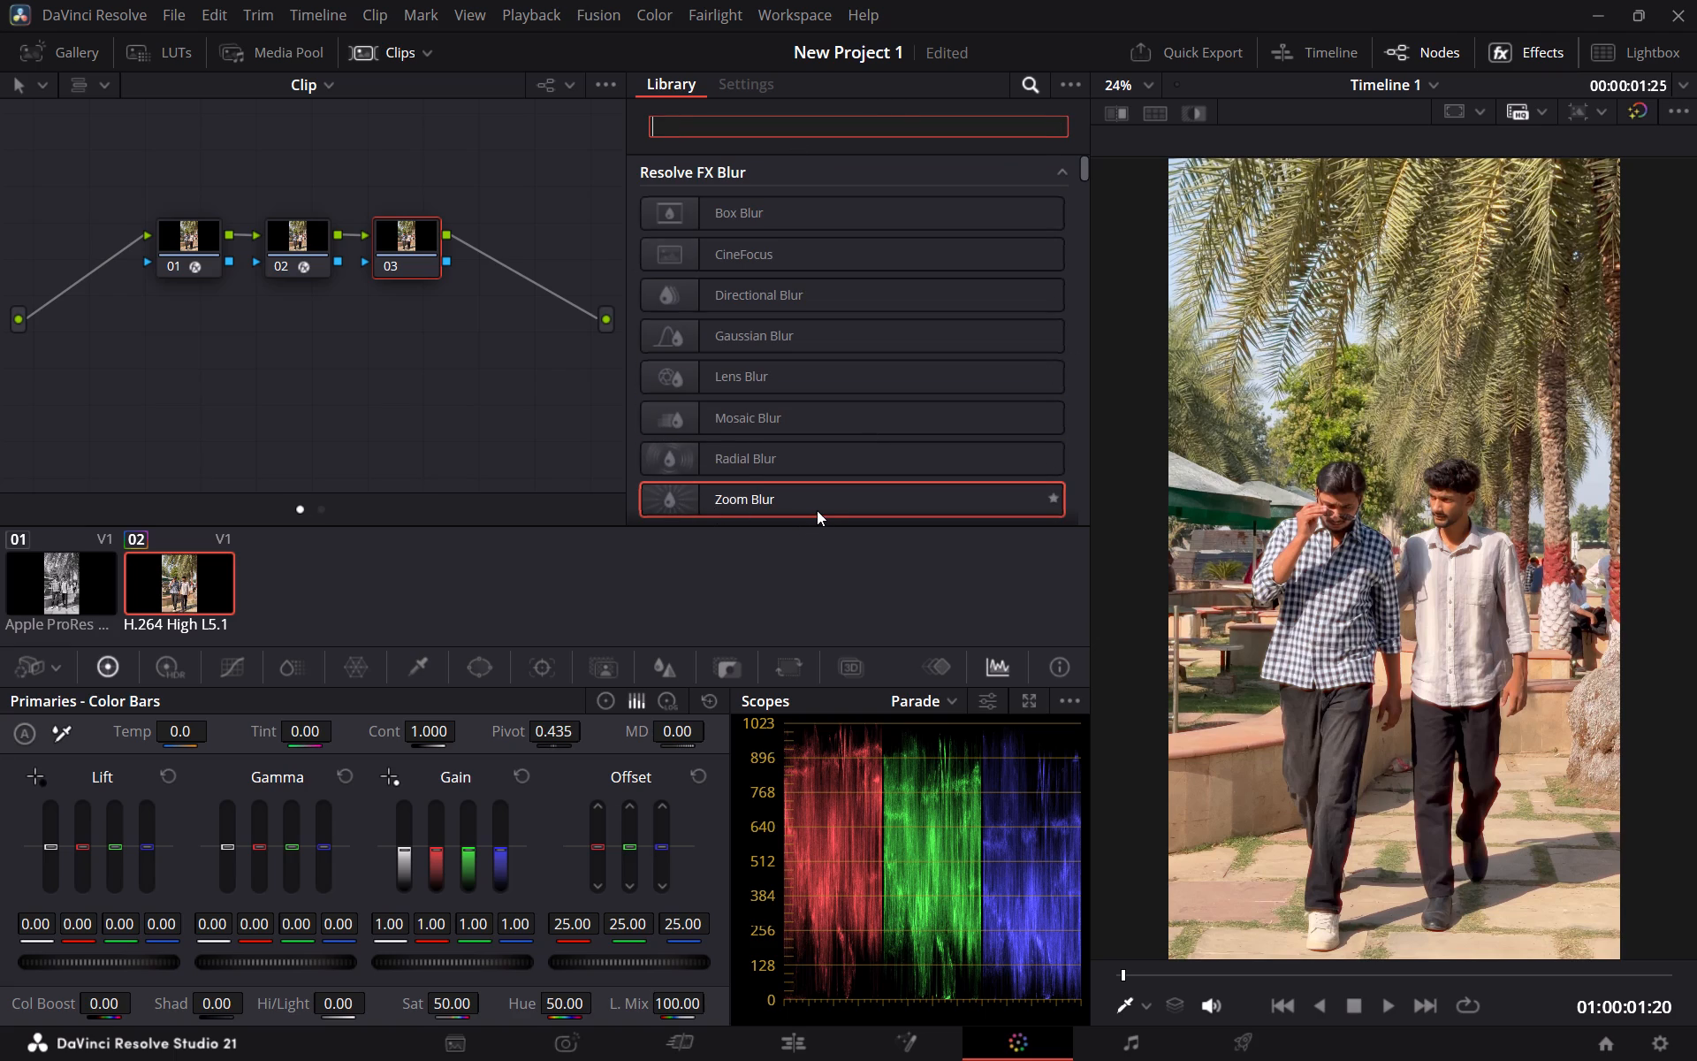
{"action": "left_click_drag", "start_coordinate": [739, 468], "coordinate": [413, 245]}
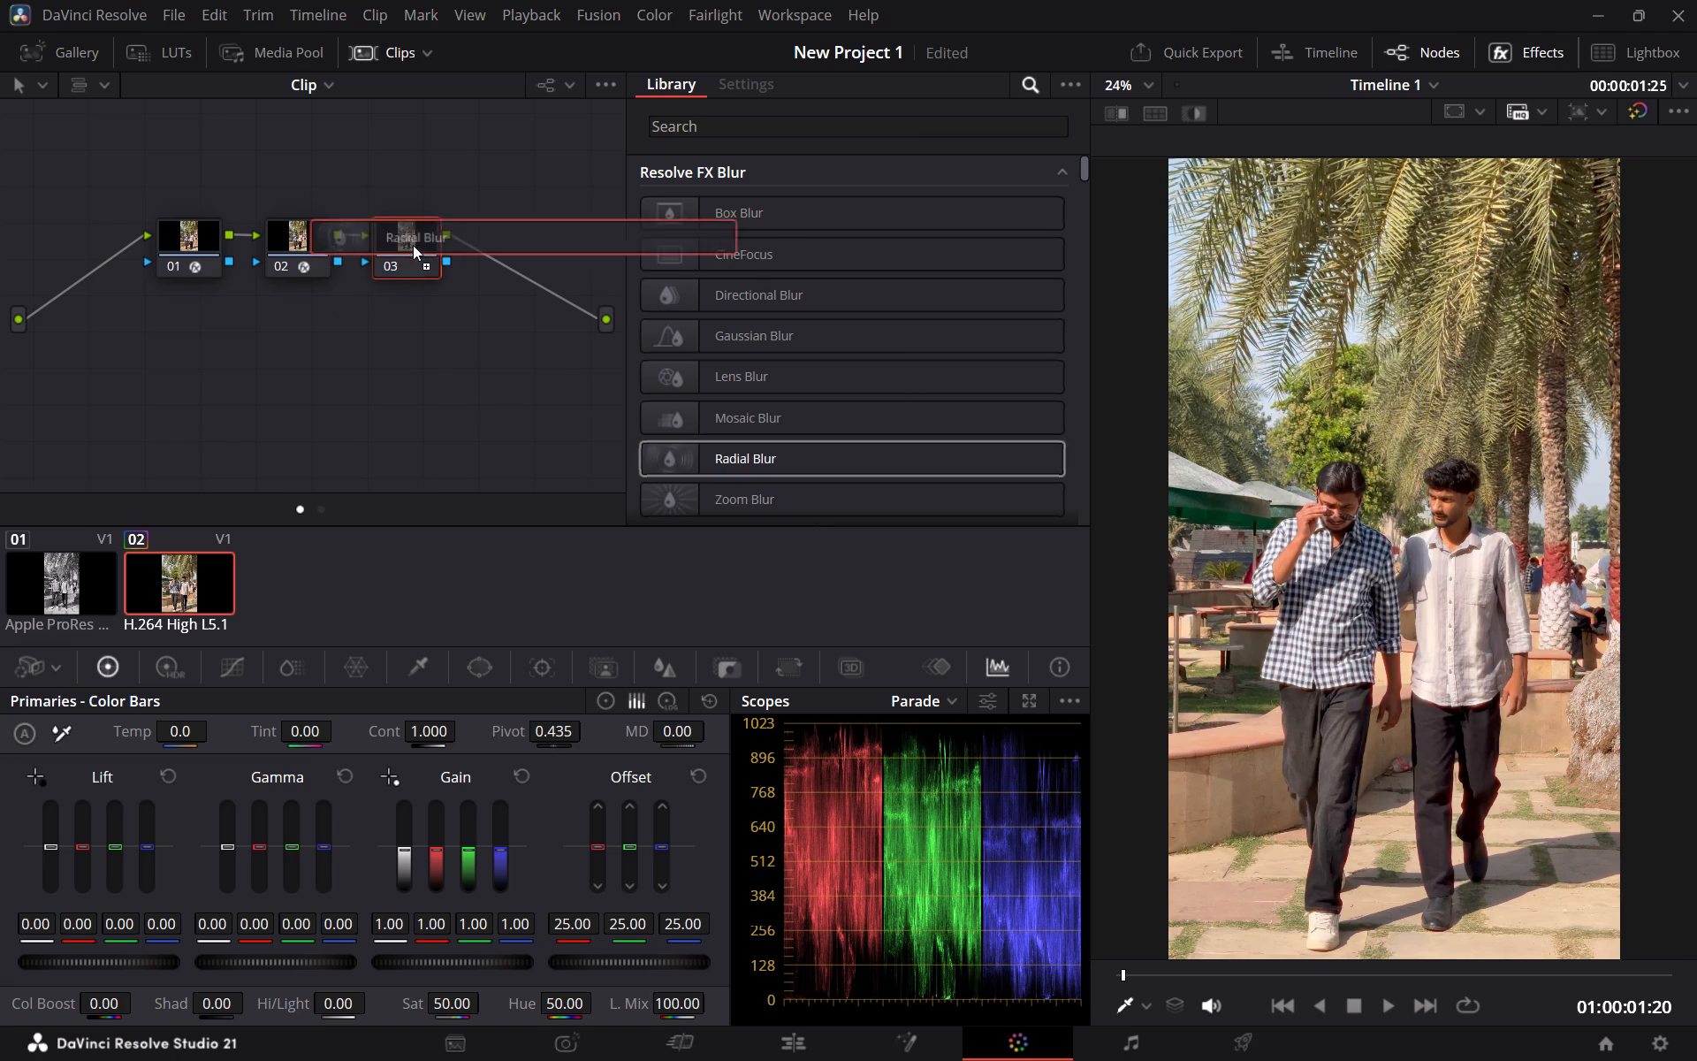
{"action": "left_click_drag", "start_coordinate": [413, 245], "coordinate": [414, 243]}
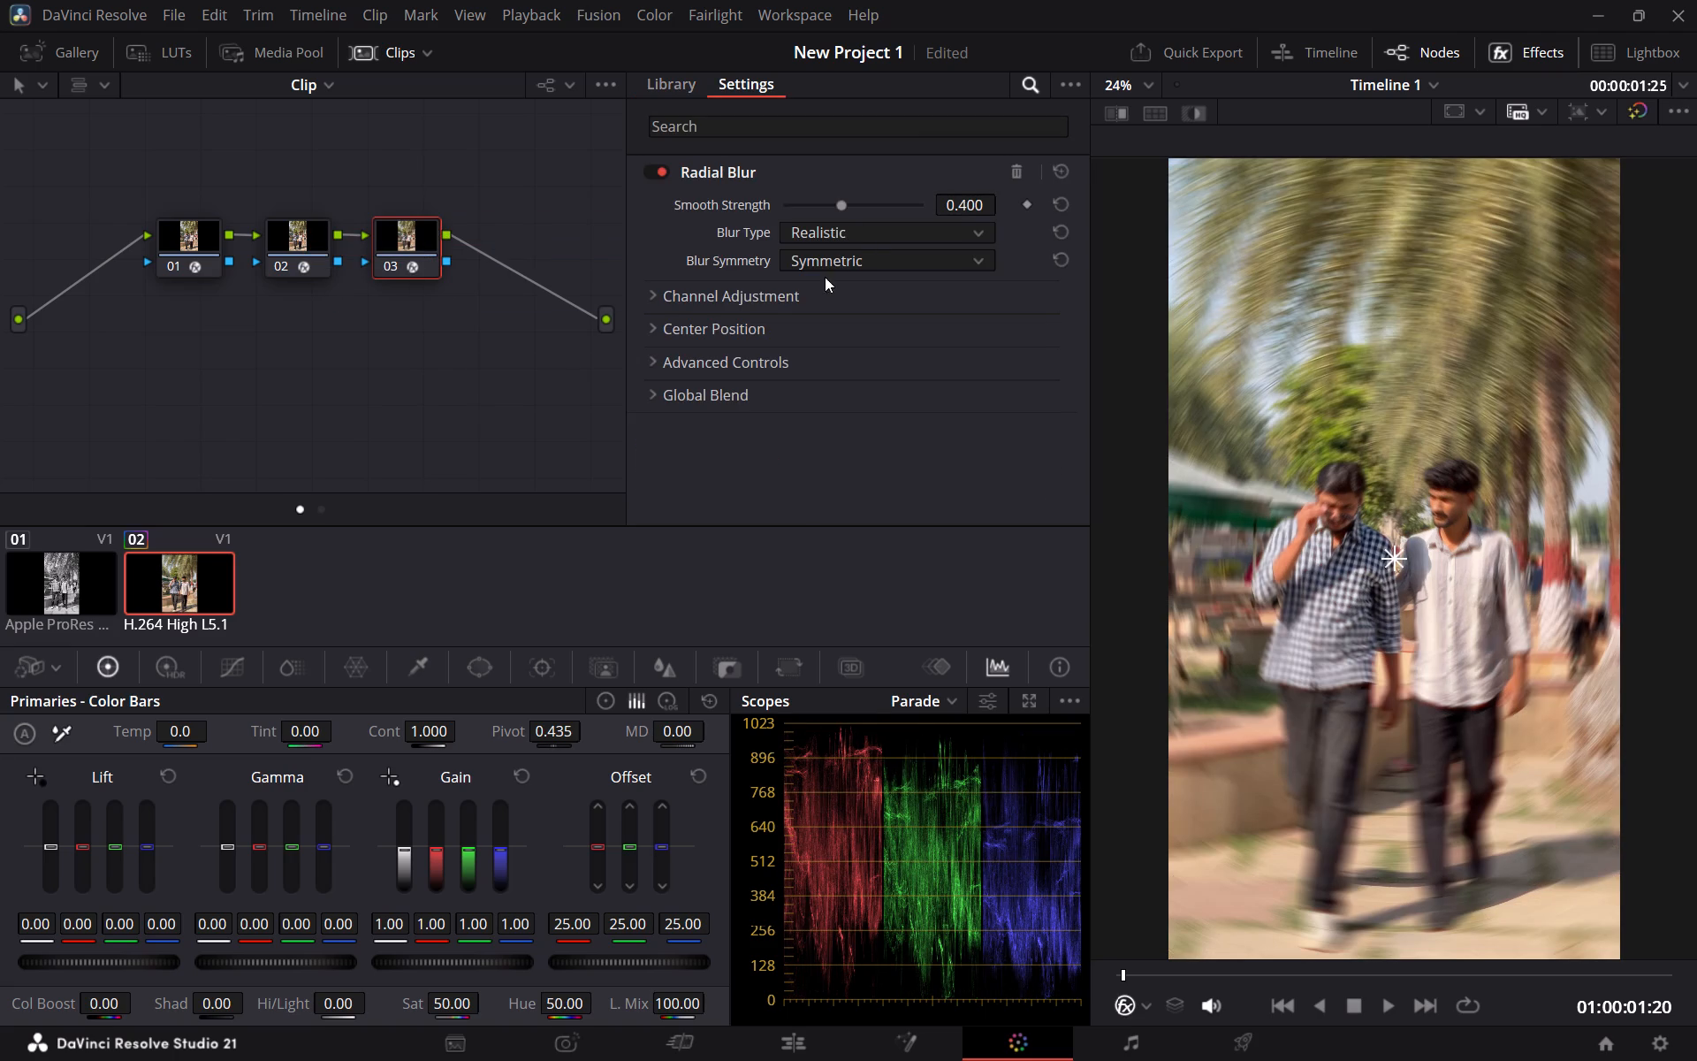
Move the radial blur's center to about X 0.510, Y 0.534 between the two men and reduce Smooth Strength to about 0.322.
{"action": "left_click", "coordinate": [771, 290]}
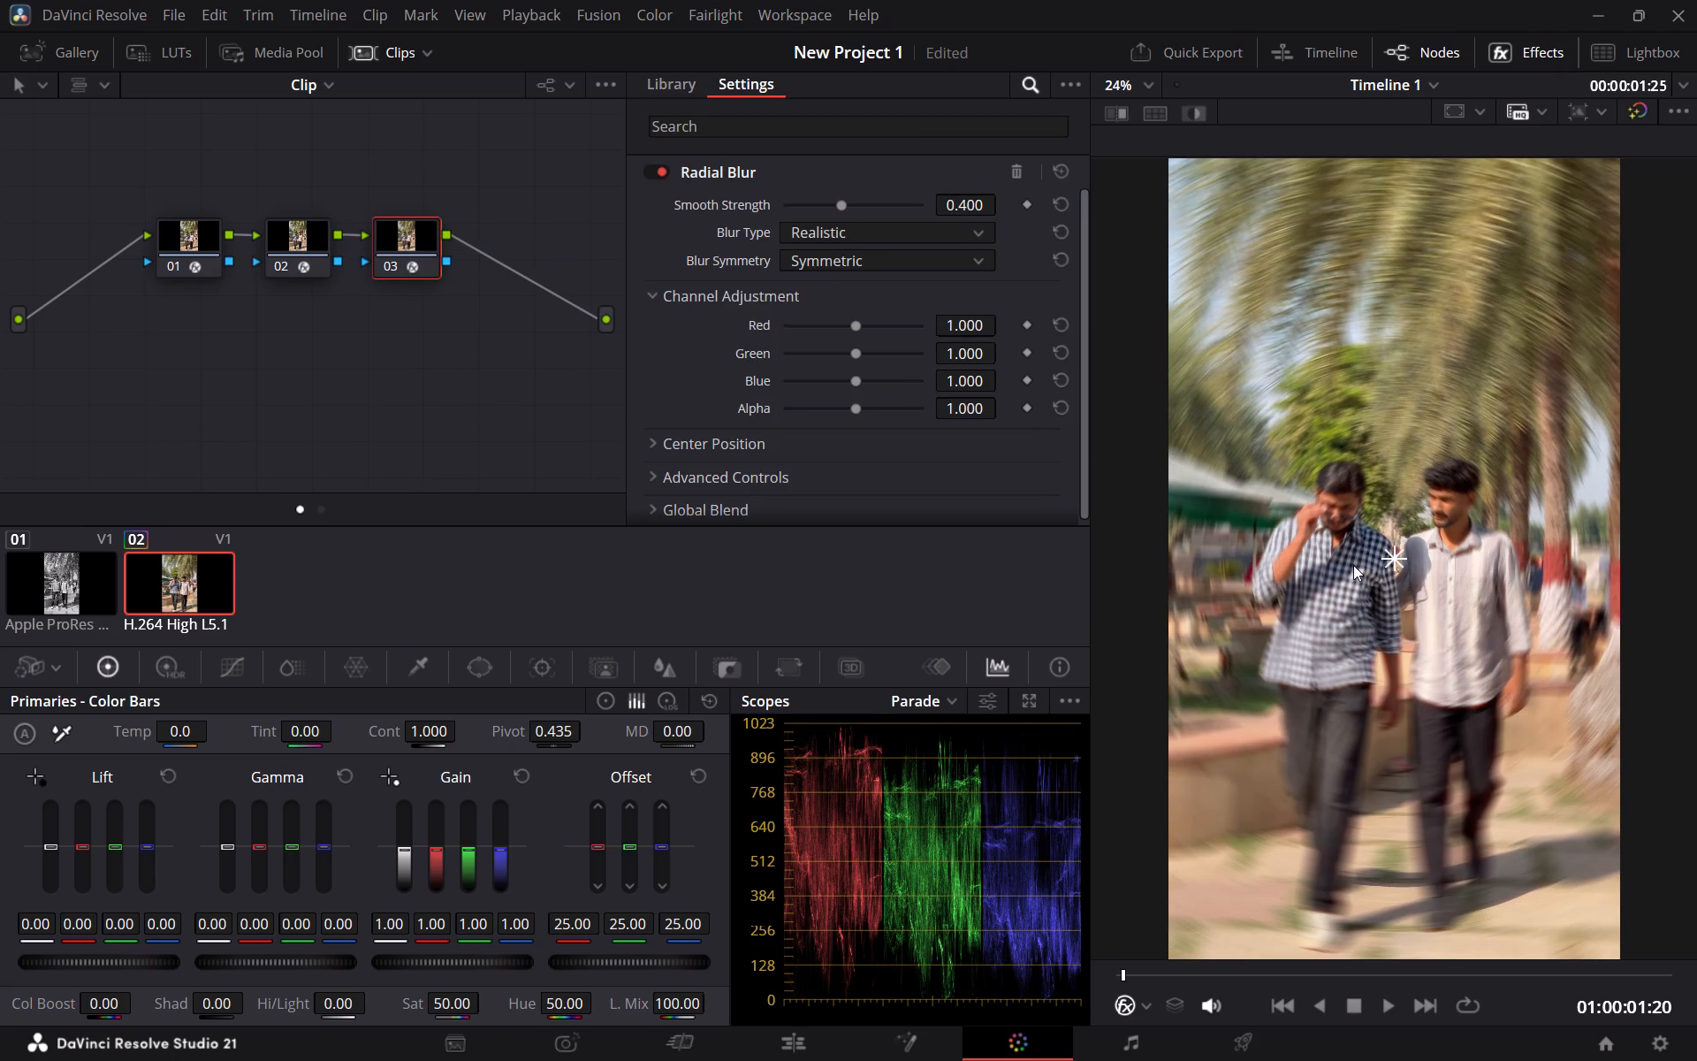
{"action": "left_click_drag", "start_coordinate": [1386, 552], "coordinate": [1389, 524]}
{"action": "left_click_drag", "start_coordinate": [963, 204], "coordinate": [895, 214]}
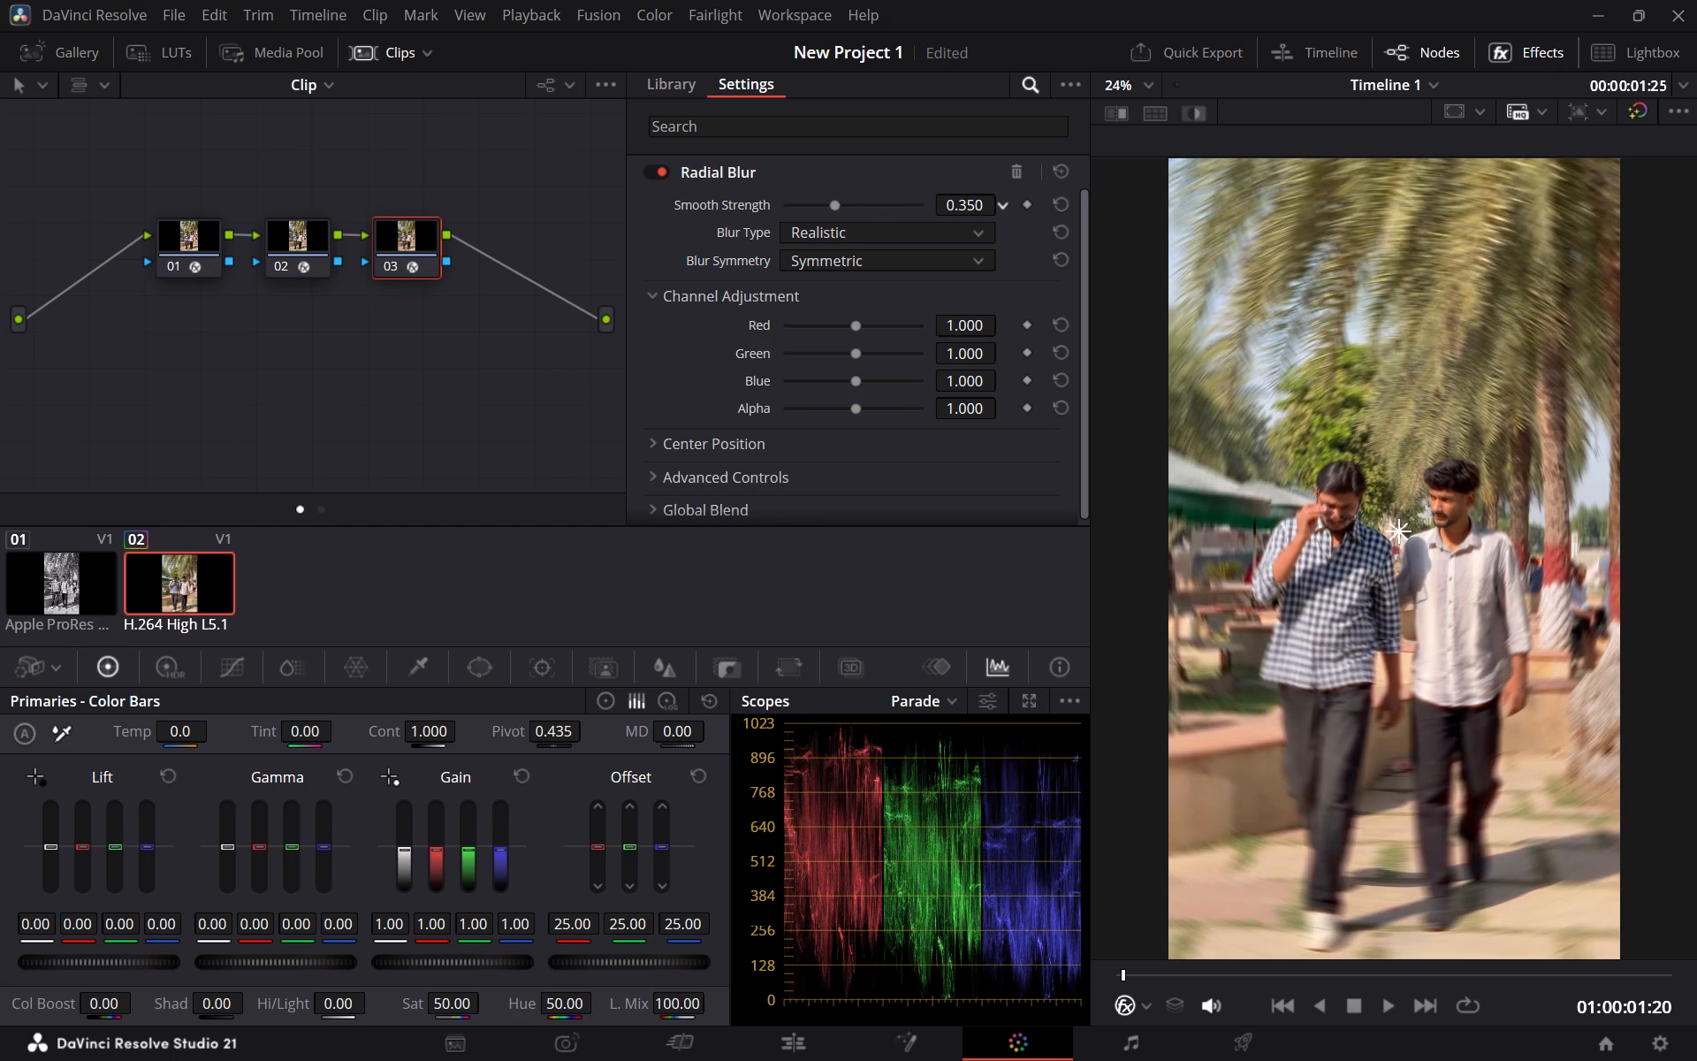
{"action": "left_click_drag", "start_coordinate": [895, 214], "coordinate": [834, 223]}
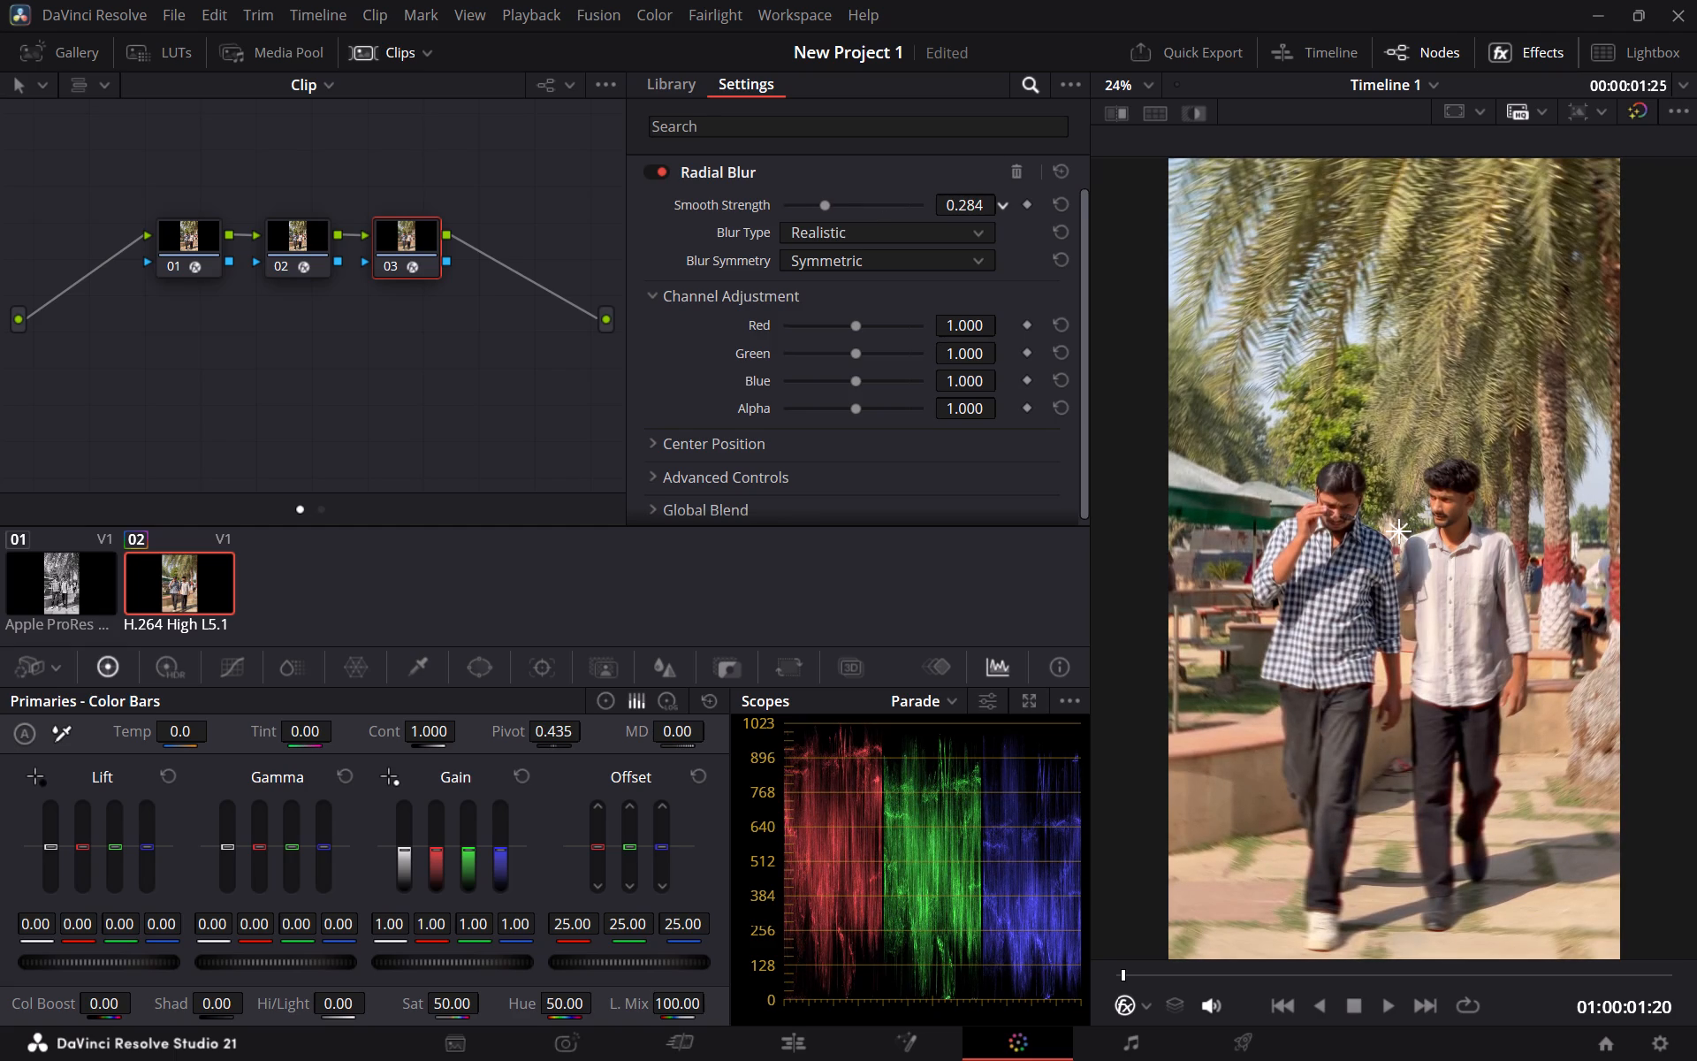
{"action": "left_click_drag", "start_coordinate": [834, 223], "coordinate": [876, 231]}
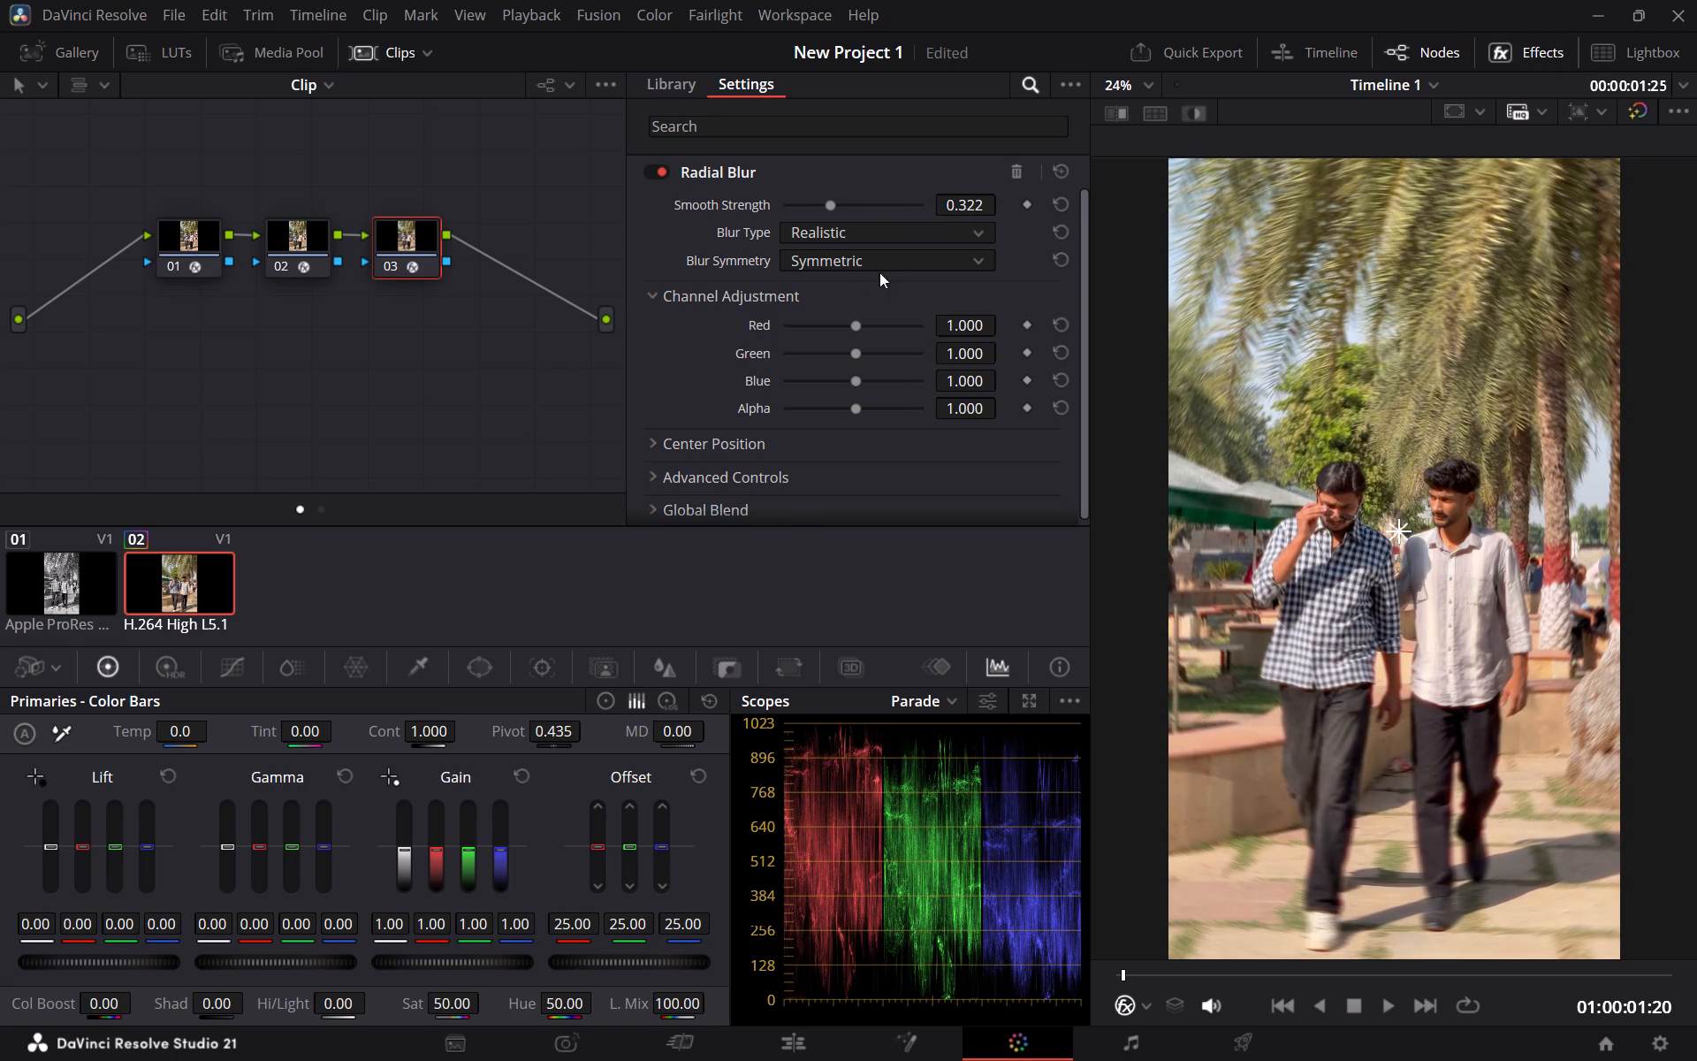
Lower the Radial Blur's Global Blend to about 0.519.
{"action": "scroll", "coordinate": [774, 423], "scroll_direction": "down", "scroll_amount": 1}
{"action": "left_click", "coordinate": [759, 435]}
{"action": "scroll", "coordinate": [761, 434], "scroll_direction": "down", "scroll_amount": 3}
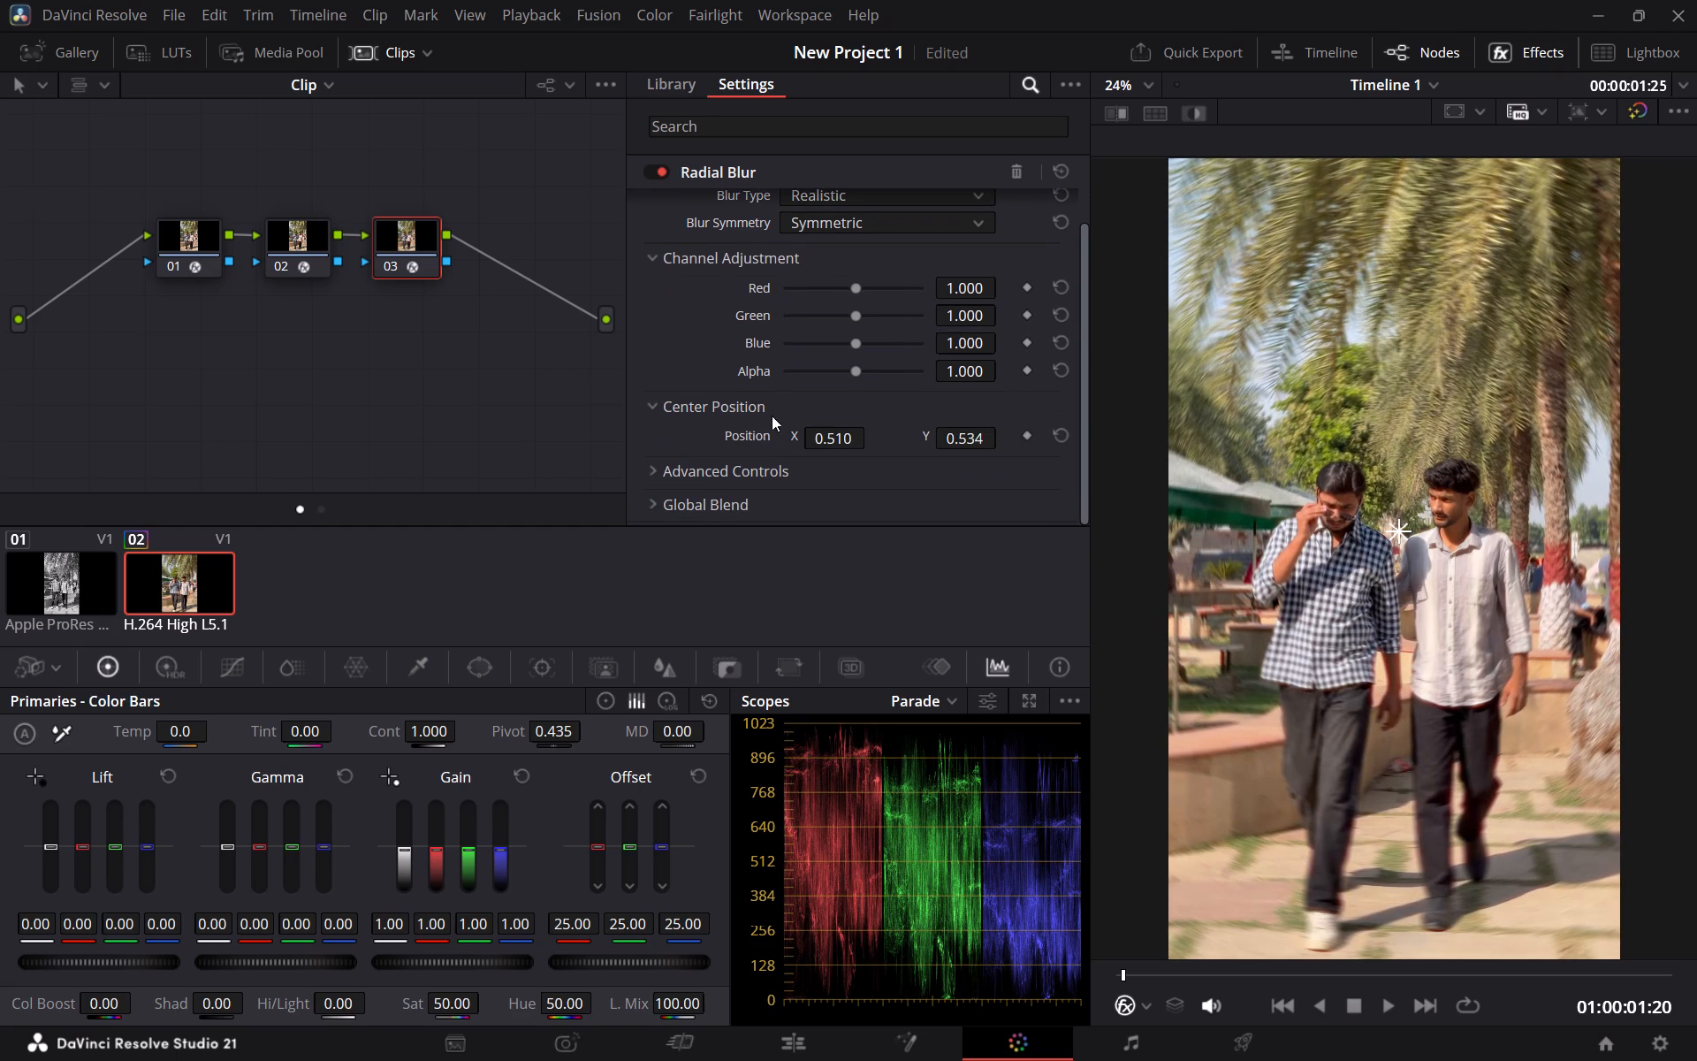
{"action": "left_click", "coordinate": [749, 488]}
{"action": "left_click", "coordinate": [754, 481]}
{"action": "scroll", "coordinate": [754, 480], "scroll_direction": "down", "scroll_amount": 3}
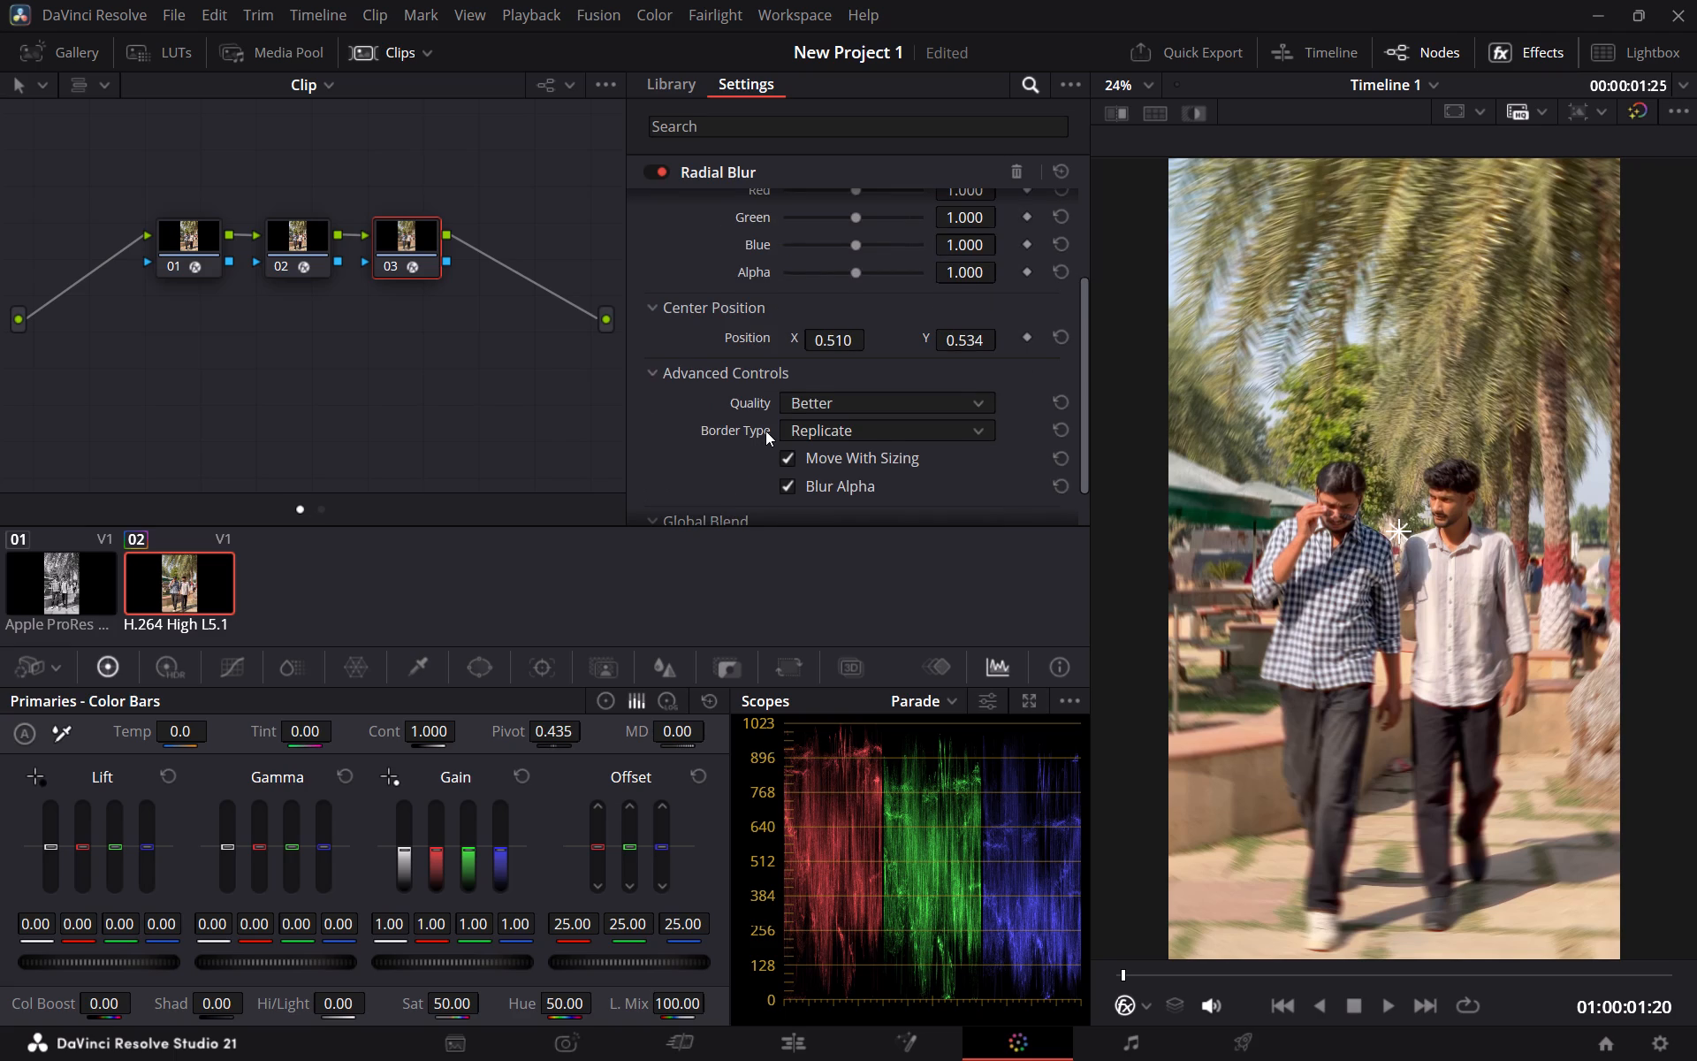
{"action": "scroll", "coordinate": [765, 431], "scroll_direction": "down", "scroll_amount": 2}
{"action": "left_click_drag", "start_coordinate": [985, 510], "coordinate": [761, 531]}
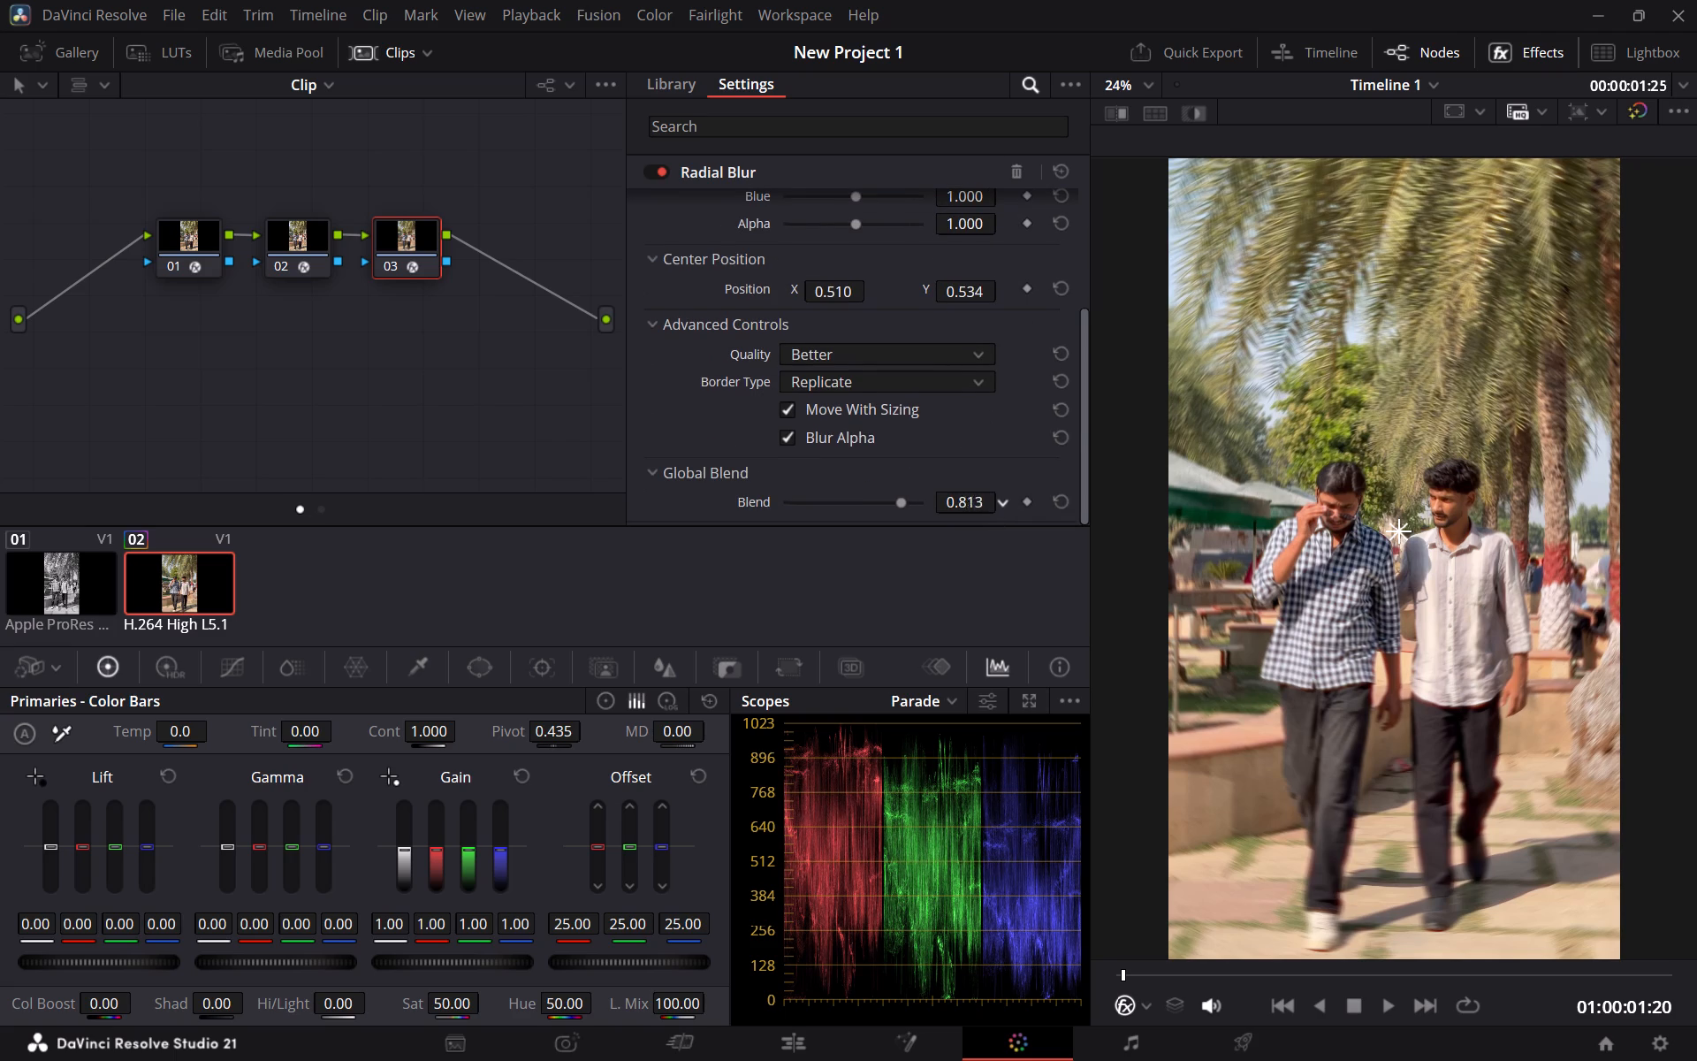
{"action": "left_click_drag", "start_coordinate": [761, 531], "coordinate": [1264, 513]}
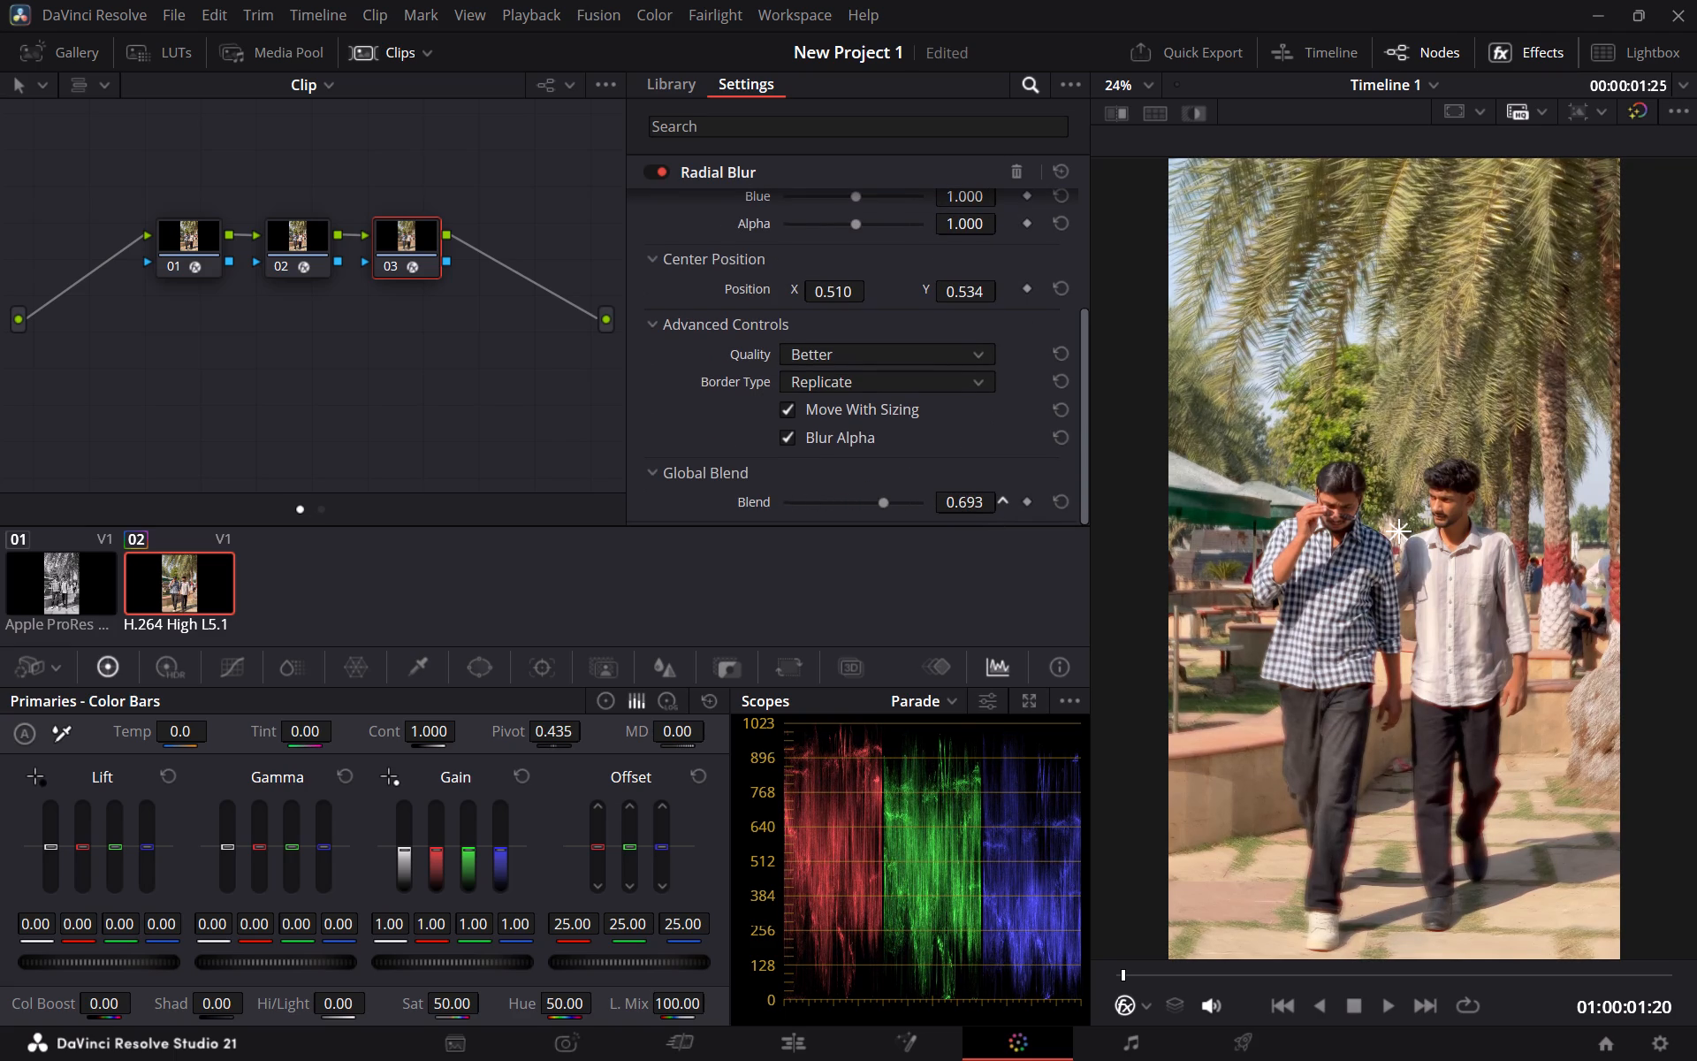
{"action": "left_click_drag", "start_coordinate": [1264, 513], "coordinate": [1072, 556]}
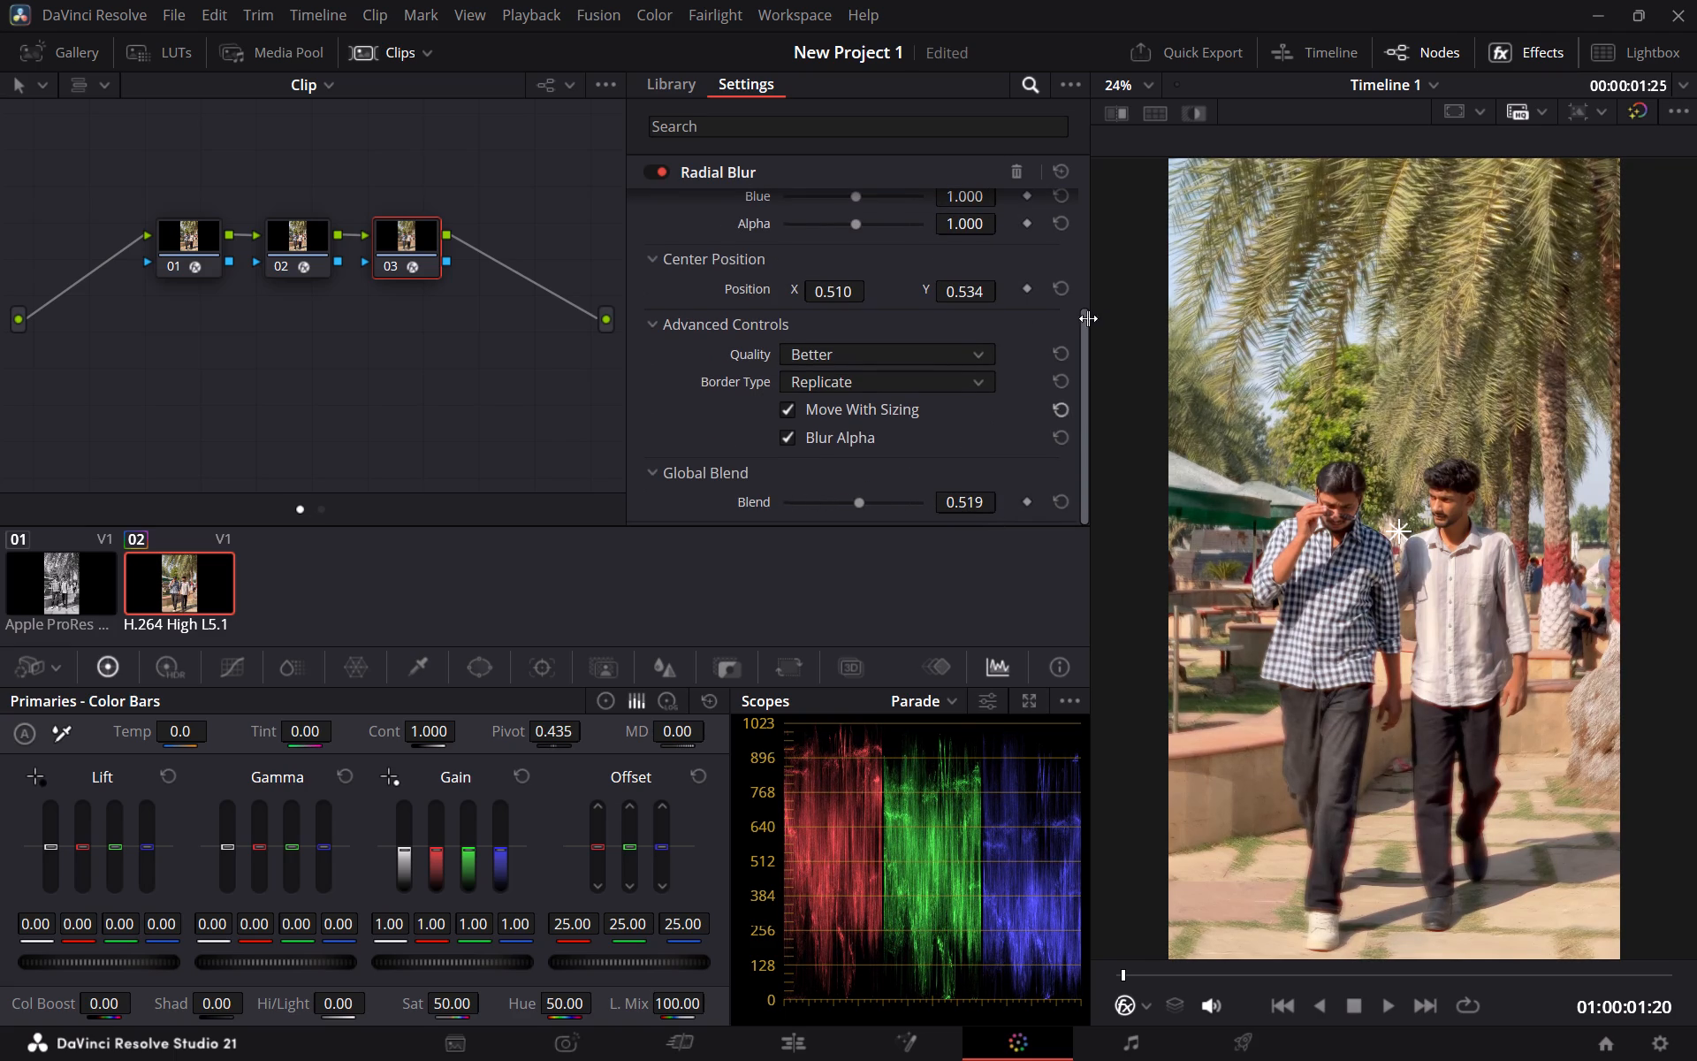
Readjust the Radial Blur's Smooth Strength to about 0.347 while judging the blur in the viewer.
{"action": "scroll", "coordinate": [1099, 286], "scroll_direction": "up", "scroll_amount": 8}
{"action": "scroll", "coordinate": [1412, 438], "scroll_direction": "down", "scroll_amount": 5}
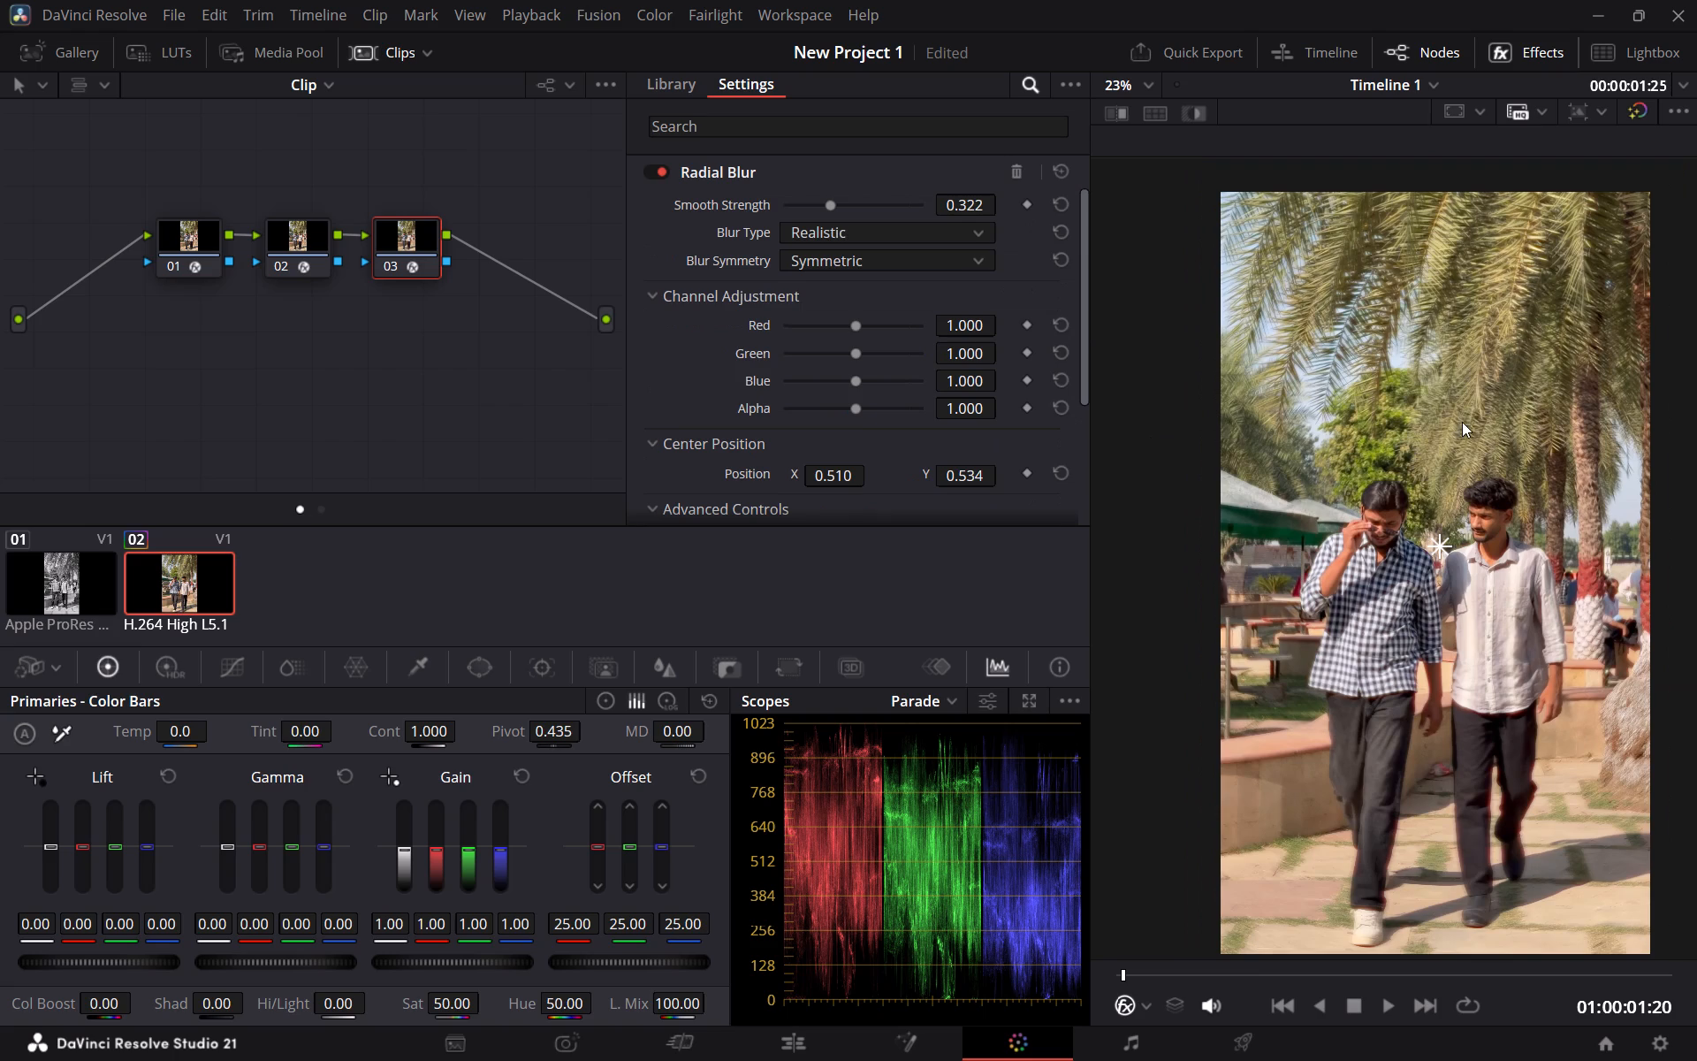
{"action": "scroll", "coordinate": [1462, 421], "scroll_direction": "up", "scroll_amount": 1}
{"action": "scroll", "coordinate": [894, 315], "scroll_direction": "up", "scroll_amount": 5}
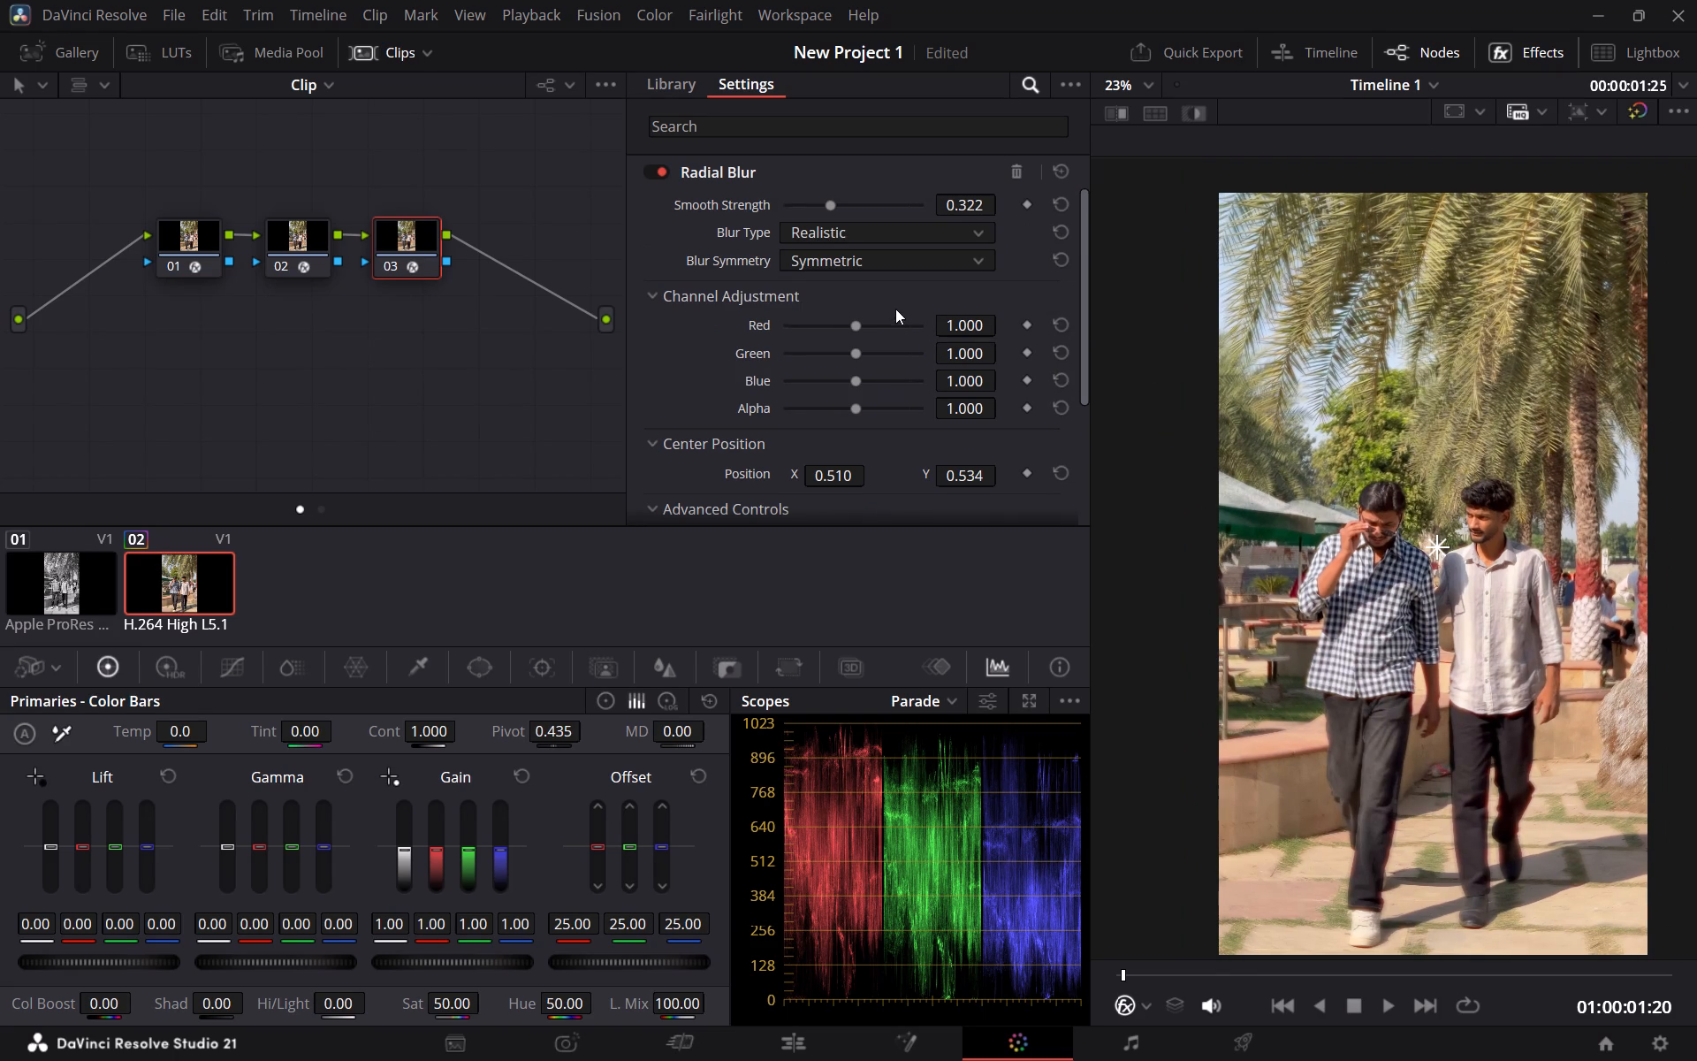
{"action": "left_click_drag", "start_coordinate": [969, 208], "coordinate": [965, 225]}
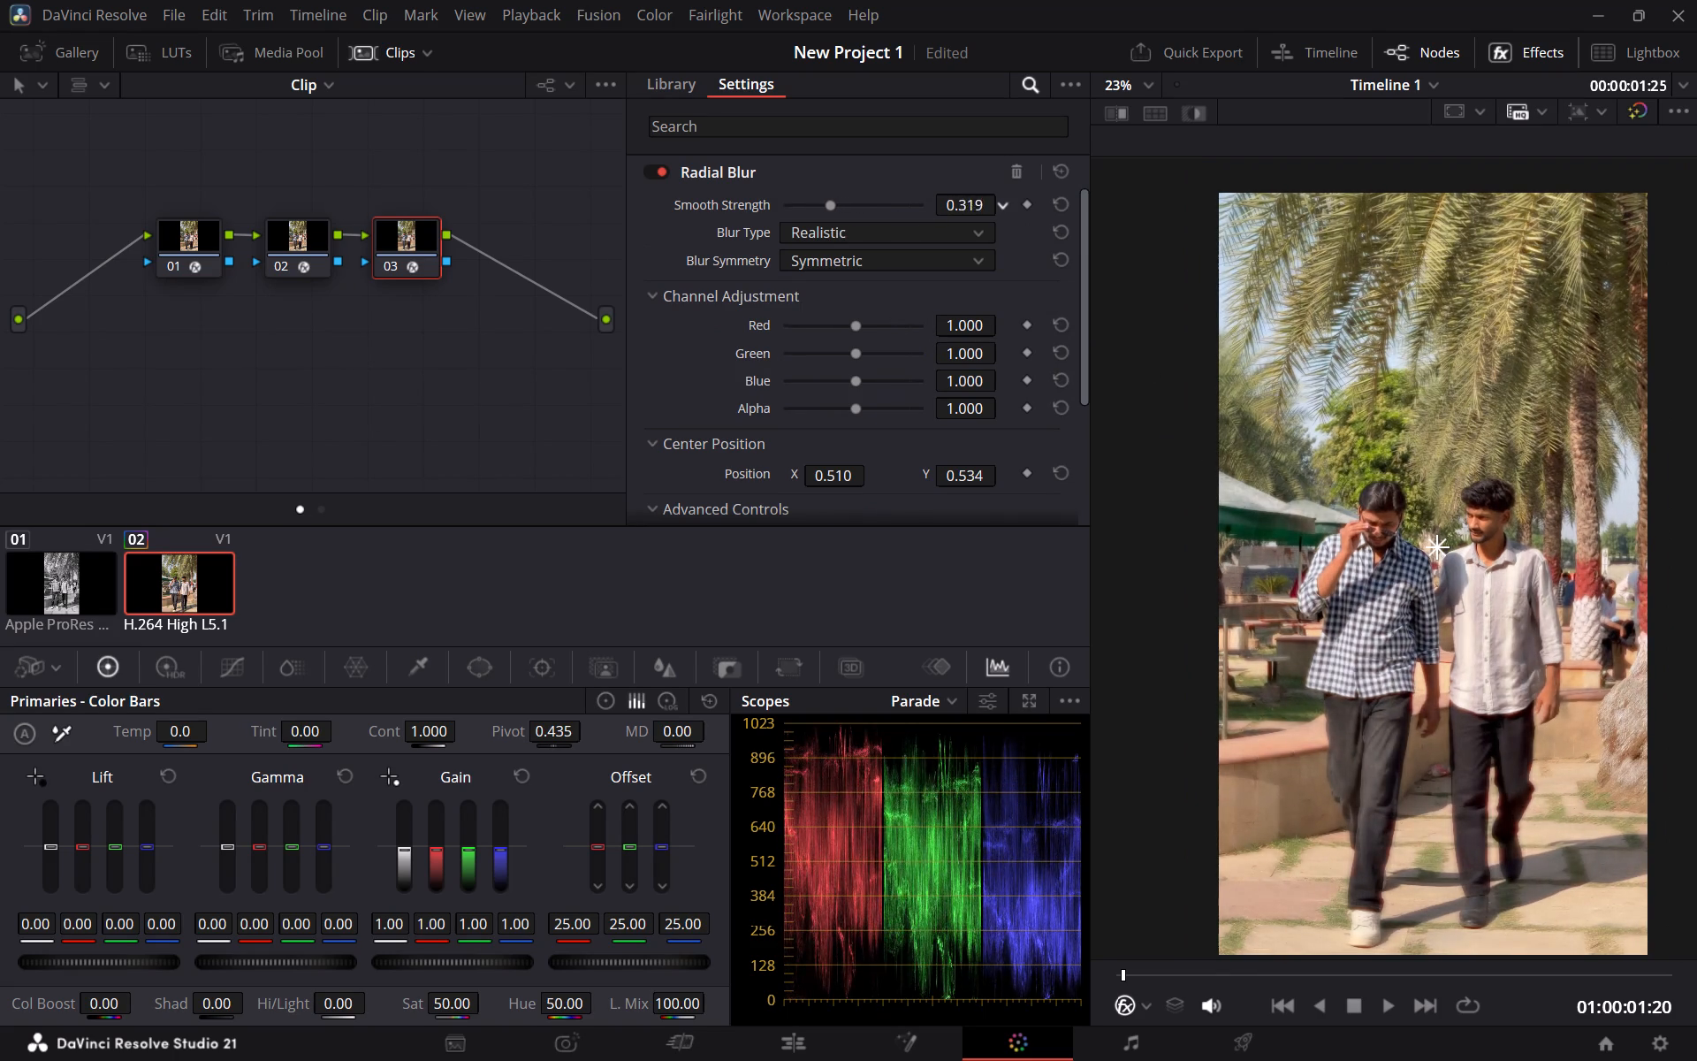
{"action": "left_click_drag", "start_coordinate": [965, 225], "coordinate": [1051, 216]}
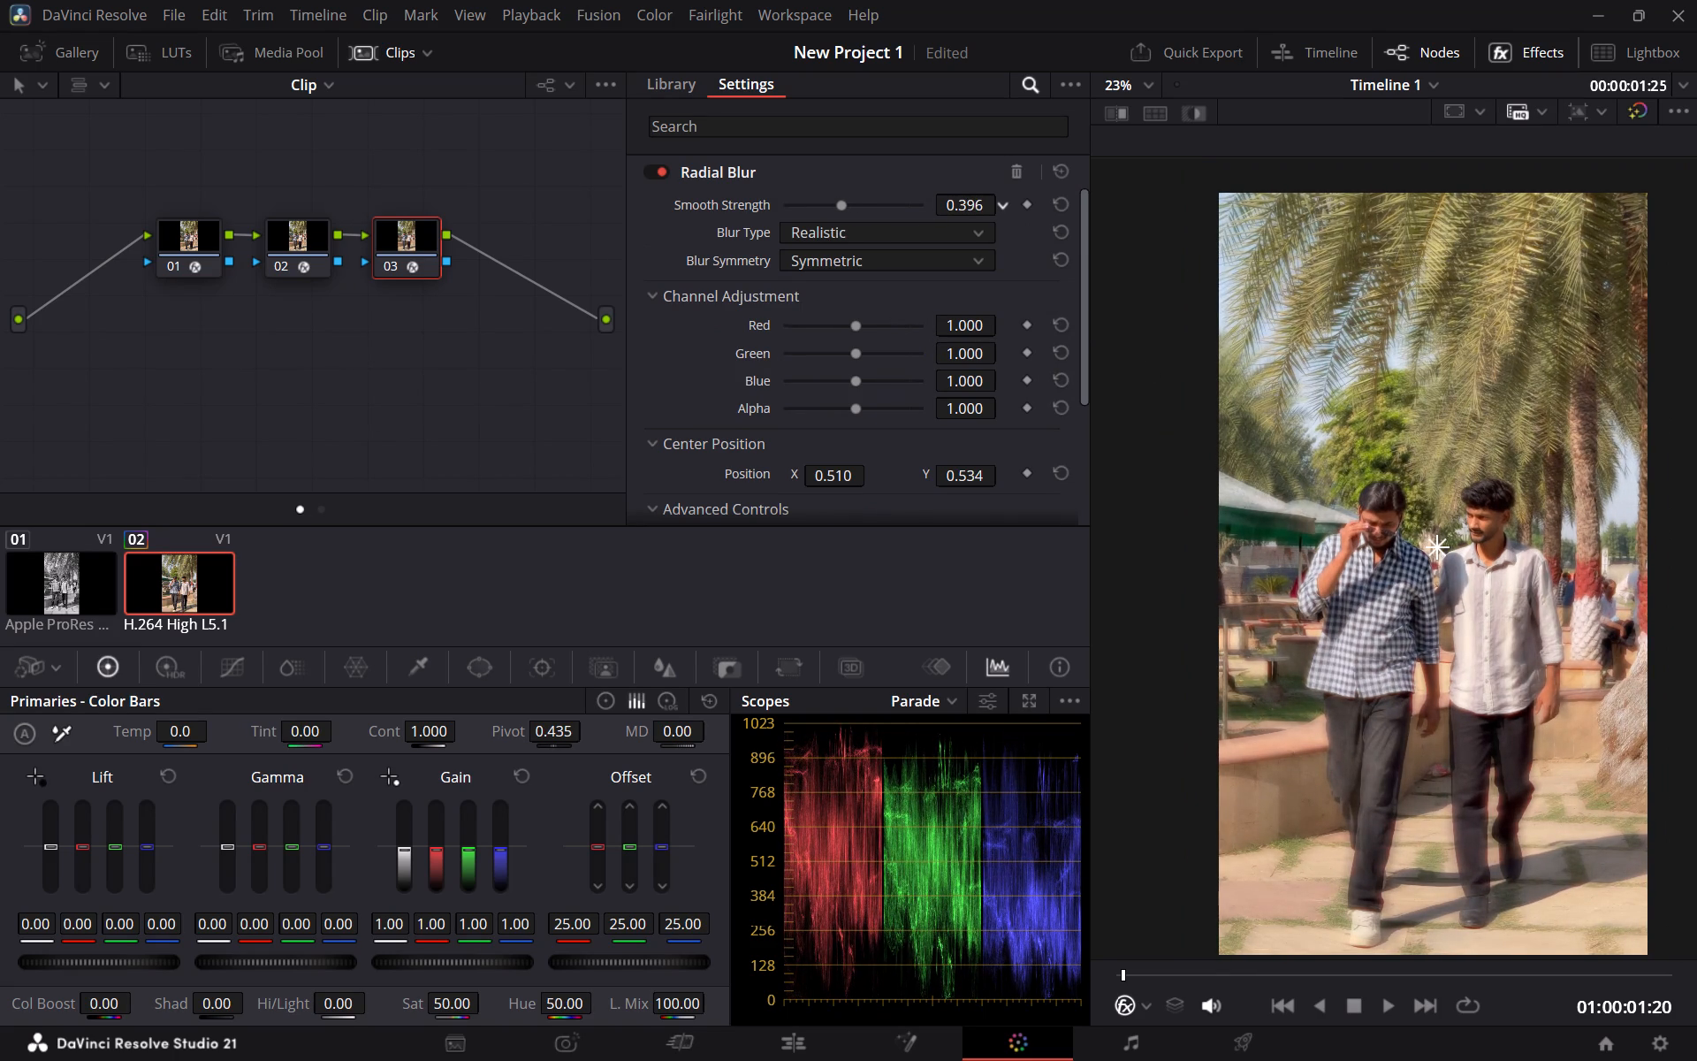
{"action": "left_click_drag", "start_coordinate": [1051, 216], "coordinate": [1046, 214]}
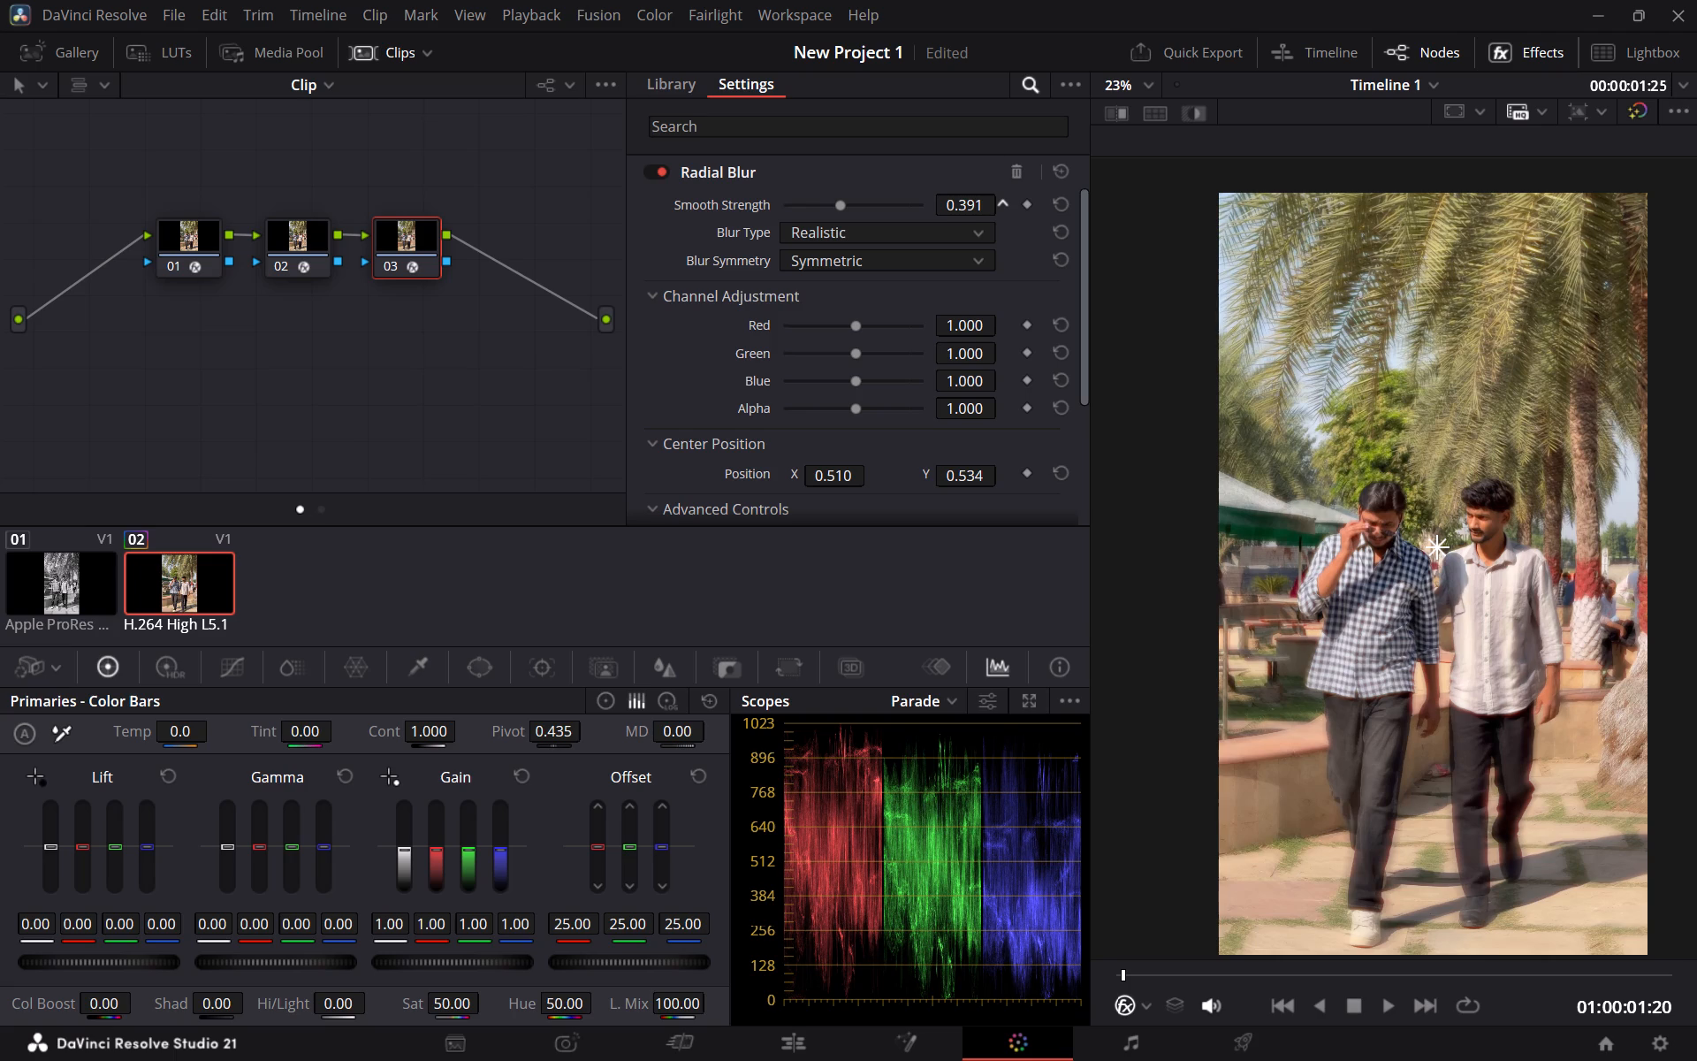
{"action": "left_click_drag", "start_coordinate": [1046, 214], "coordinate": [1039, 214]}
{"action": "left_click_drag", "start_coordinate": [1039, 214], "coordinate": [1030, 213]}
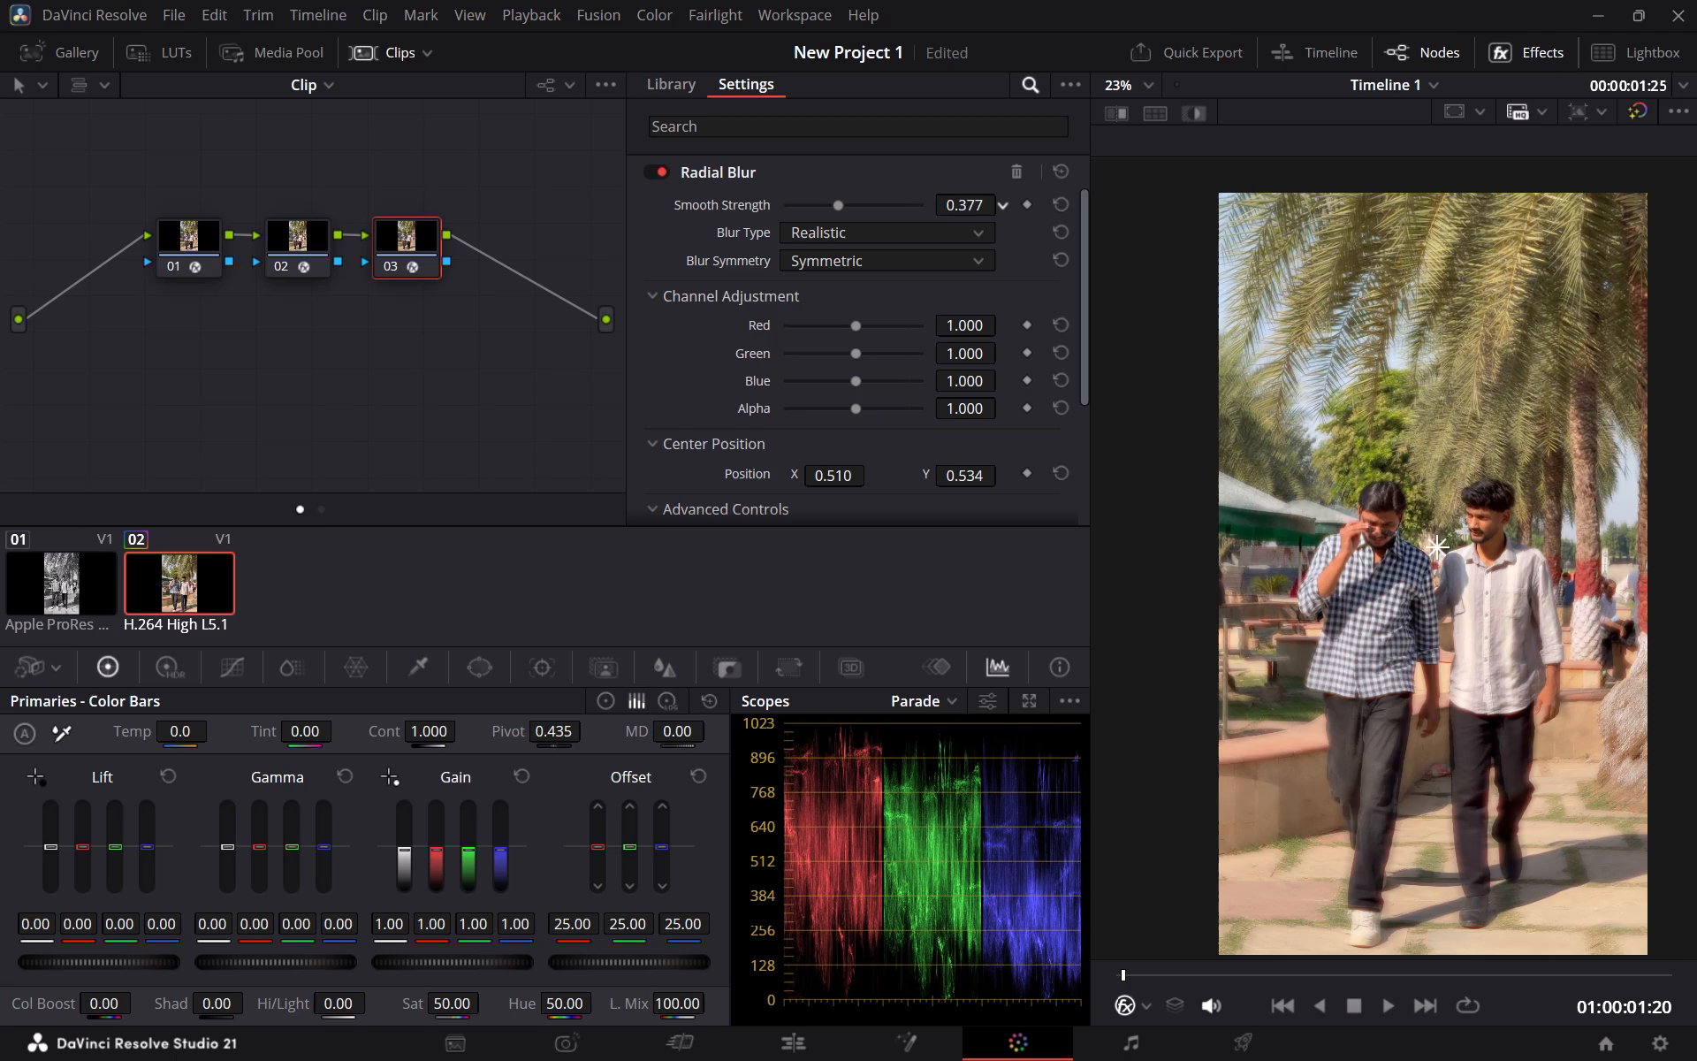
{"action": "left_click_drag", "start_coordinate": [1030, 213], "coordinate": [1027, 213]}
{"action": "left_click_drag", "start_coordinate": [1027, 213], "coordinate": [996, 222]}
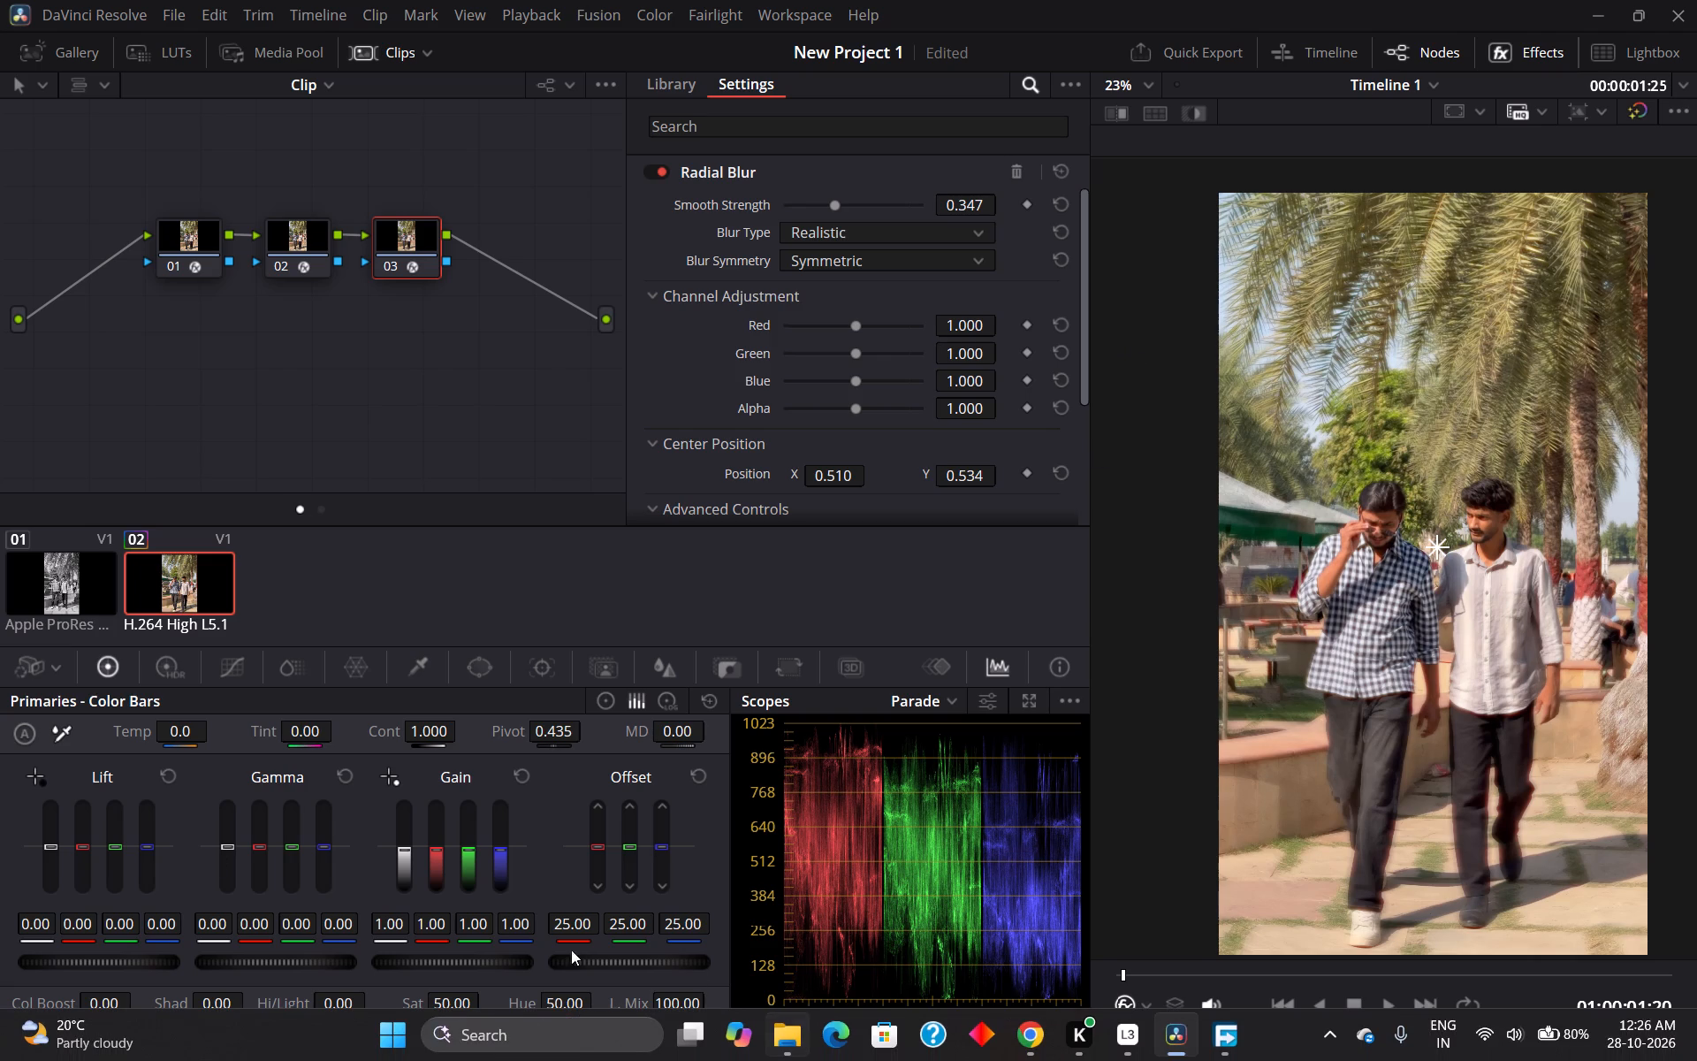
Apply the second clip's grade, with its three effect nodes, to the first black-and-white clip.
{"action": "left_click", "coordinate": [78, 599]}
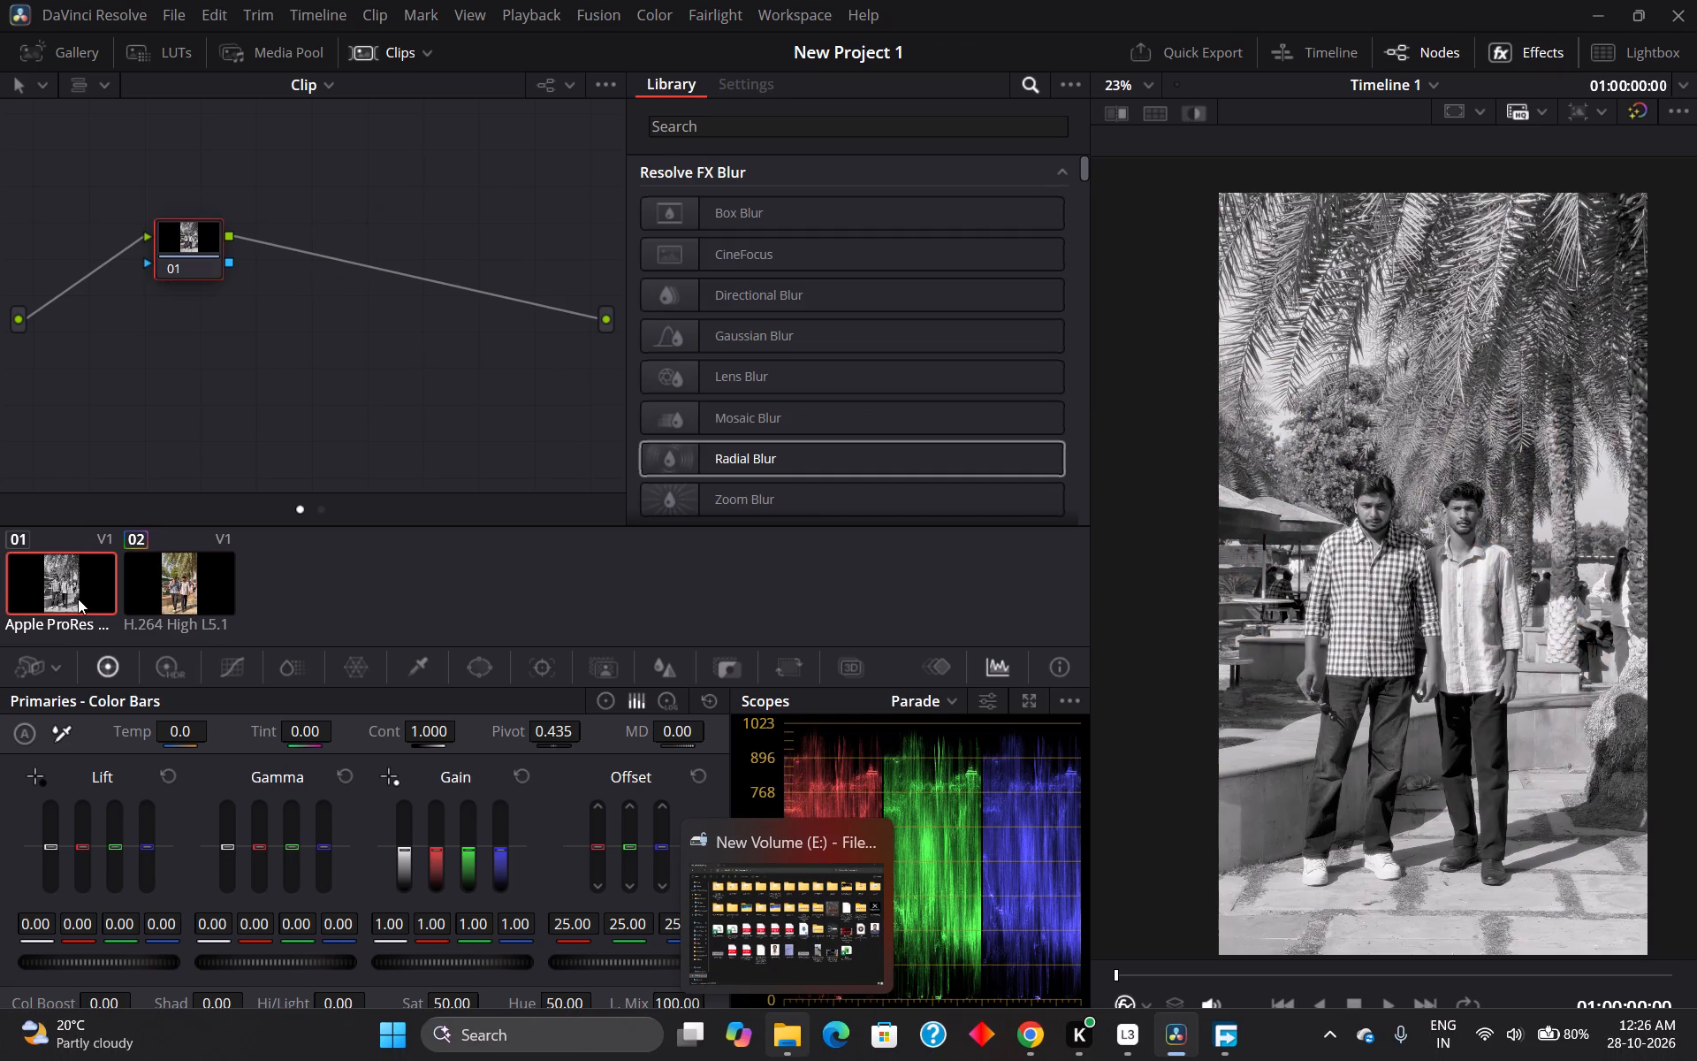
{"action": "right_click", "coordinate": [156, 599]}
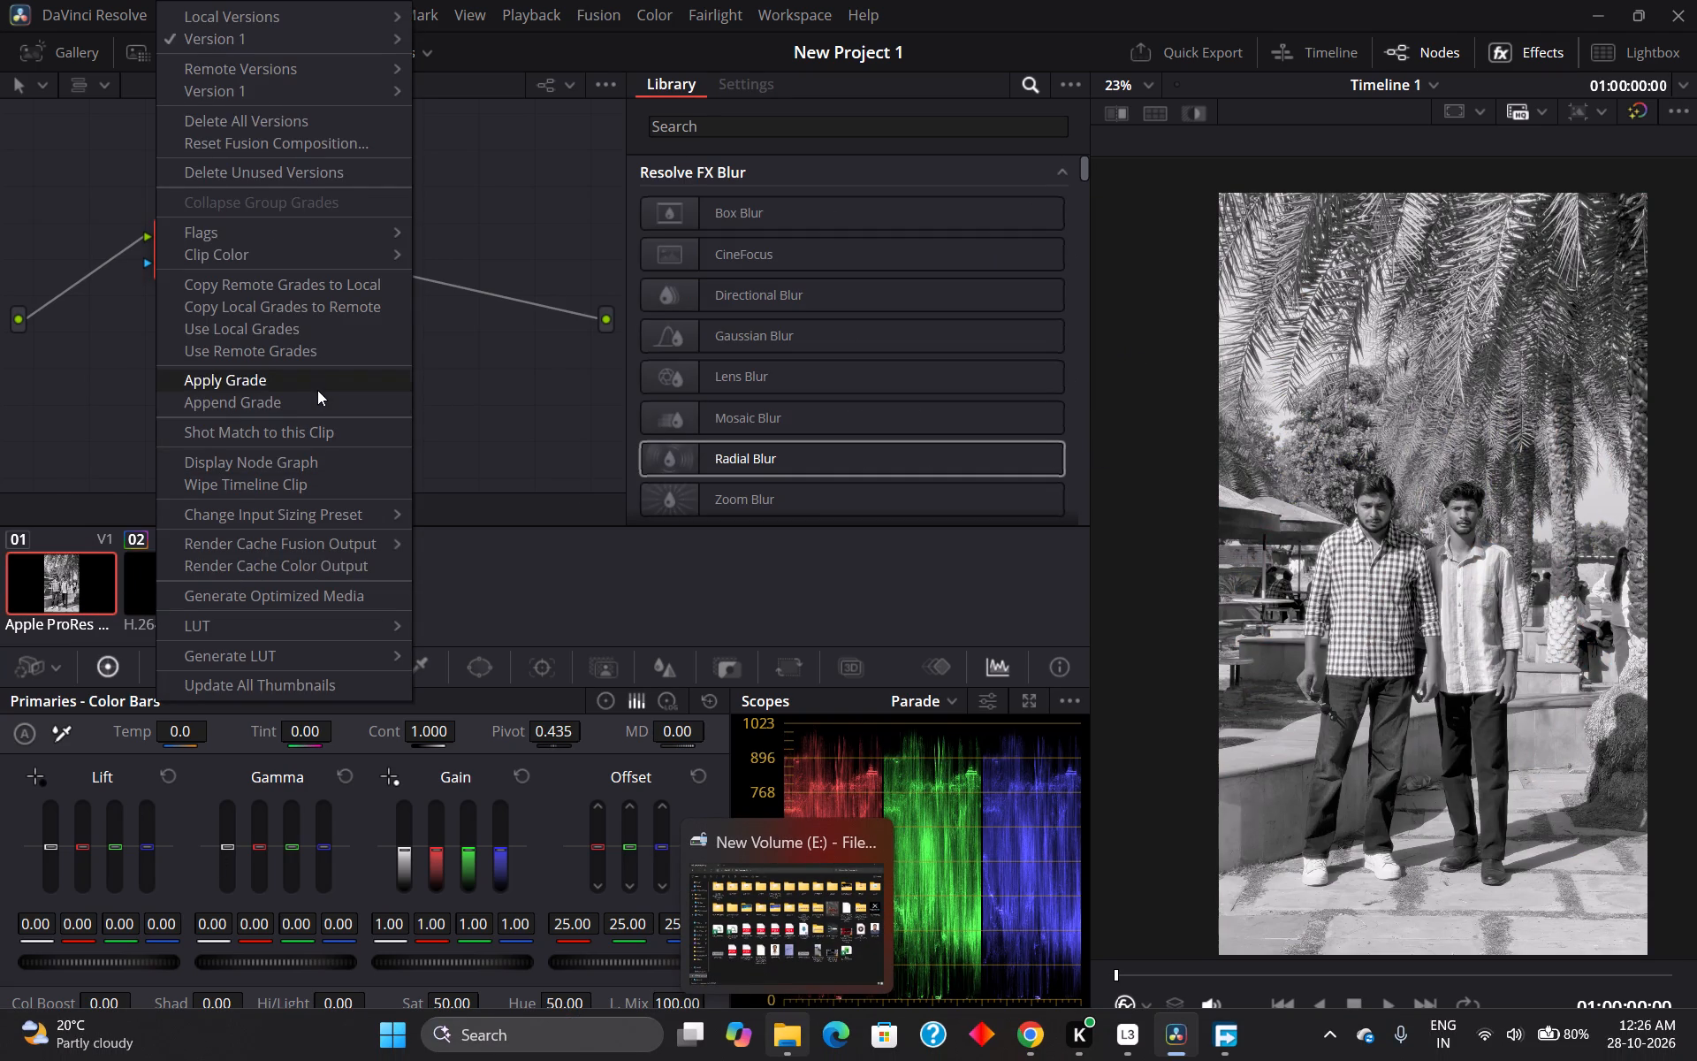
{"action": "left_click", "coordinate": [320, 385]}
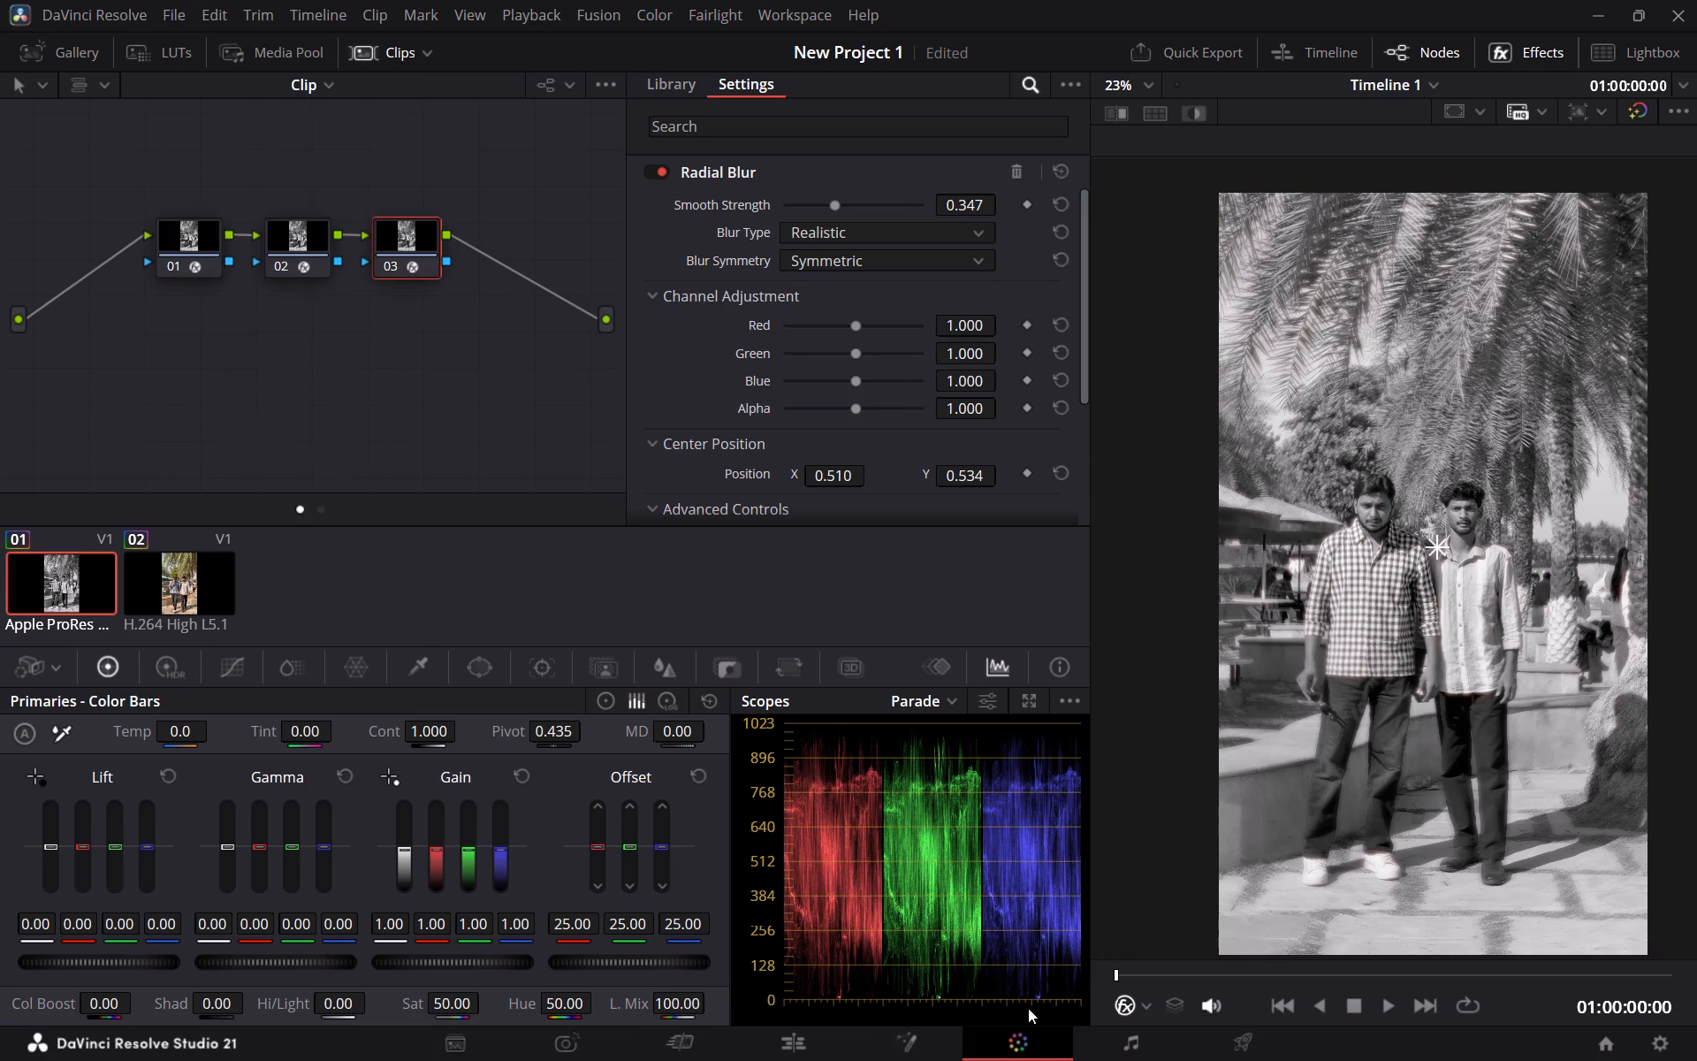
Return to the Edit page and play the timeline from its start to the end of the video to review the effects.
{"action": "left_click", "coordinate": [757, 1029]}
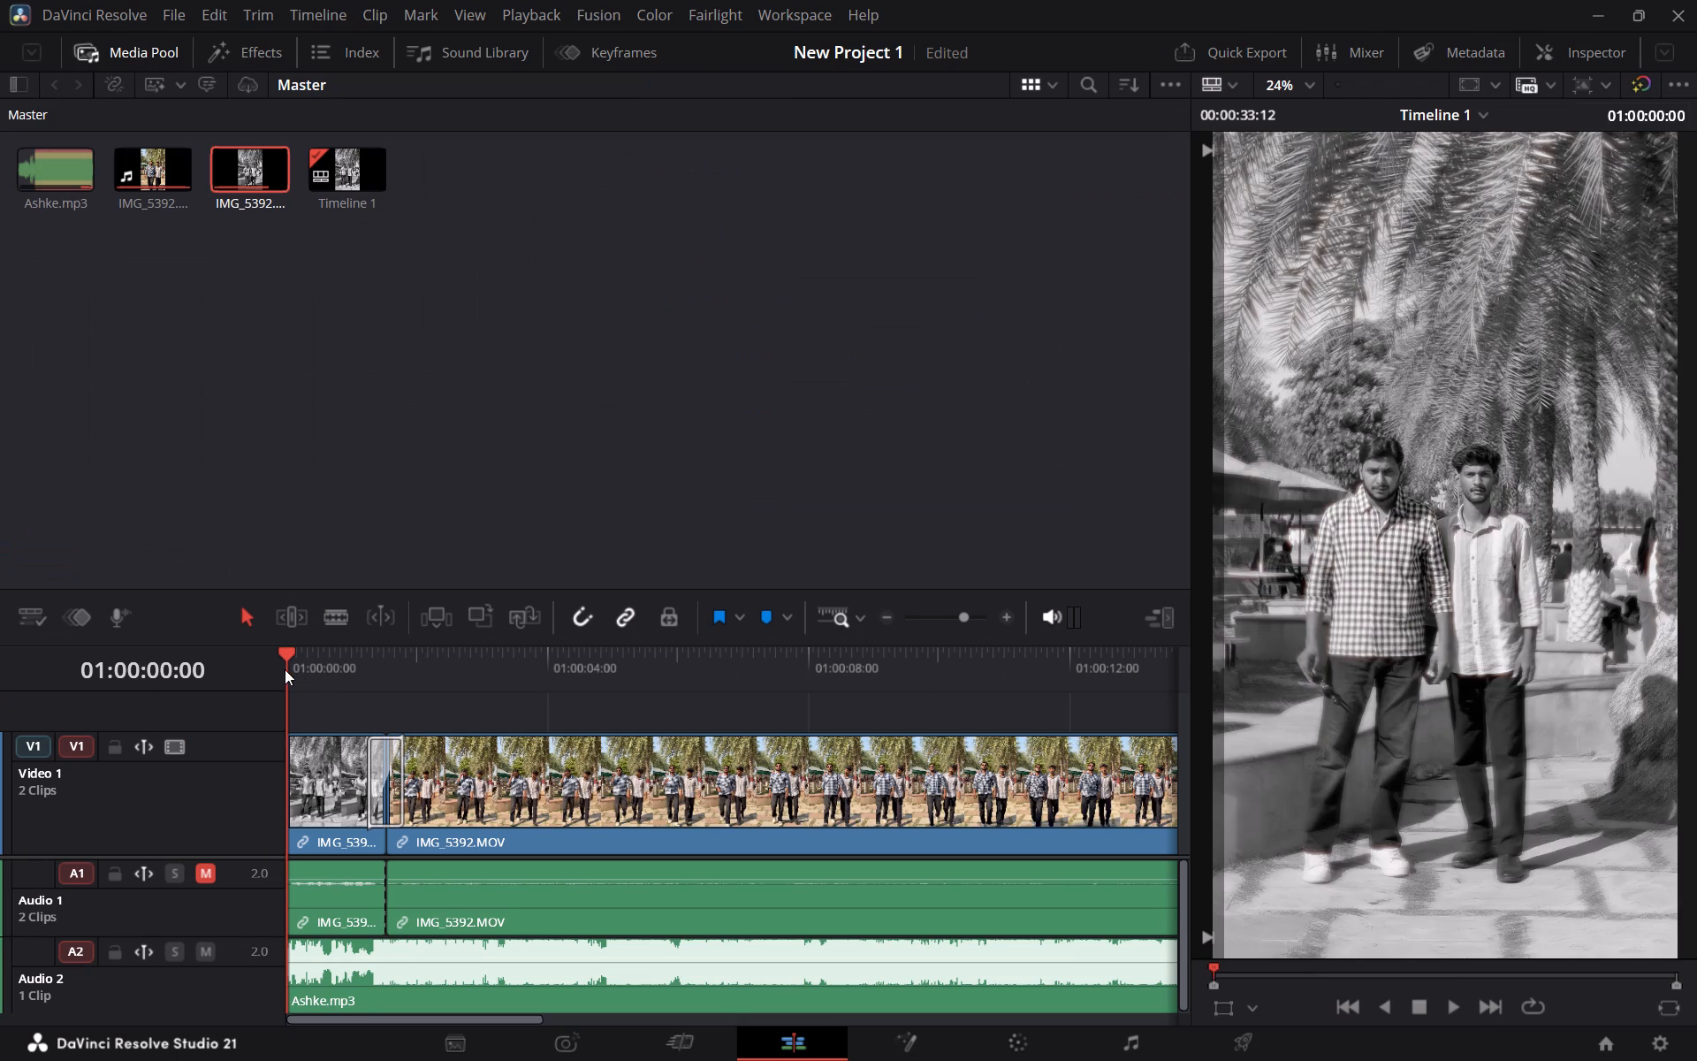
{"action": "key", "text": "space"}
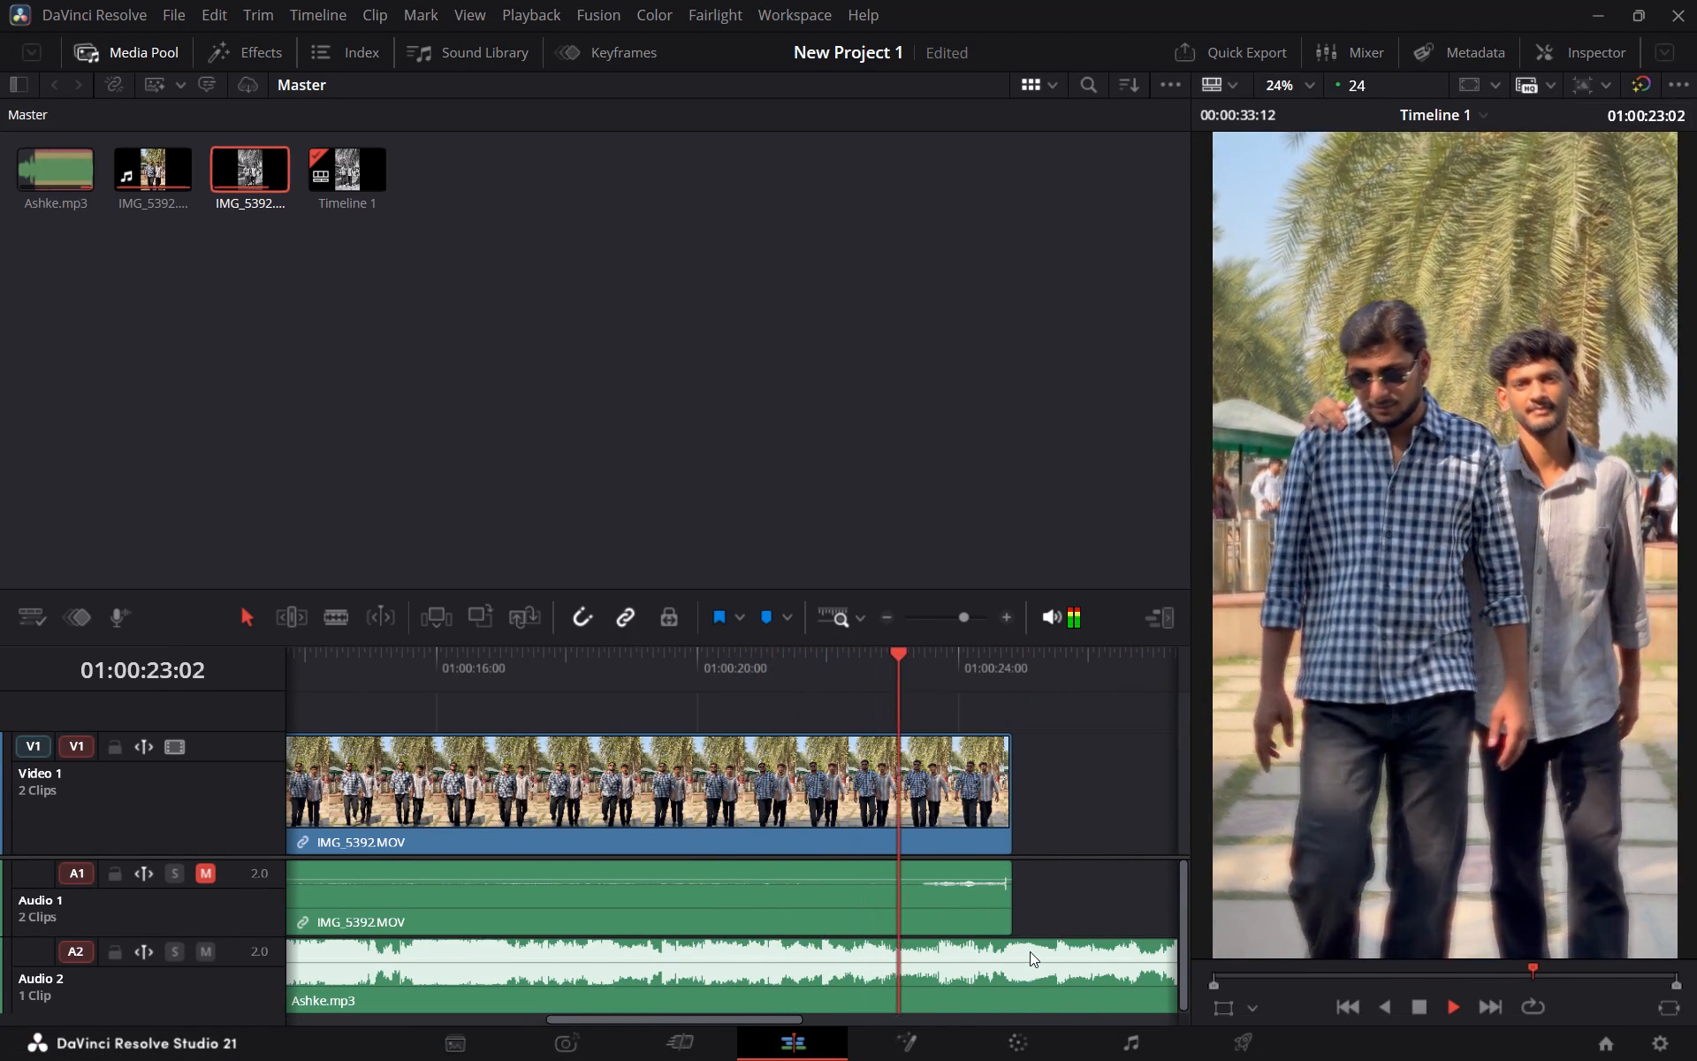
{"action": "key", "text": "space"}
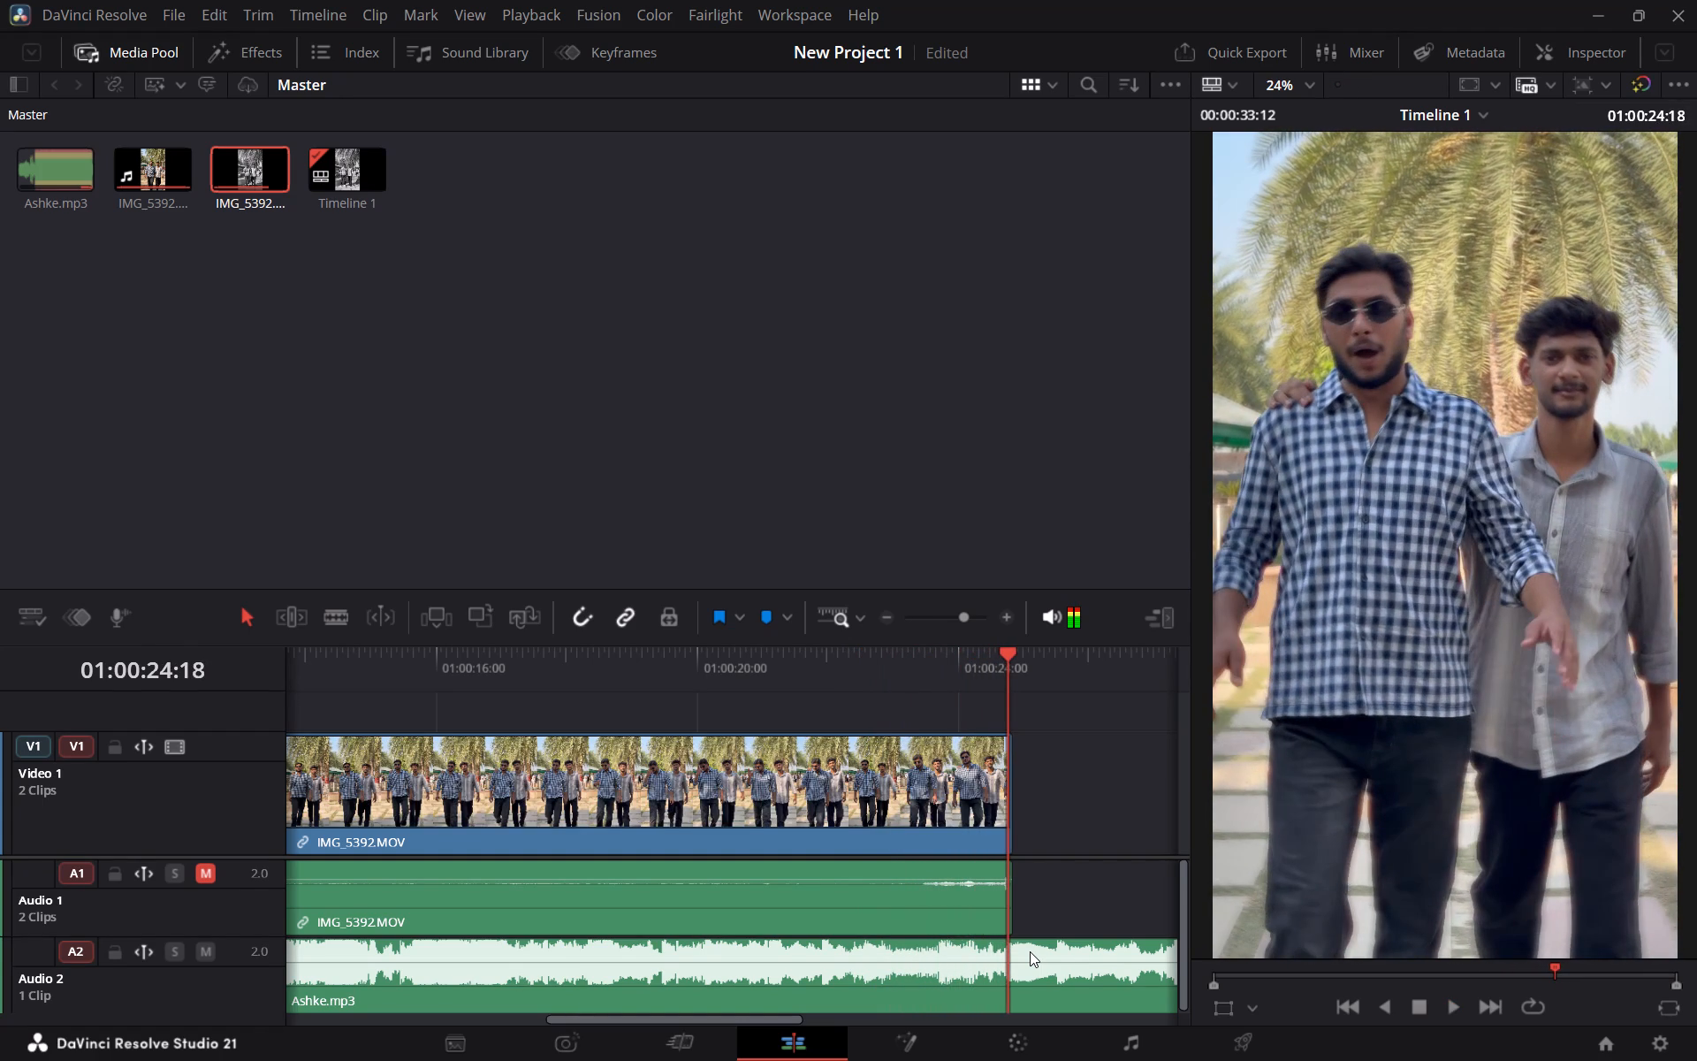
Split Ashke.mp3 at 01:00:24:20, where the video ends, and delete the leftover music after the cut.
{"action": "left_click", "coordinate": [1029, 950]}
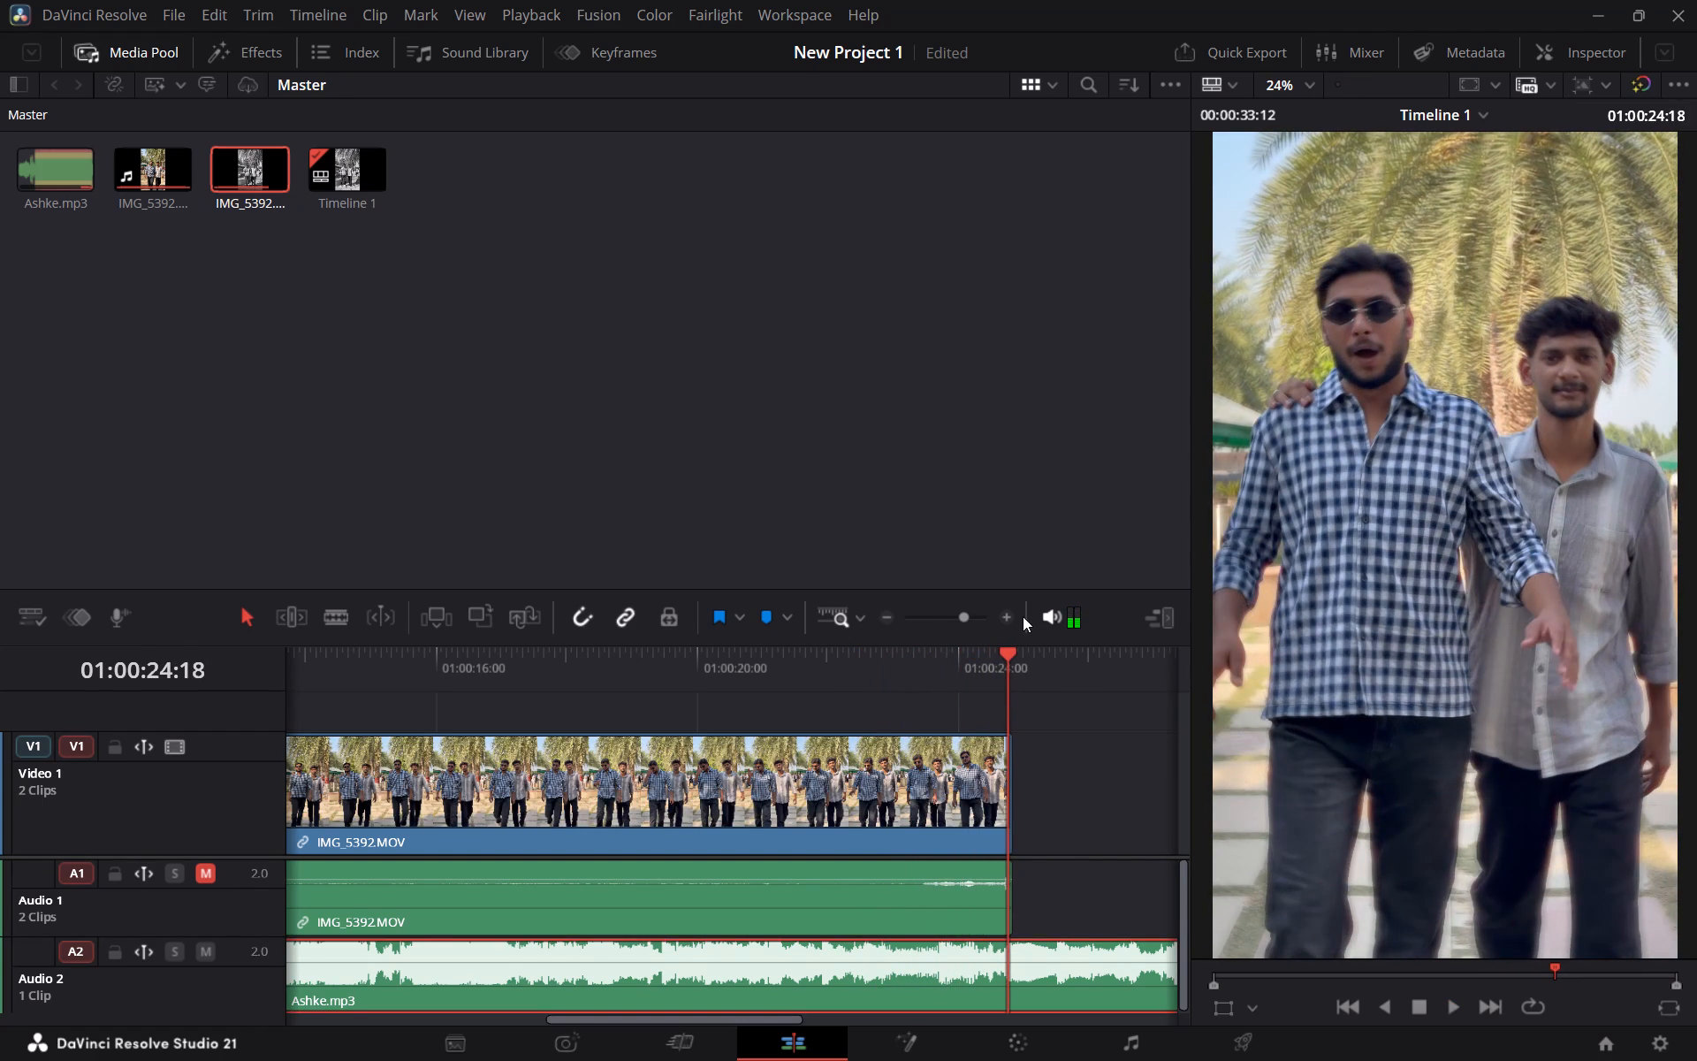
{"action": "left_click_drag", "start_coordinate": [1004, 656], "coordinate": [1008, 677]}
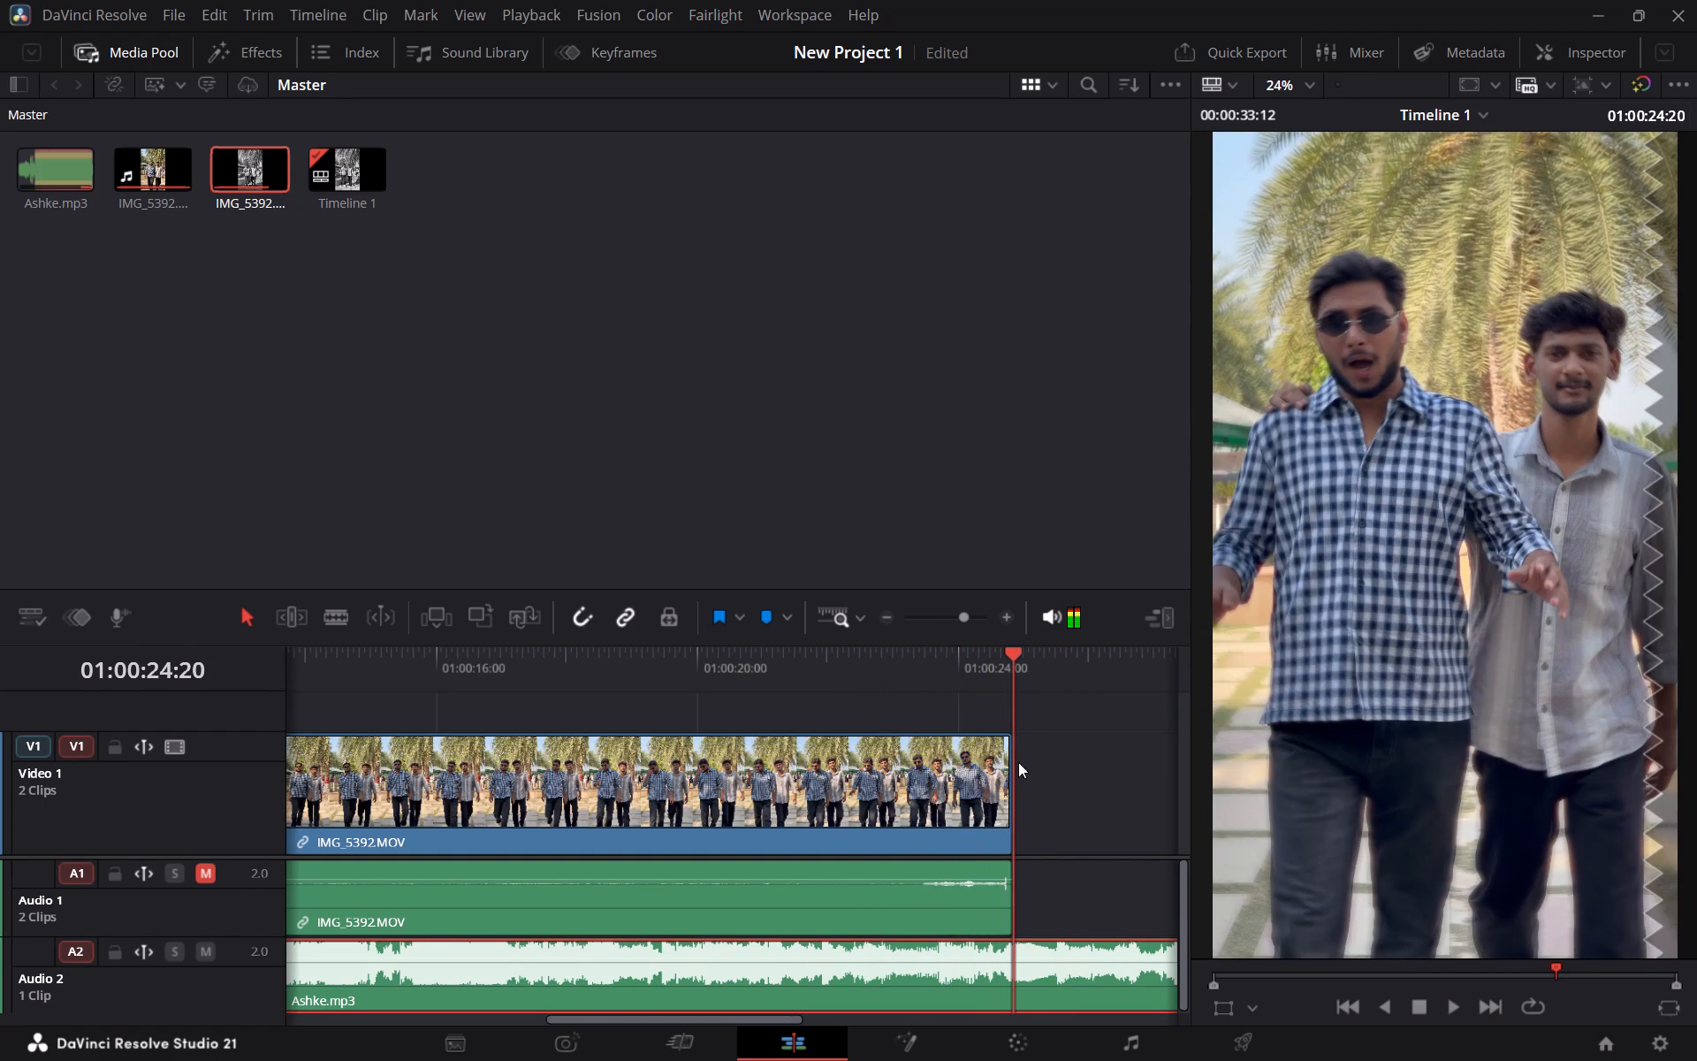
{"action": "left_click", "coordinate": [1039, 981]}
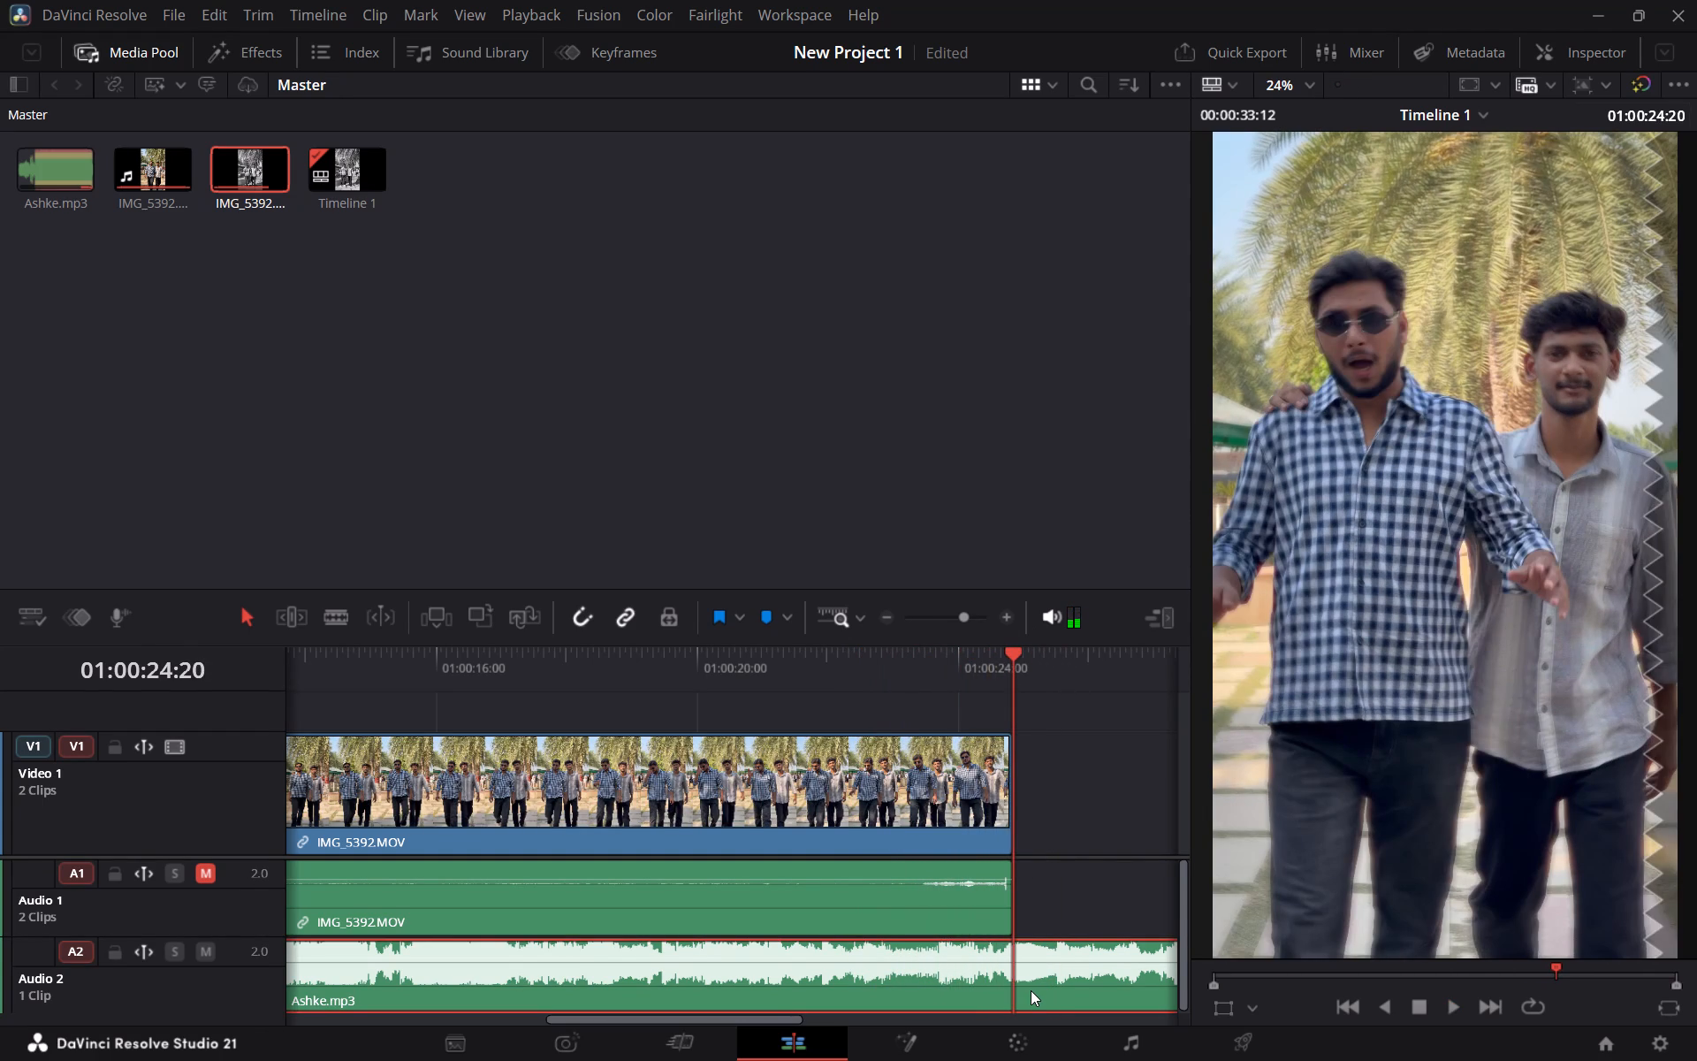
{"action": "key", "text": "ctrl+b"}
{"action": "left_click", "coordinate": [1031, 990]}
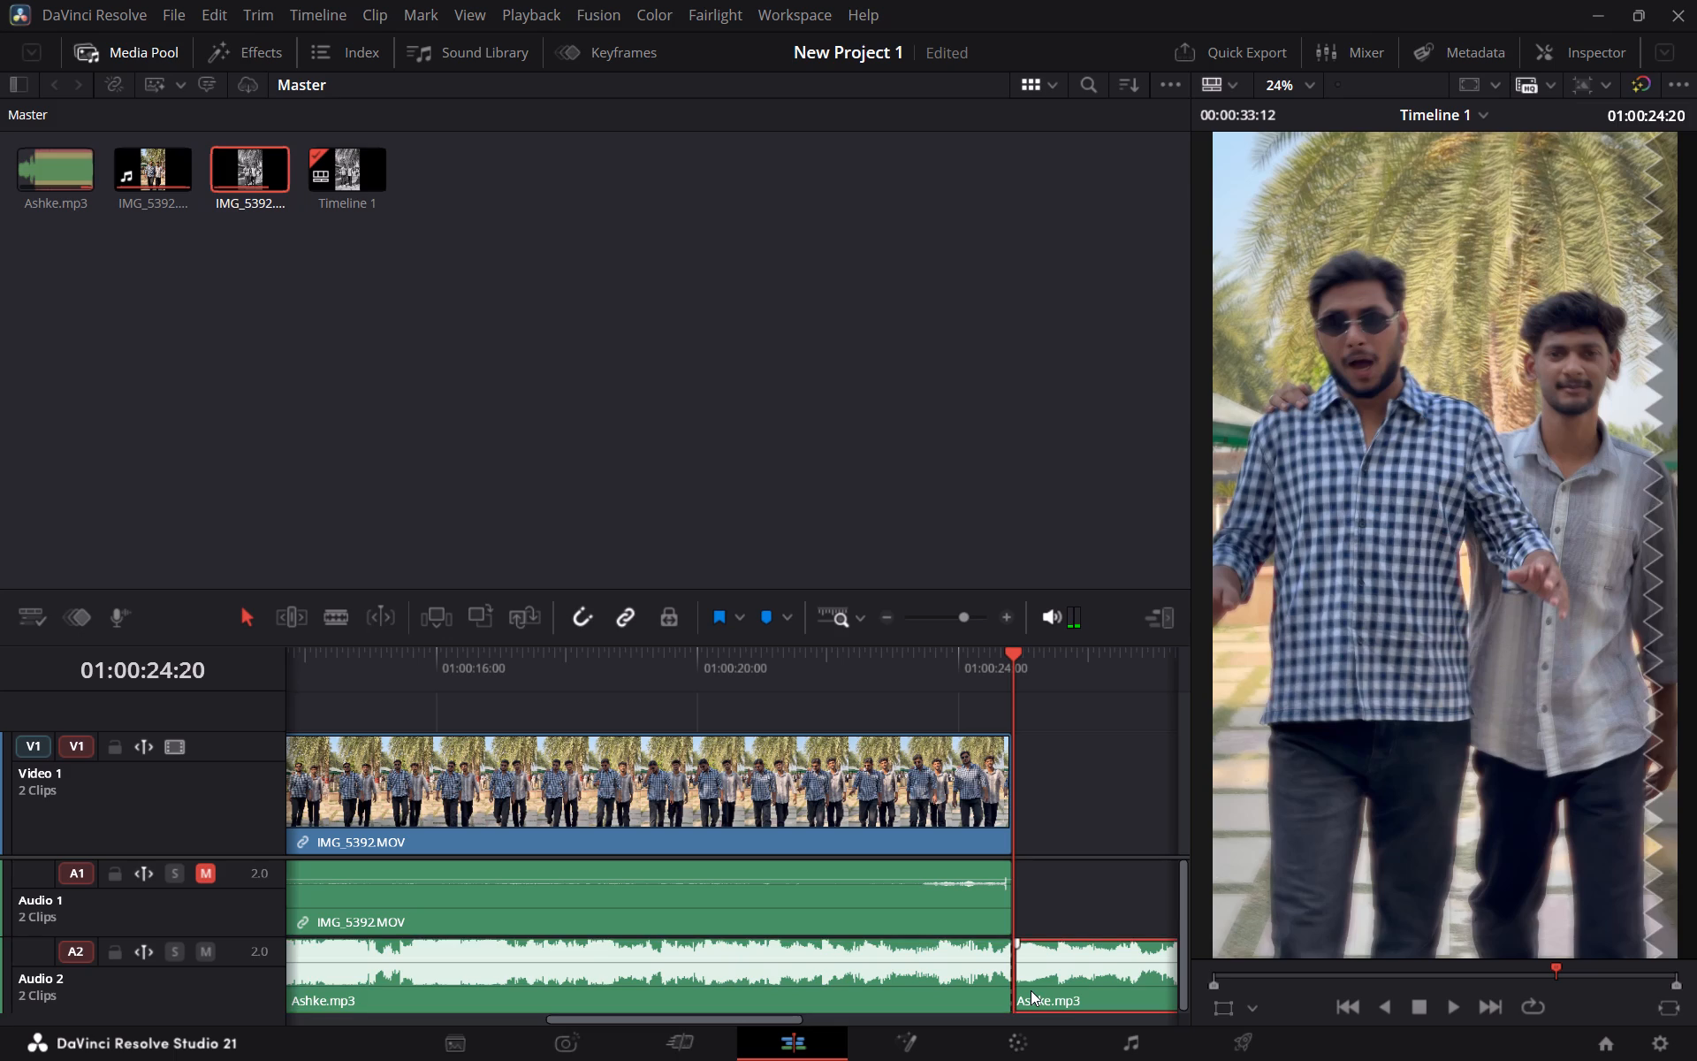
{"action": "key", "text": "Delete"}
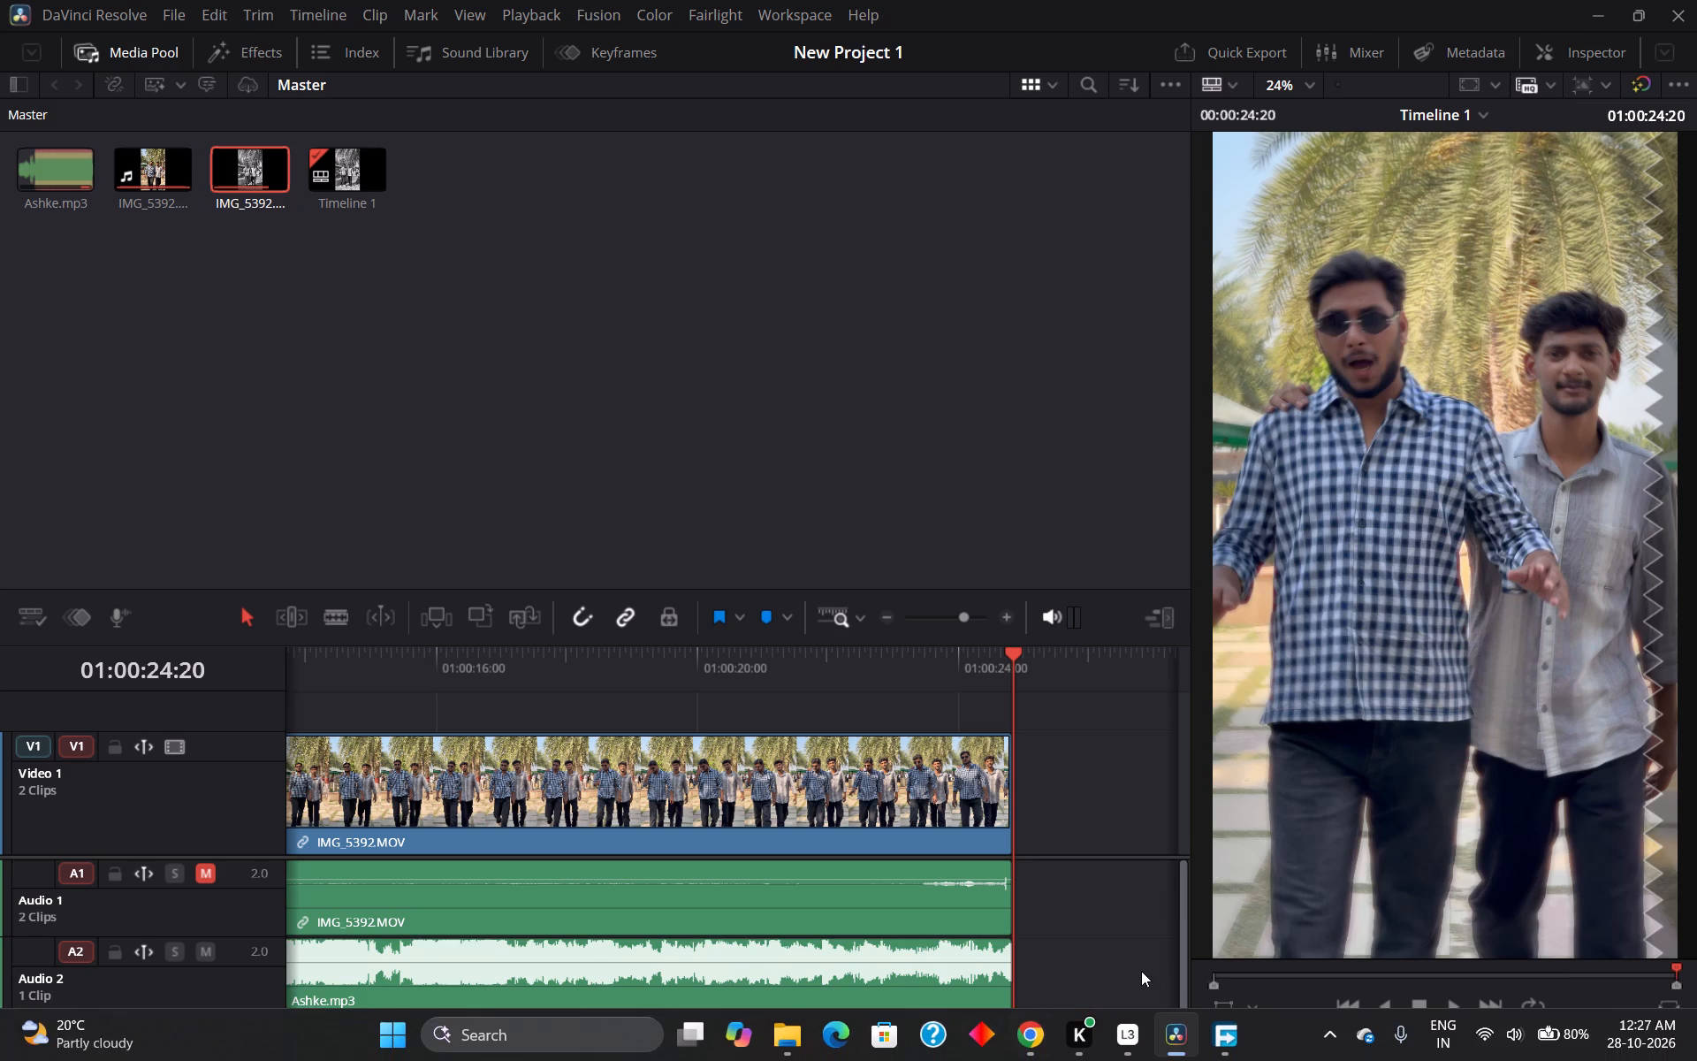
{"action": "left_click", "coordinate": [1141, 971]}
On the Deliver page, queue the entire timeline with the current MP4 H.264 settings, replacing the existing Timeline 1.mp4, and start rendering it.
{"action": "left_click", "coordinate": [1204, 1046]}
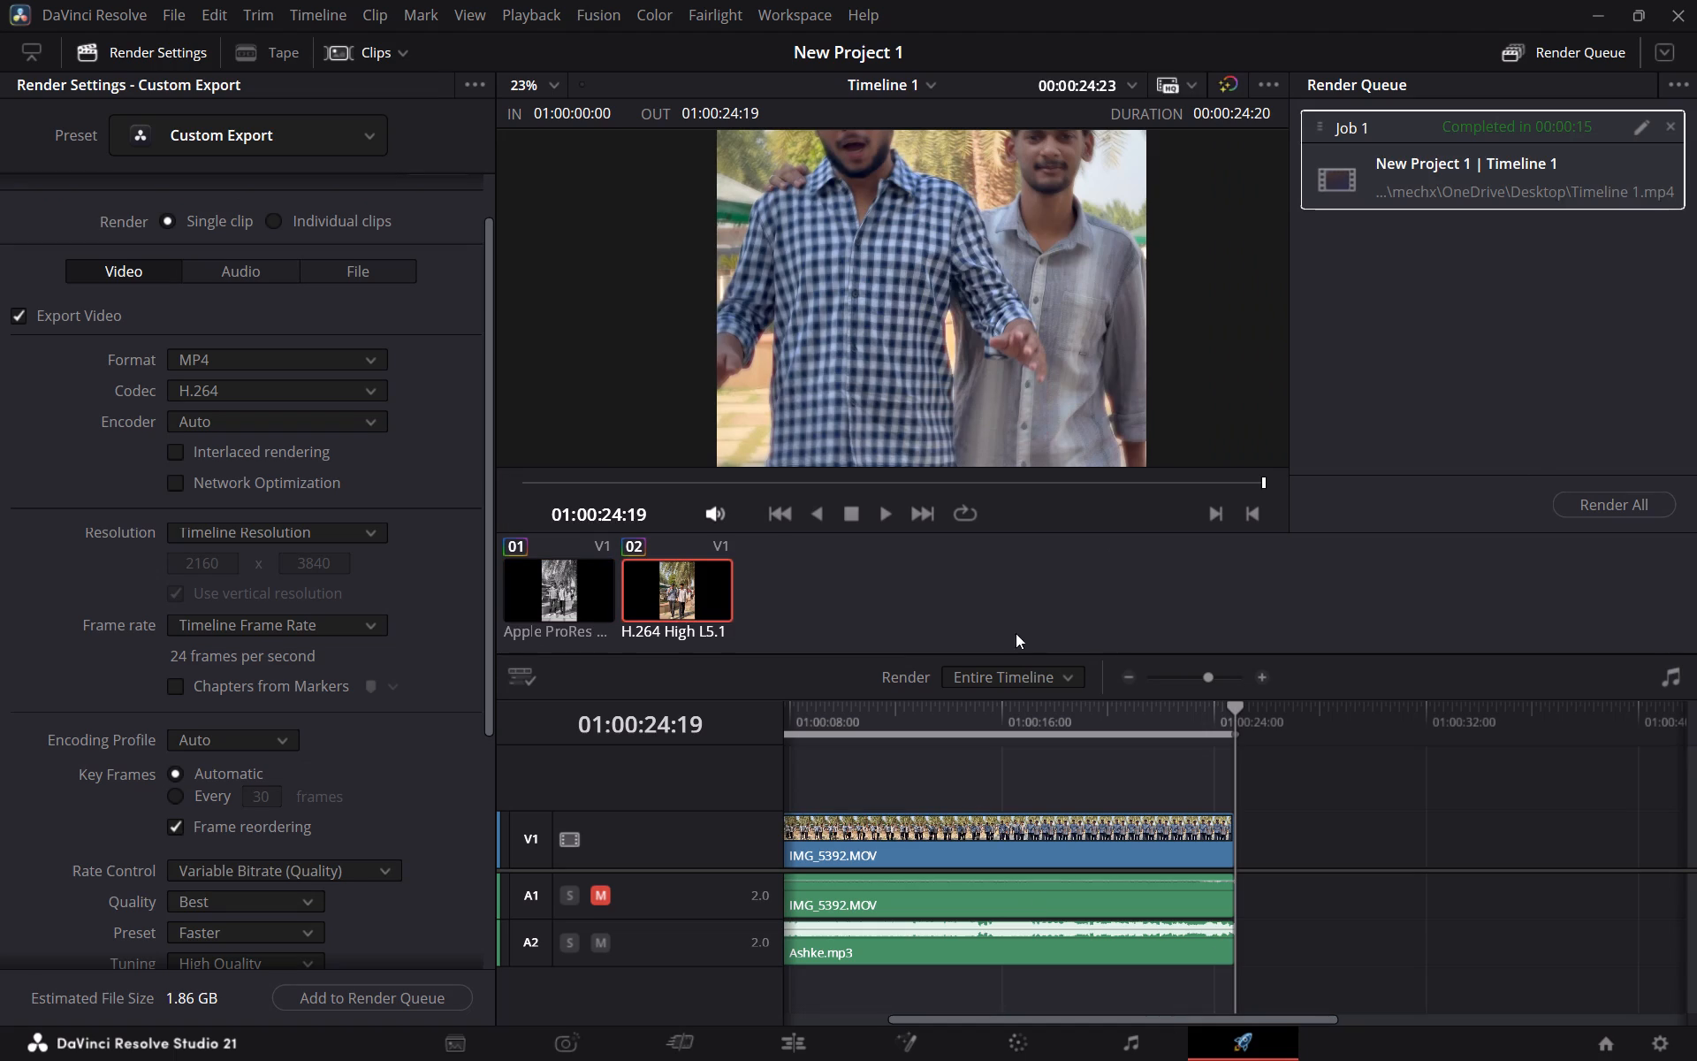
{"action": "left_click", "coordinate": [352, 991]}
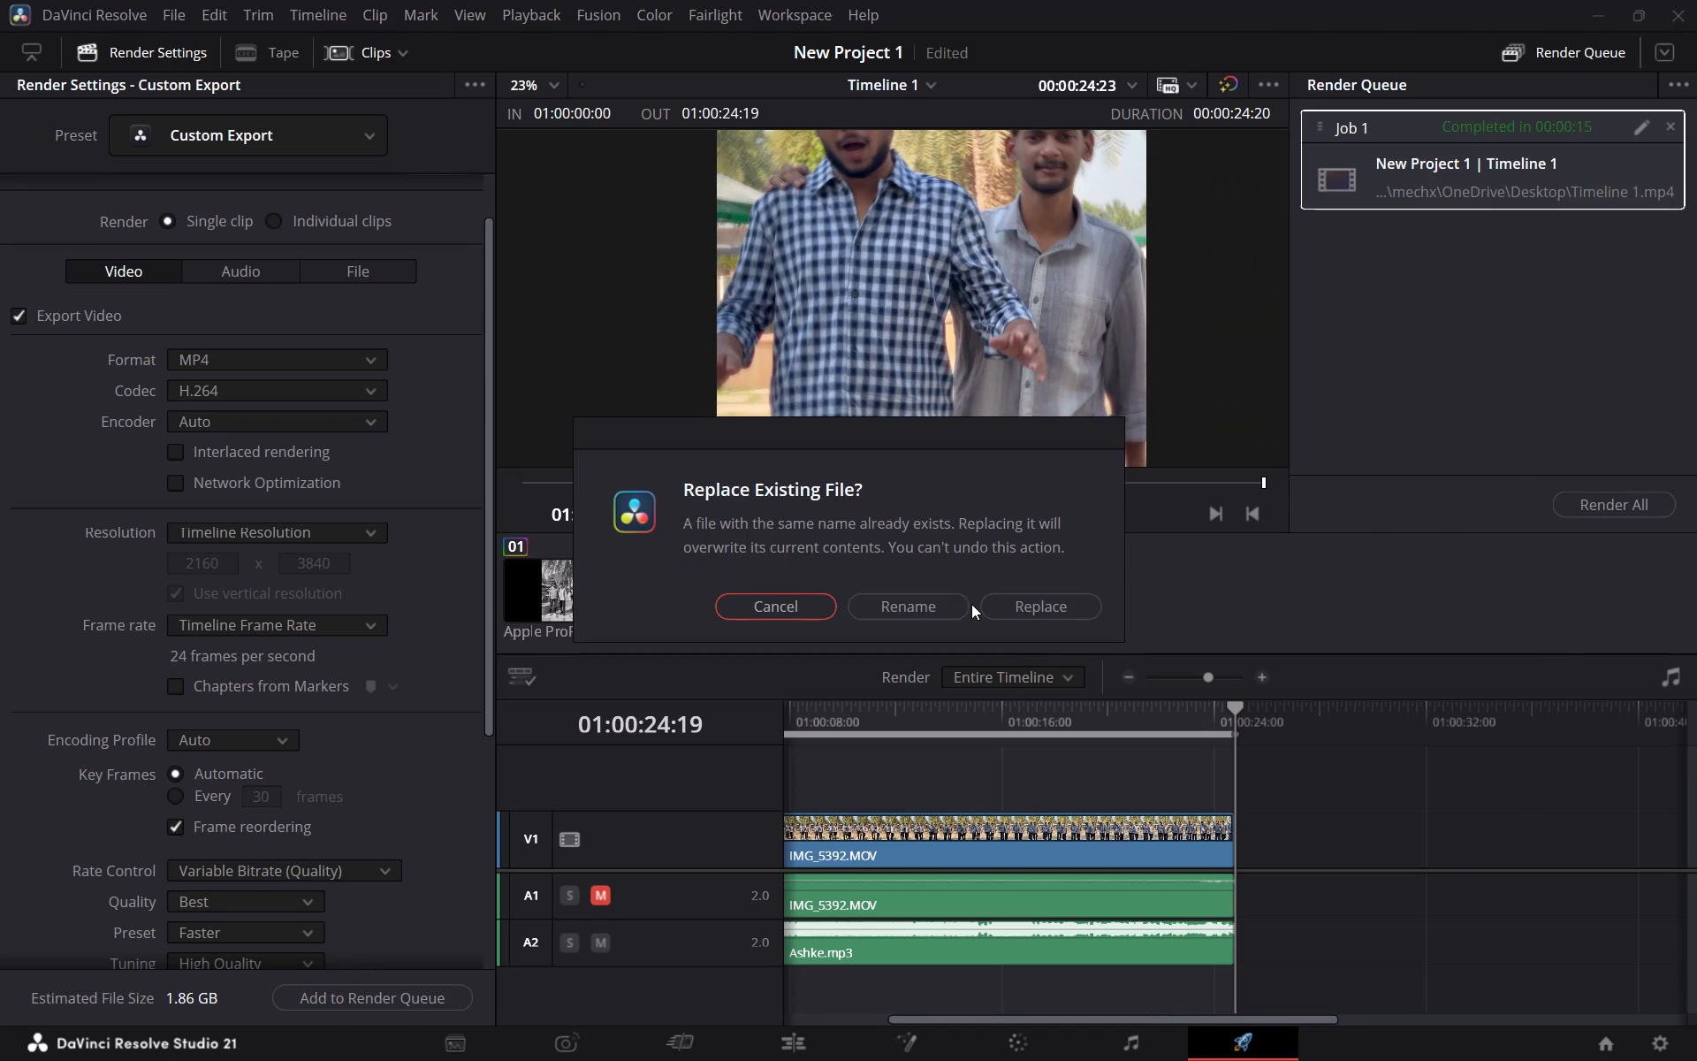
{"action": "left_click", "coordinate": [1002, 599]}
{"action": "left_click", "coordinate": [1663, 501]}
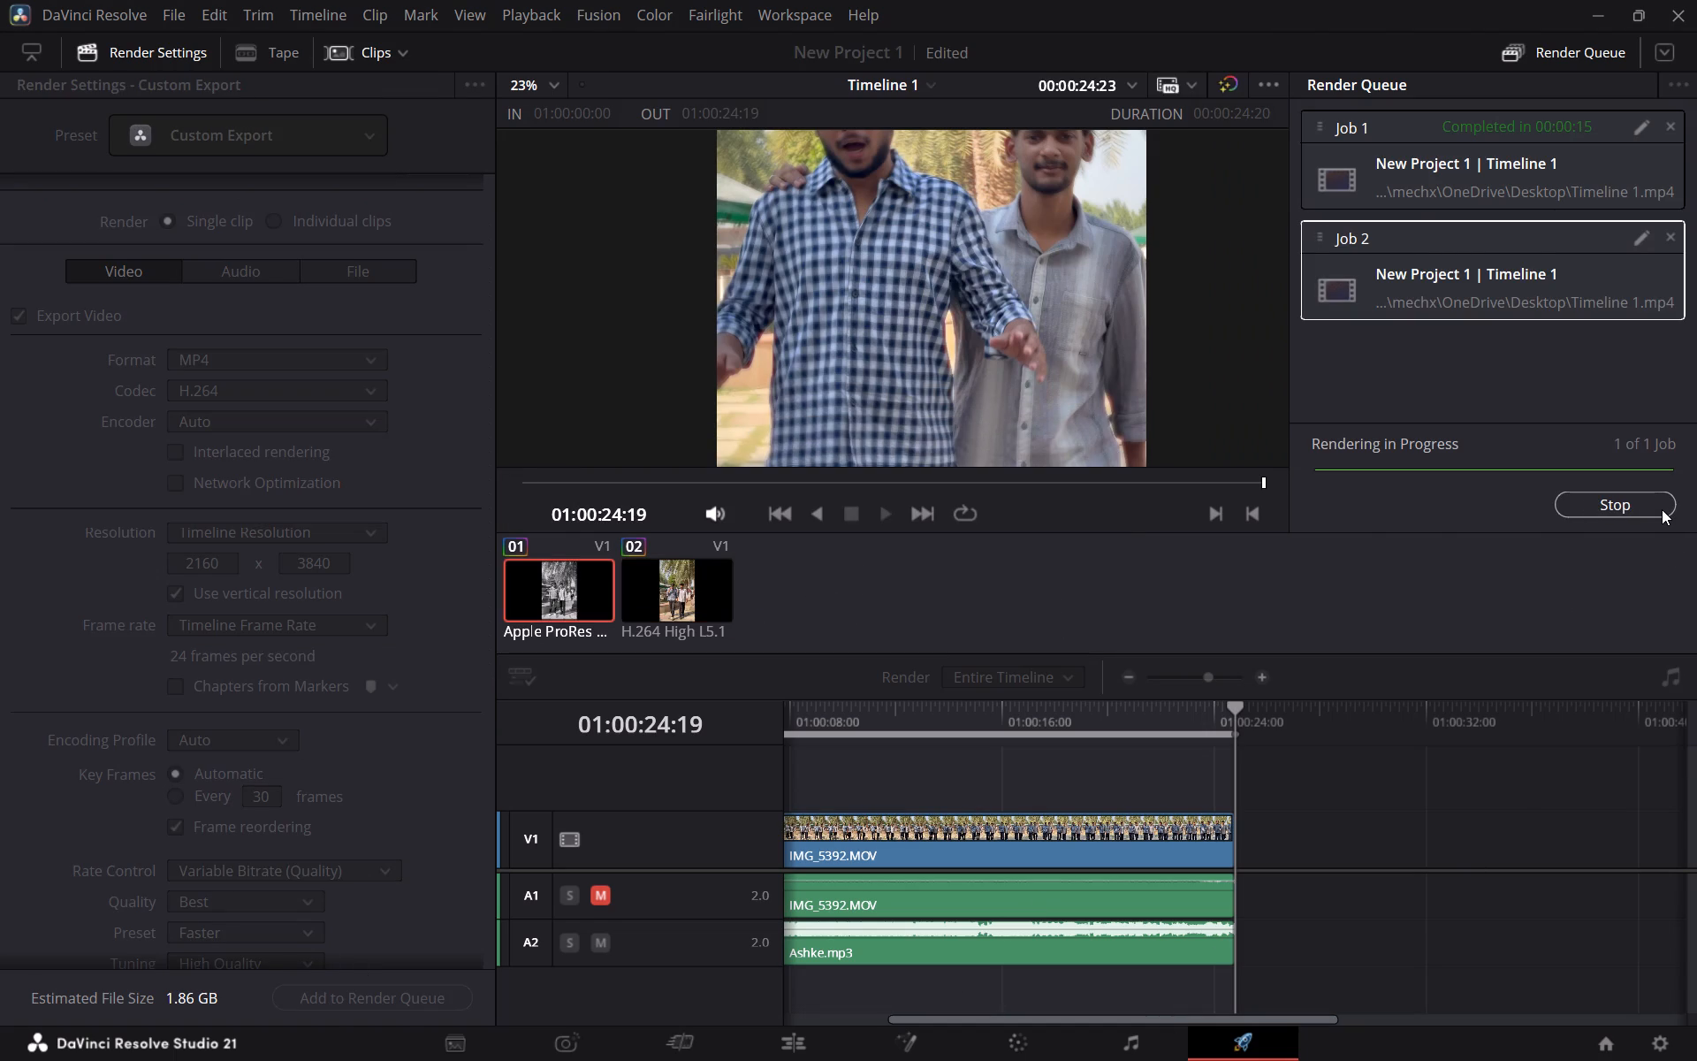
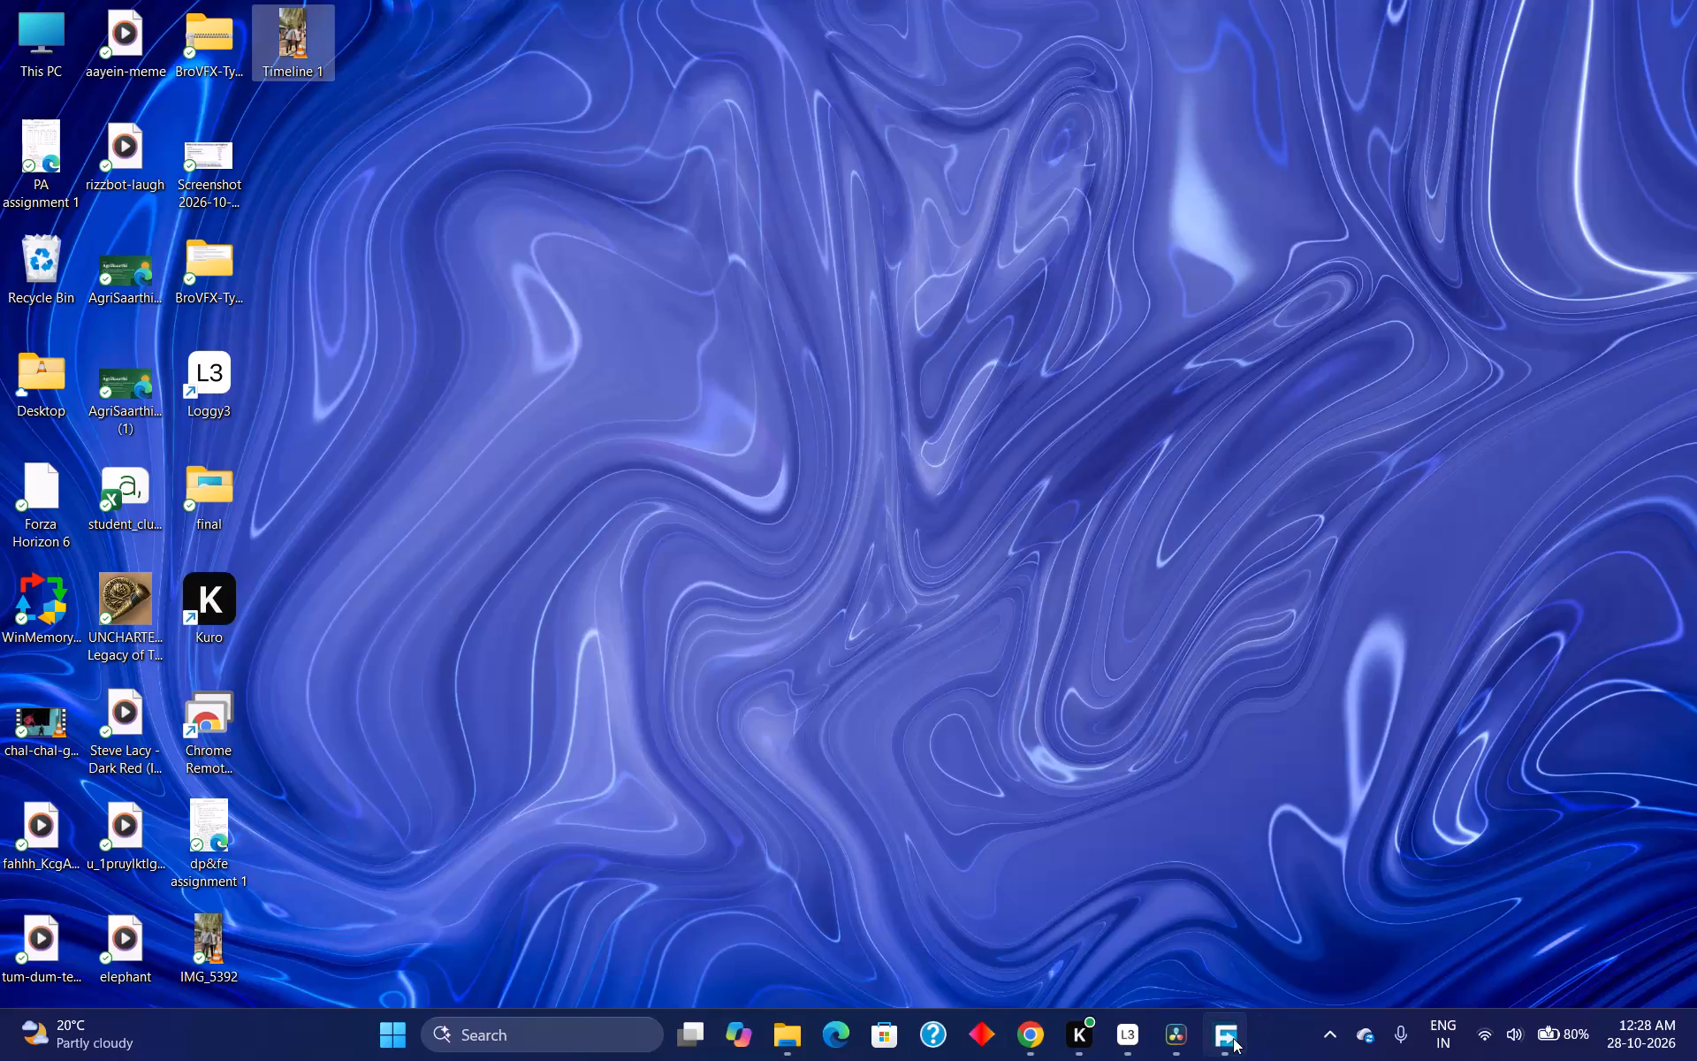
Switch to DaVinci Resolve and, on the Color page, disable node 02 and turn off node 01's Halation effect on the first clip.
{"action": "left_click", "coordinate": [1159, 1040]}
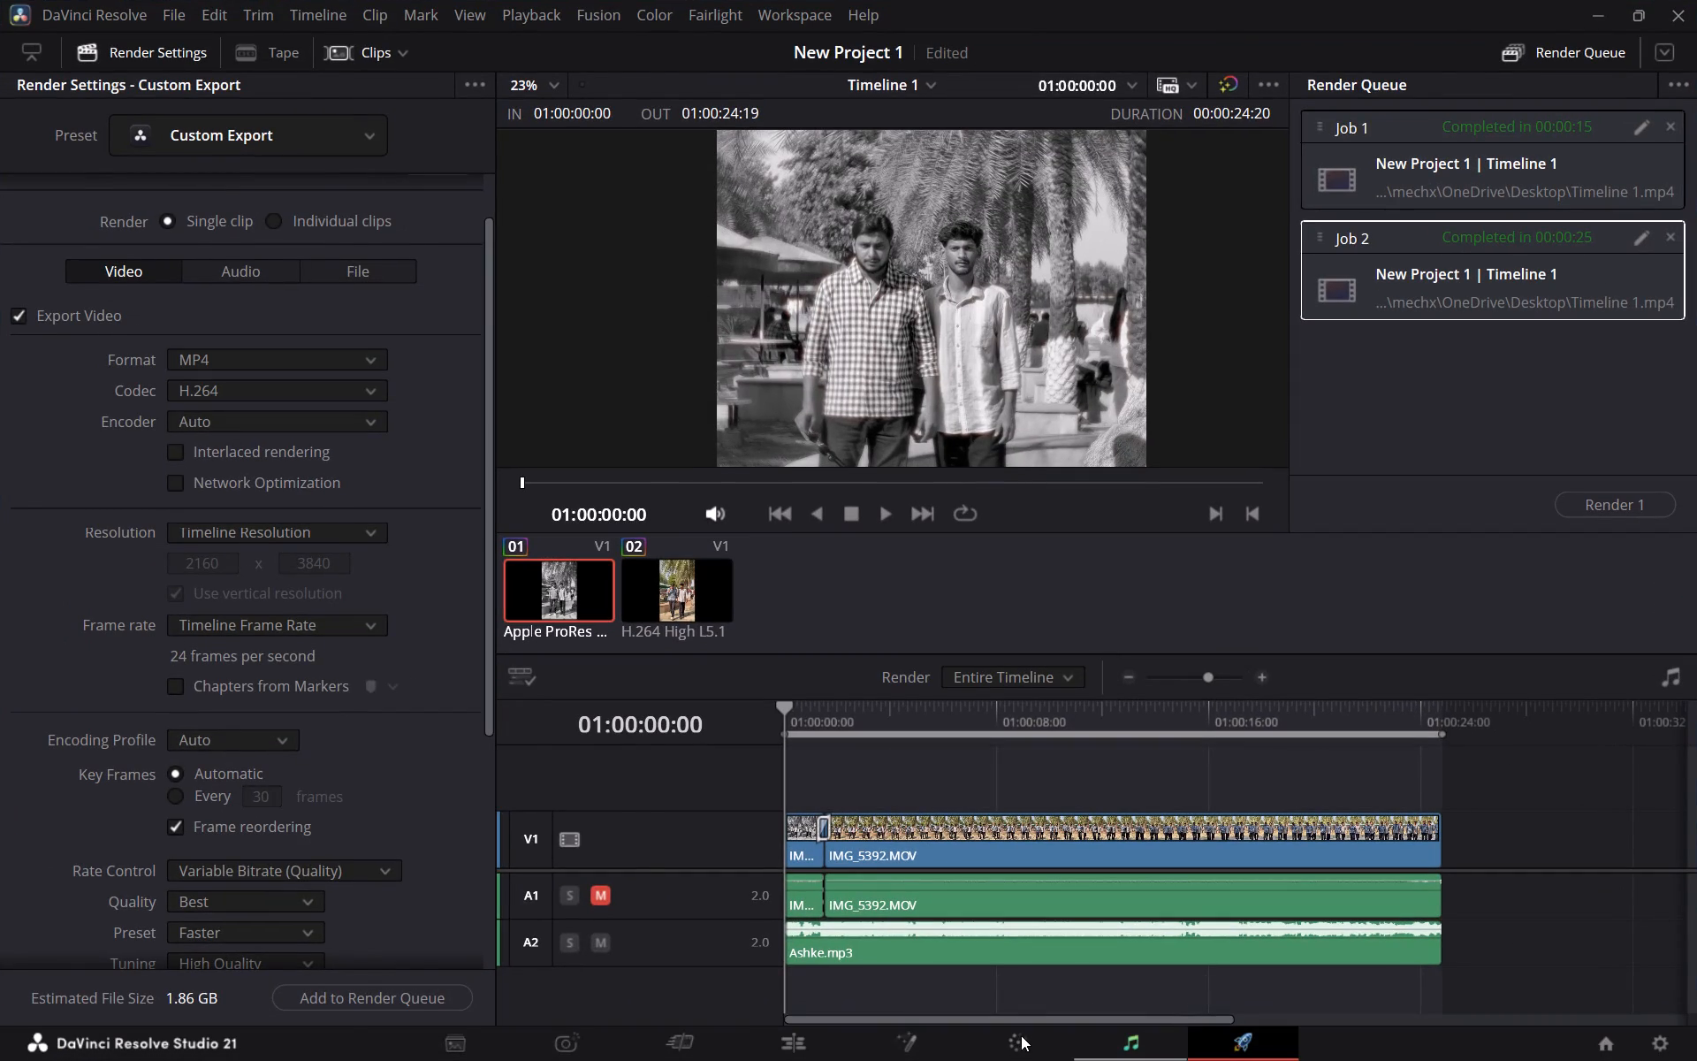
{"action": "left_click", "coordinate": [1021, 1034]}
{"action": "left_click", "coordinate": [285, 259]}
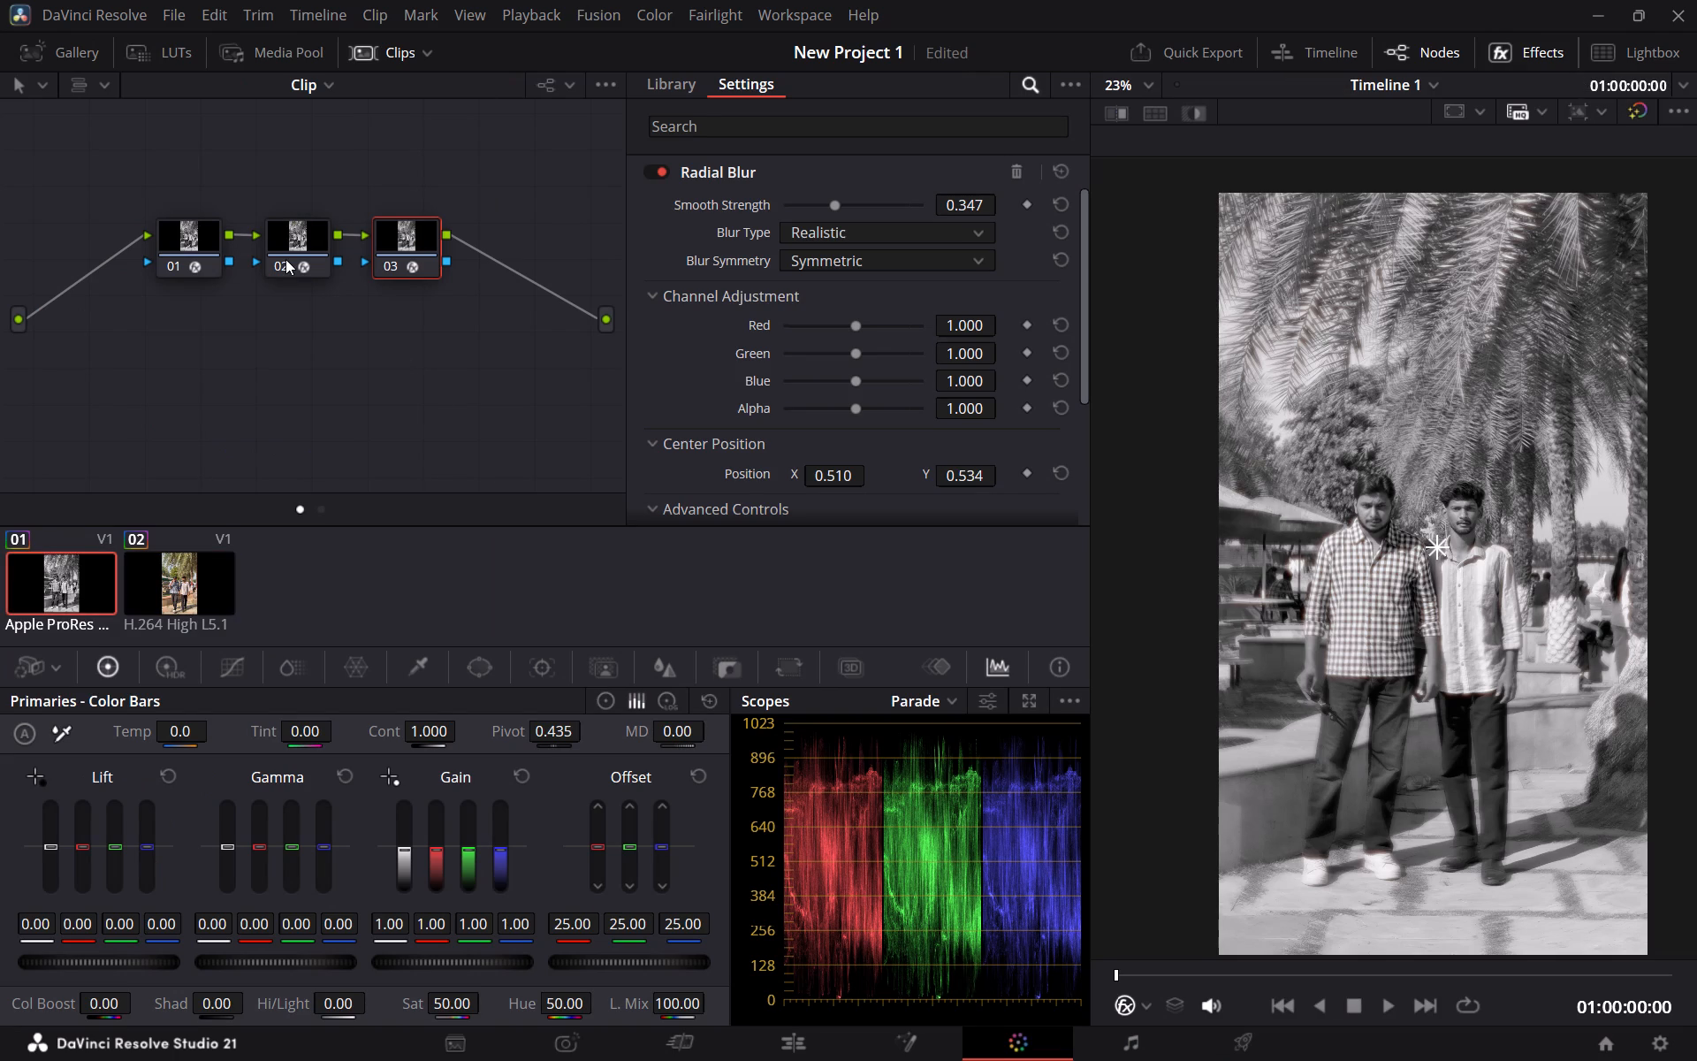
{"action": "left_click", "coordinate": [198, 248]}
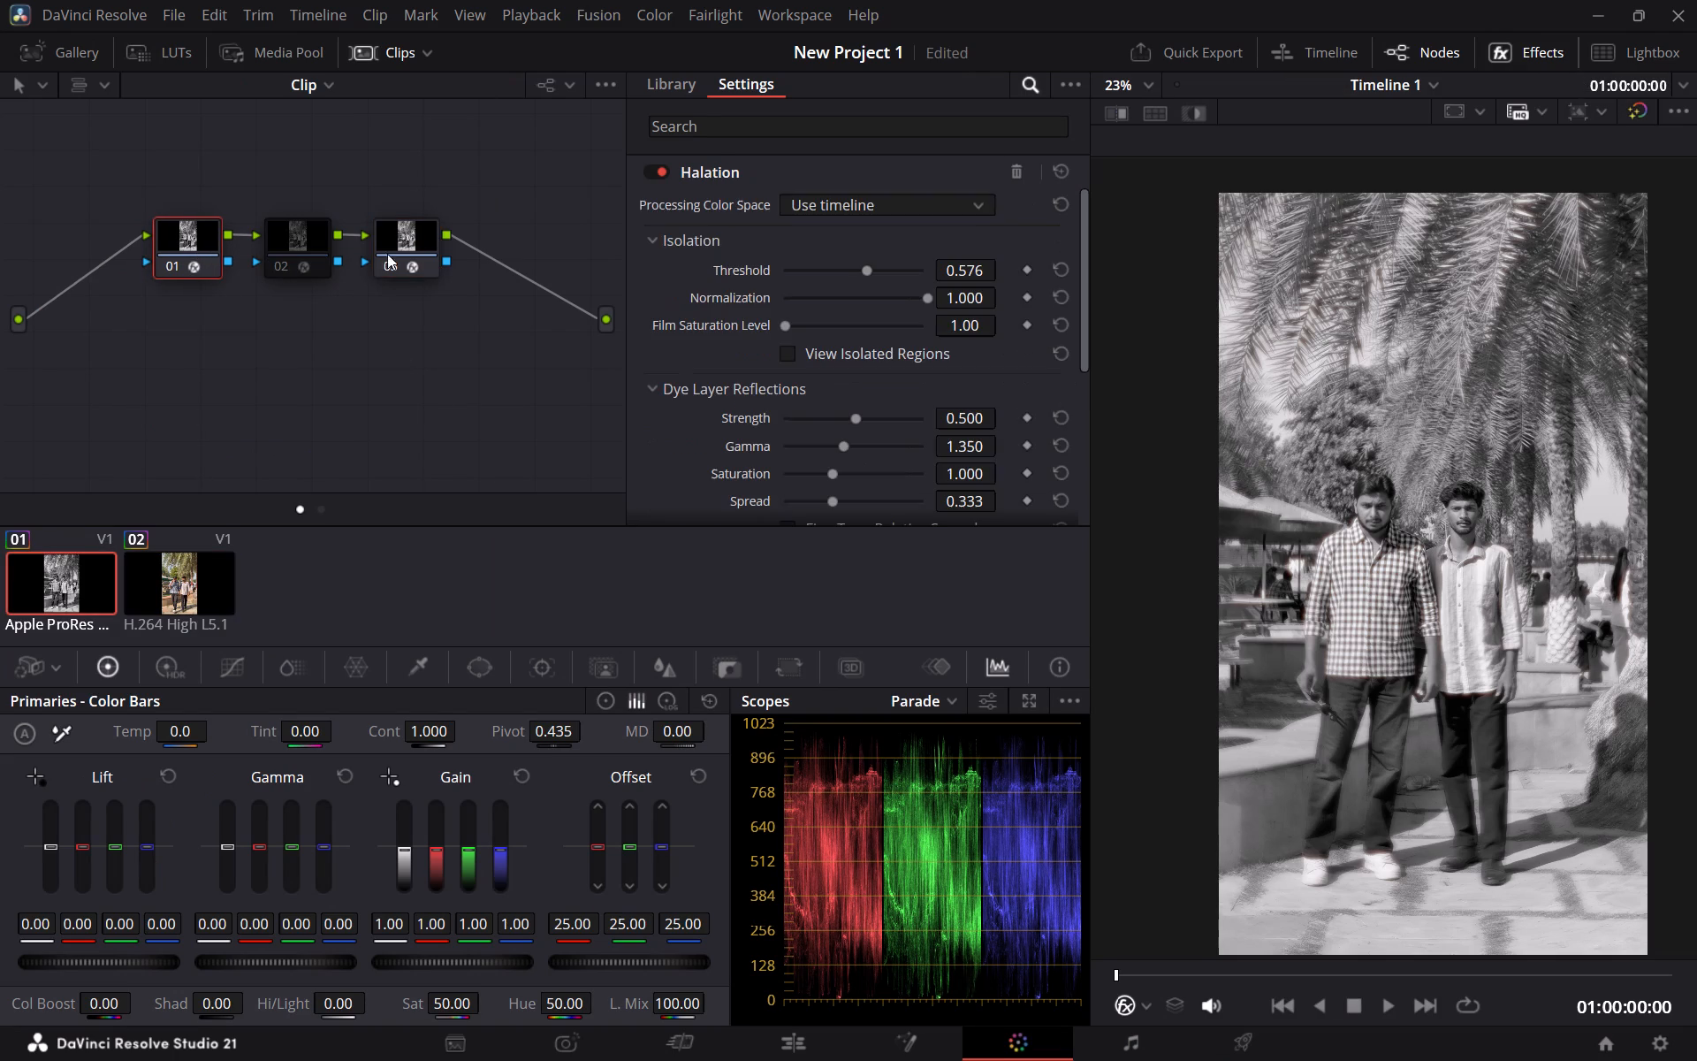
{"action": "left_click", "coordinate": [659, 175]}
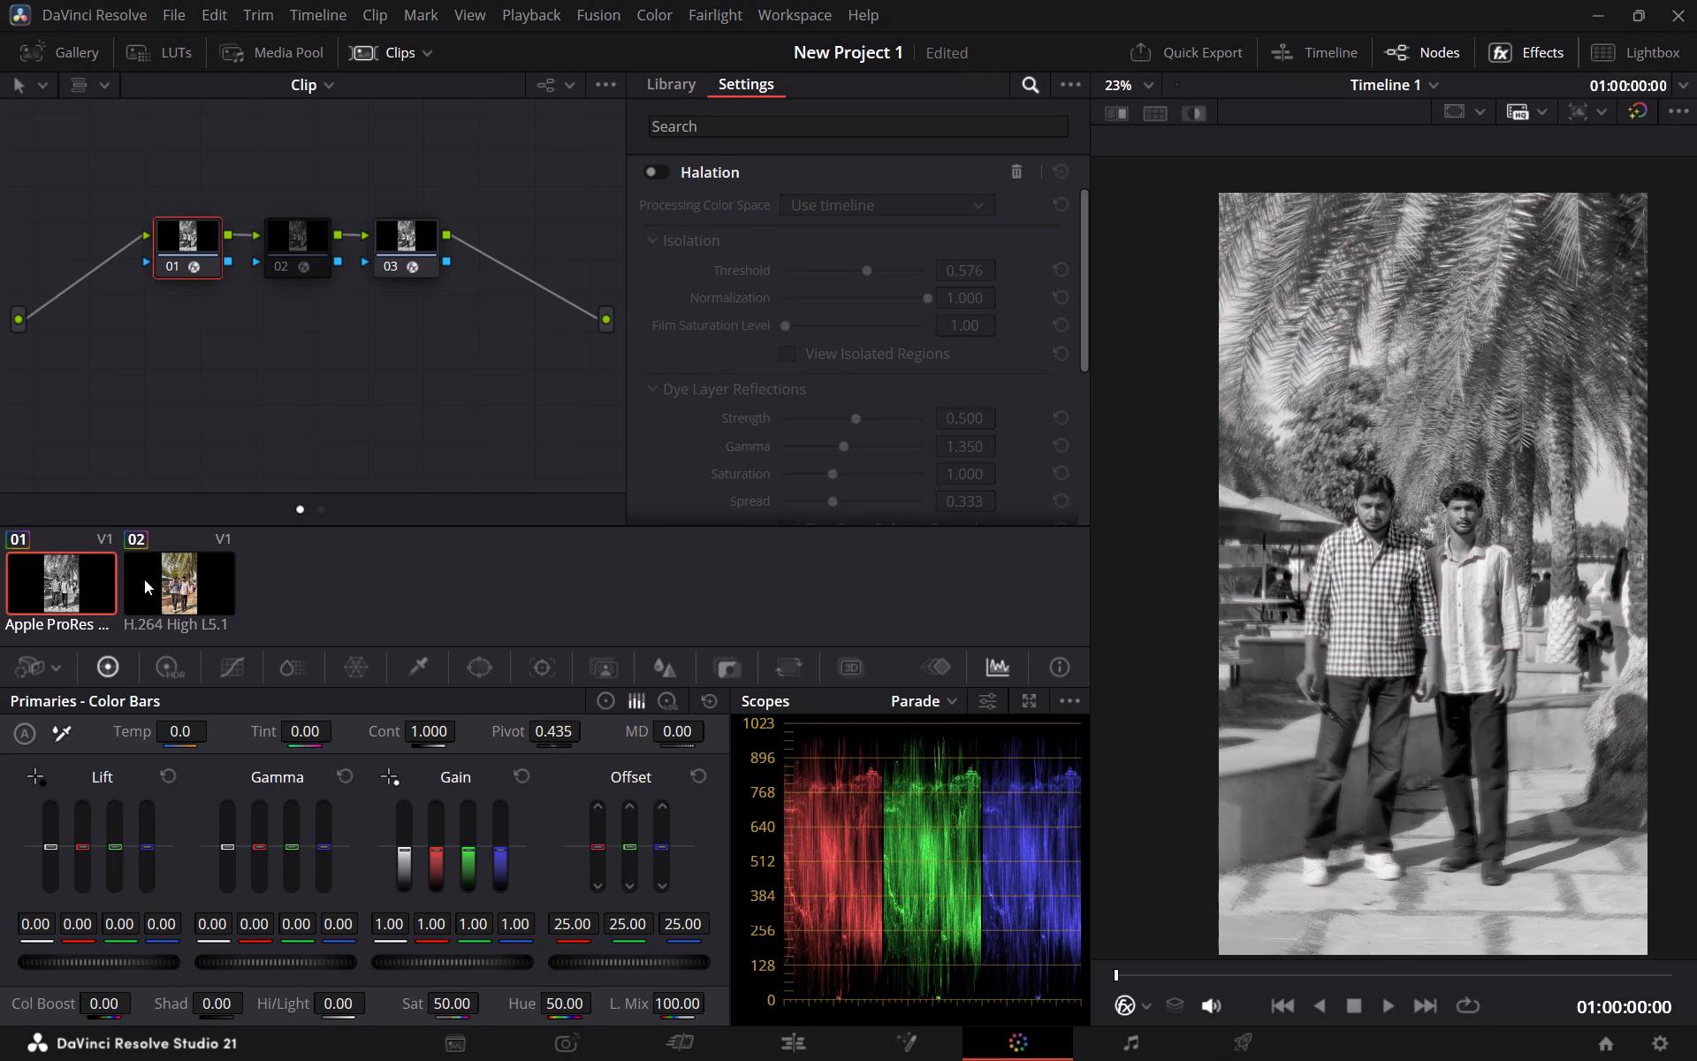
Turn off the Halation effect in node 01 of the second clip.
{"action": "left_click", "coordinate": [146, 579]}
{"action": "left_click", "coordinate": [202, 252]}
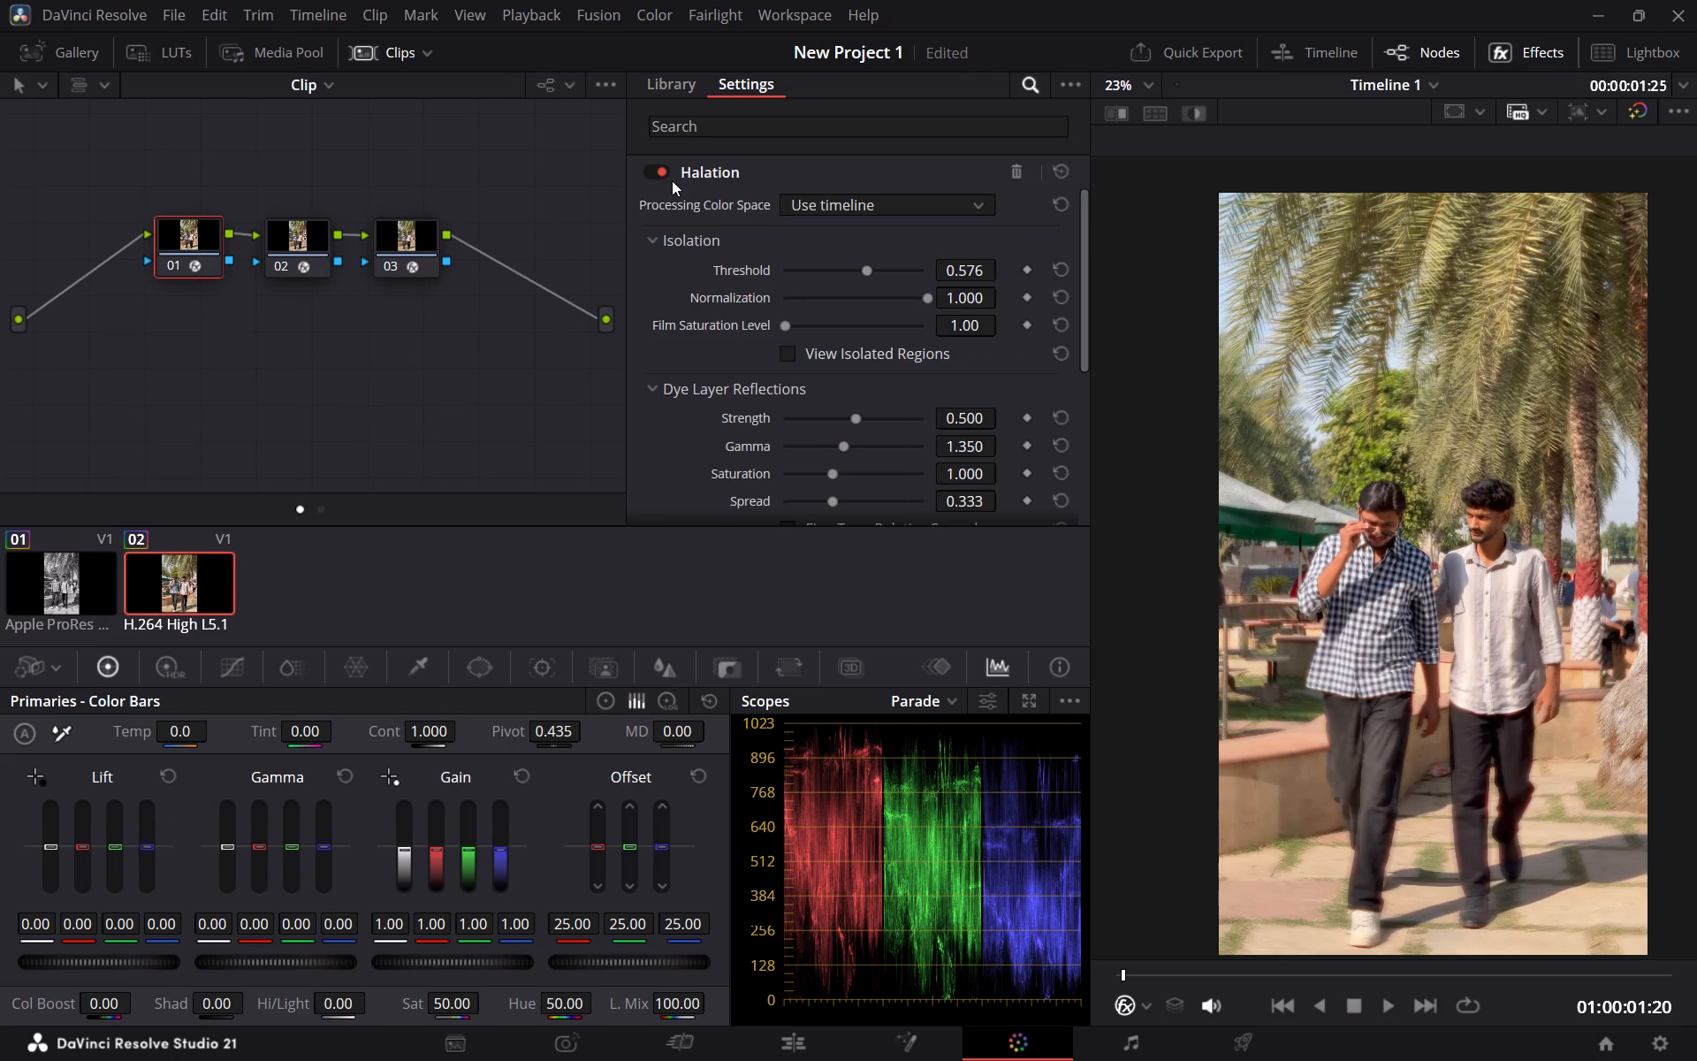
{"action": "left_click", "coordinate": [657, 167]}
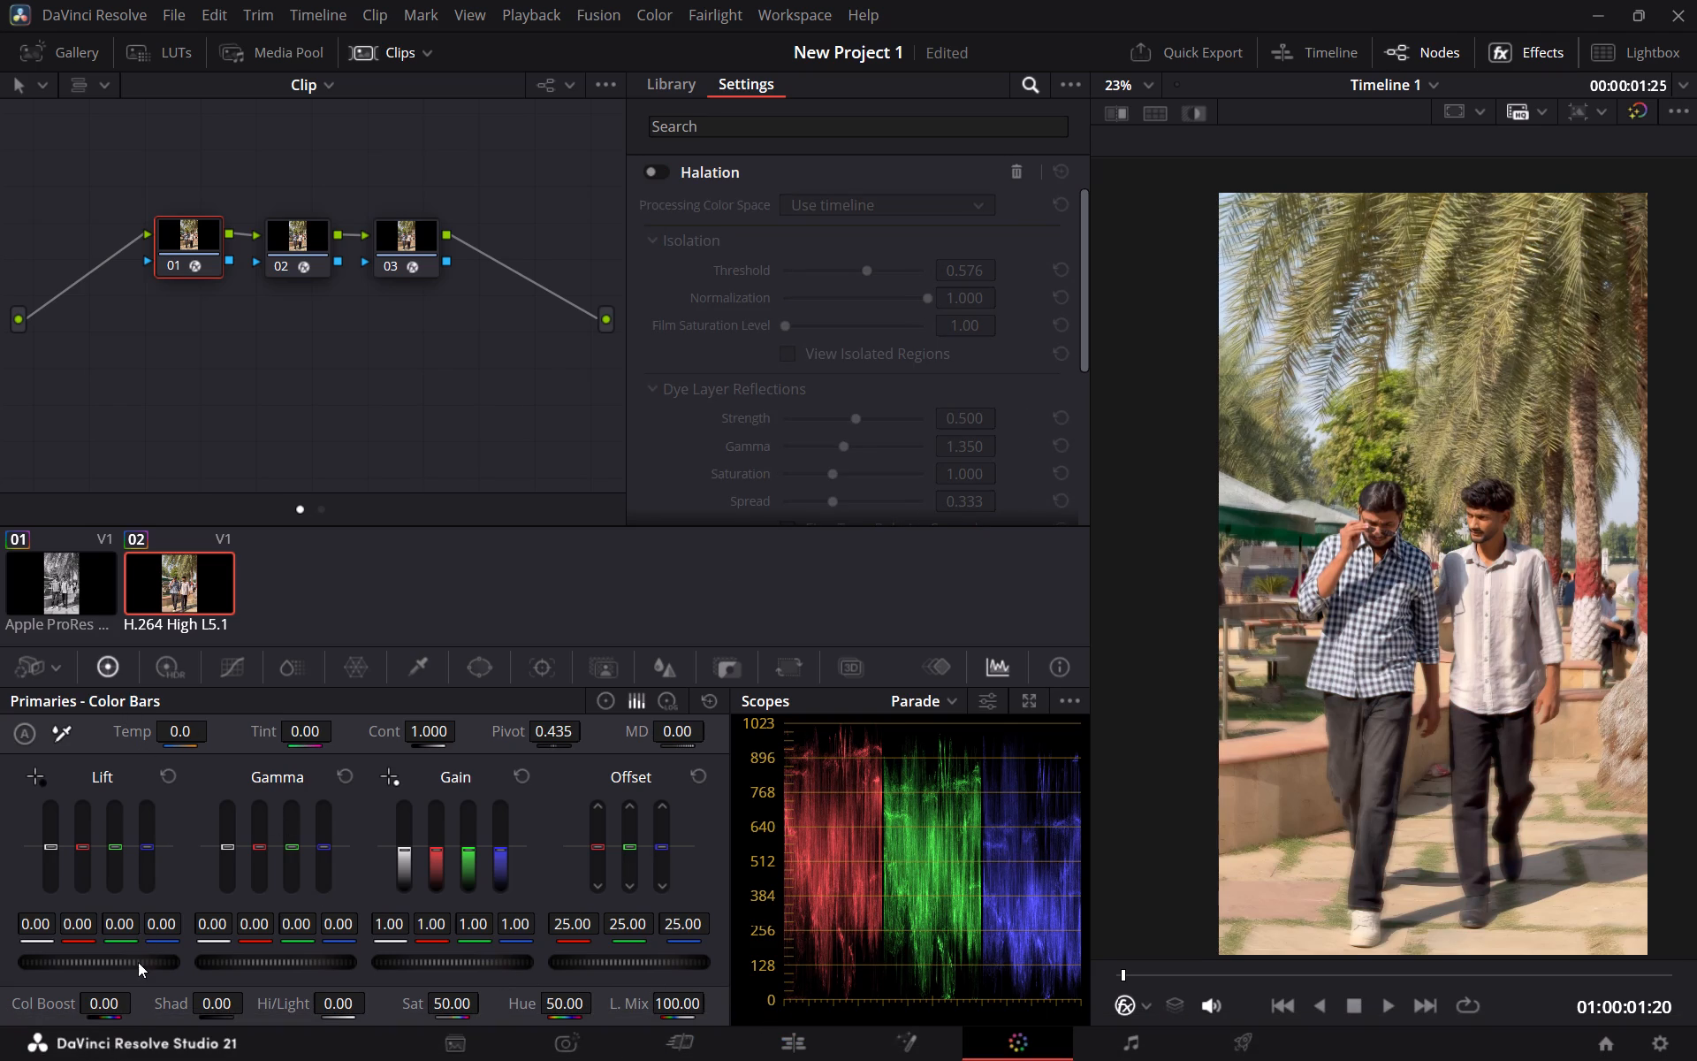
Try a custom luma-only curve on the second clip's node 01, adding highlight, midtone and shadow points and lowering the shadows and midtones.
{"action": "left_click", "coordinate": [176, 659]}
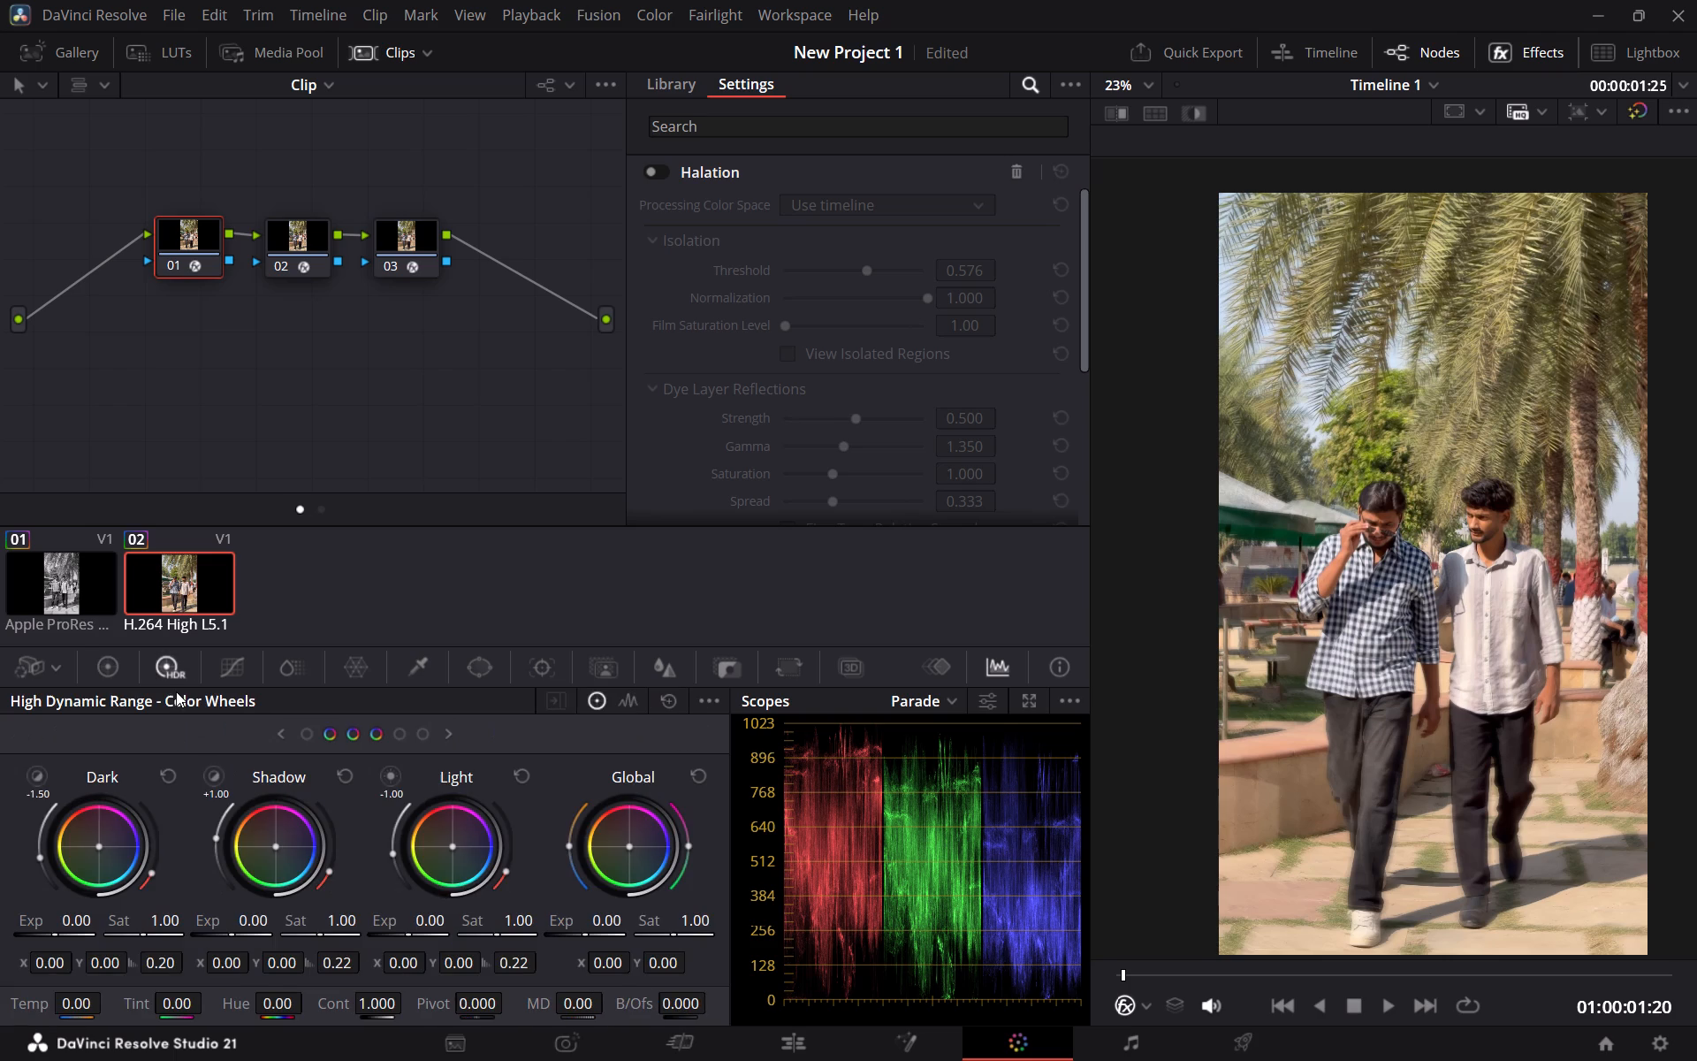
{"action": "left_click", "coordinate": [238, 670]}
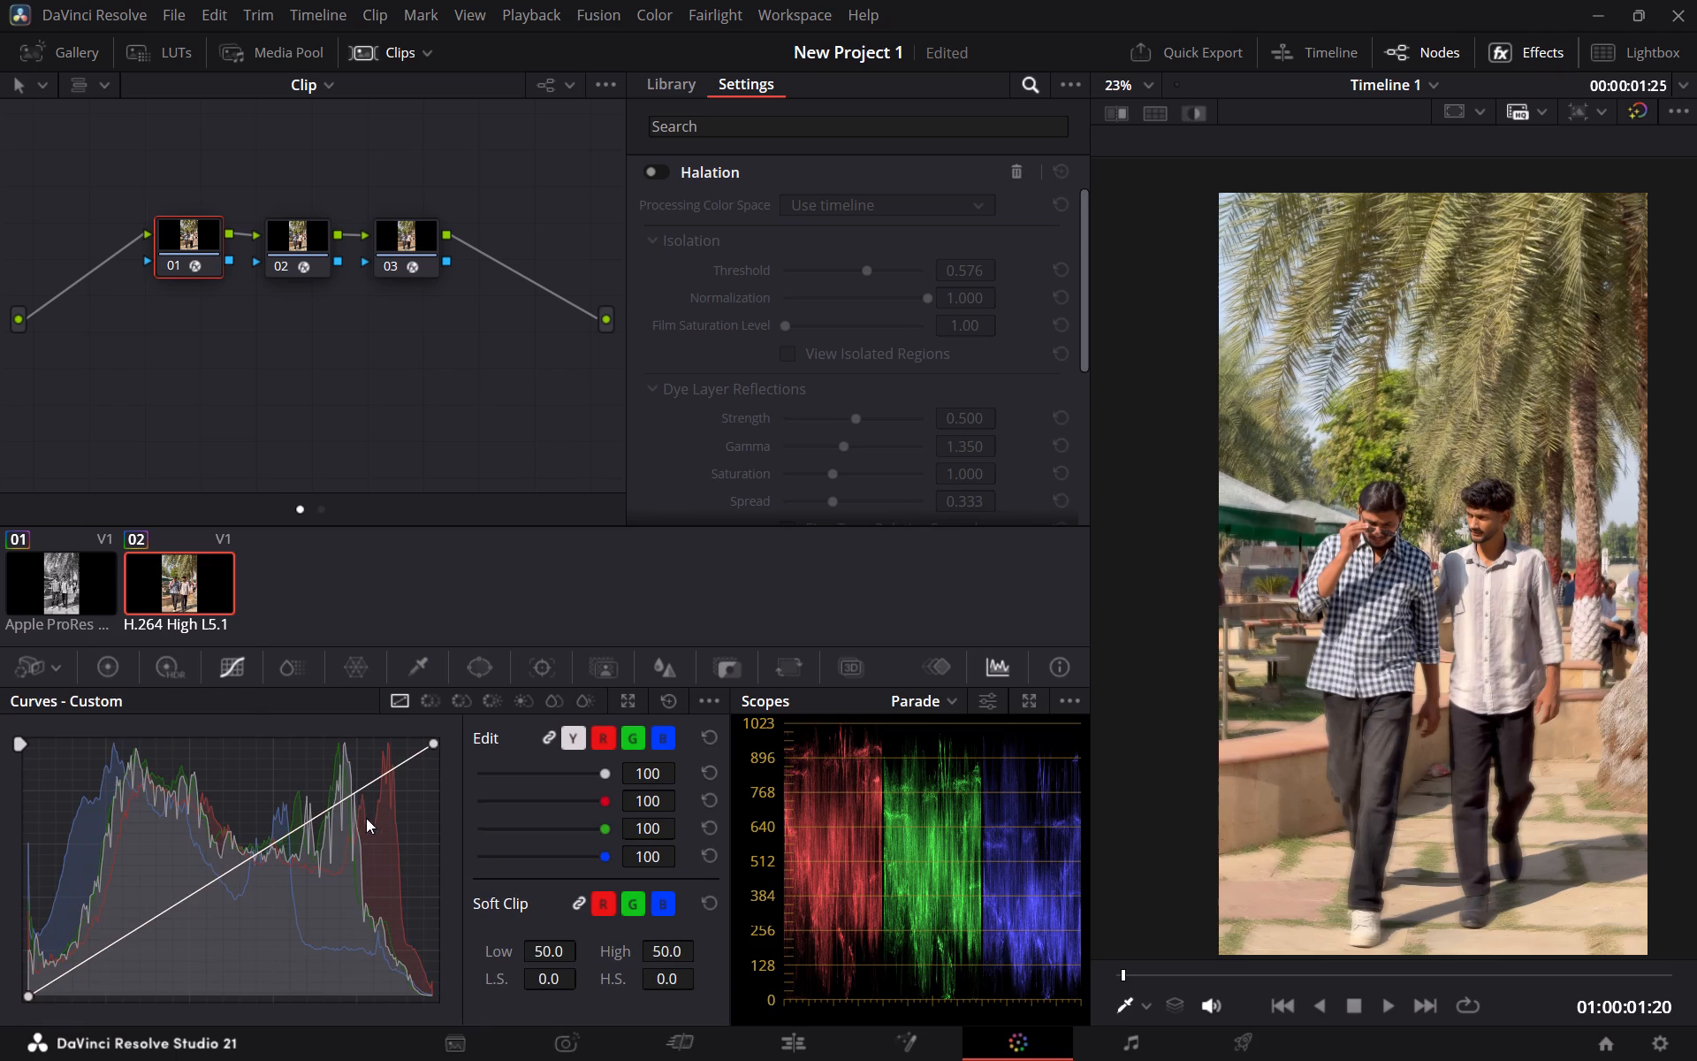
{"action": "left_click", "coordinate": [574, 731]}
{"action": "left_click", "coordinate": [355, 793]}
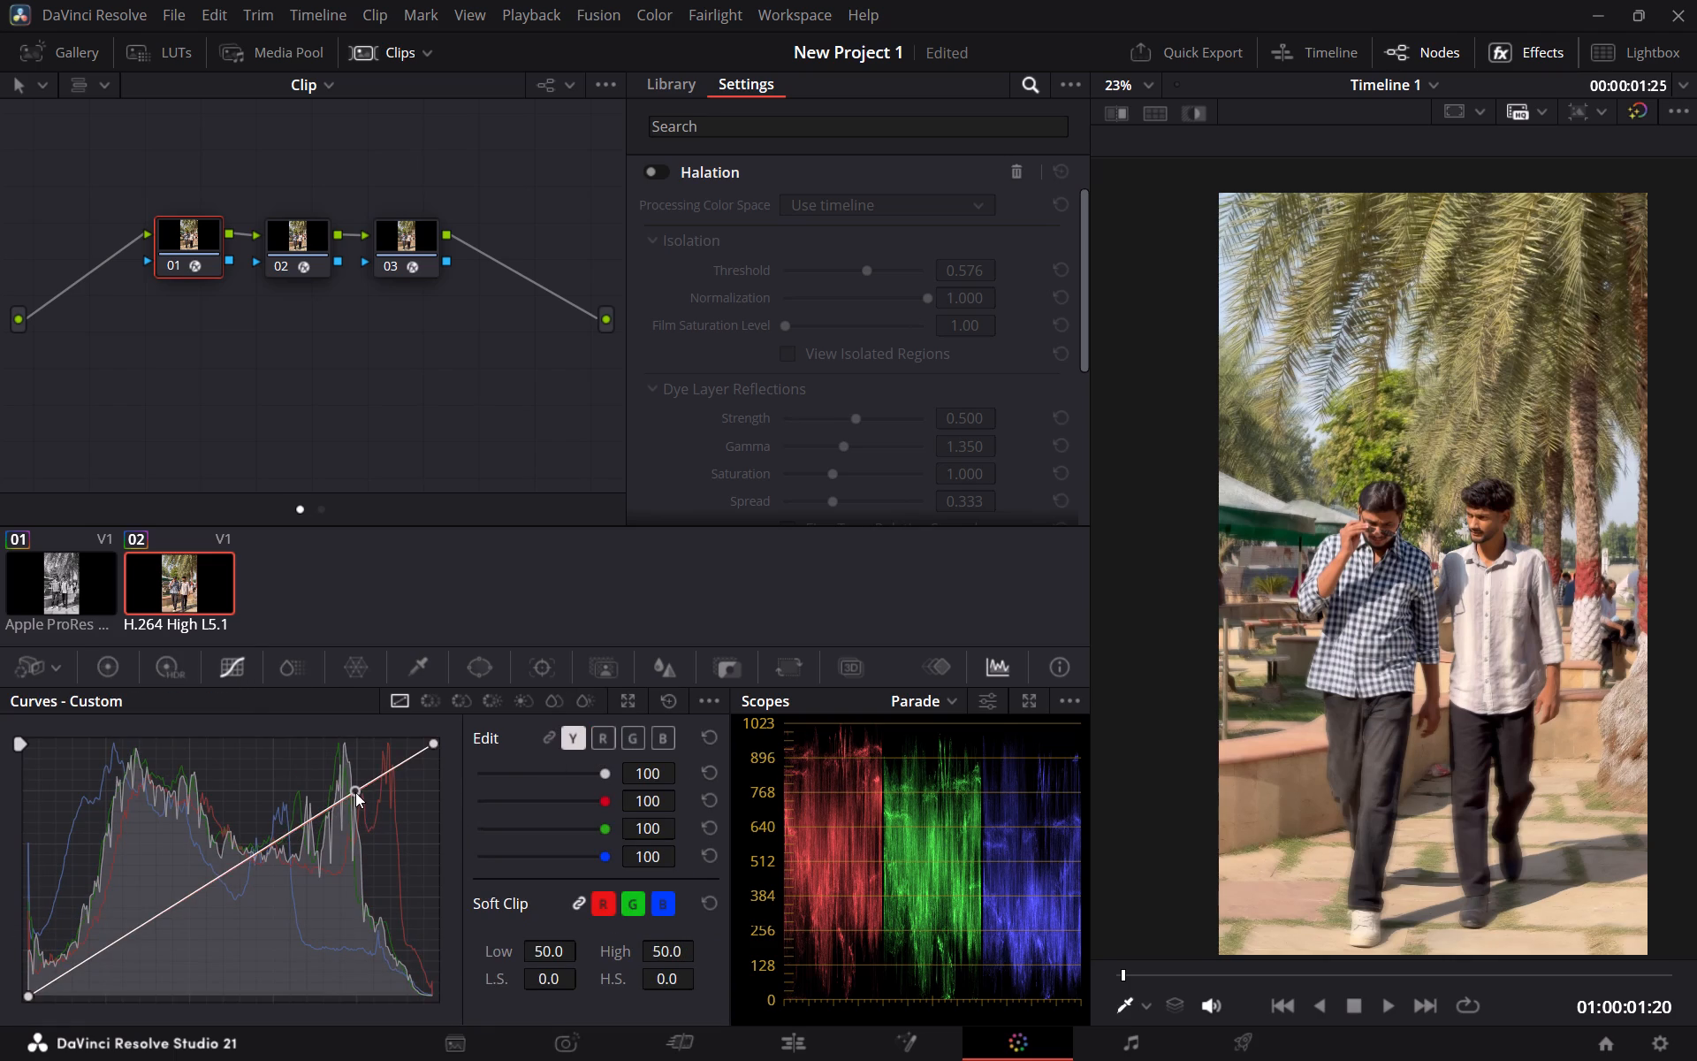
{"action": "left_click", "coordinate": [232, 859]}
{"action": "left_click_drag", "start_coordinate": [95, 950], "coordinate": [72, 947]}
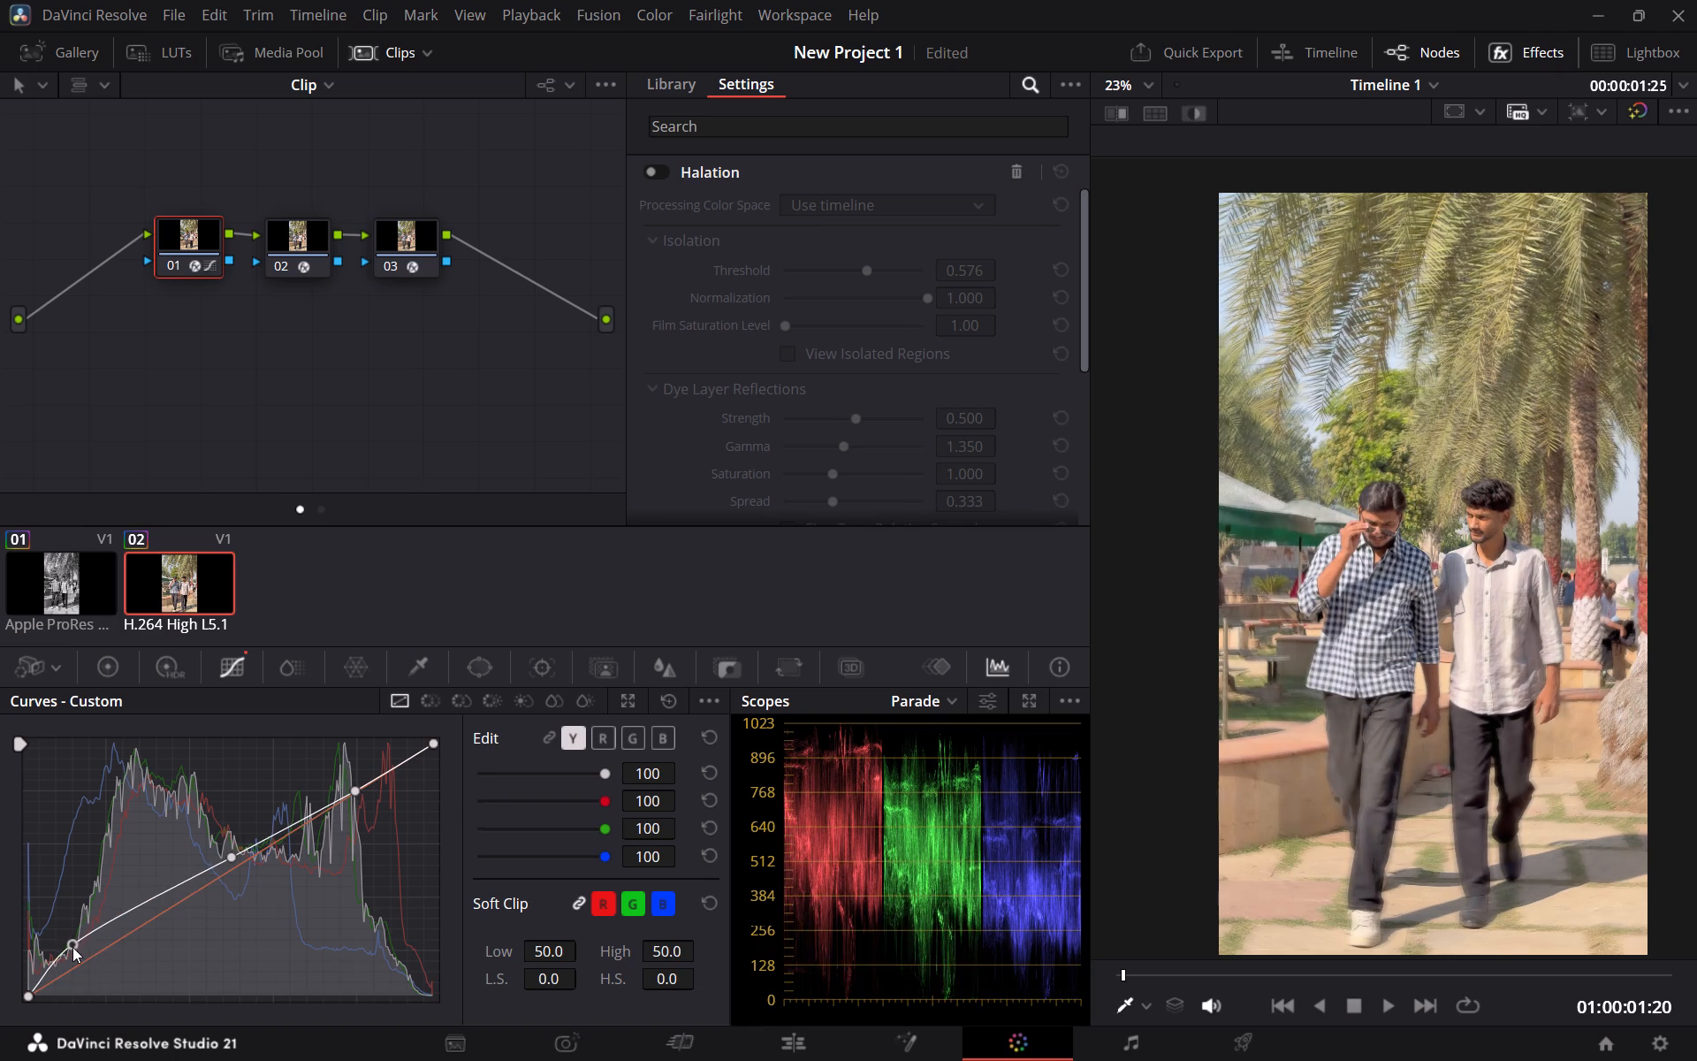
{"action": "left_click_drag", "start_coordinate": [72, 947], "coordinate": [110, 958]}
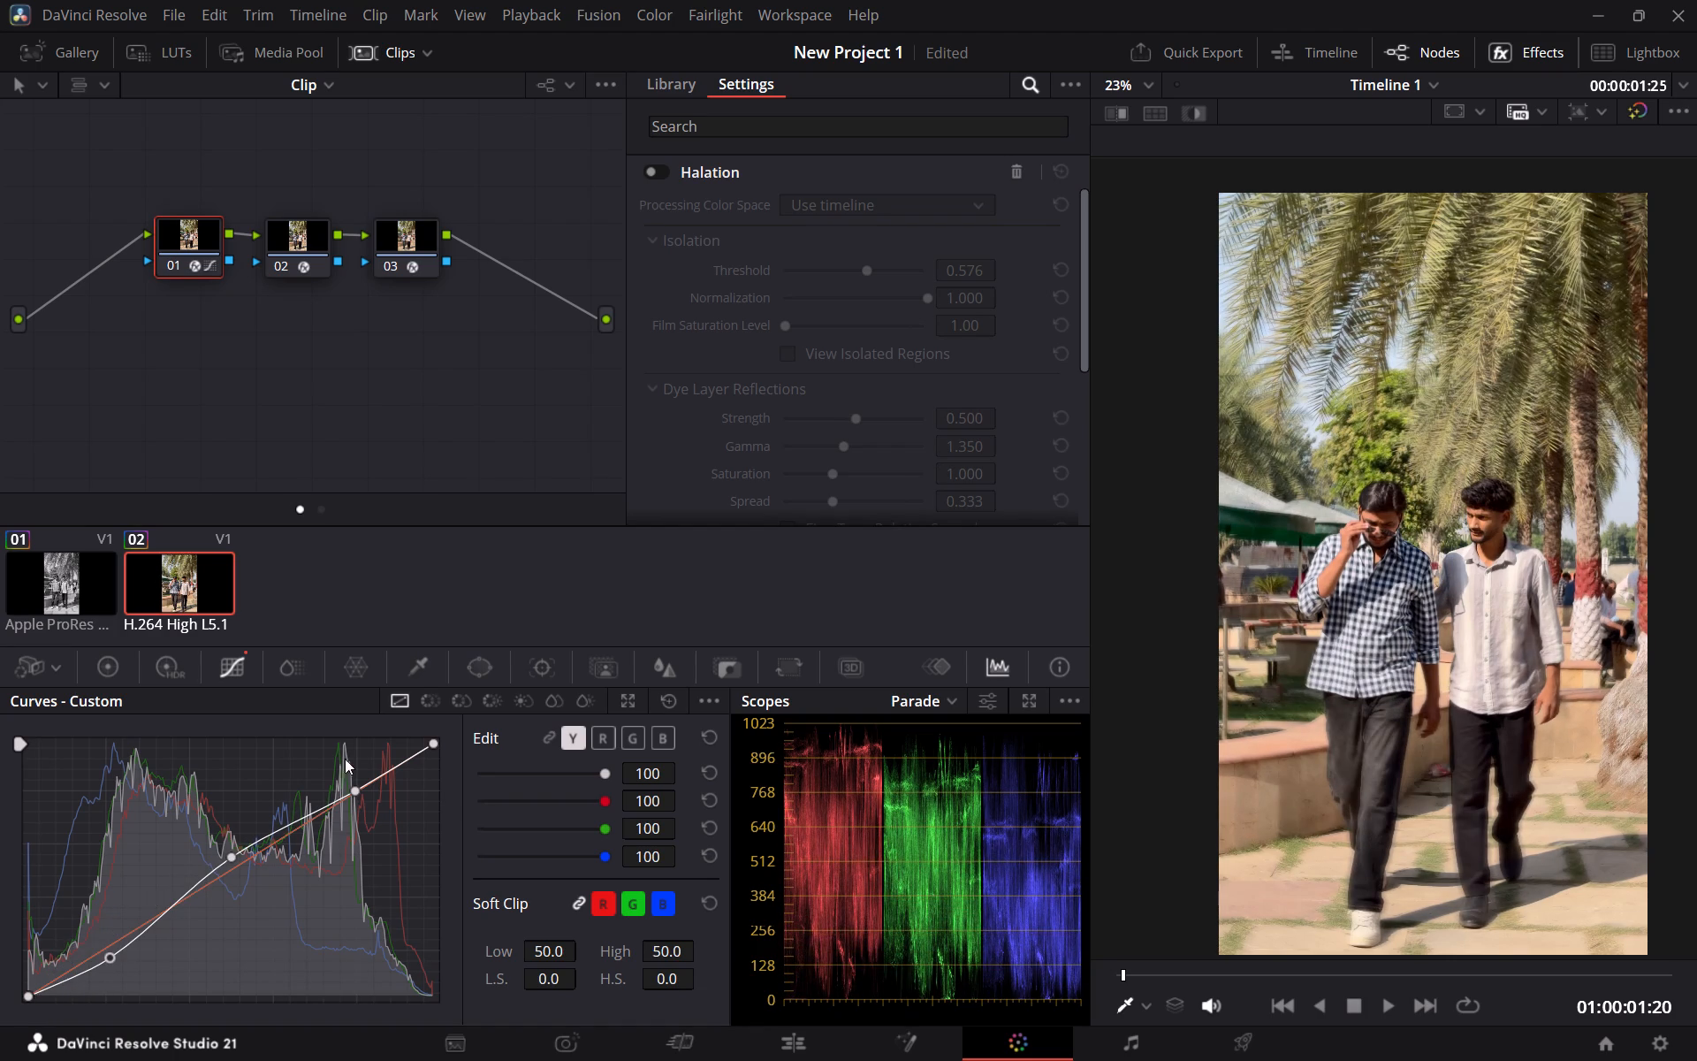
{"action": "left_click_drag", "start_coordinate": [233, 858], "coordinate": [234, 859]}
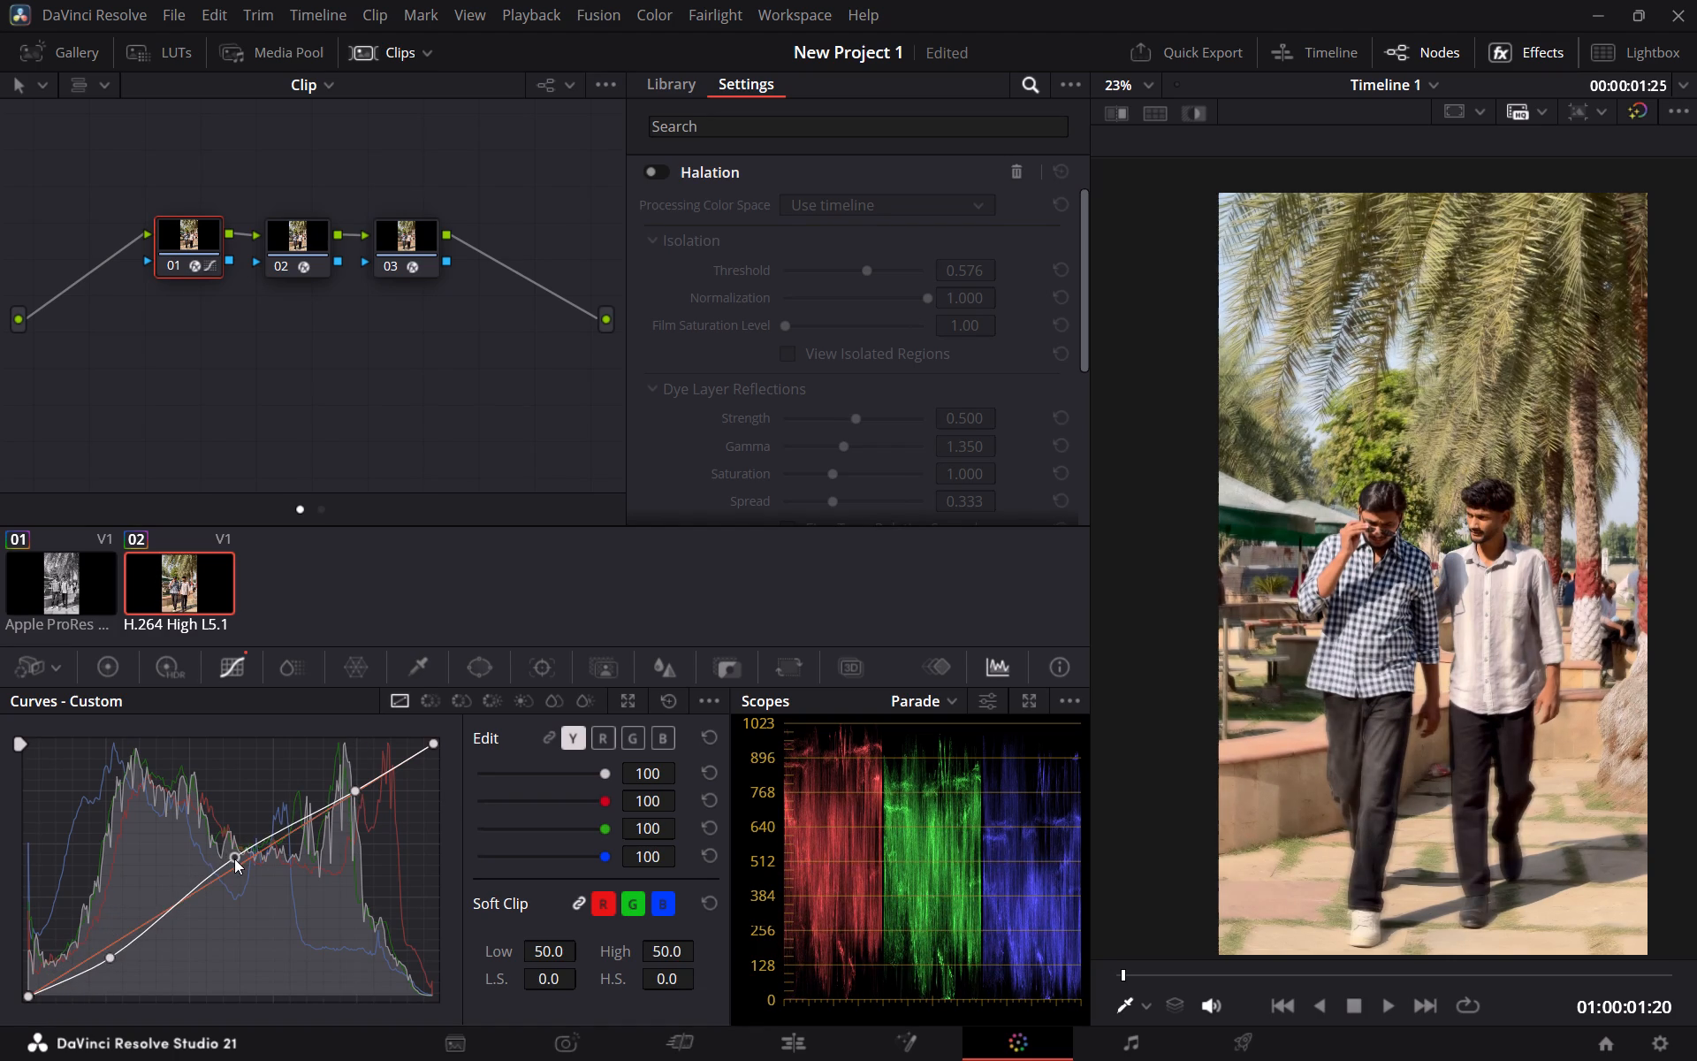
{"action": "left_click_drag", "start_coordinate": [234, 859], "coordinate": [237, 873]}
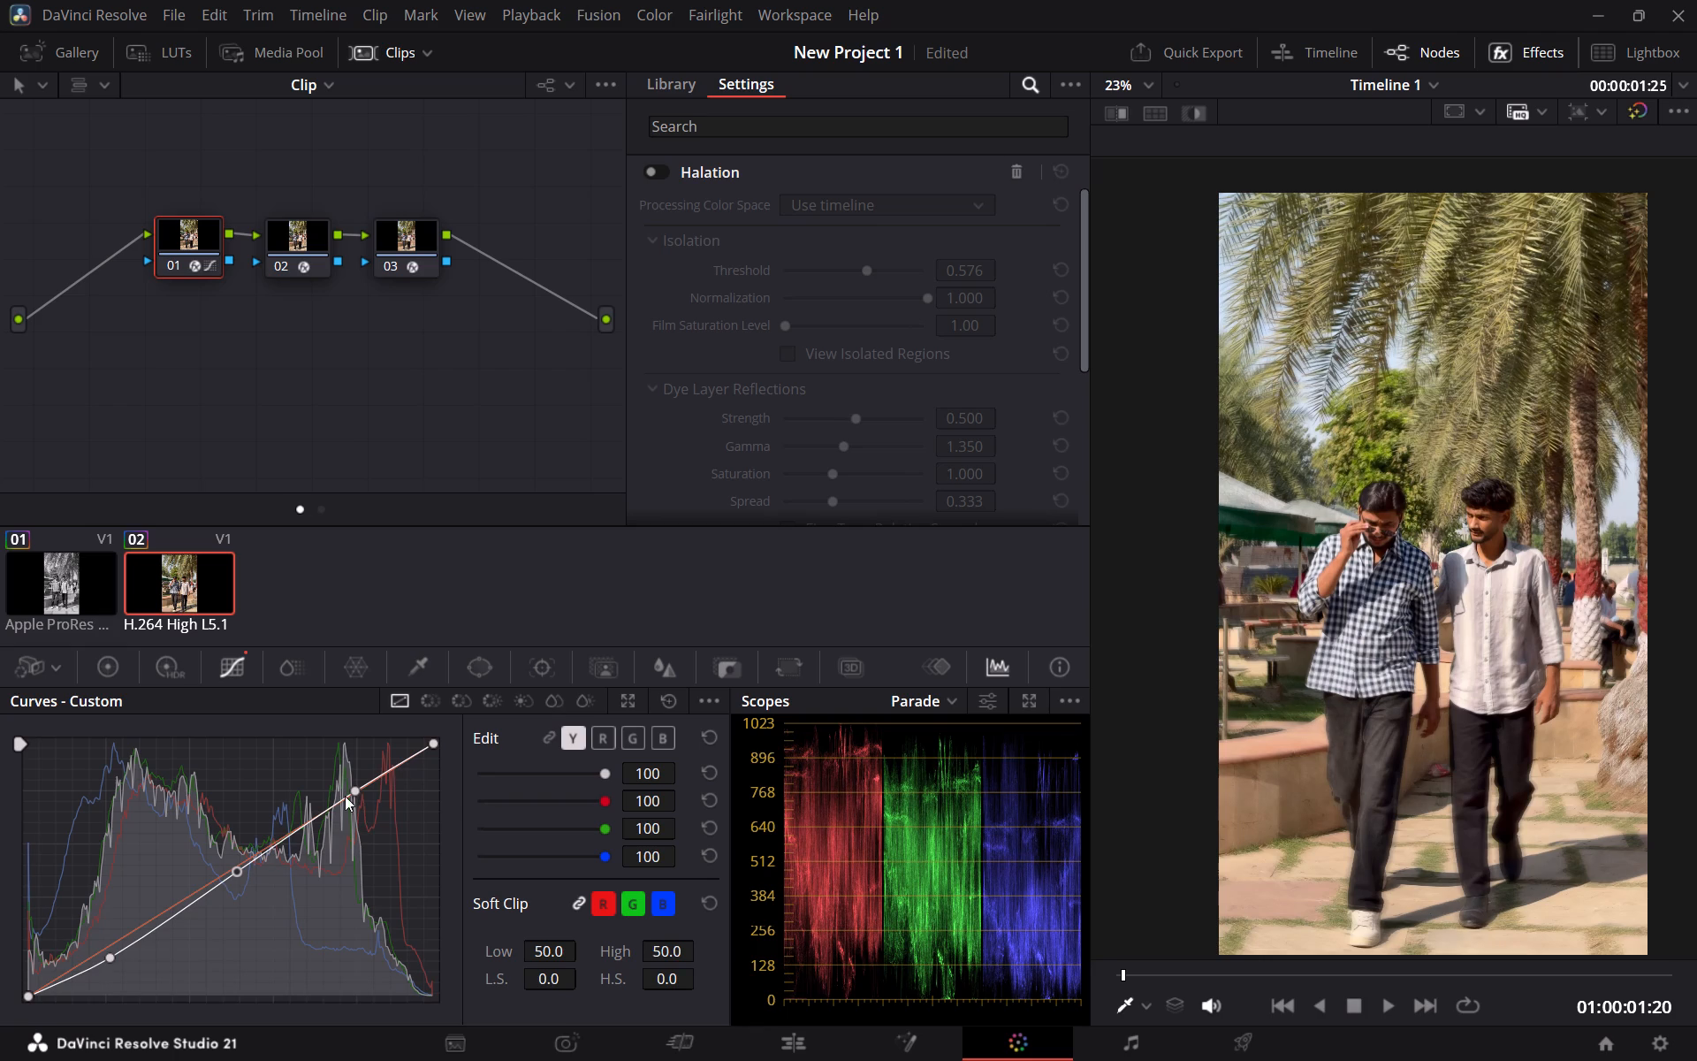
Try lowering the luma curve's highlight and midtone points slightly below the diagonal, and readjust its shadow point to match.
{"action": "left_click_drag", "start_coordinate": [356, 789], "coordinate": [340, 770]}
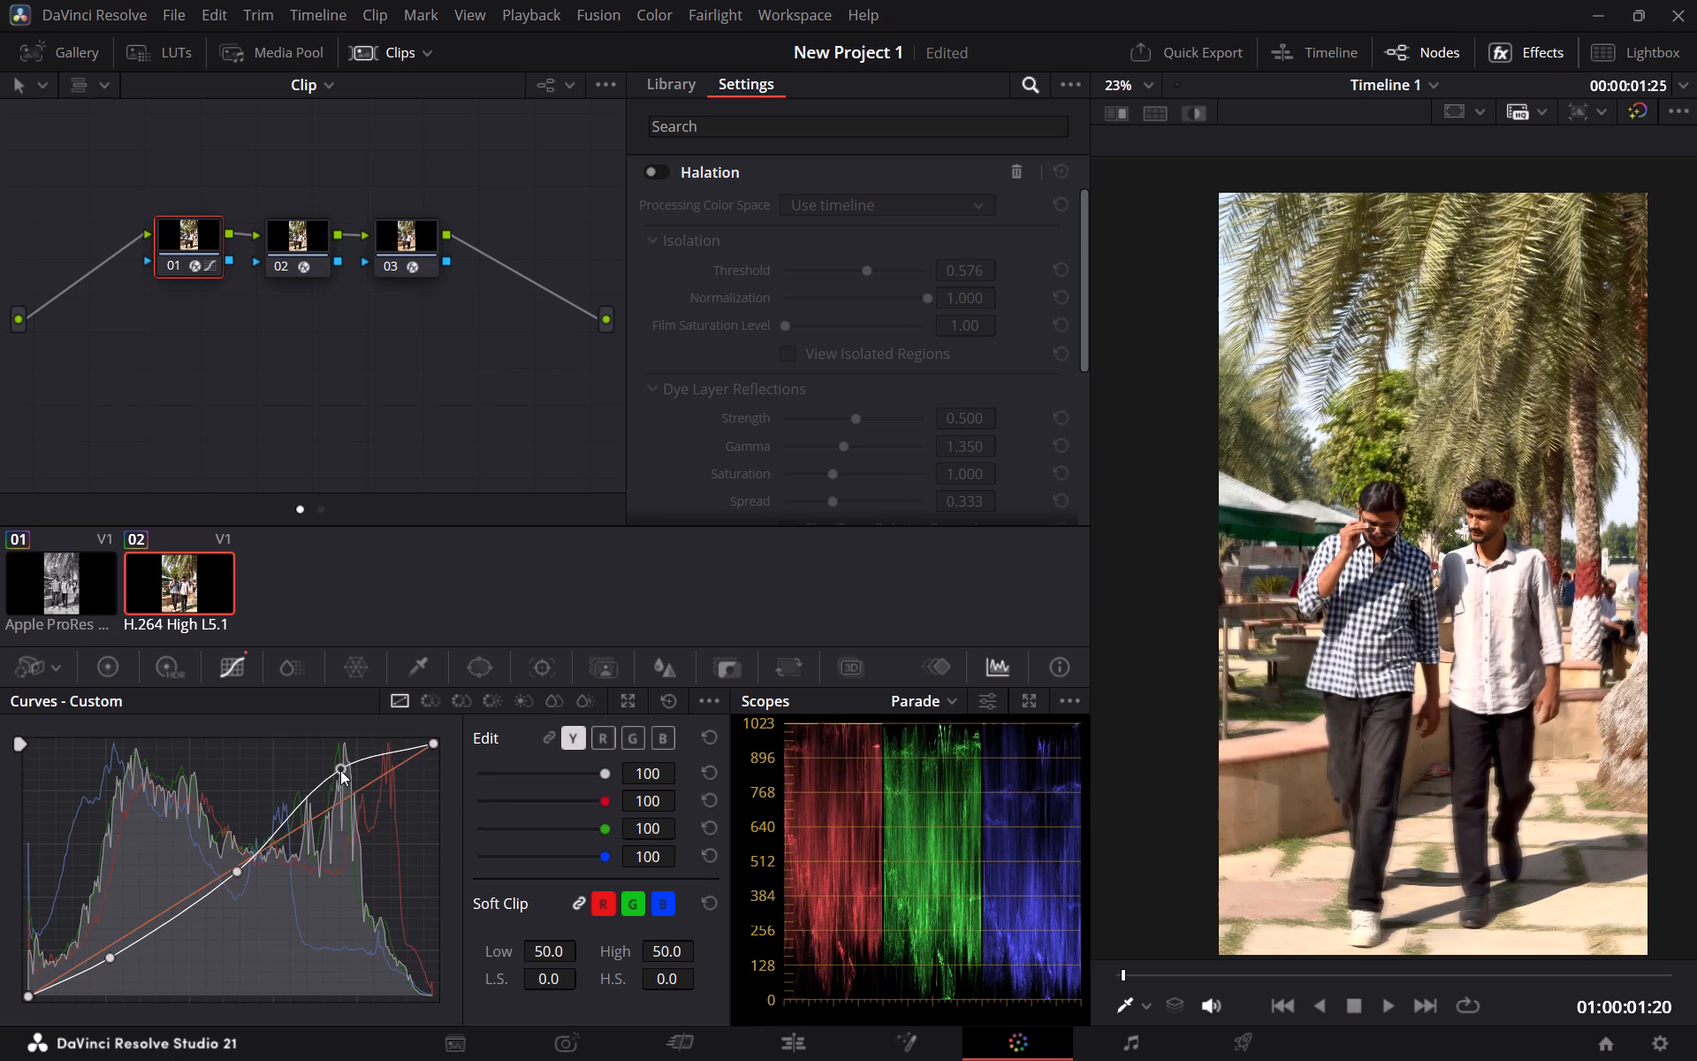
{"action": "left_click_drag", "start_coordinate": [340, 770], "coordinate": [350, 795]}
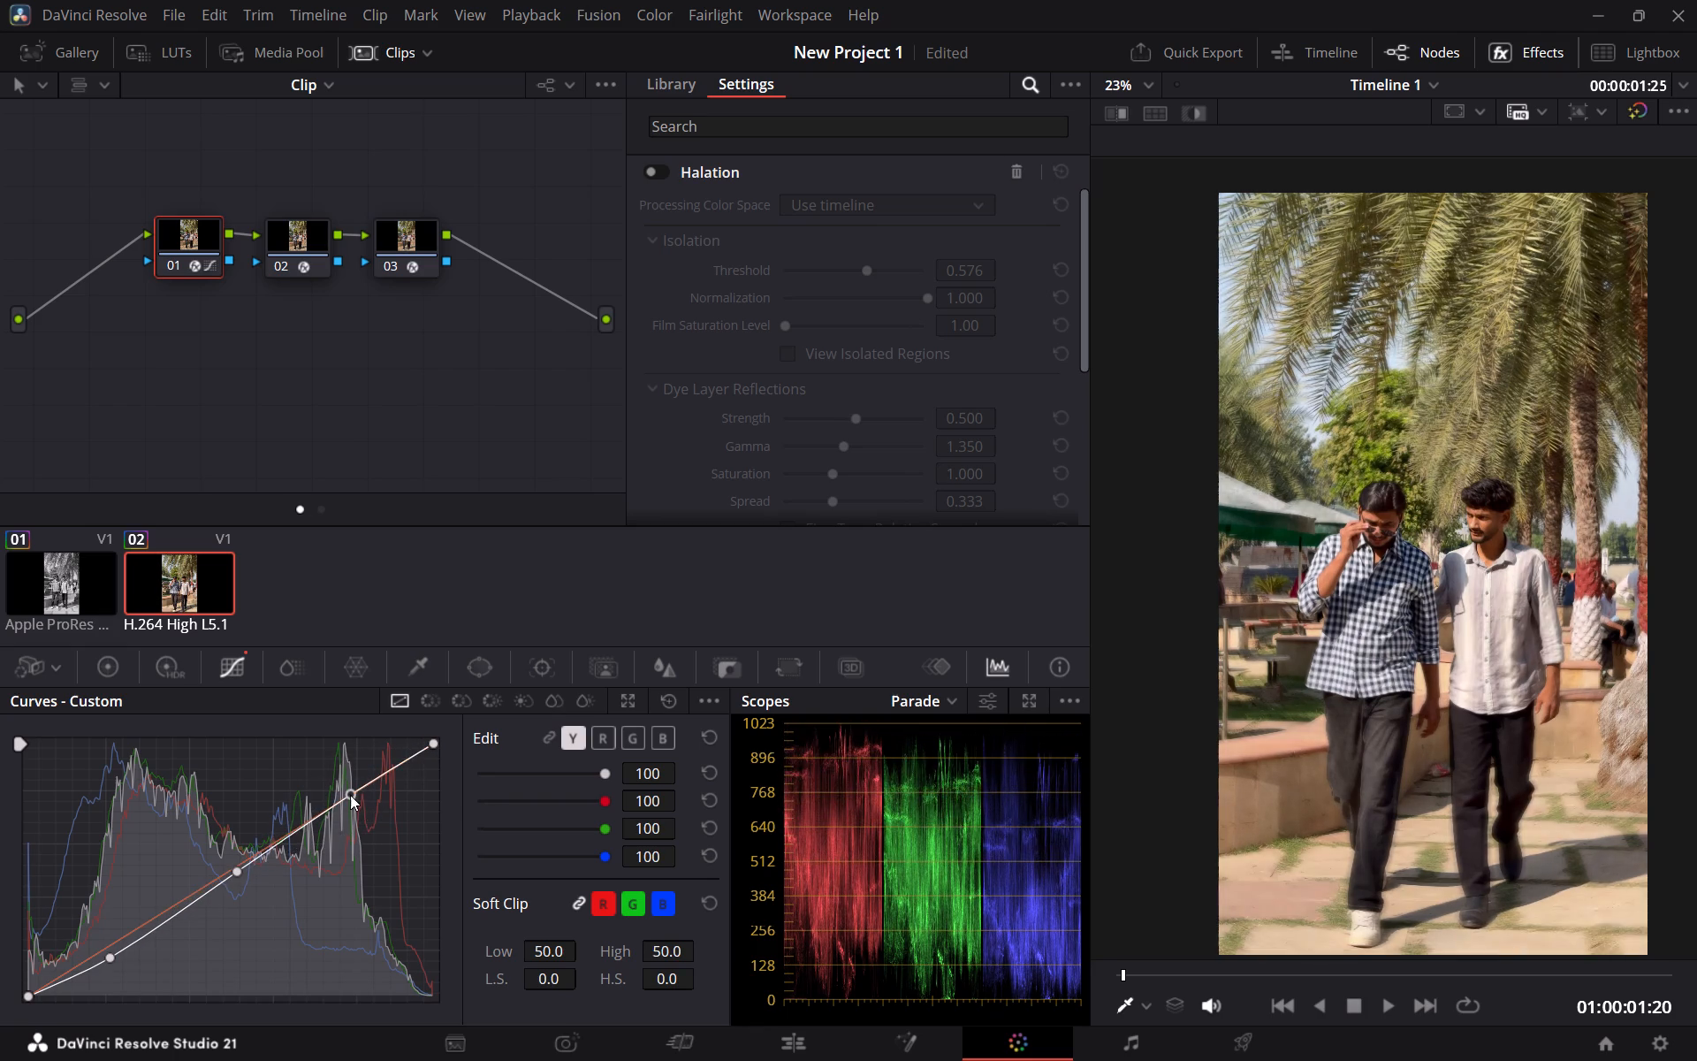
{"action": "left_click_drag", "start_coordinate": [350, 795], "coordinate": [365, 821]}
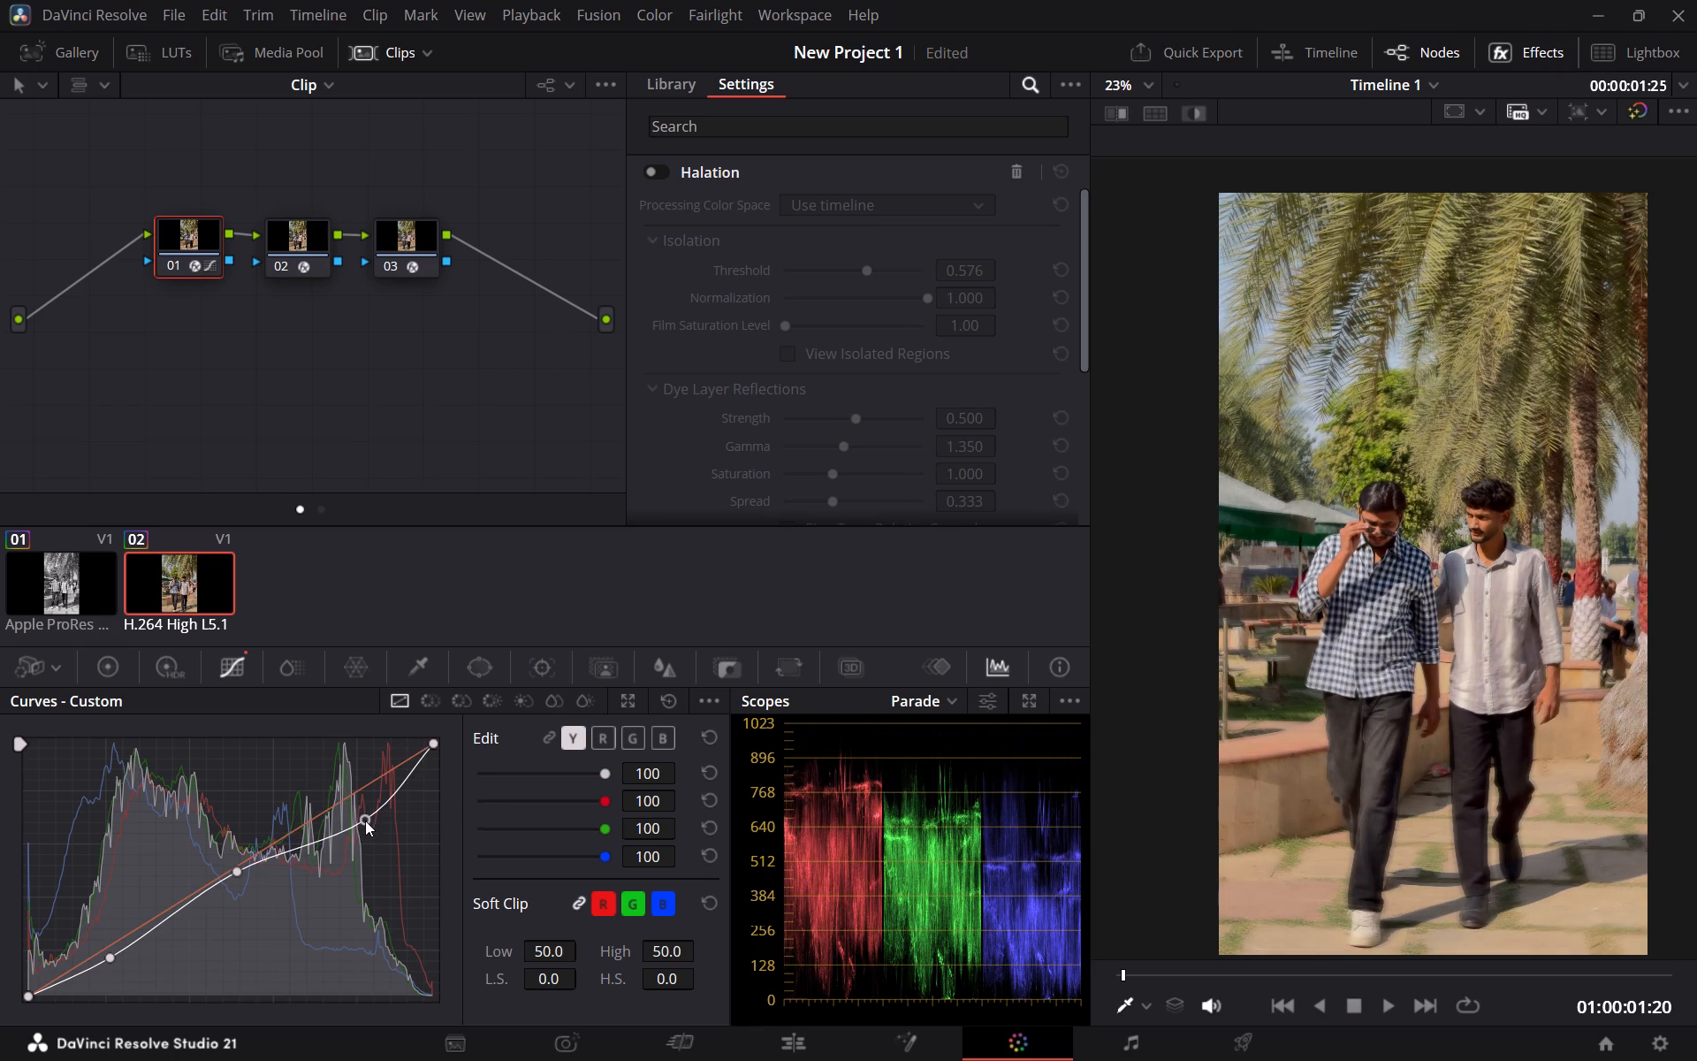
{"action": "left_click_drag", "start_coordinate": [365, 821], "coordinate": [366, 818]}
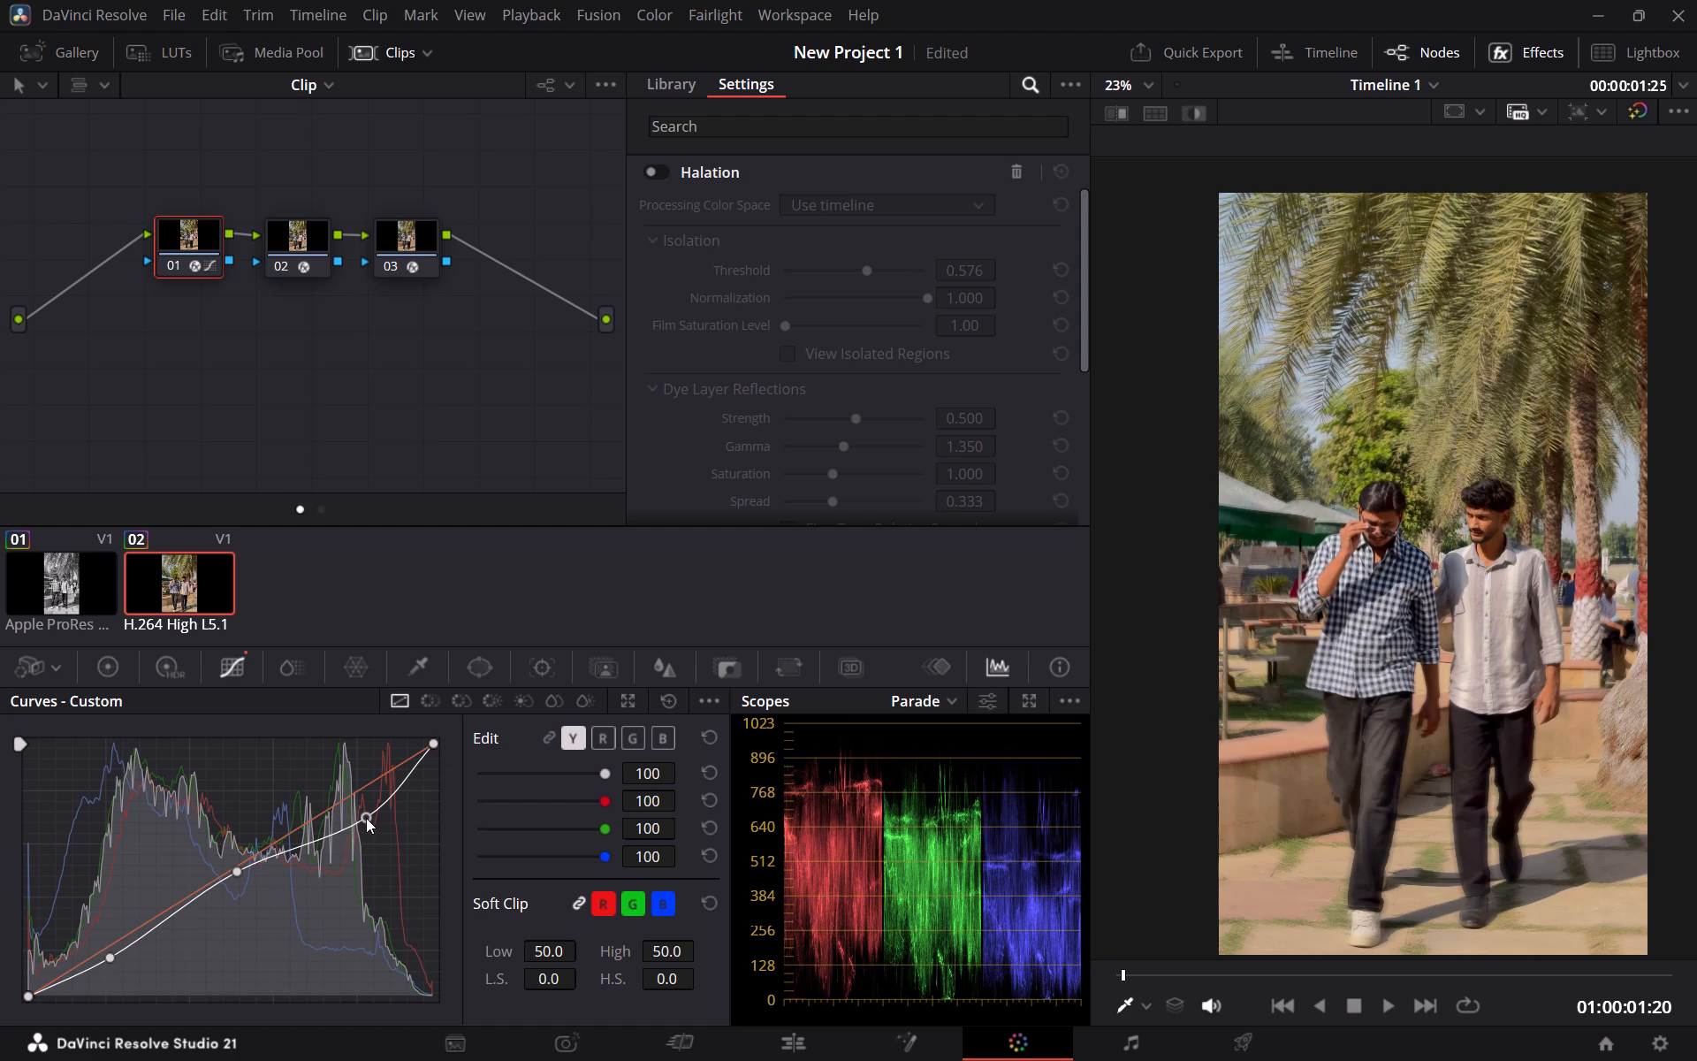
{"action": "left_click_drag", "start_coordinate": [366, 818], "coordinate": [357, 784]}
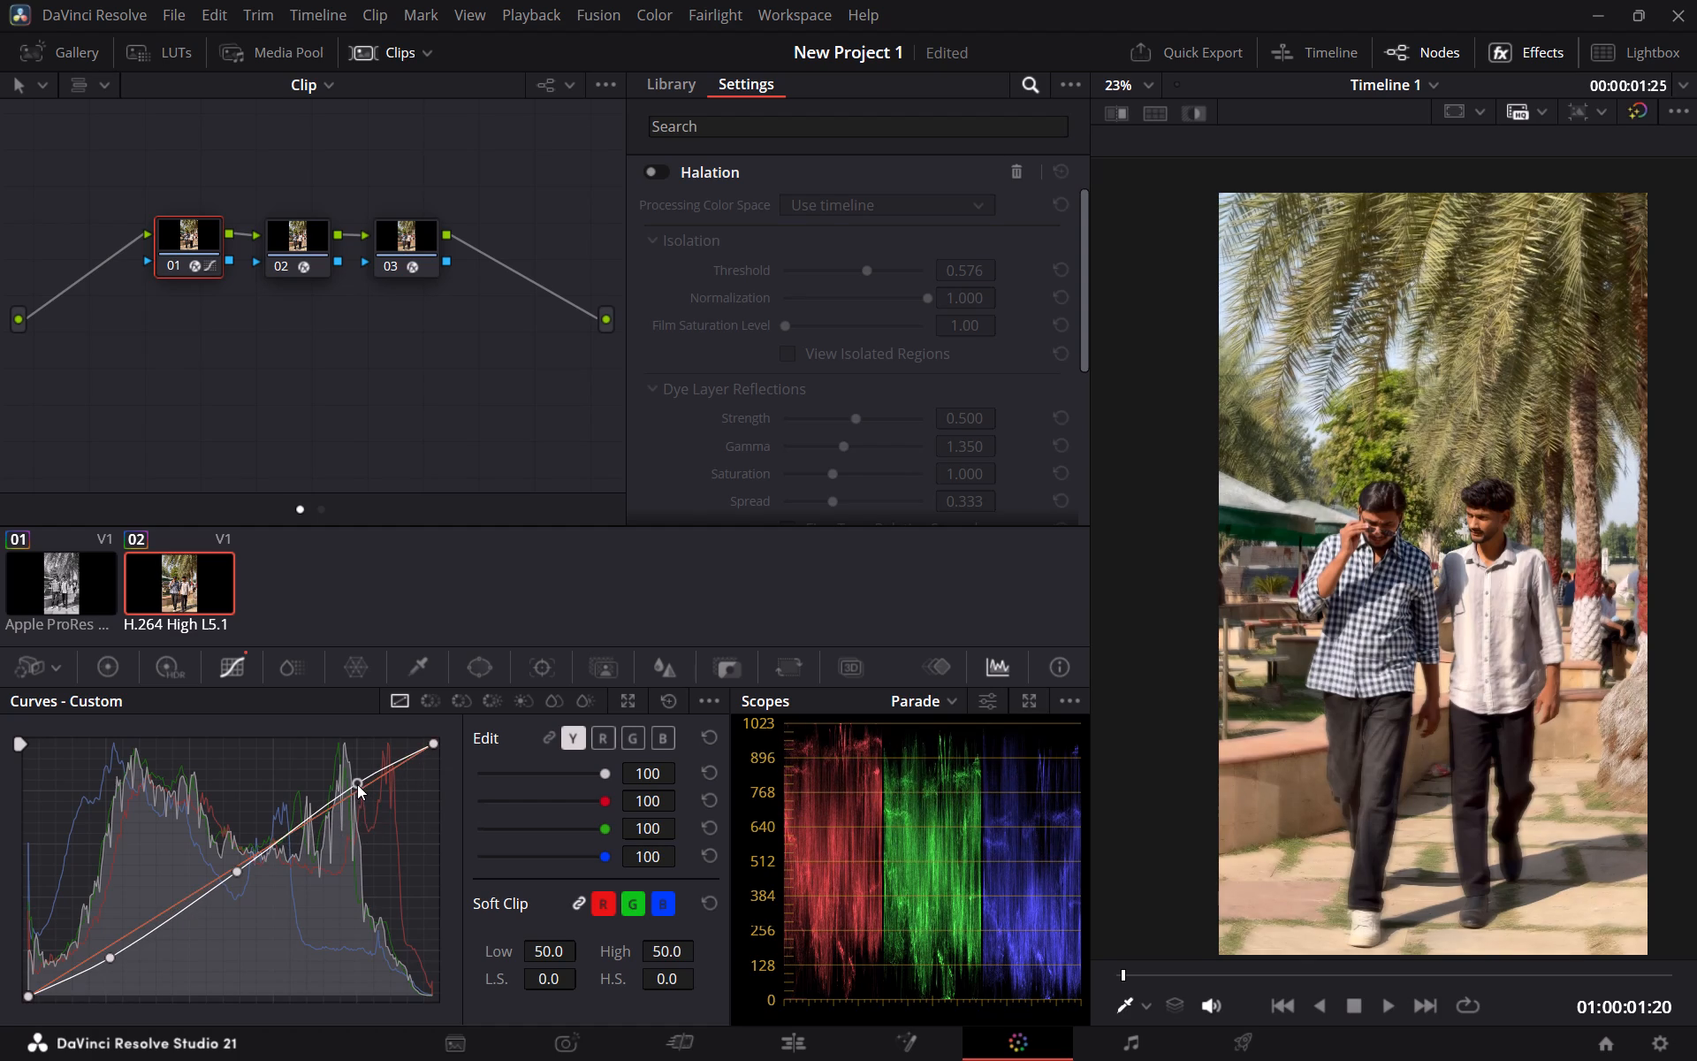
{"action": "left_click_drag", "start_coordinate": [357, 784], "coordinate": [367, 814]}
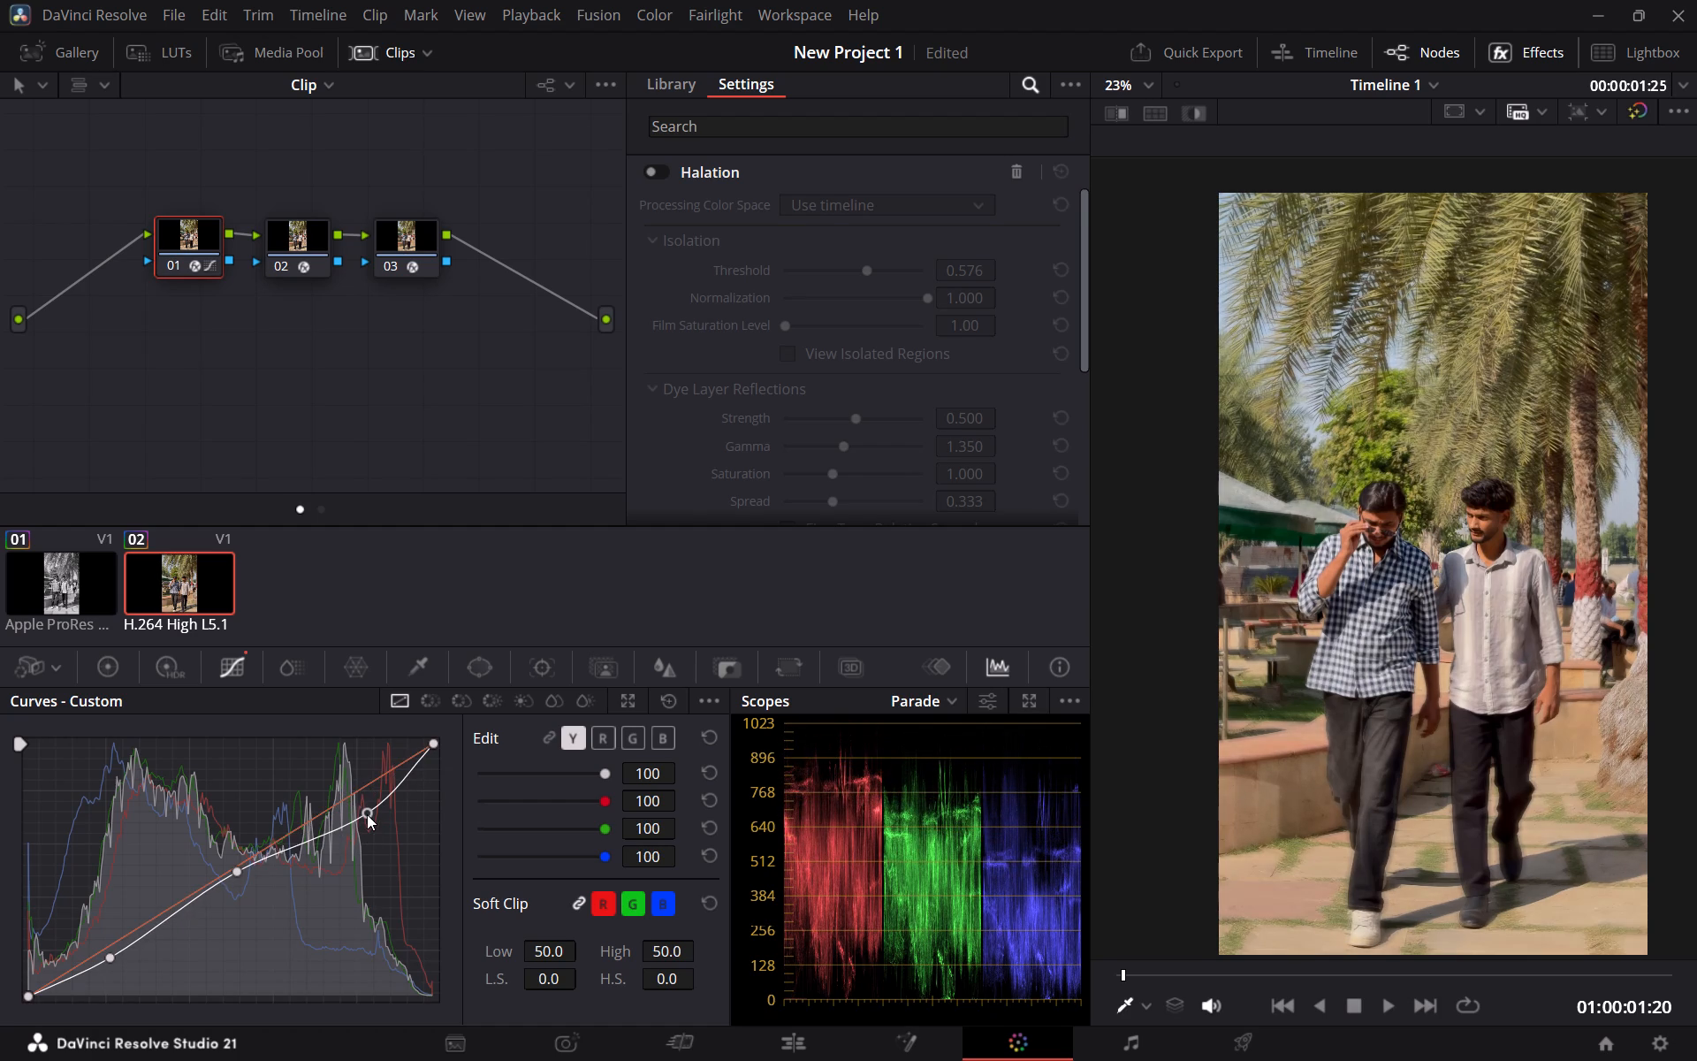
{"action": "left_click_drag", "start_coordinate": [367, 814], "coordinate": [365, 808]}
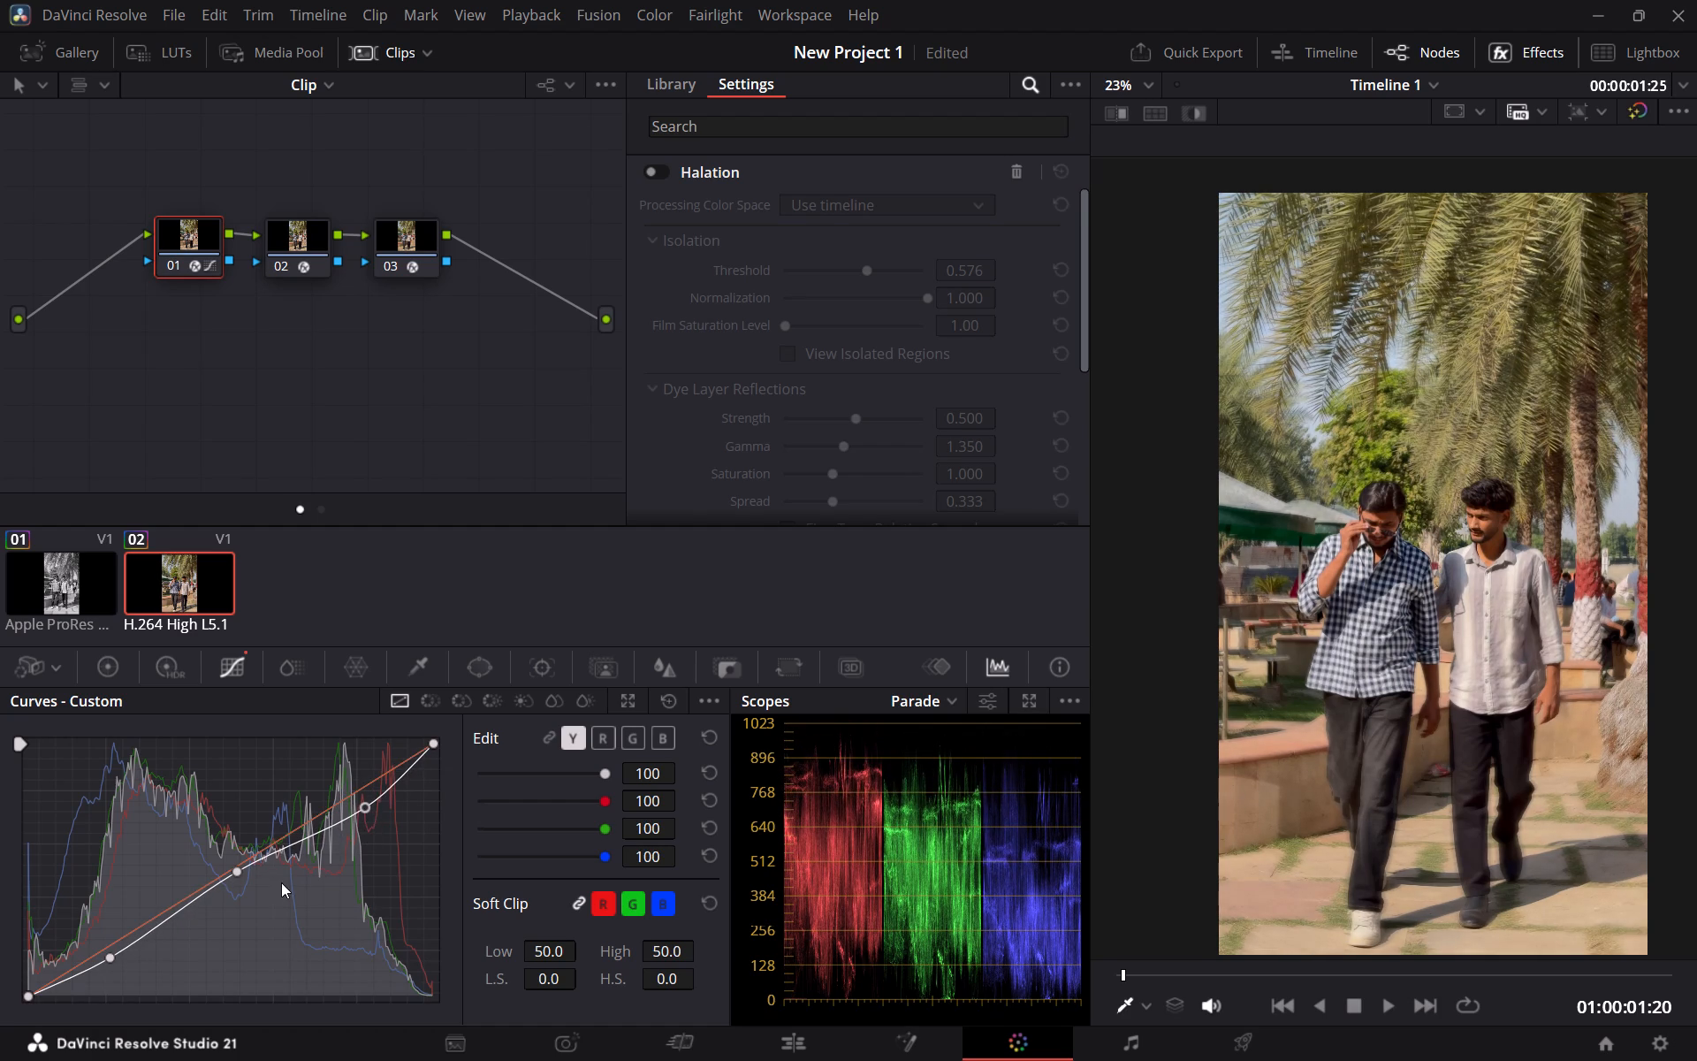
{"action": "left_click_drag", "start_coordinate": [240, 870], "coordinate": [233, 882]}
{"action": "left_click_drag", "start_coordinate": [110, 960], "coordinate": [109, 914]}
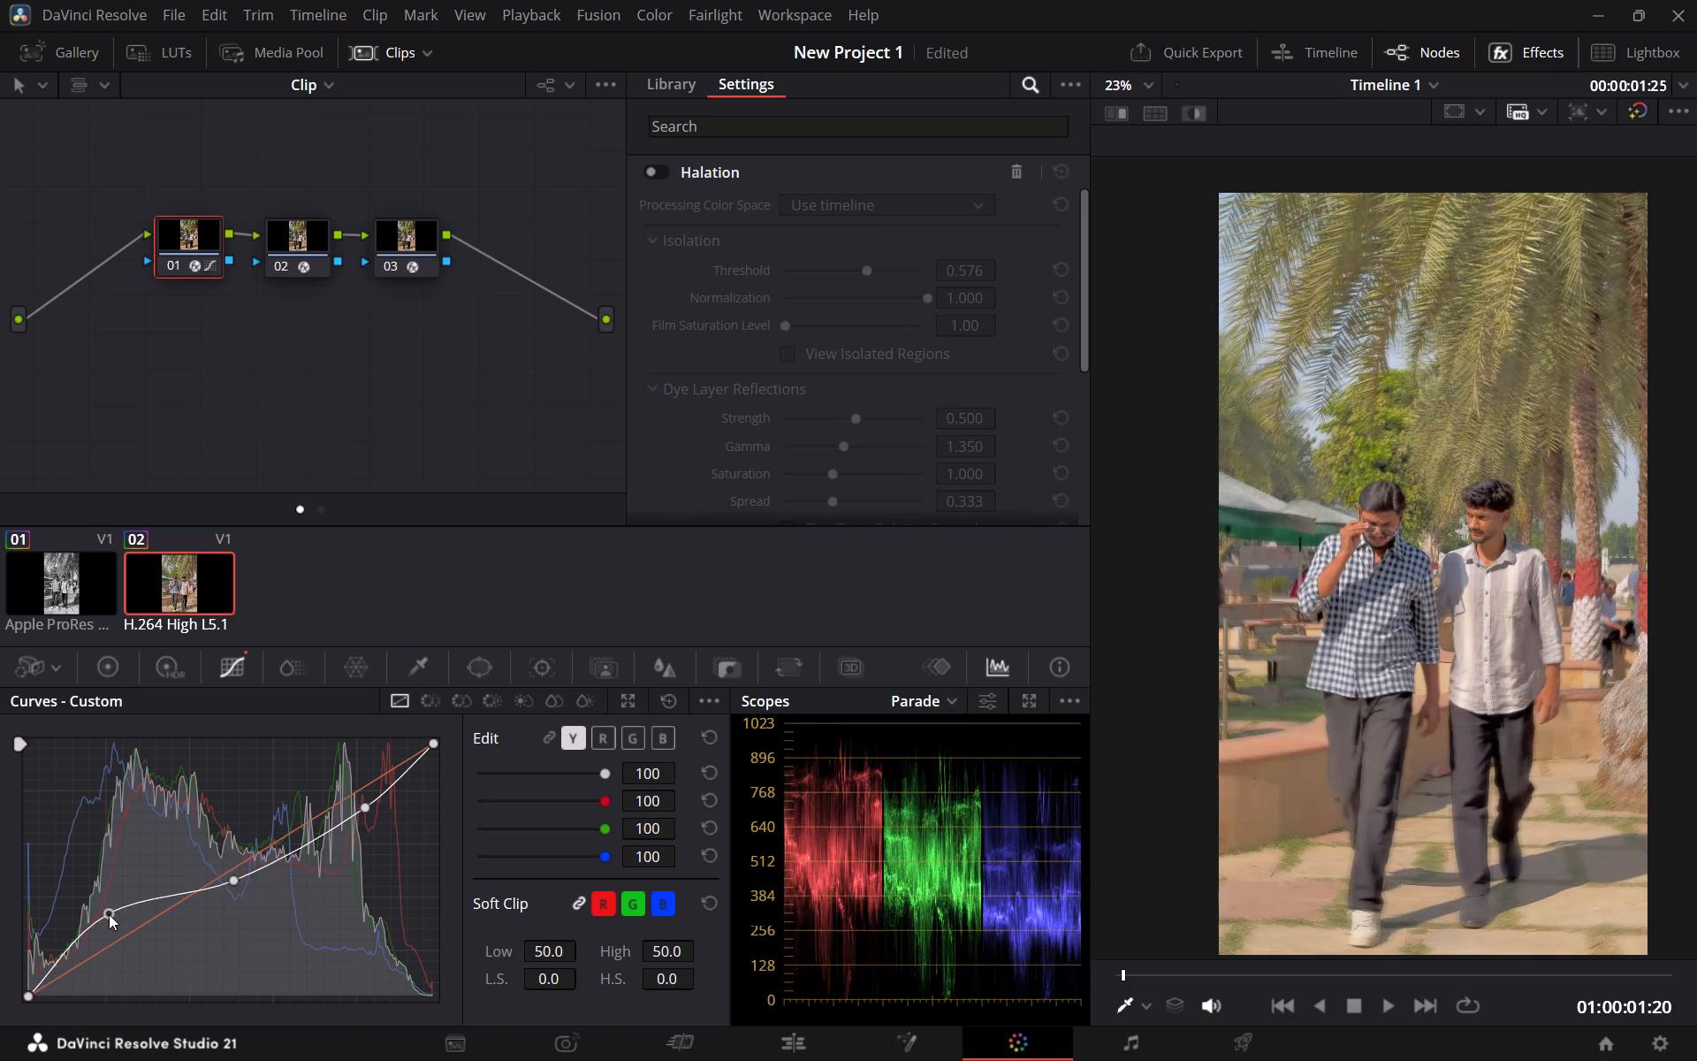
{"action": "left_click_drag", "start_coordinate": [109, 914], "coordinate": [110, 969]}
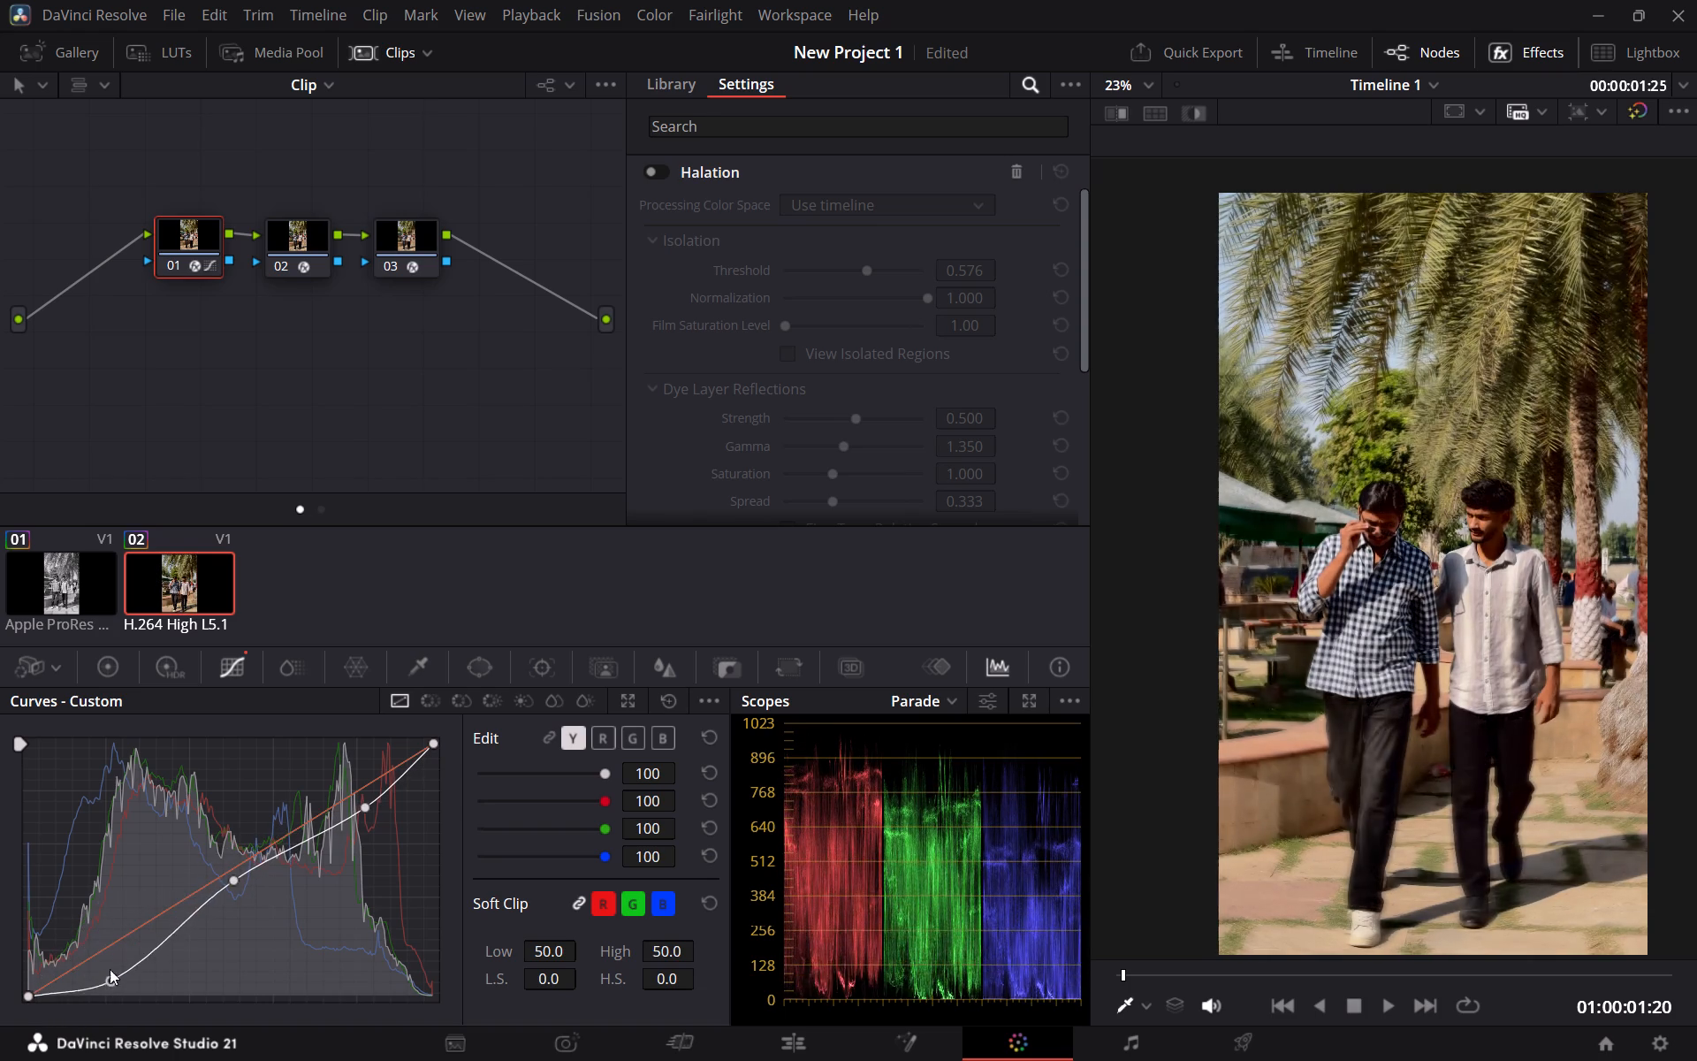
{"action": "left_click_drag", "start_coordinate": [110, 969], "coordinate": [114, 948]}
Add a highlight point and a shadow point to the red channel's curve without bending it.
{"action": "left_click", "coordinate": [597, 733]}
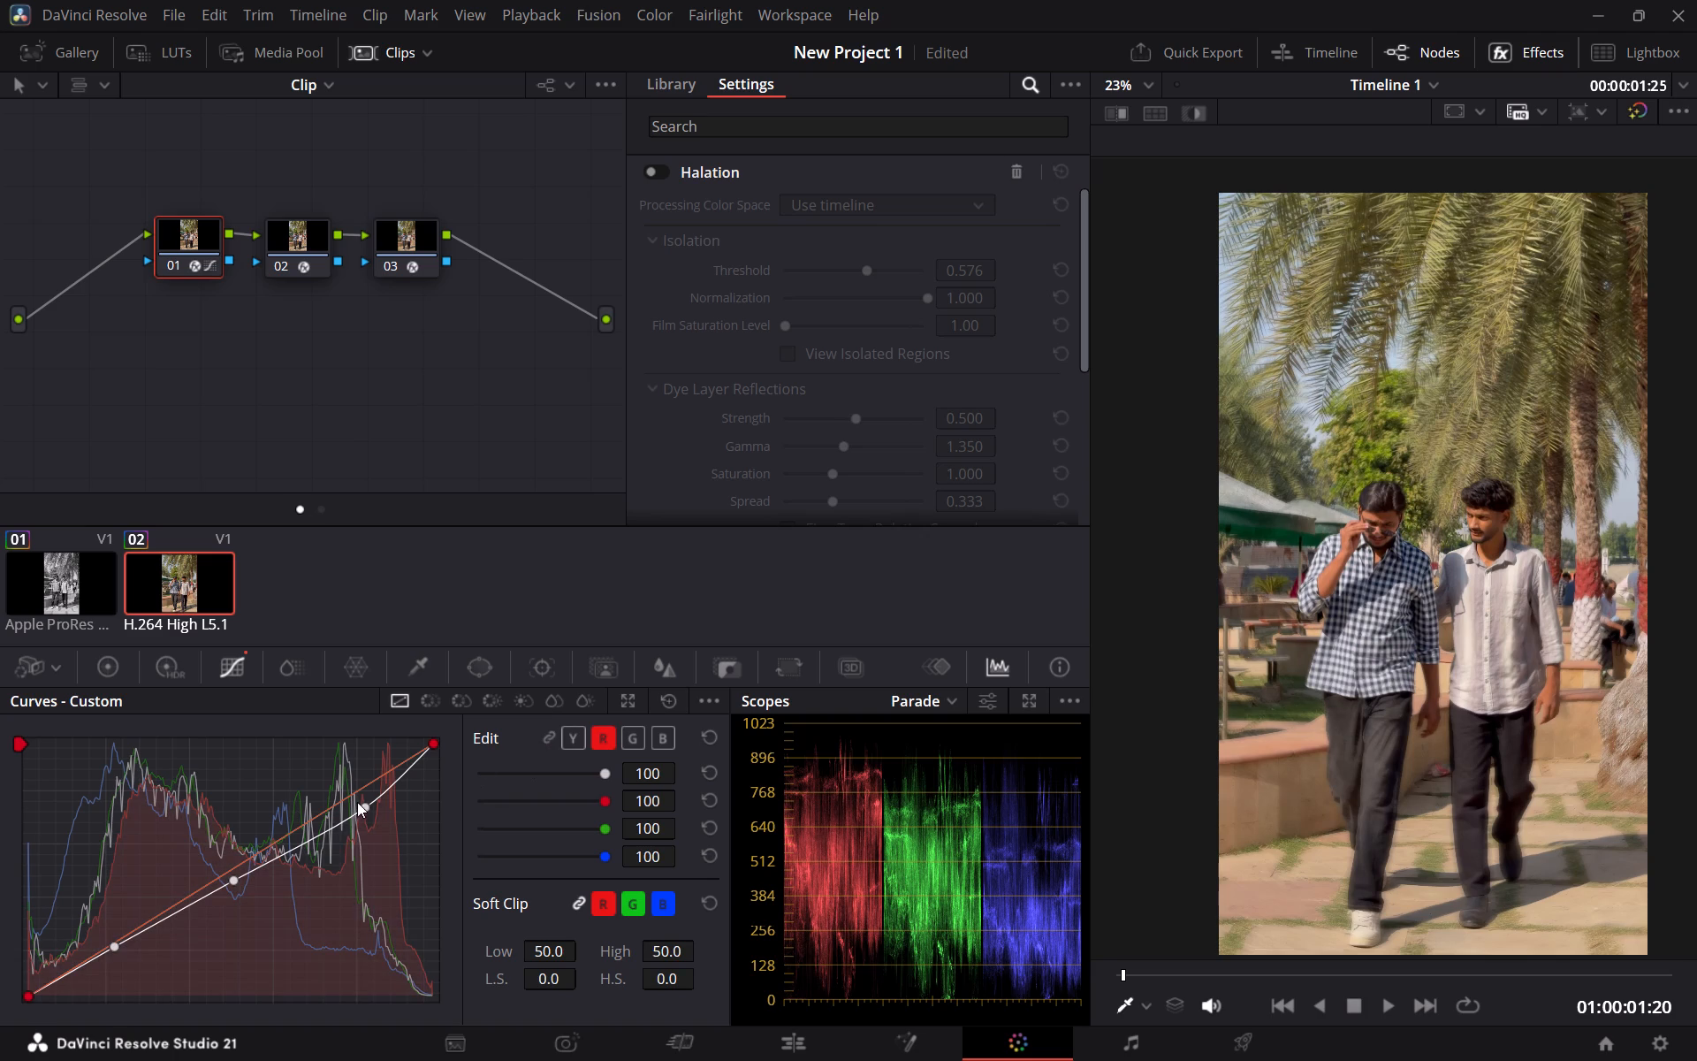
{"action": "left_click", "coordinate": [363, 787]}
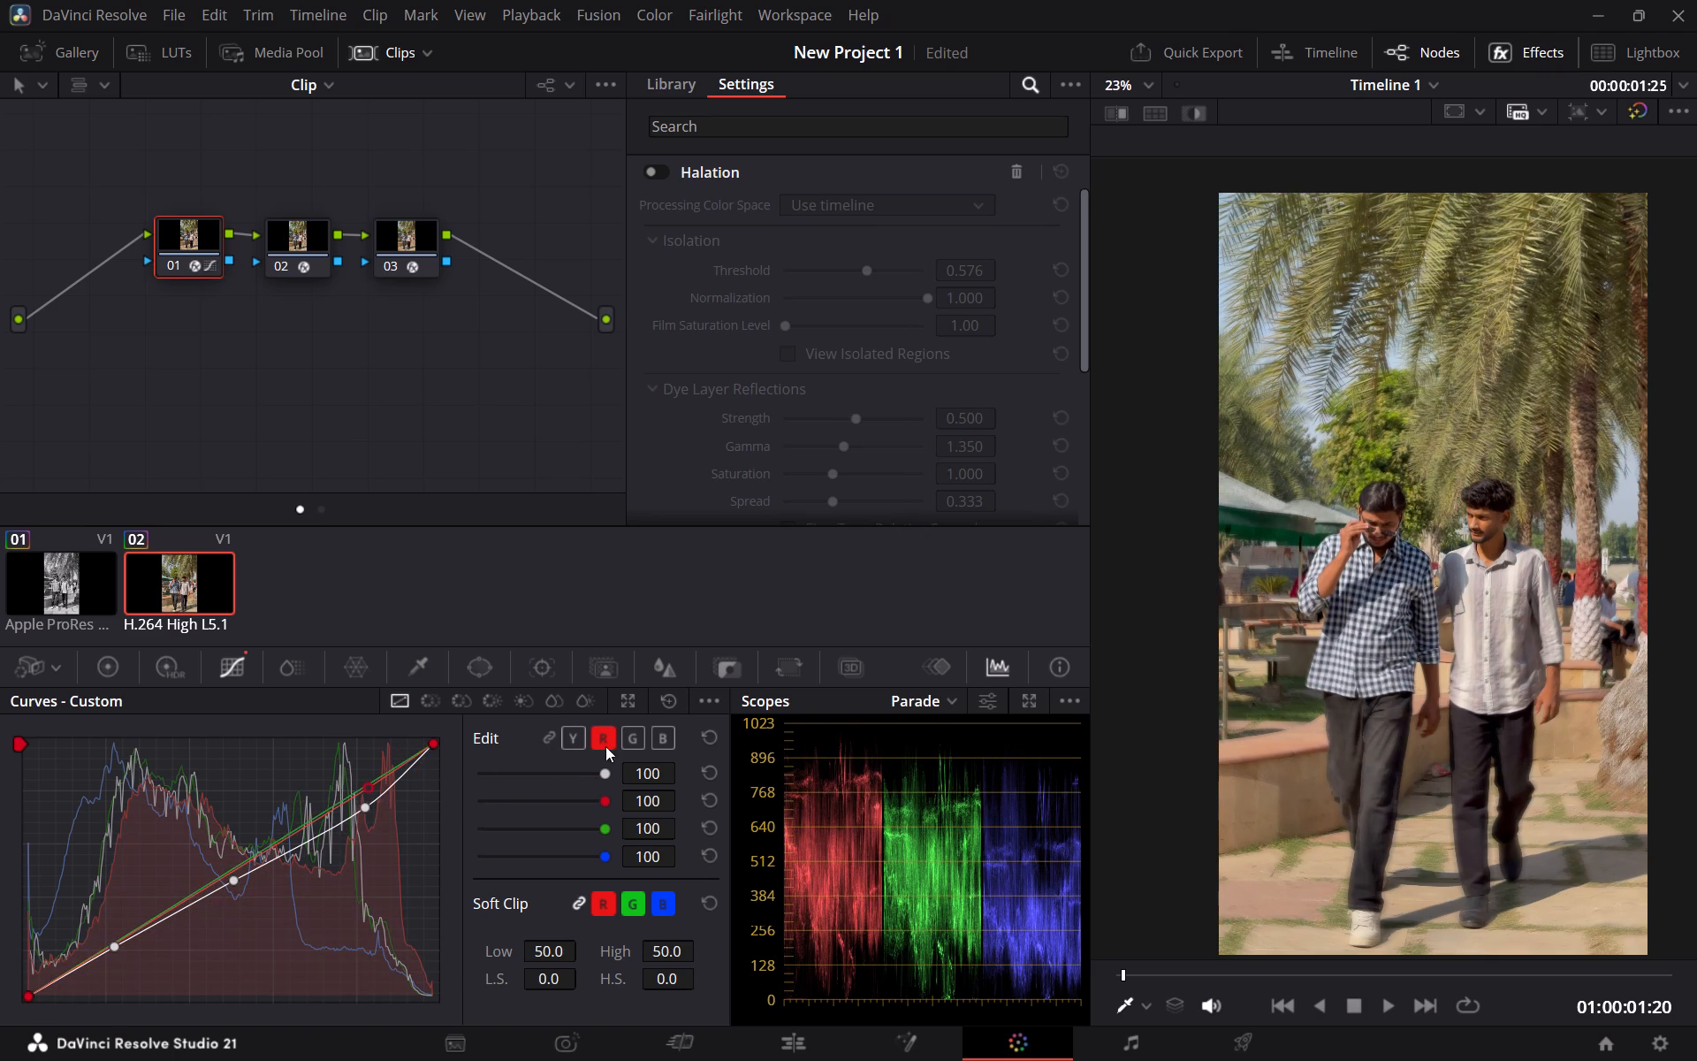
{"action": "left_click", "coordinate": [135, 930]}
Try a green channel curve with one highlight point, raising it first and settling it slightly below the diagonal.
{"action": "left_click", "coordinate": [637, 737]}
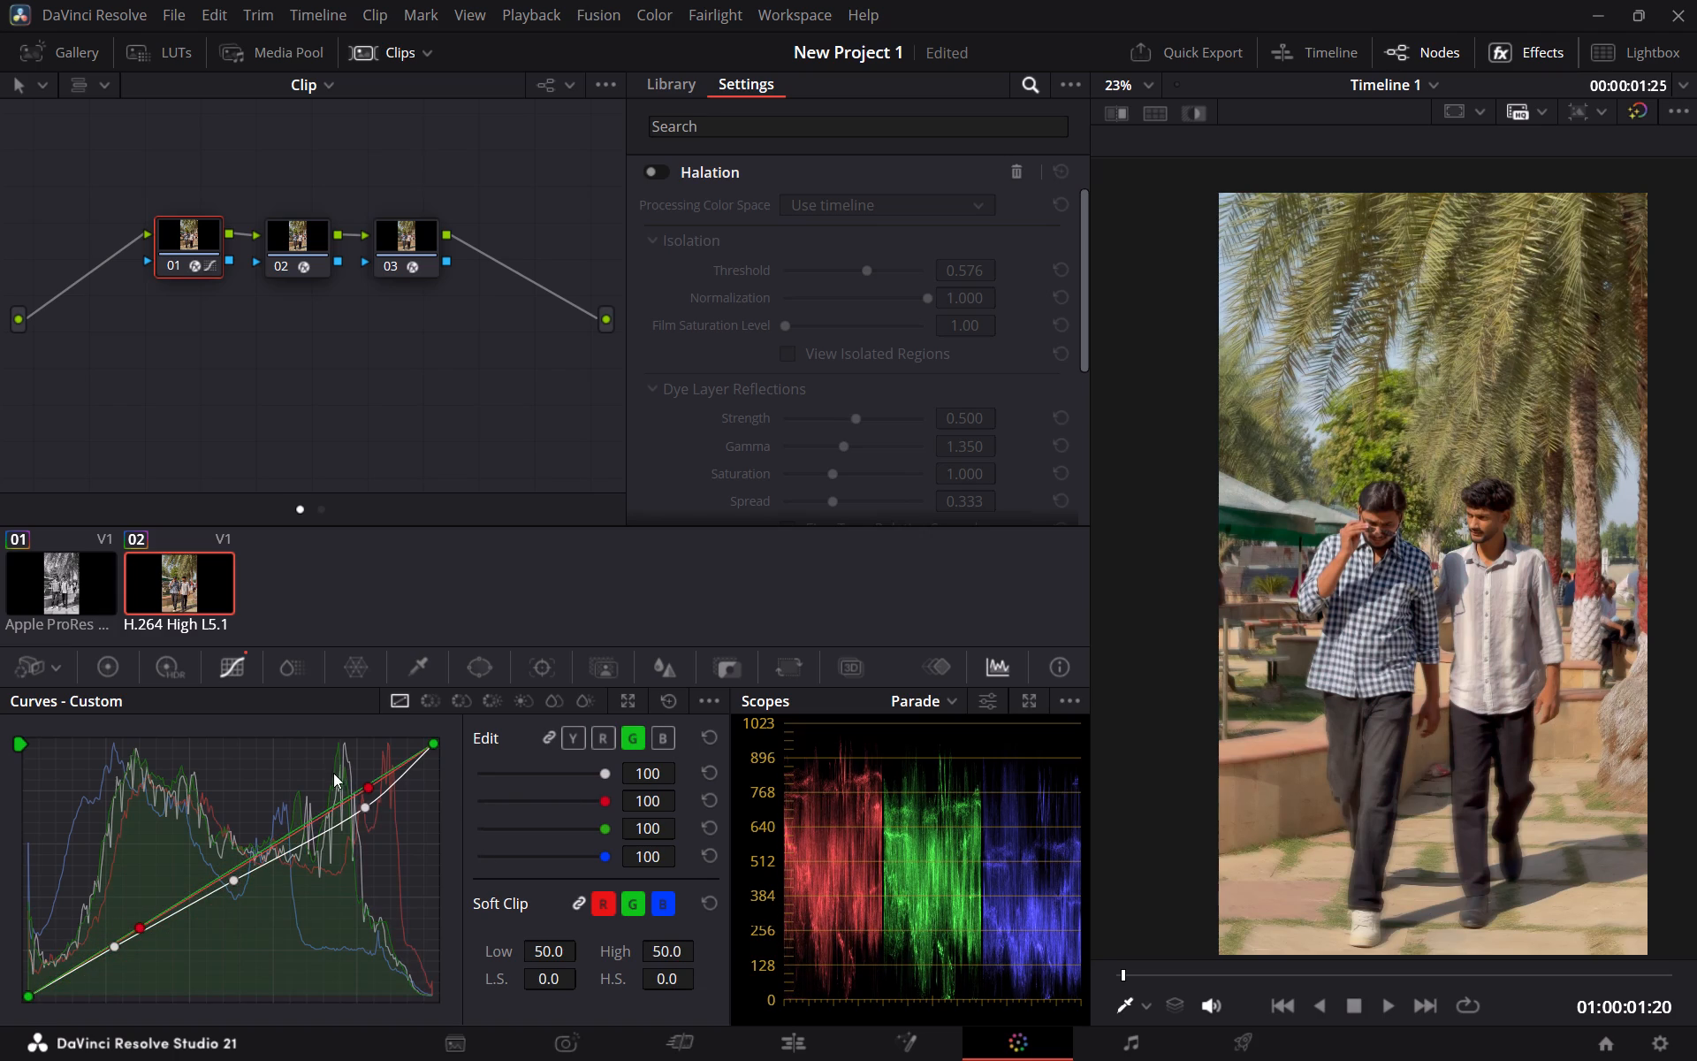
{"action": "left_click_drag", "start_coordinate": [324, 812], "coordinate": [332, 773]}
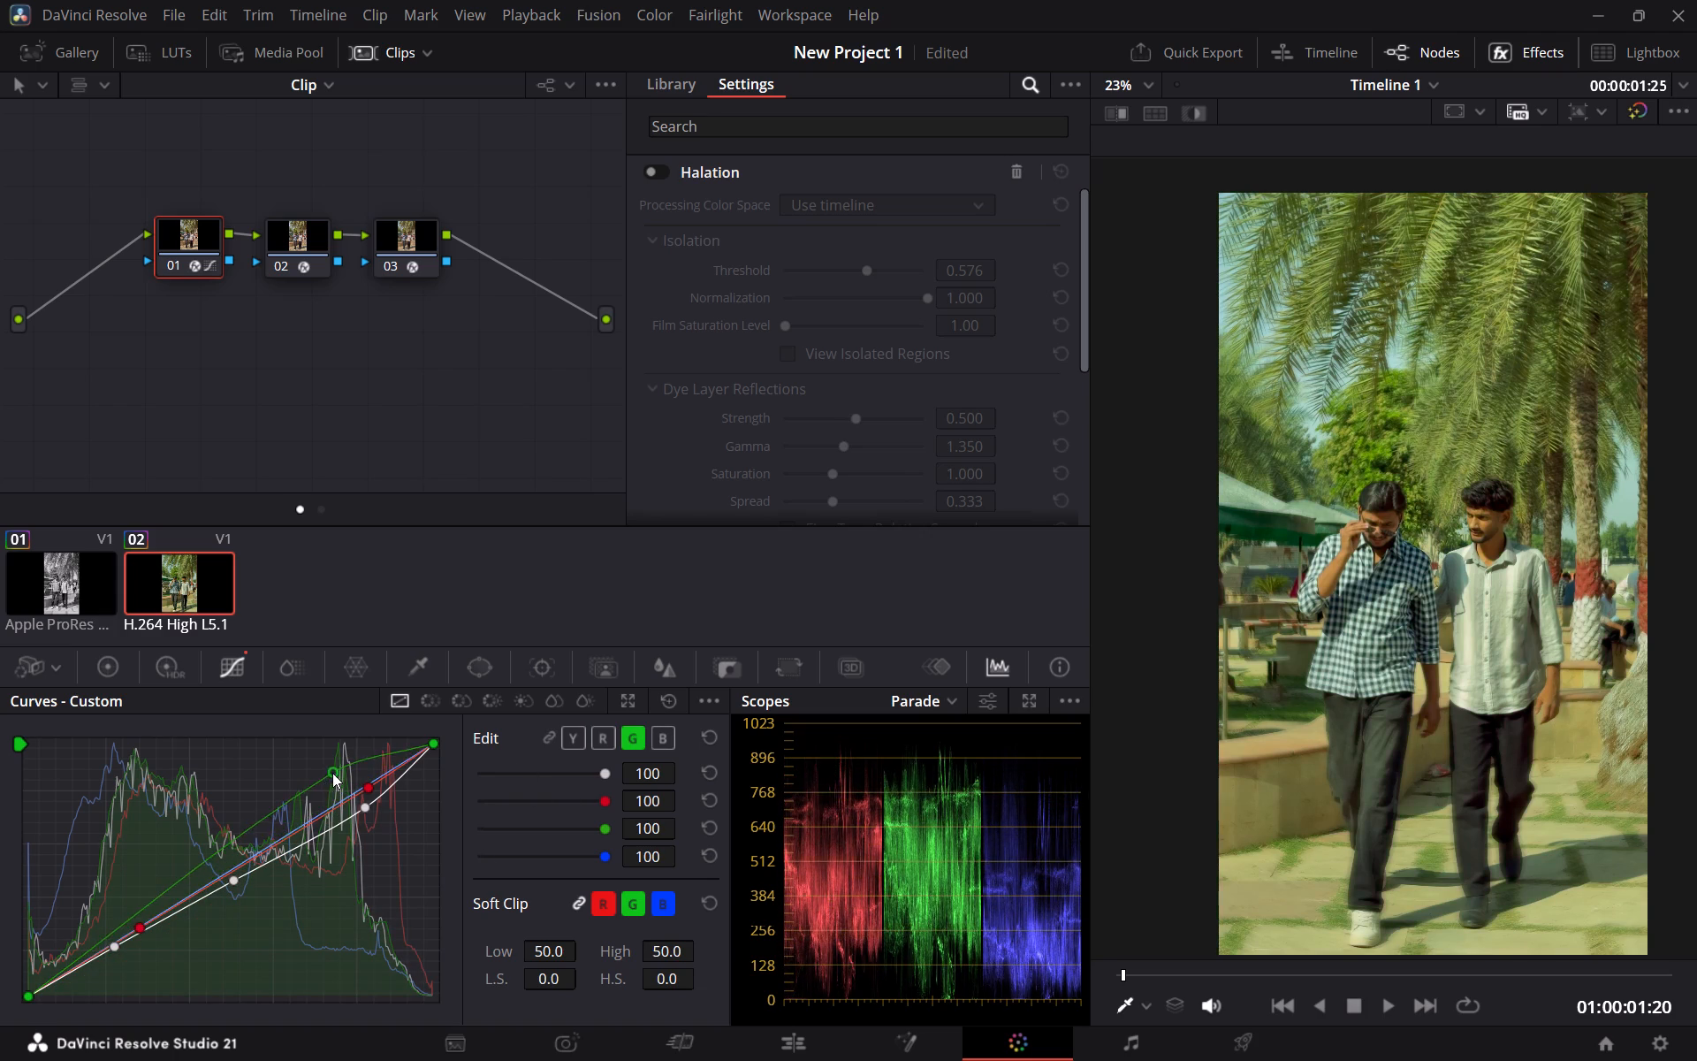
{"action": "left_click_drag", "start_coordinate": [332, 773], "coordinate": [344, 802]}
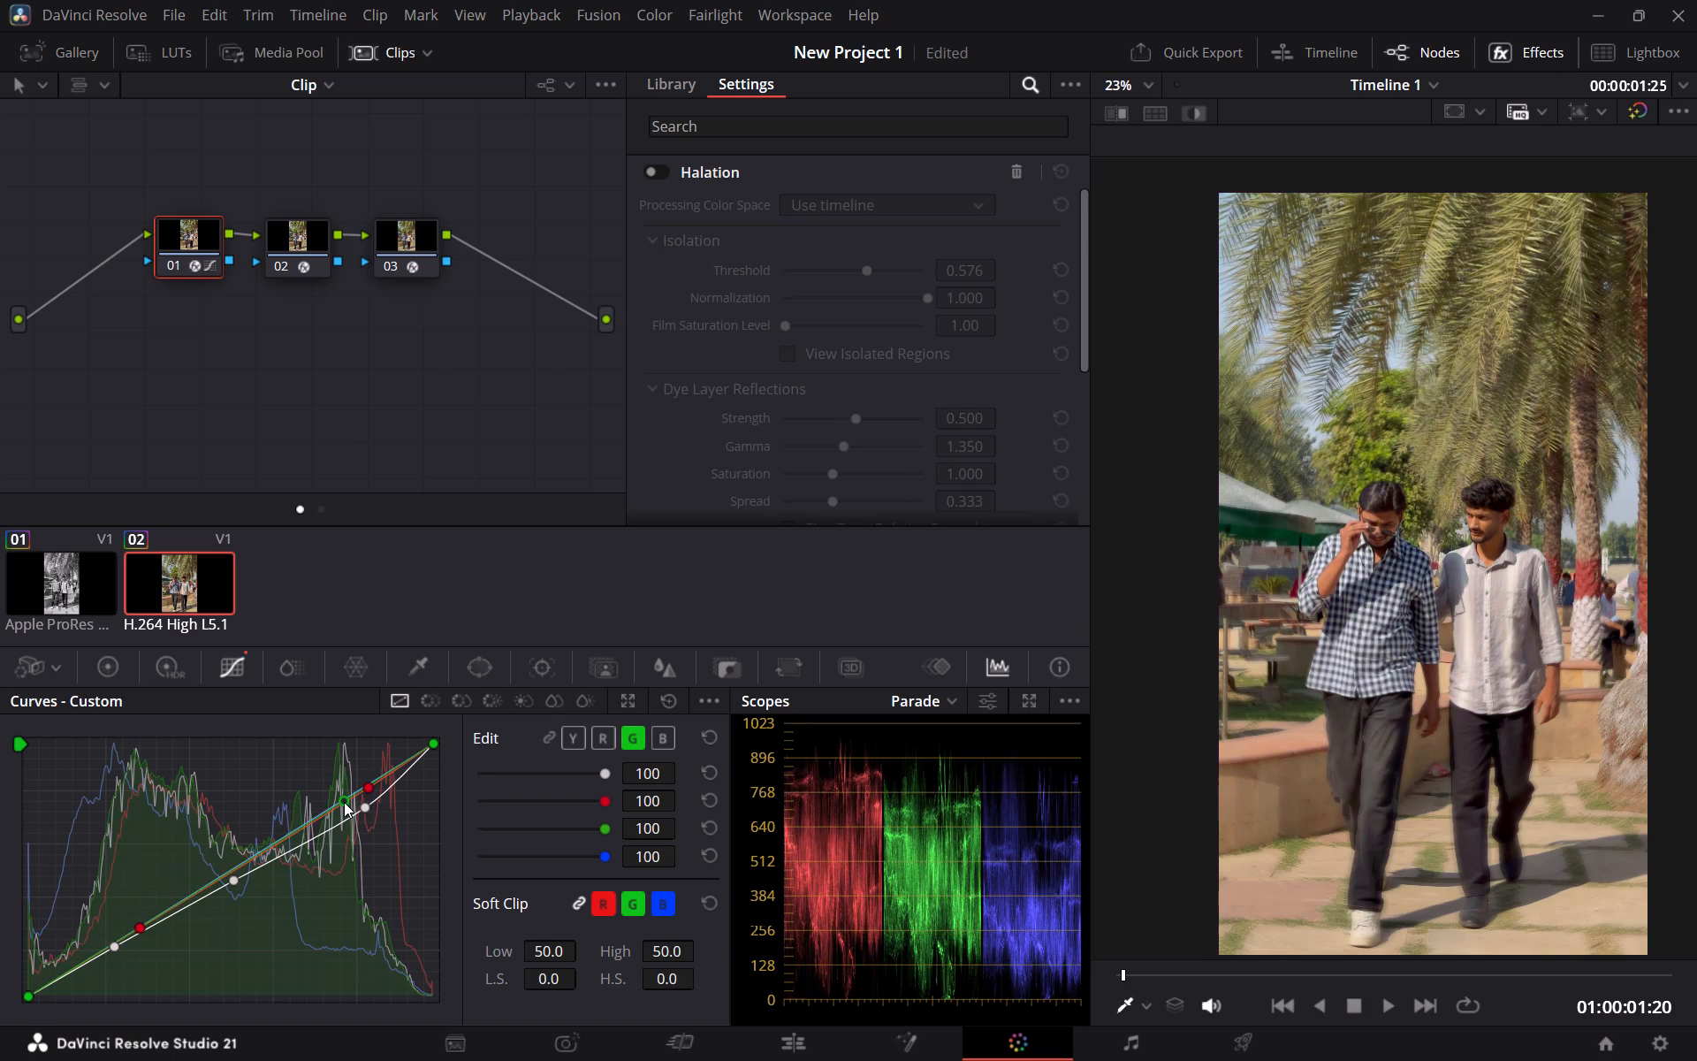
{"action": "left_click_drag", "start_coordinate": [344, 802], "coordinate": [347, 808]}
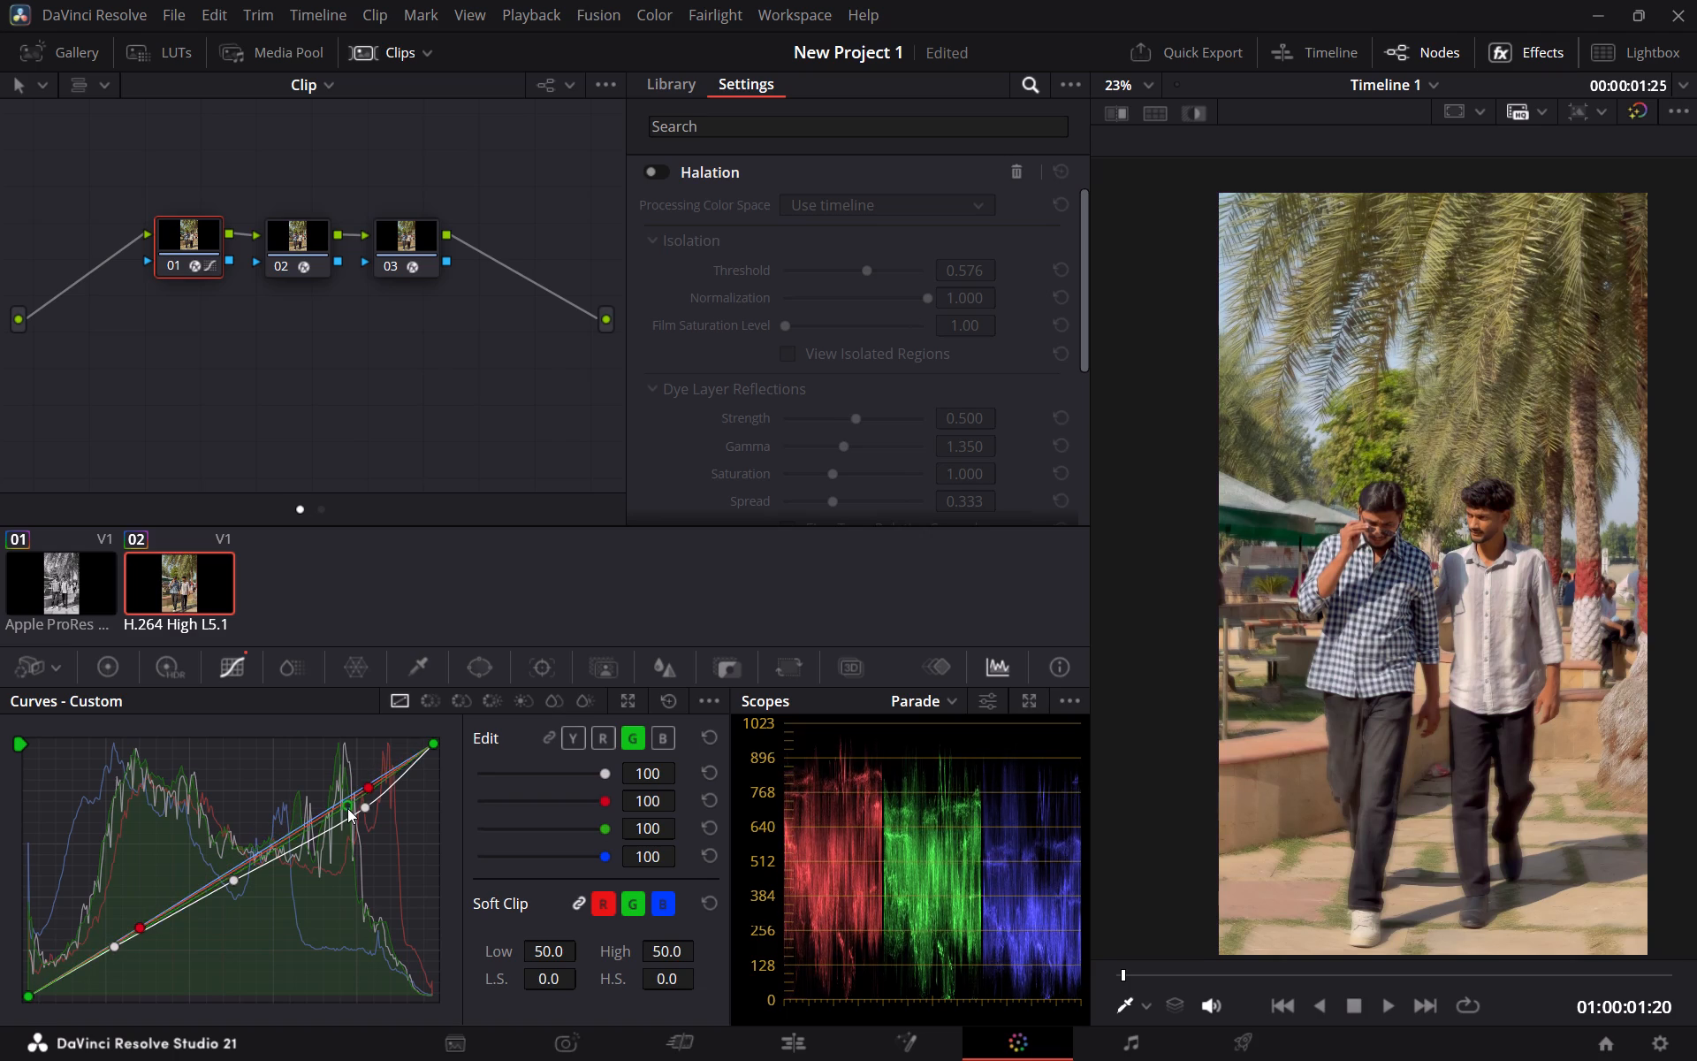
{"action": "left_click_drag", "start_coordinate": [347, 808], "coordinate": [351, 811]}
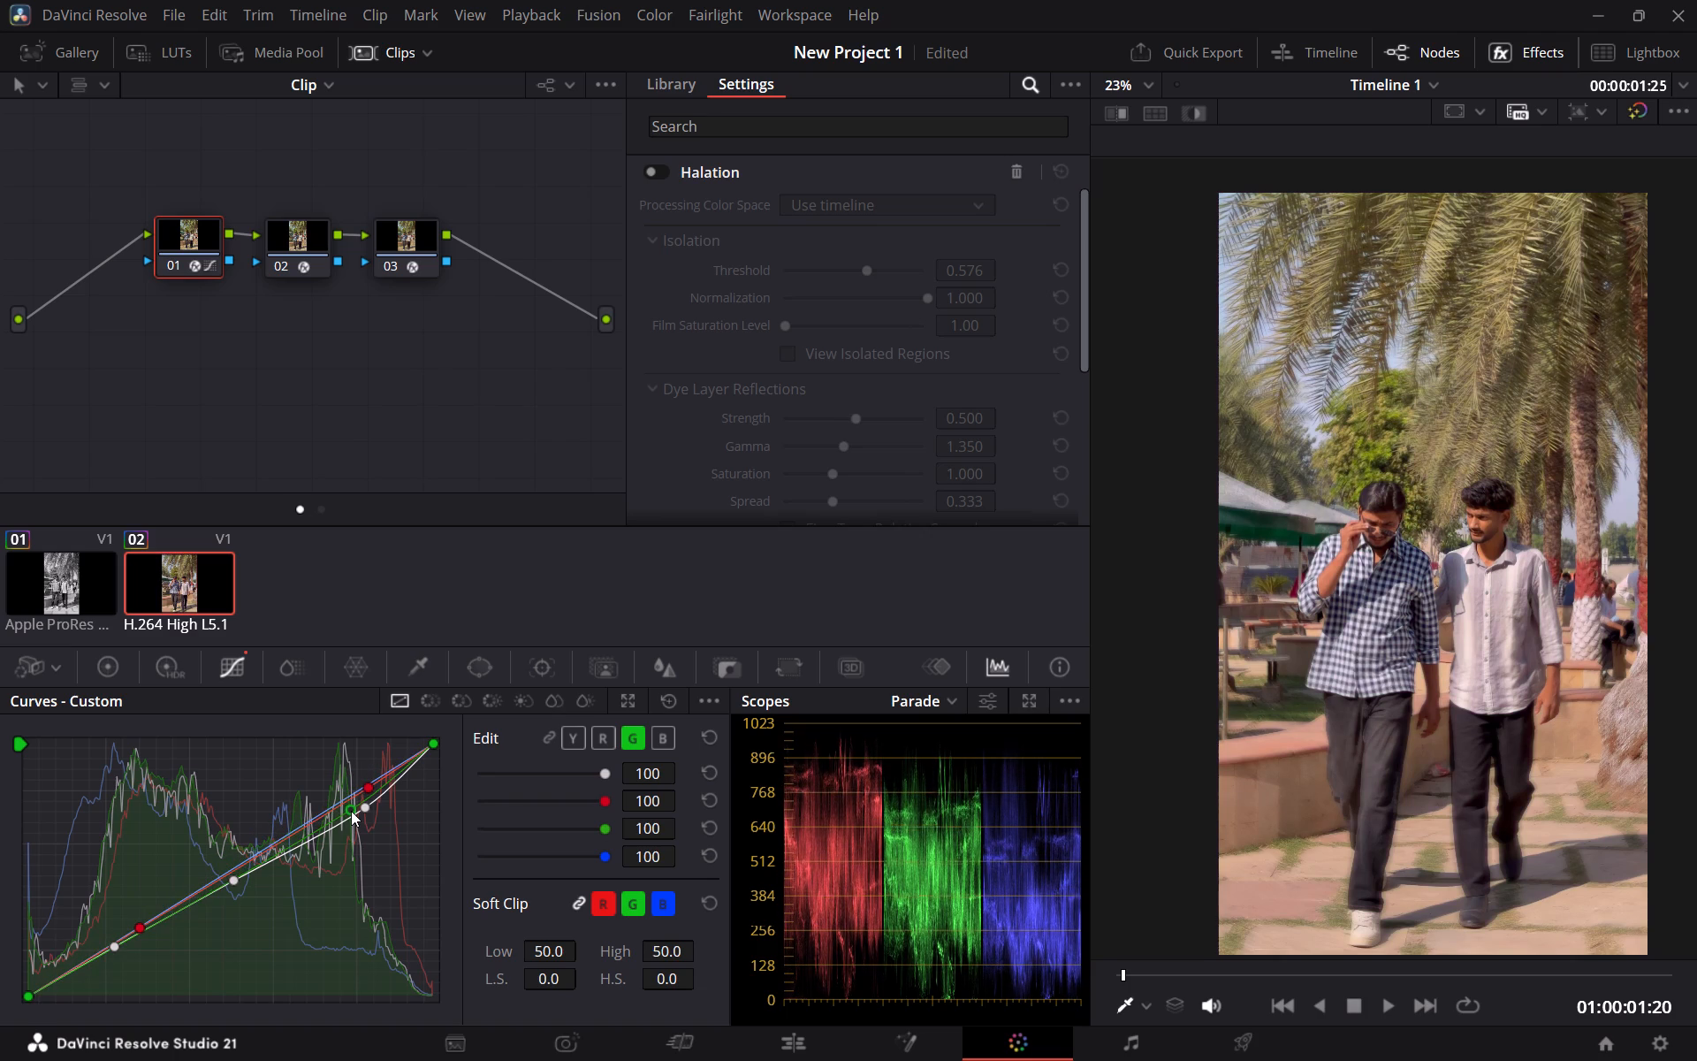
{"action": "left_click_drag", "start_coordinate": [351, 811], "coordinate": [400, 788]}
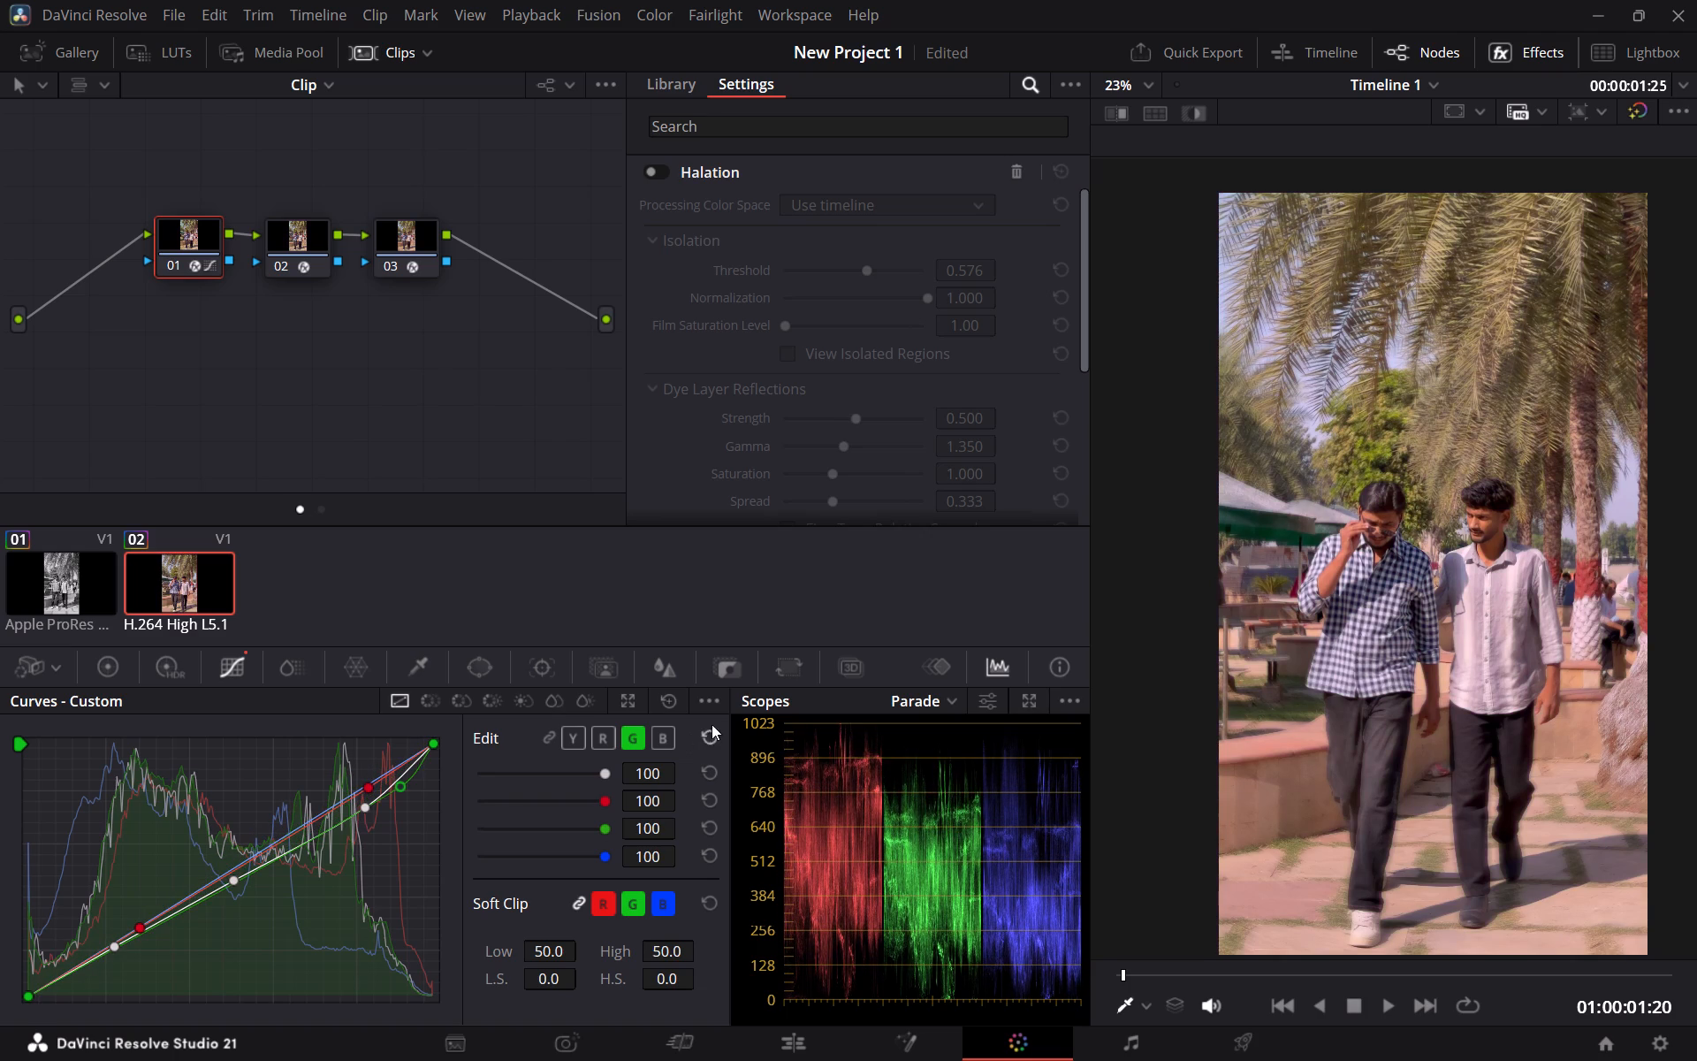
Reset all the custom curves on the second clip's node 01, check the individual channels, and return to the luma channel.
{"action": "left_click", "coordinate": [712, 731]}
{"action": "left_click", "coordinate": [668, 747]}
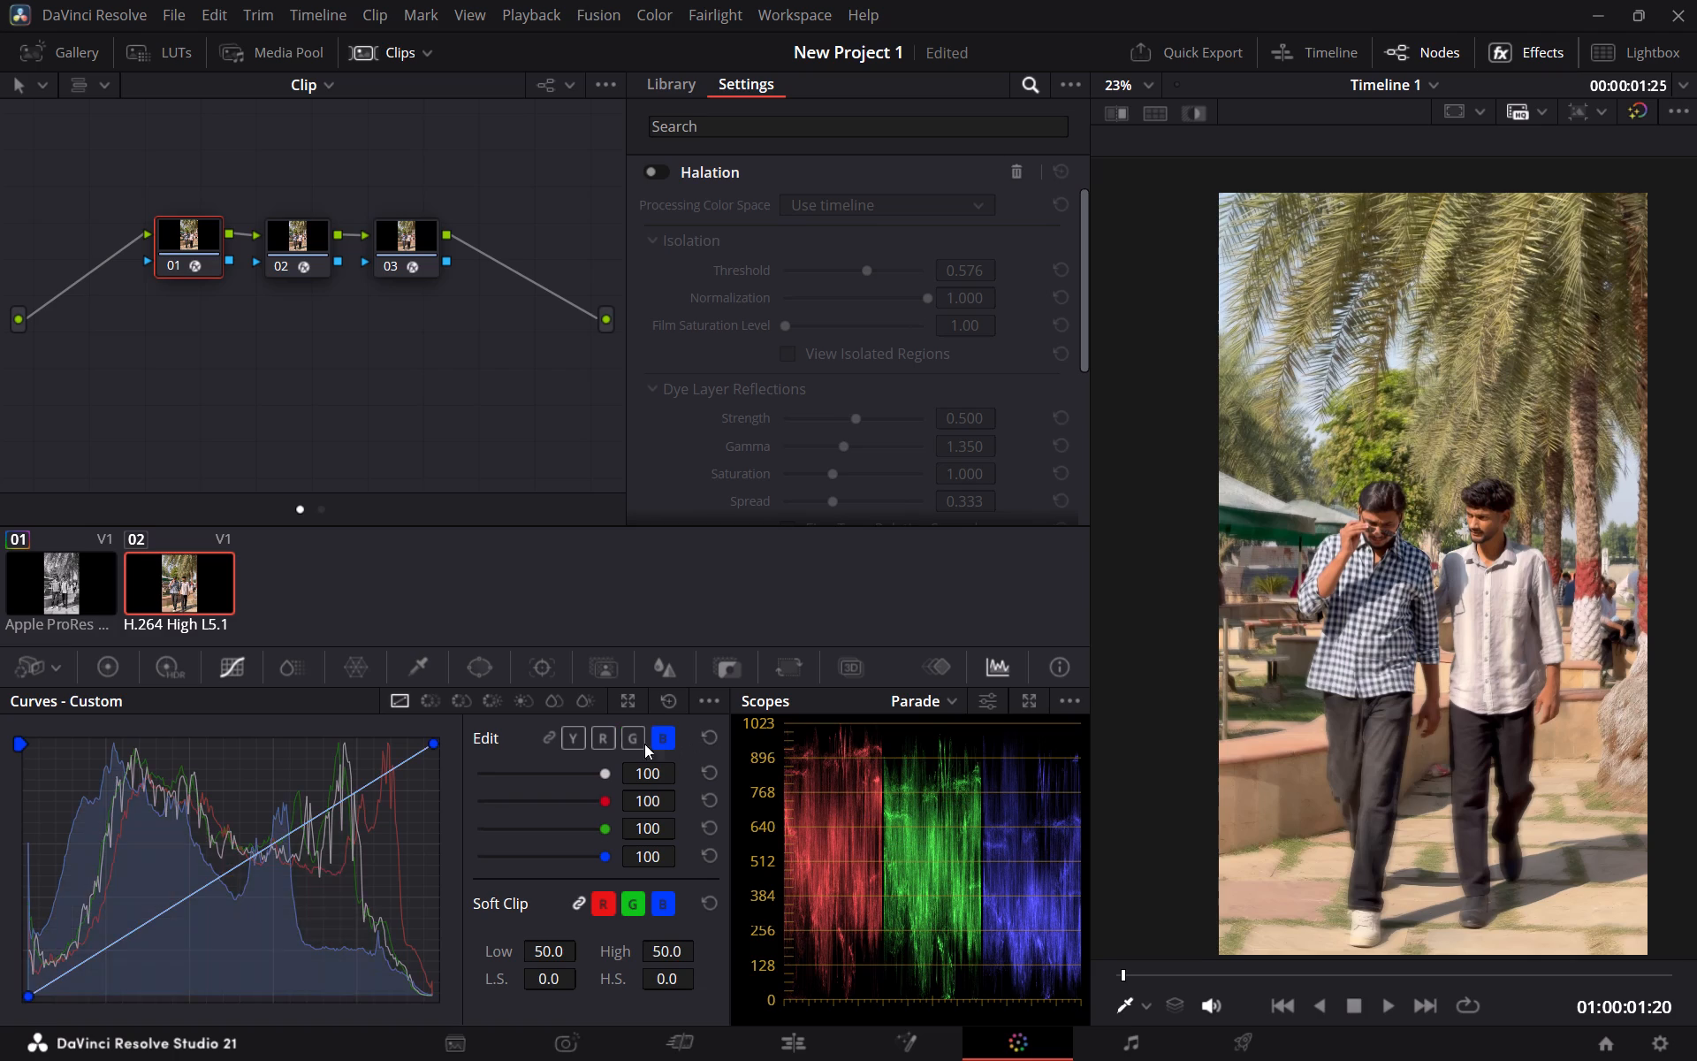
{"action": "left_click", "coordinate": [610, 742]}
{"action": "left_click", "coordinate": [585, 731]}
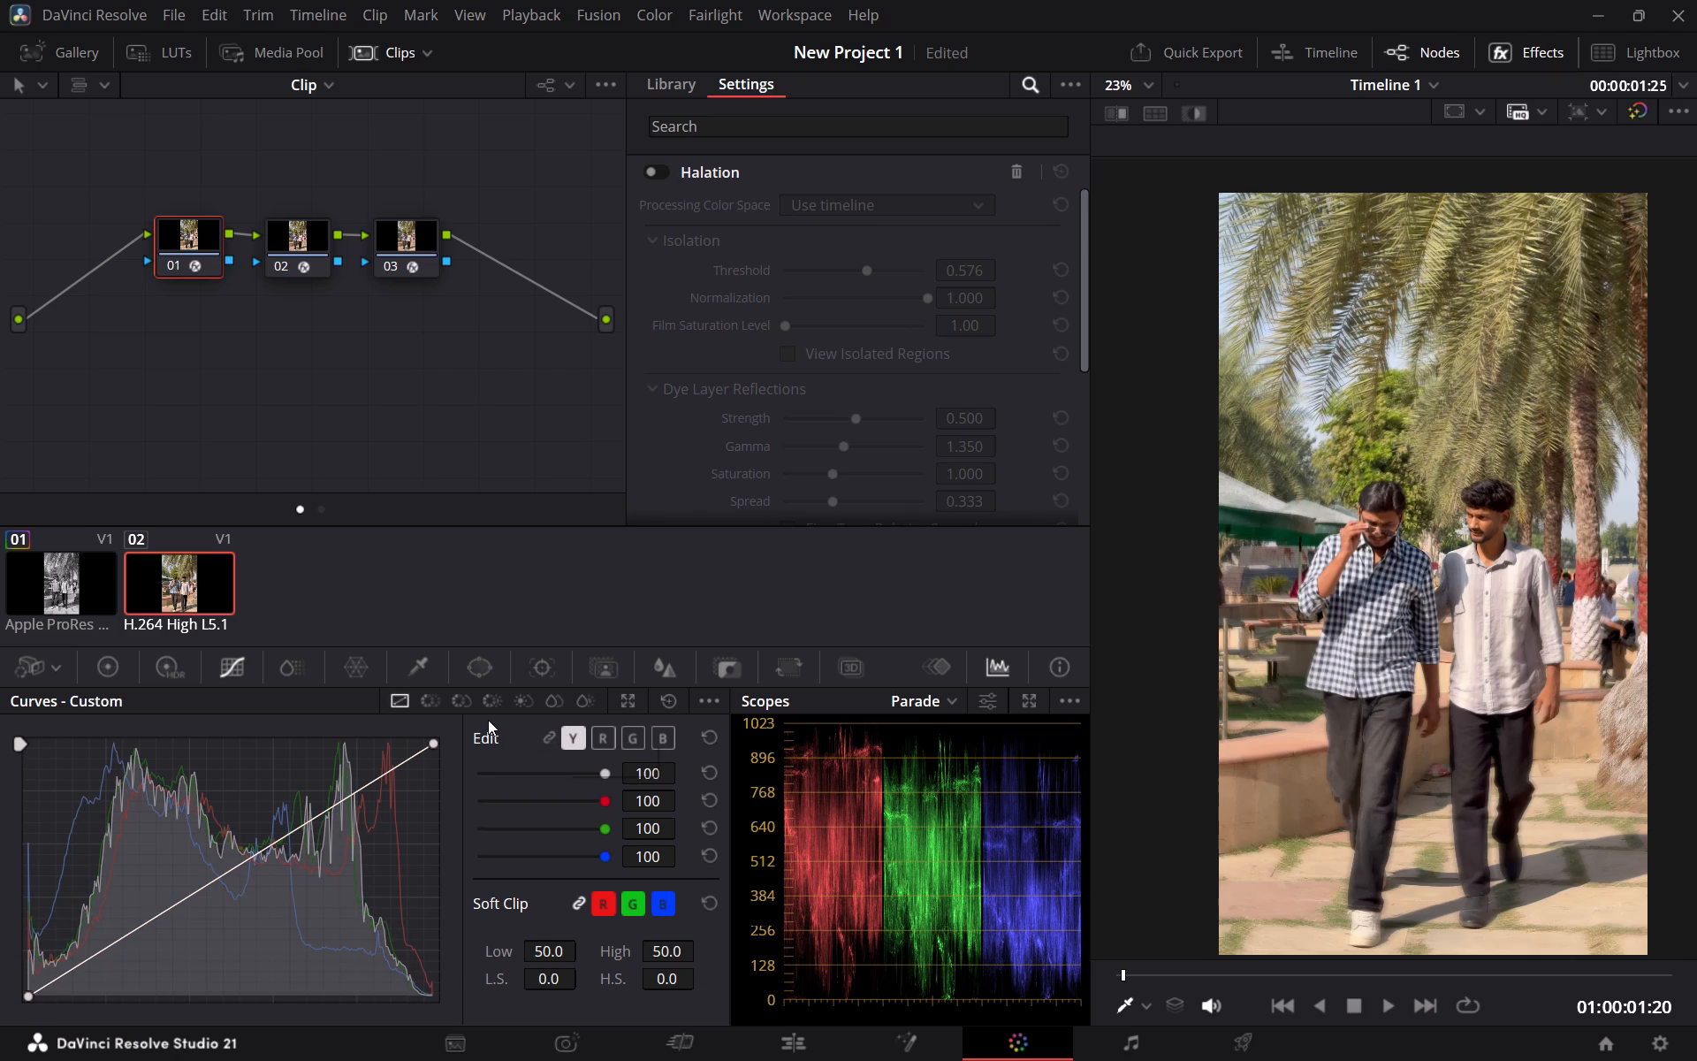
Return the playhead to the timeline's start on the Edit page and re-render Job 2 from the Deliver page's render queue.
{"action": "left_click", "coordinate": [803, 1056]}
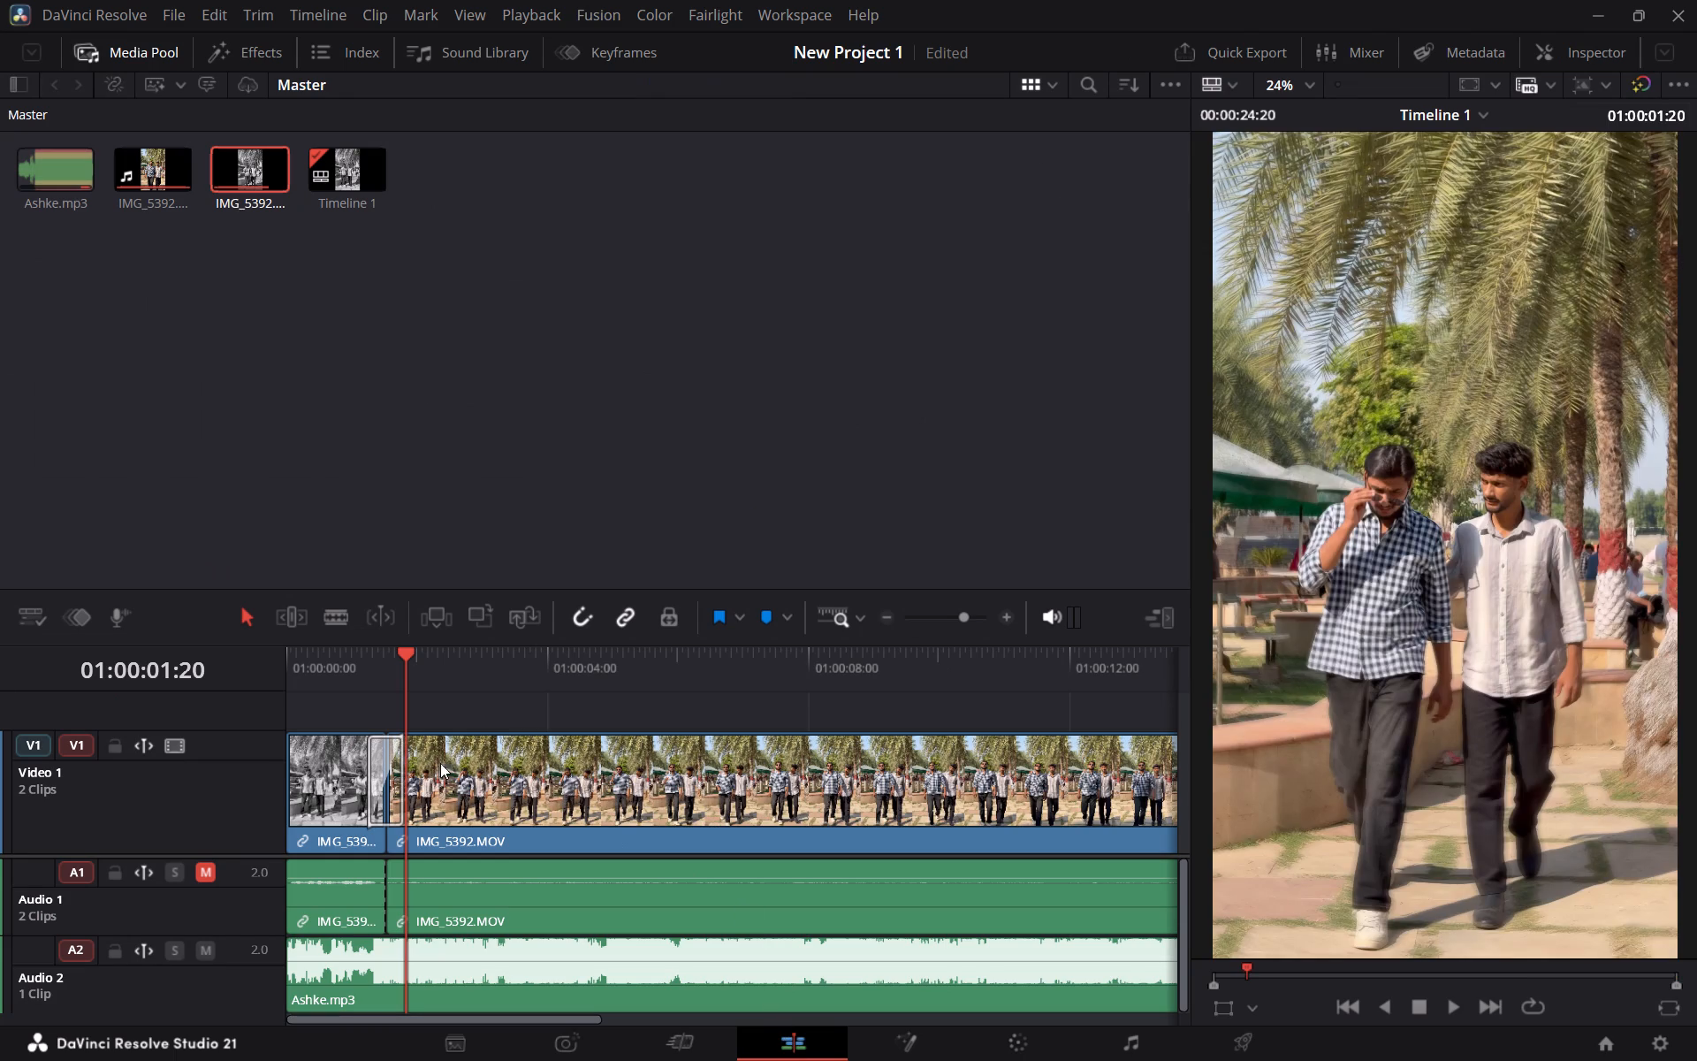
{"action": "left_click_drag", "start_coordinate": [377, 708], "coordinate": [110, 696]}
{"action": "left_click_drag", "start_coordinate": [337, 684], "coordinate": [263, 694]}
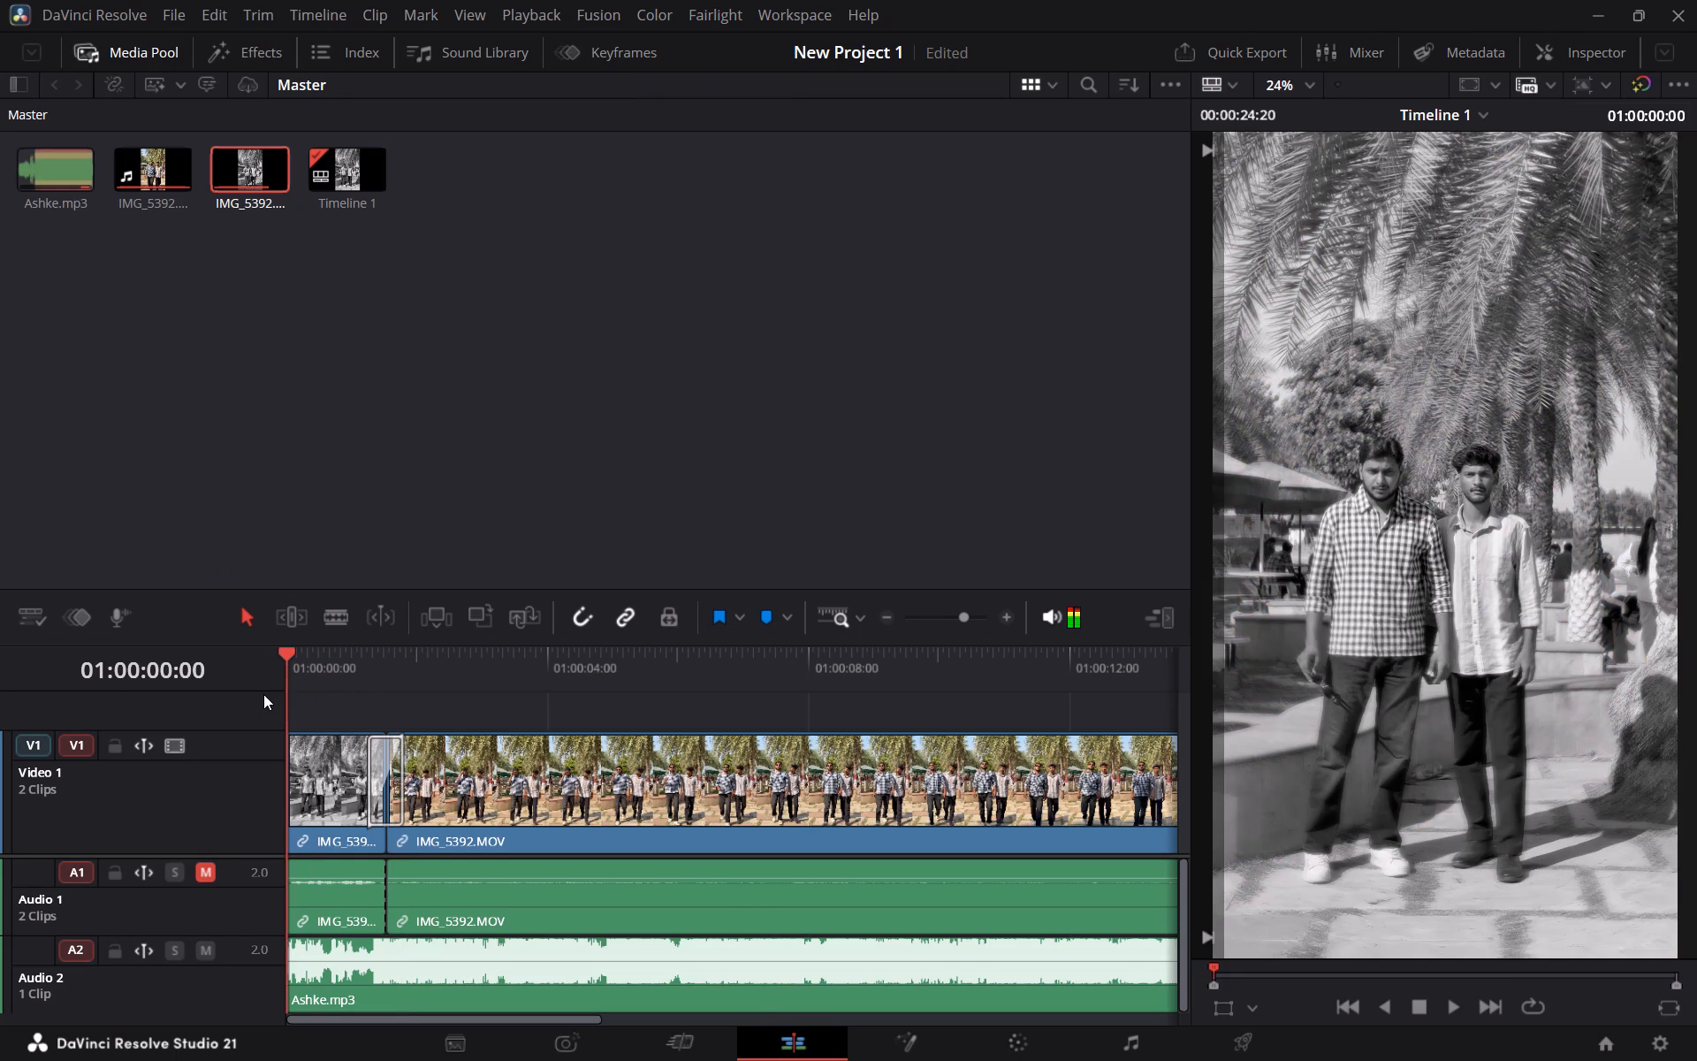
{"action": "left_click", "coordinate": [1238, 1037]}
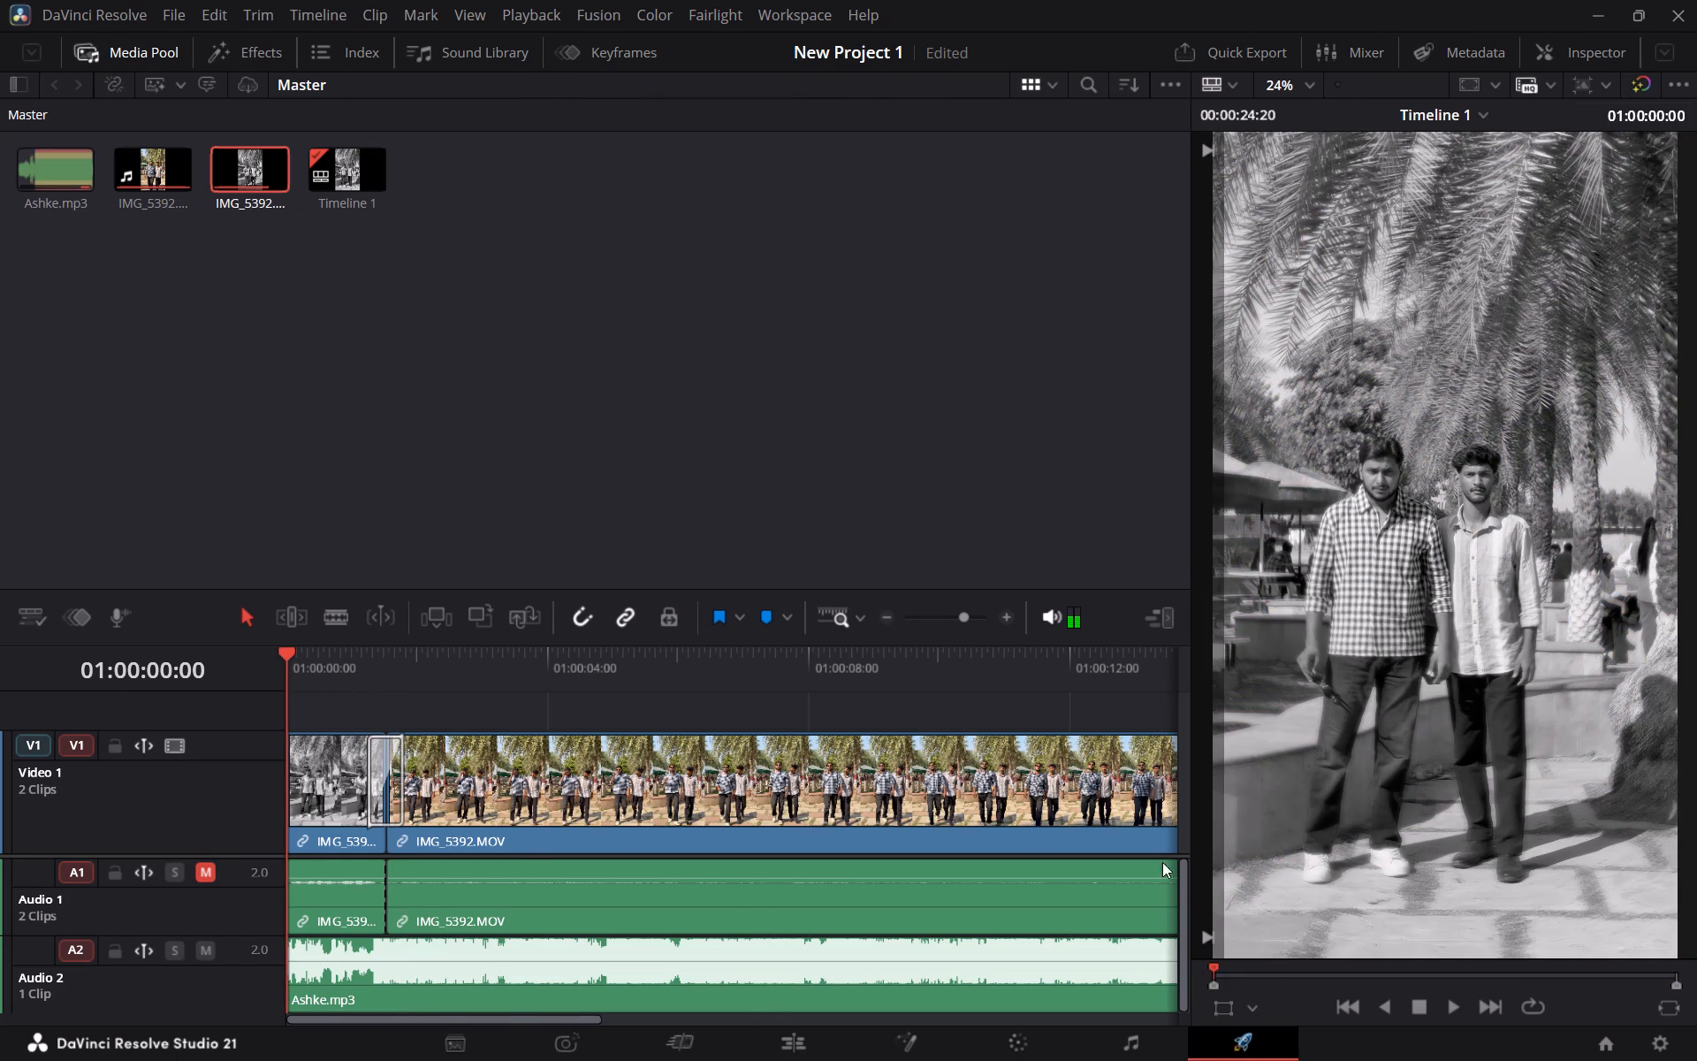
{"action": "left_click", "coordinate": [1590, 515]}
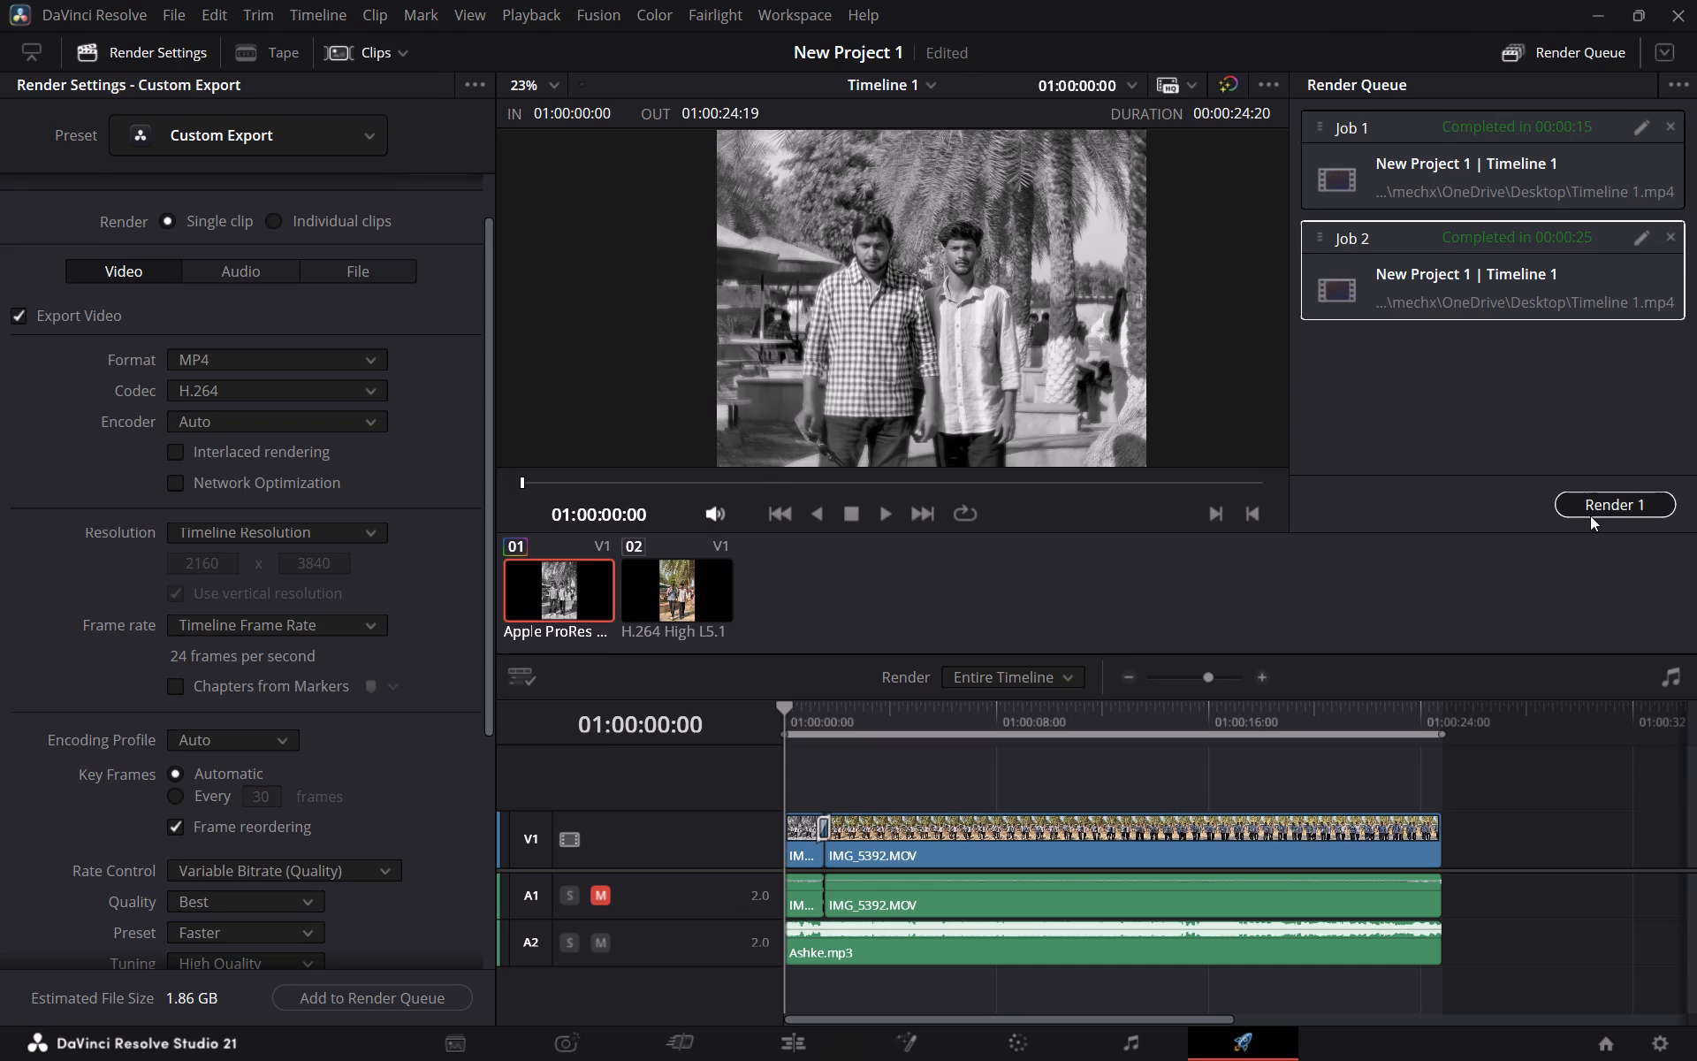
{"action": "left_click", "coordinate": [1000, 602]}
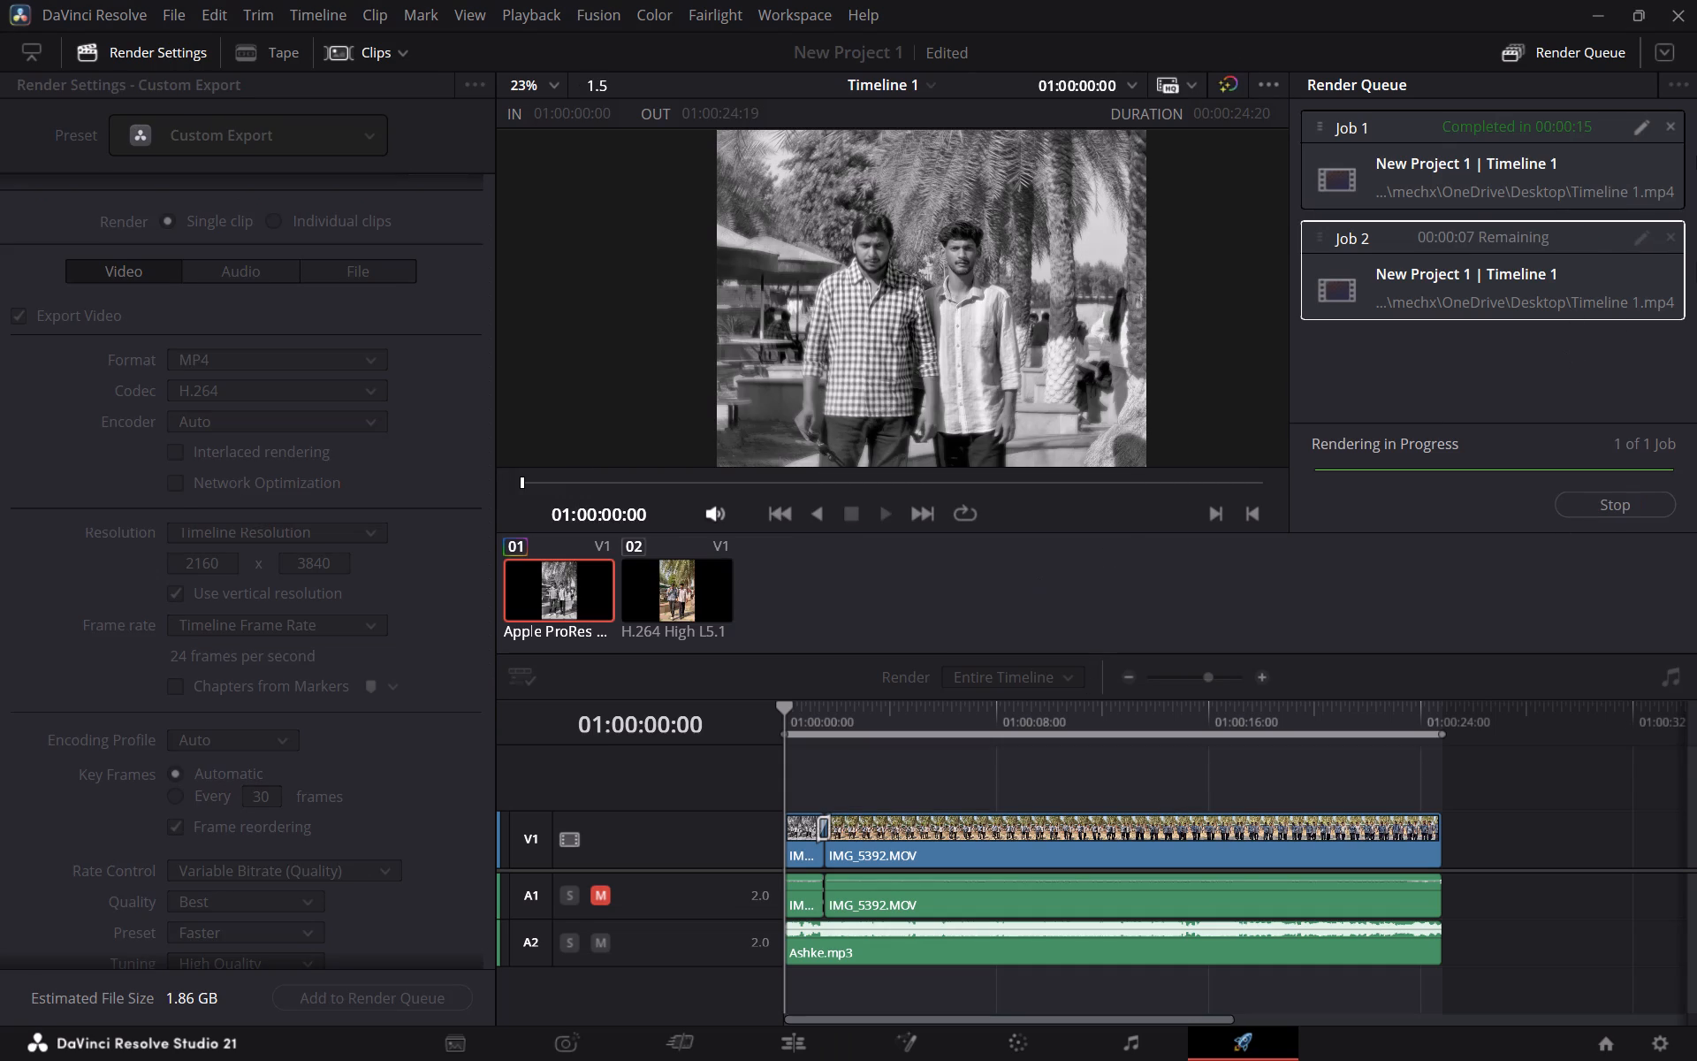
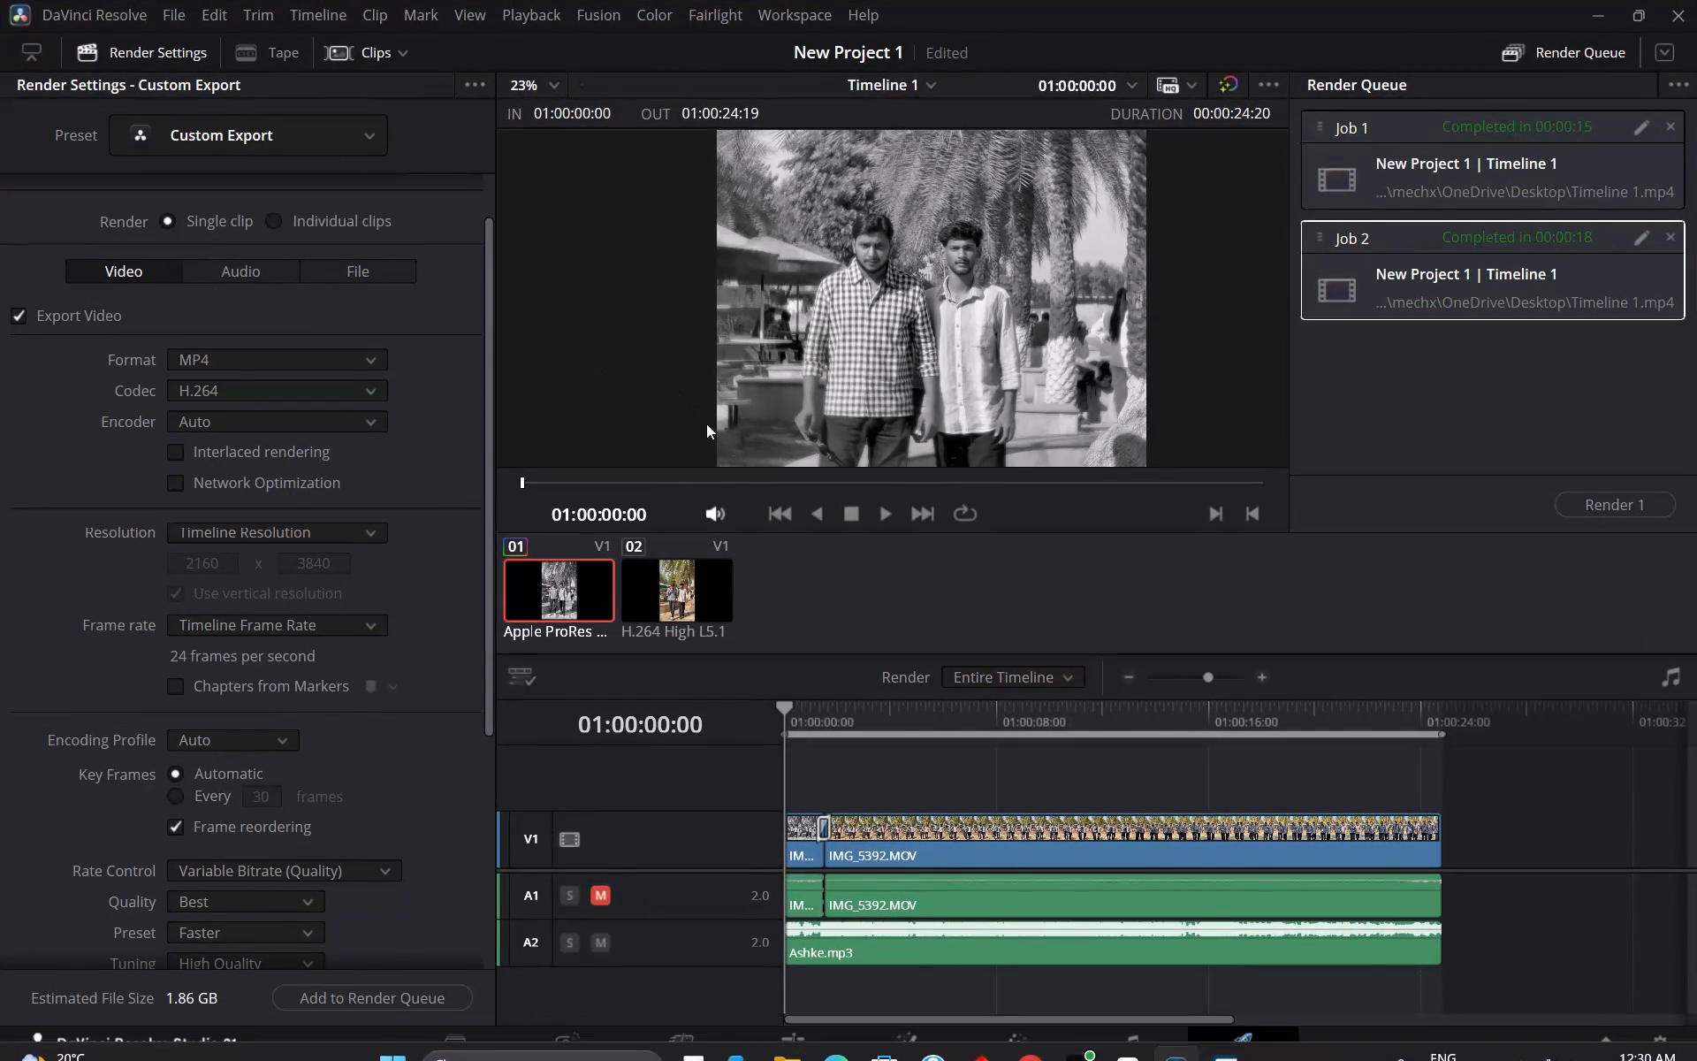
On the Color page, turn off the Radial Blur effect on the first clip's node 03.
{"action": "left_click", "coordinate": [1024, 1036]}
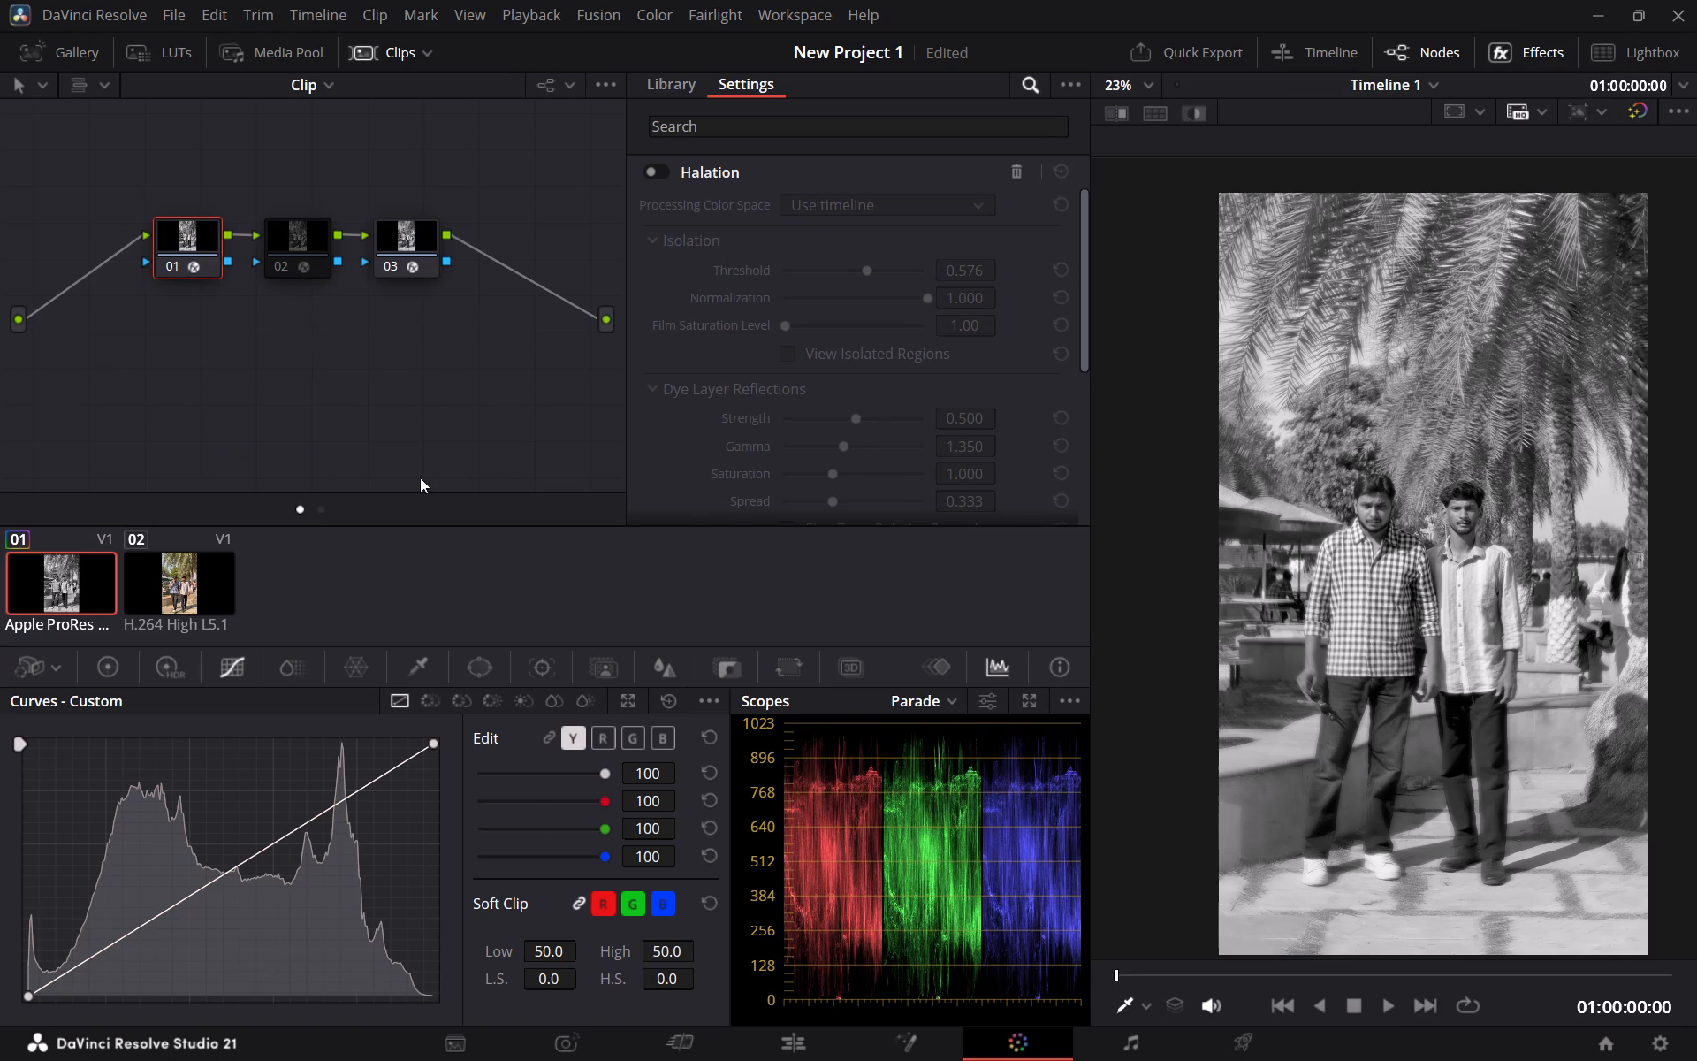
{"action": "left_click", "coordinate": [421, 239]}
{"action": "left_click", "coordinate": [658, 165]}
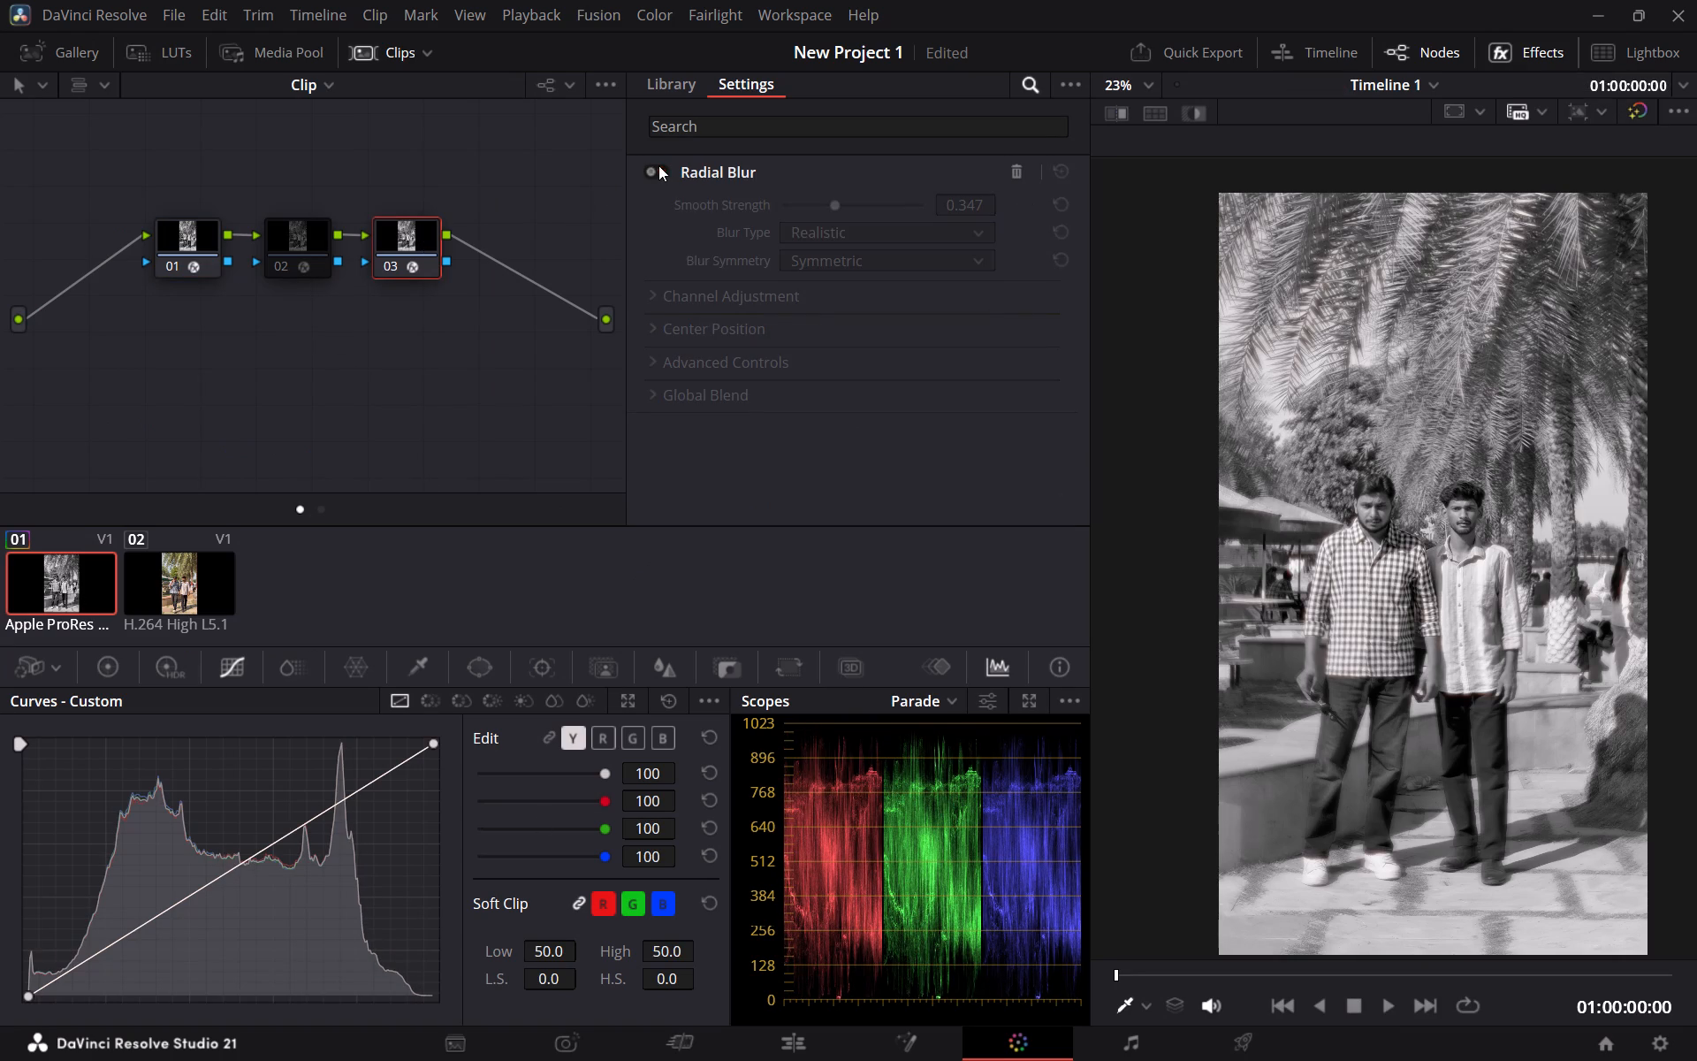
Turn off Radial Blur on the second clip's node 03 and check the effects on nodes 02 and 01.
{"action": "left_click", "coordinate": [163, 592]}
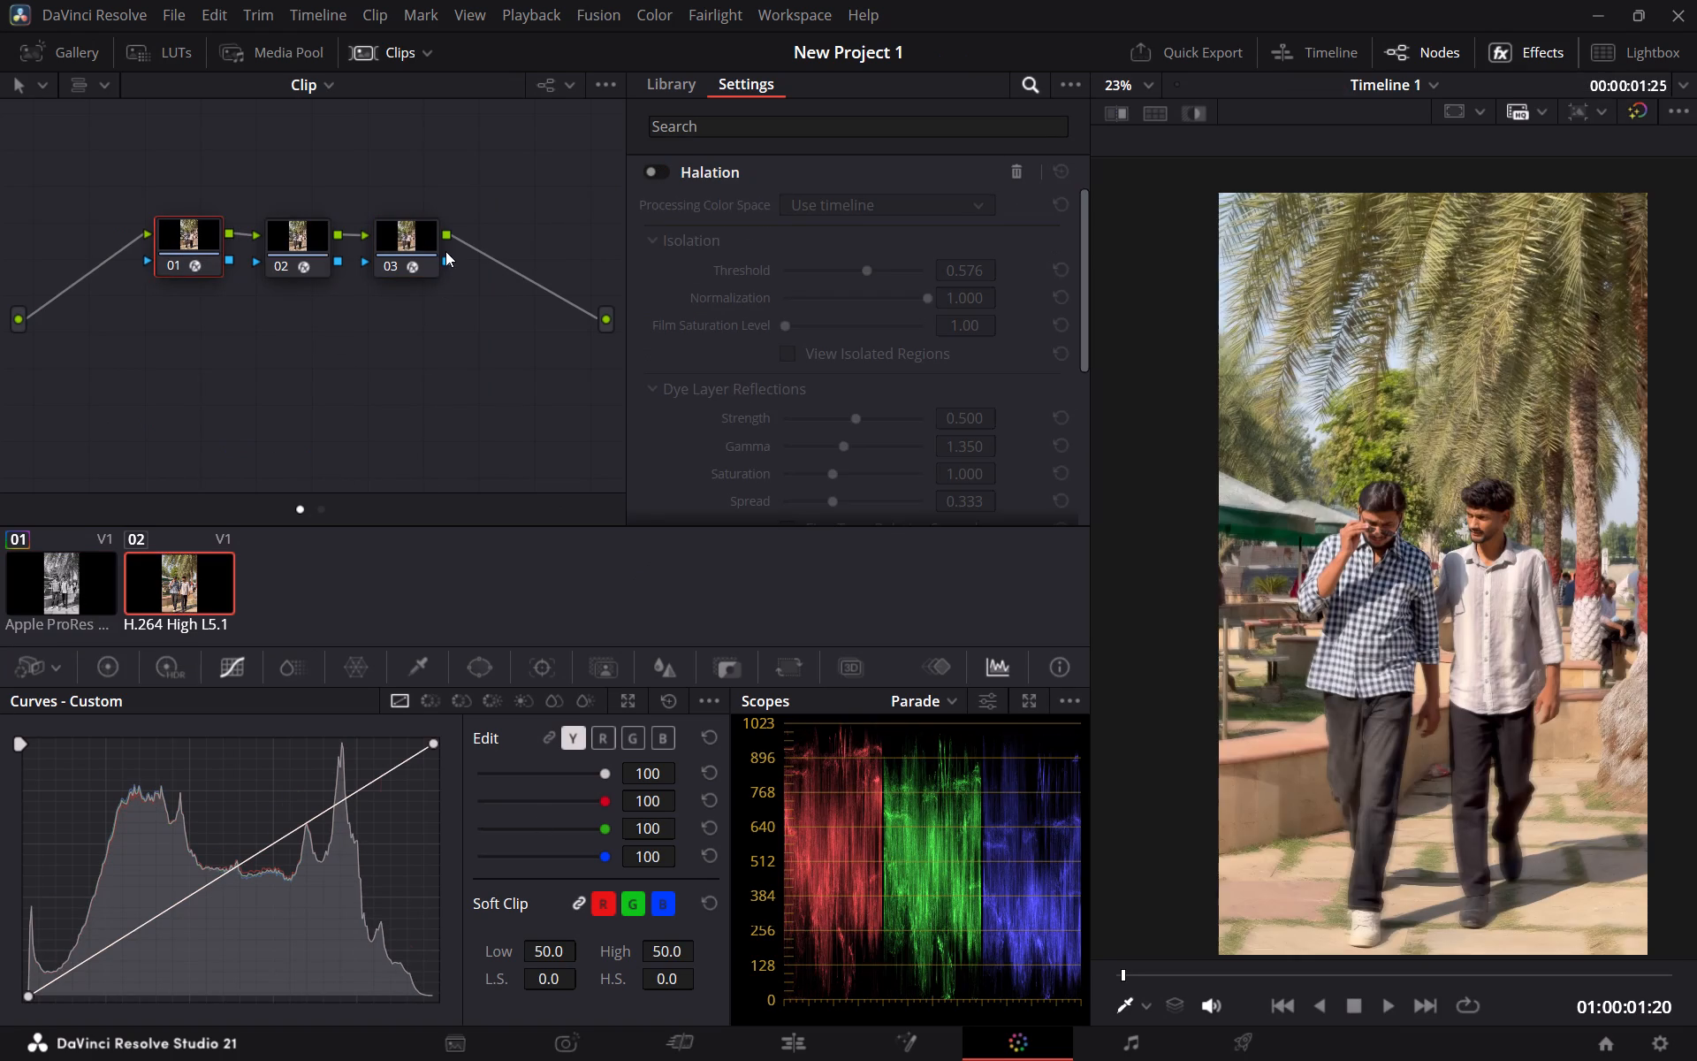
{"action": "left_click", "coordinate": [421, 242]}
{"action": "left_click", "coordinate": [658, 170]}
{"action": "left_click", "coordinate": [280, 256]}
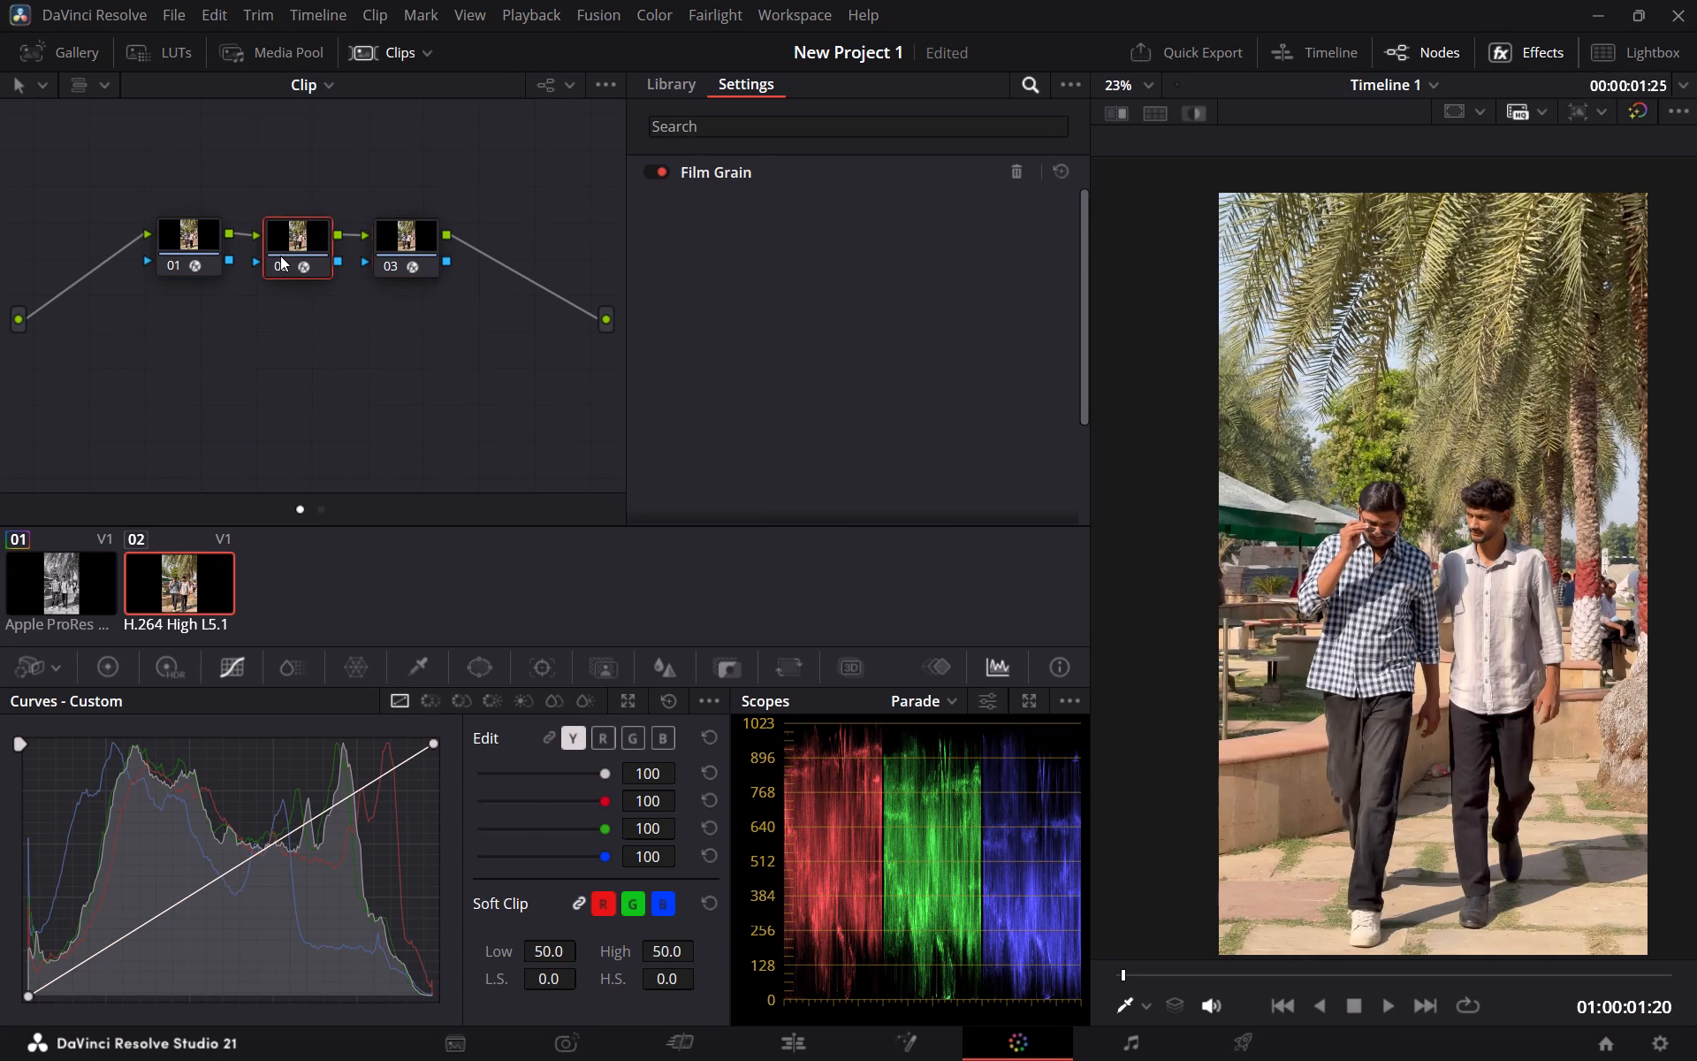
{"action": "left_click", "coordinate": [195, 228]}
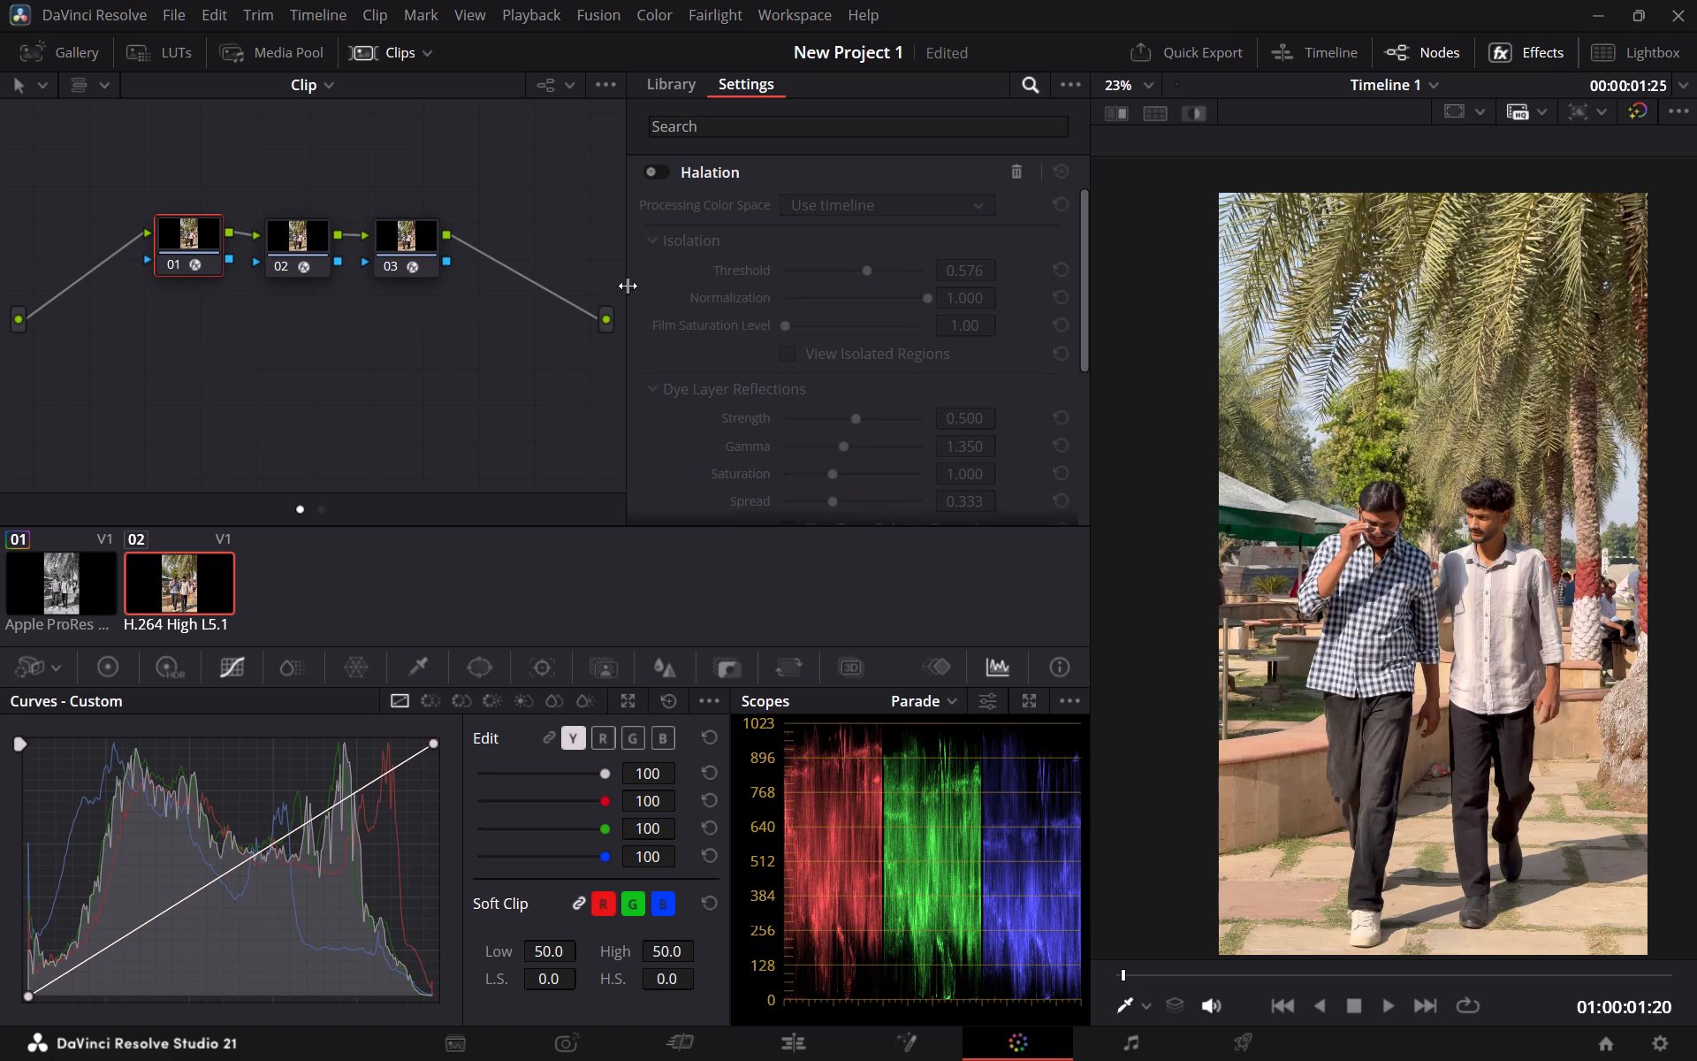
Re-render Job 2 from the Deliver page's render queue.
{"action": "left_click", "coordinate": [1237, 1049]}
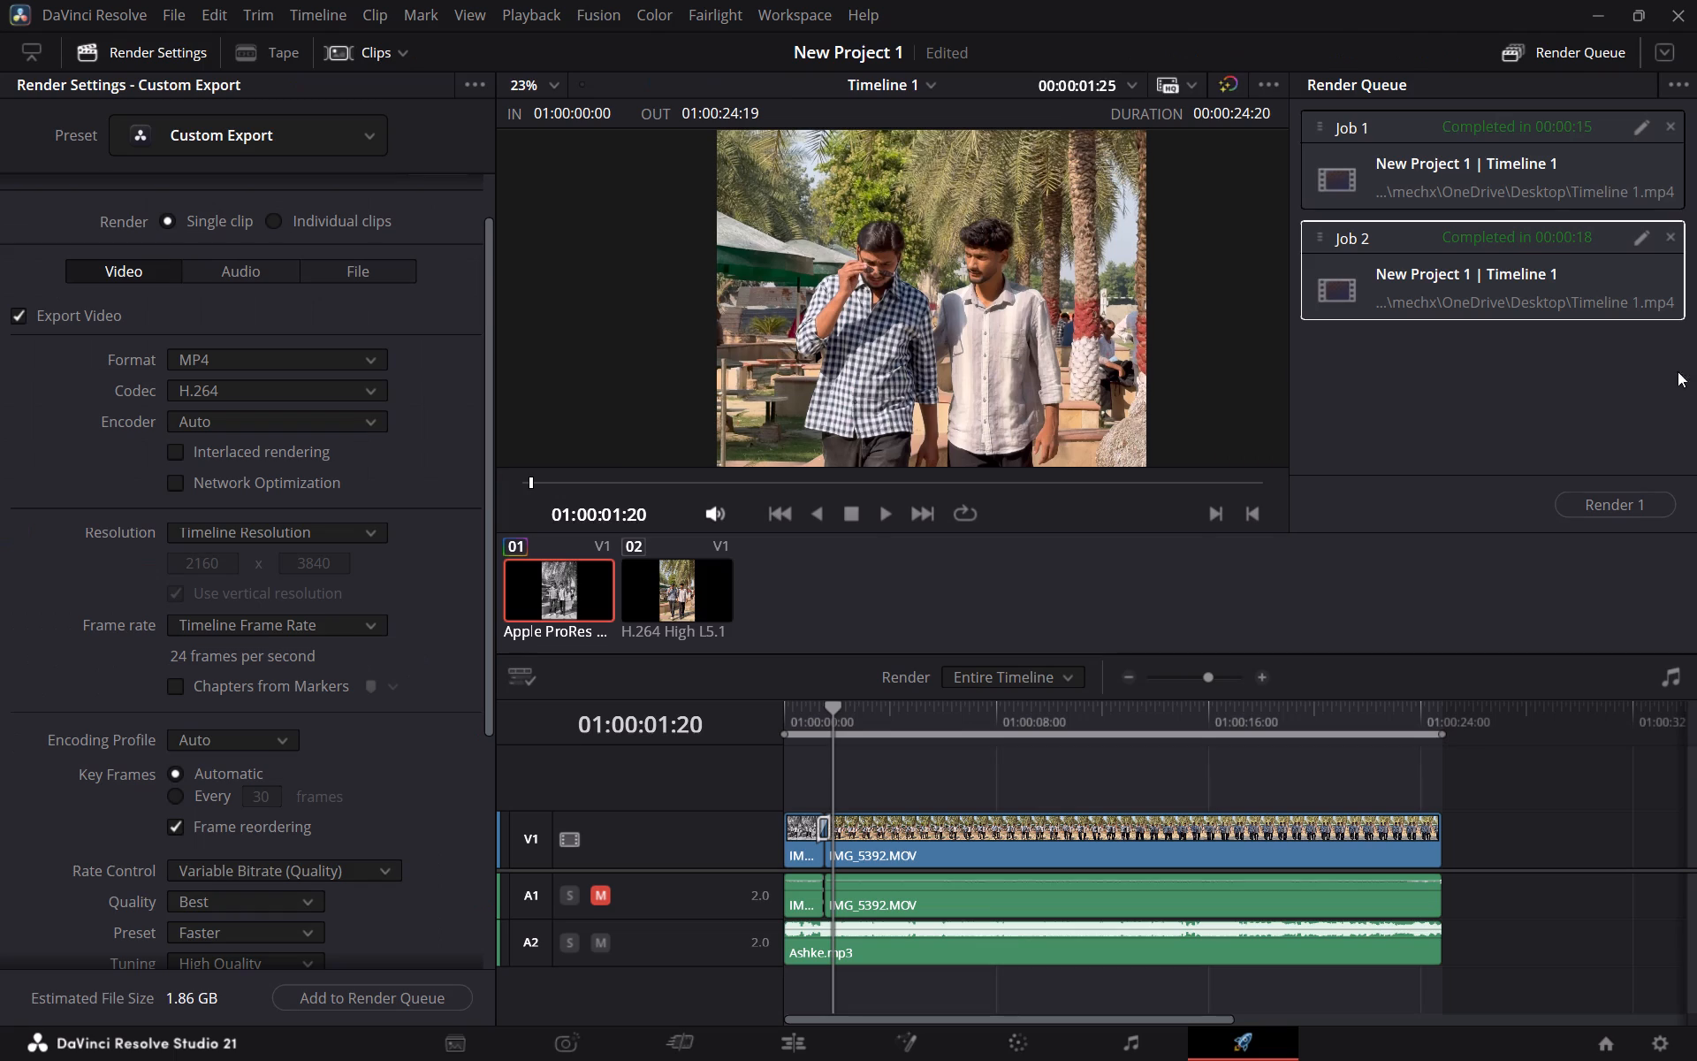
{"action": "left_click", "coordinate": [1608, 510]}
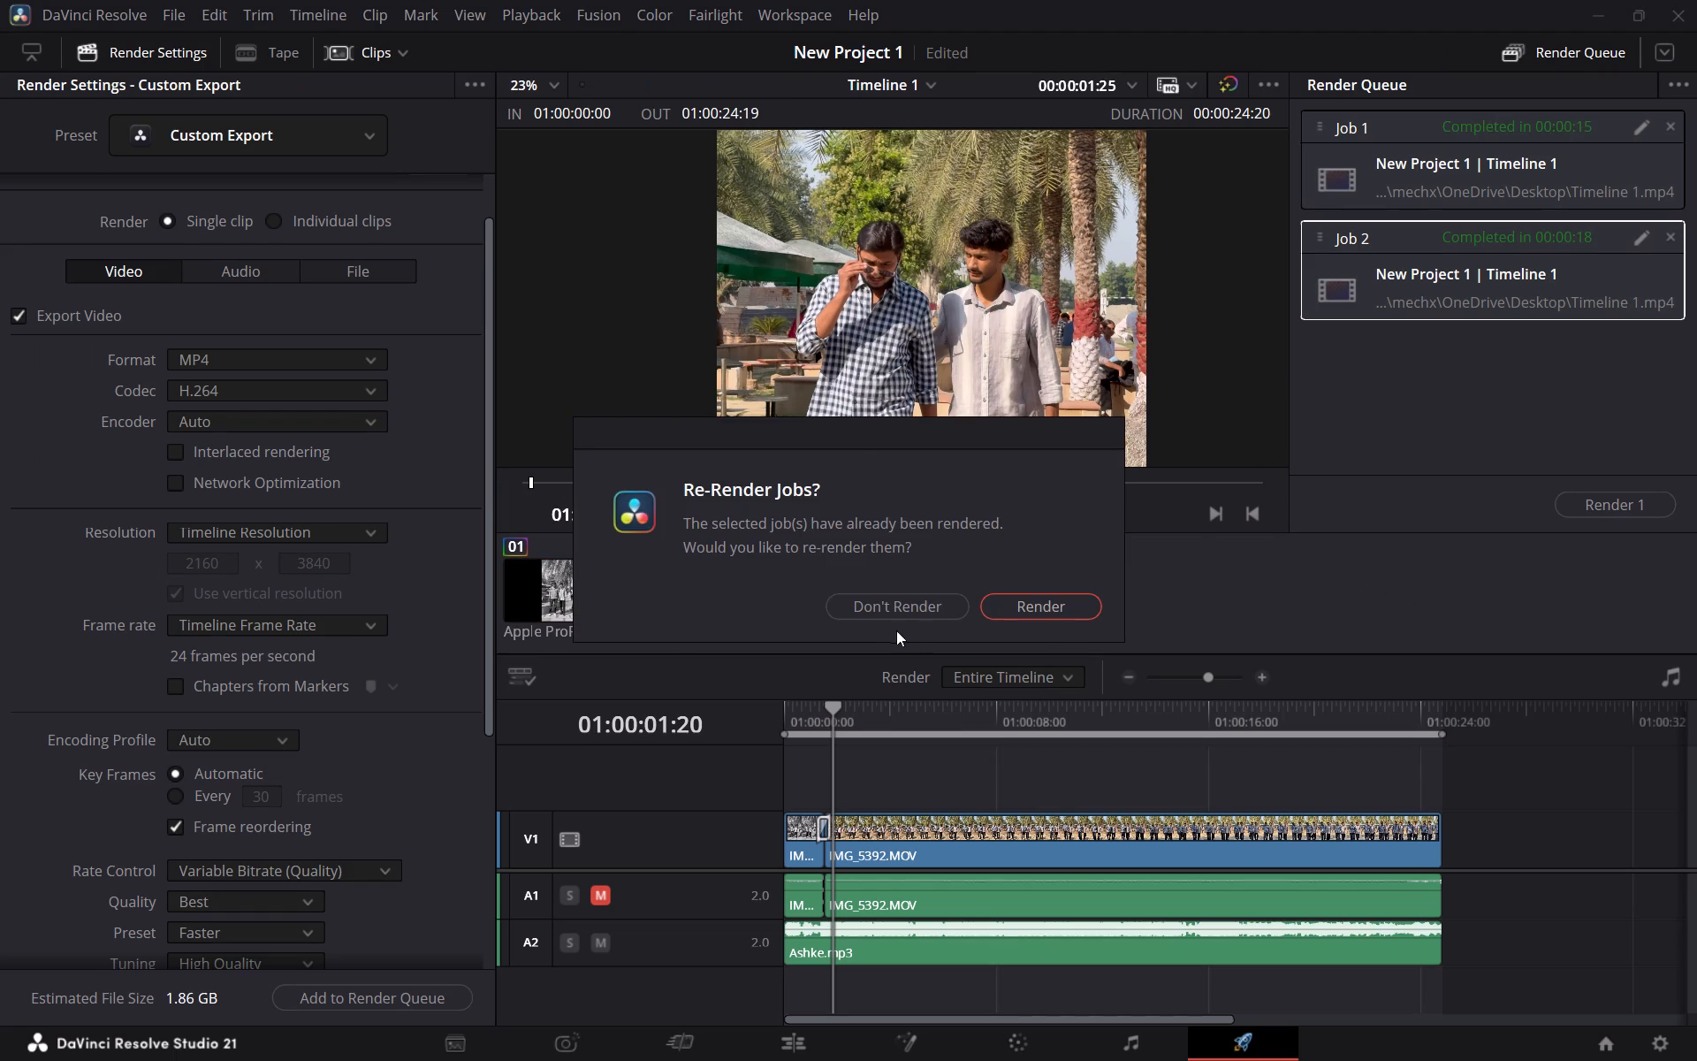
{"action": "left_click", "coordinate": [1073, 614]}
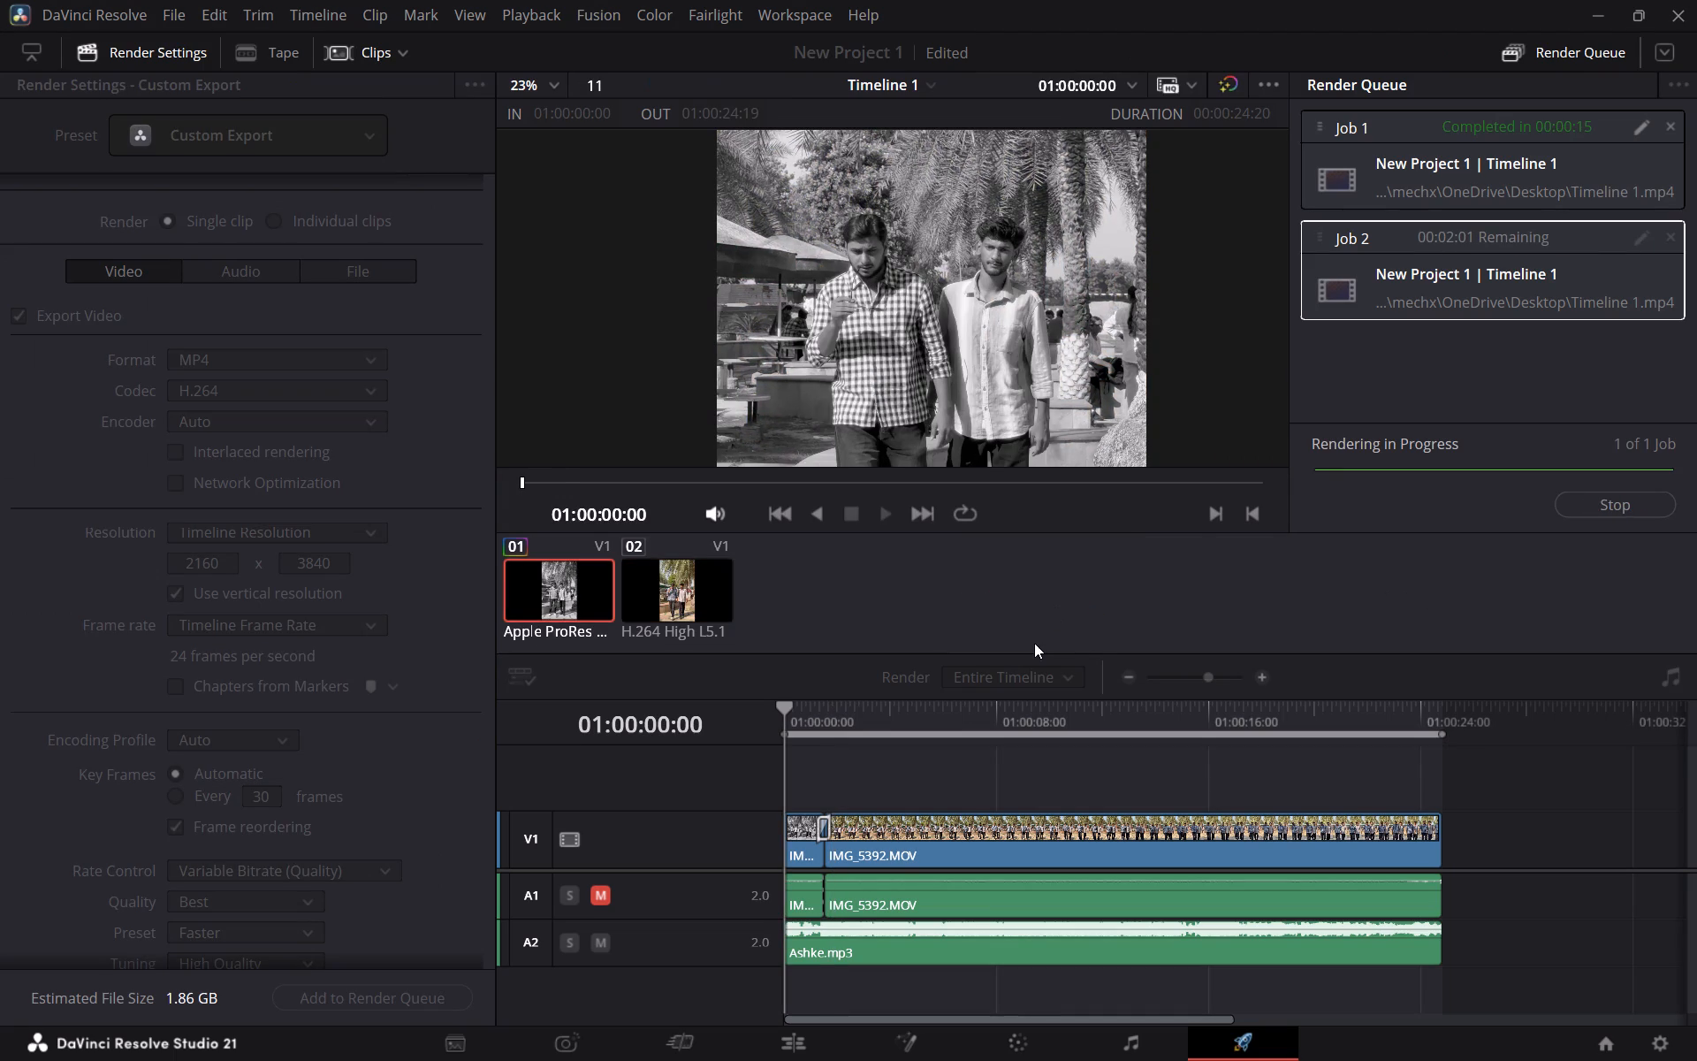
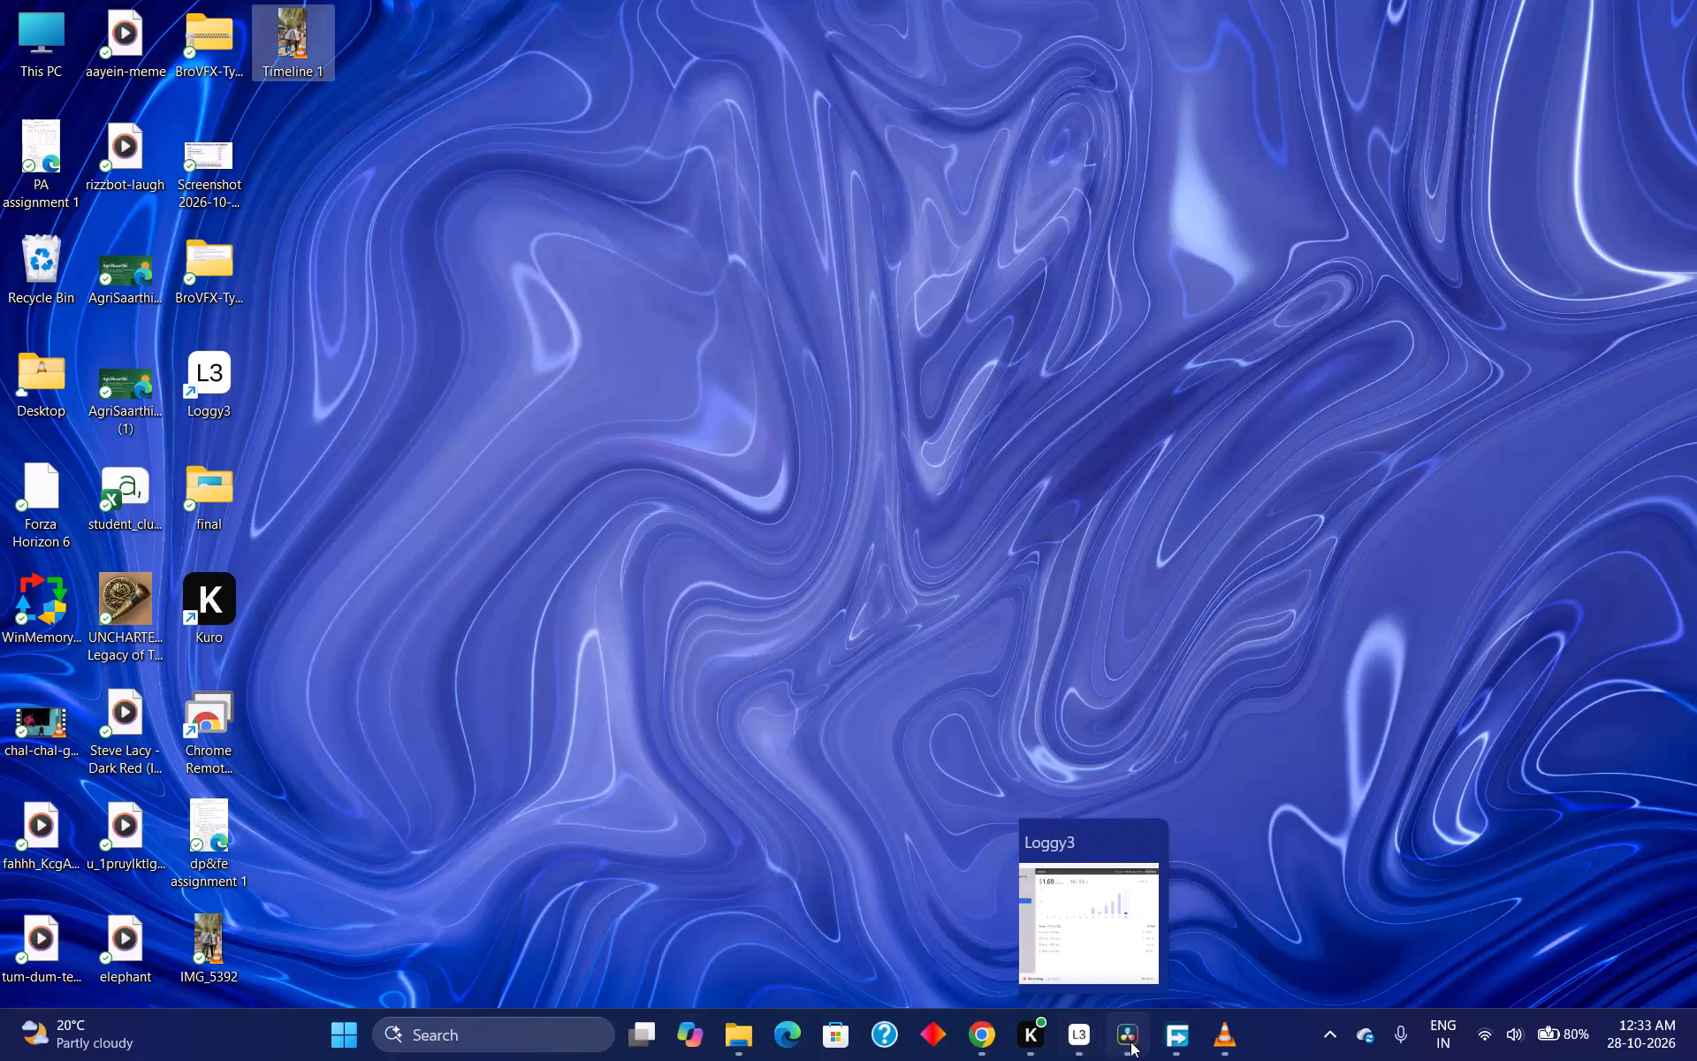
Switch to DaVinci Resolve's Color page and reset all Primaries adjustments on the first clip's node 03.
{"action": "left_click", "coordinate": [1130, 1042]}
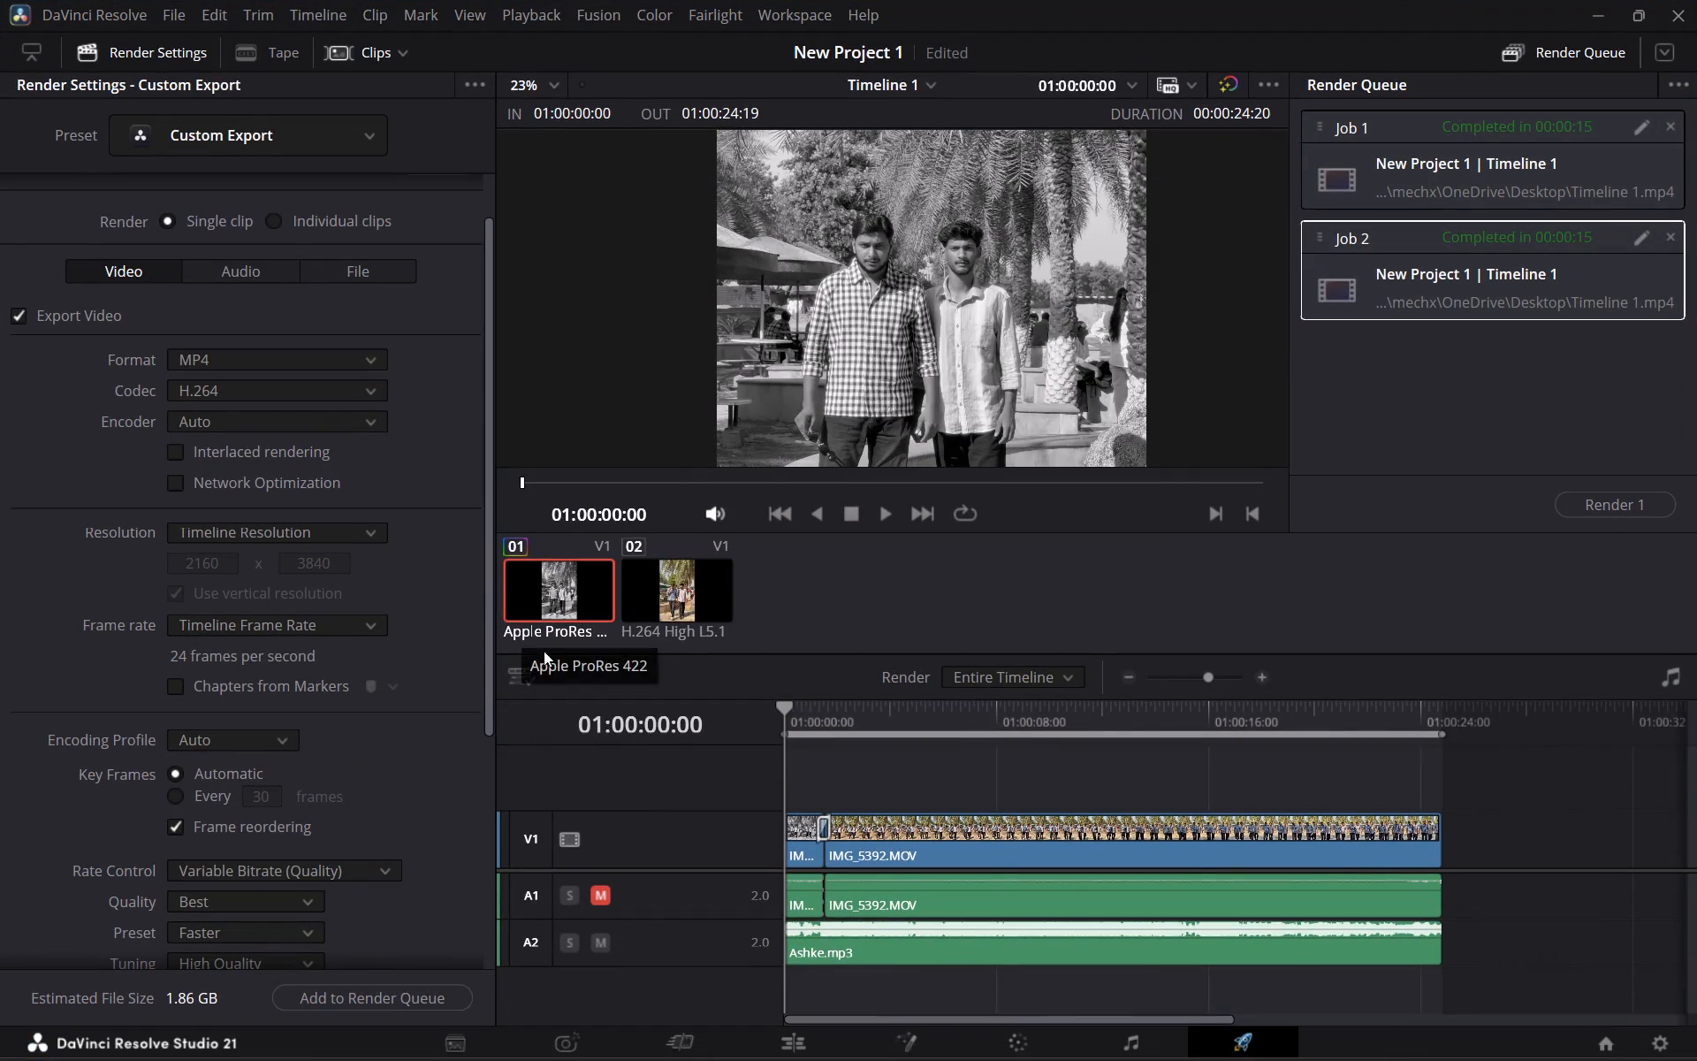
{"action": "left_click", "coordinate": [795, 1051]}
{"action": "left_click", "coordinate": [1004, 1033]}
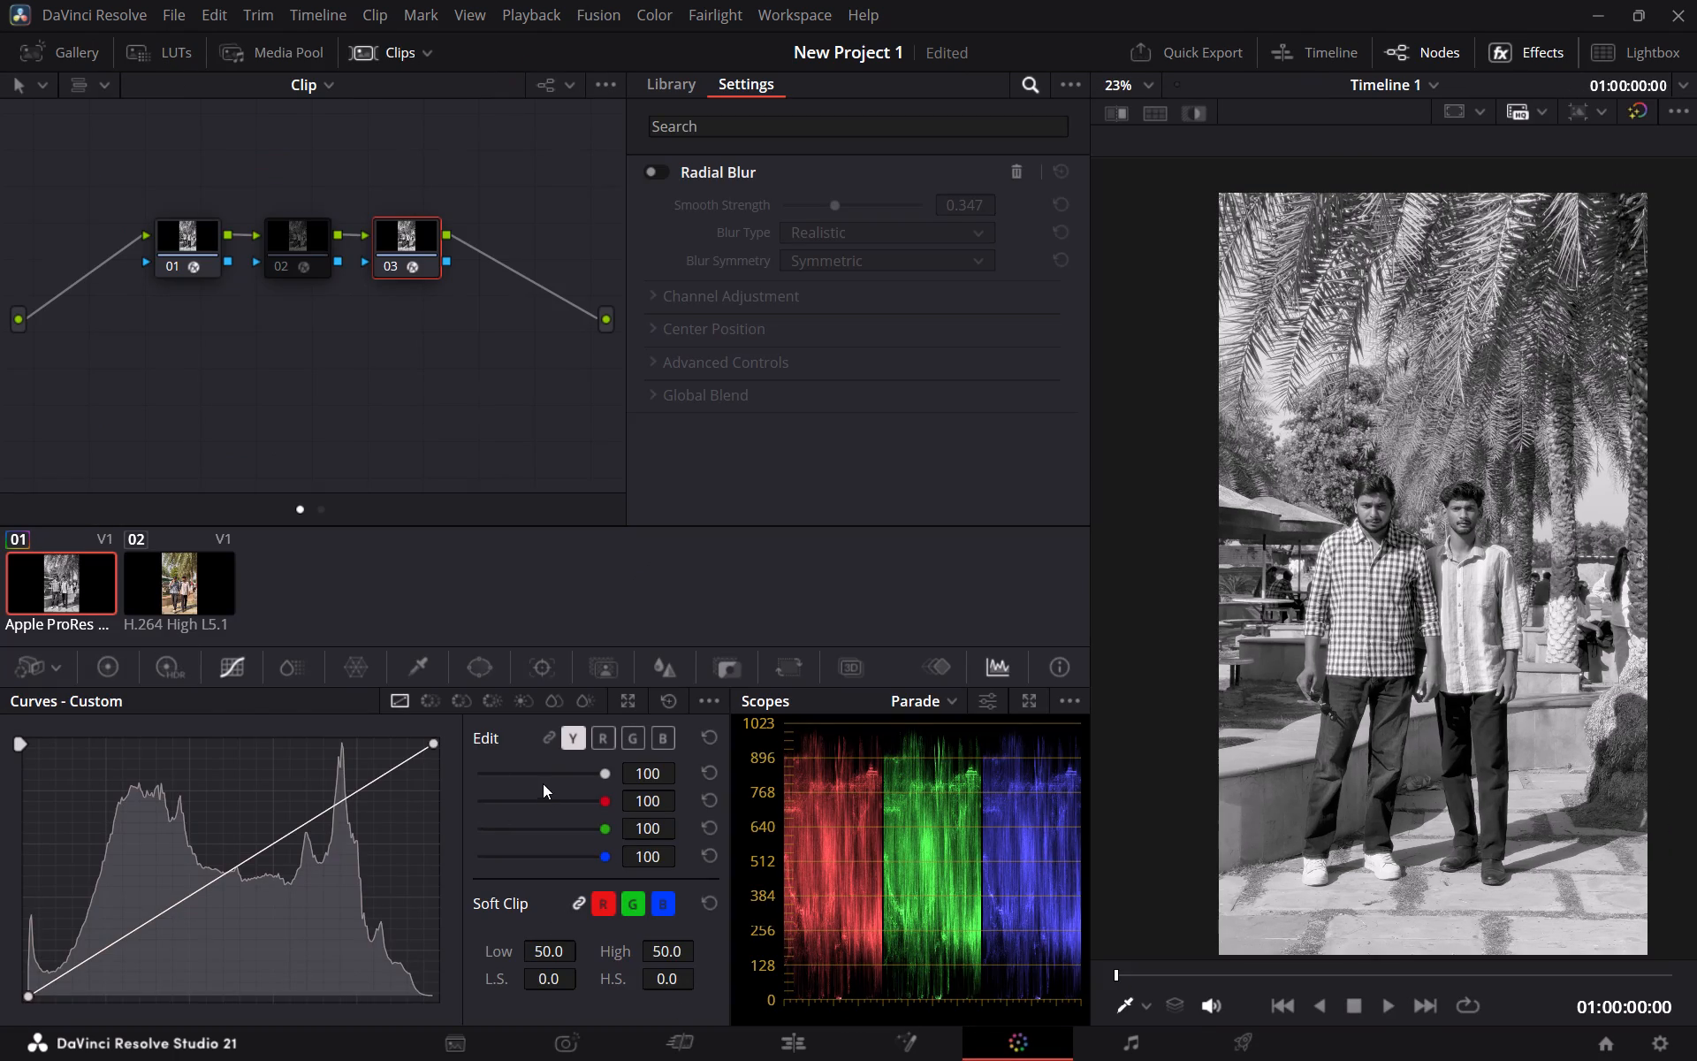
{"action": "left_click", "coordinate": [118, 667]}
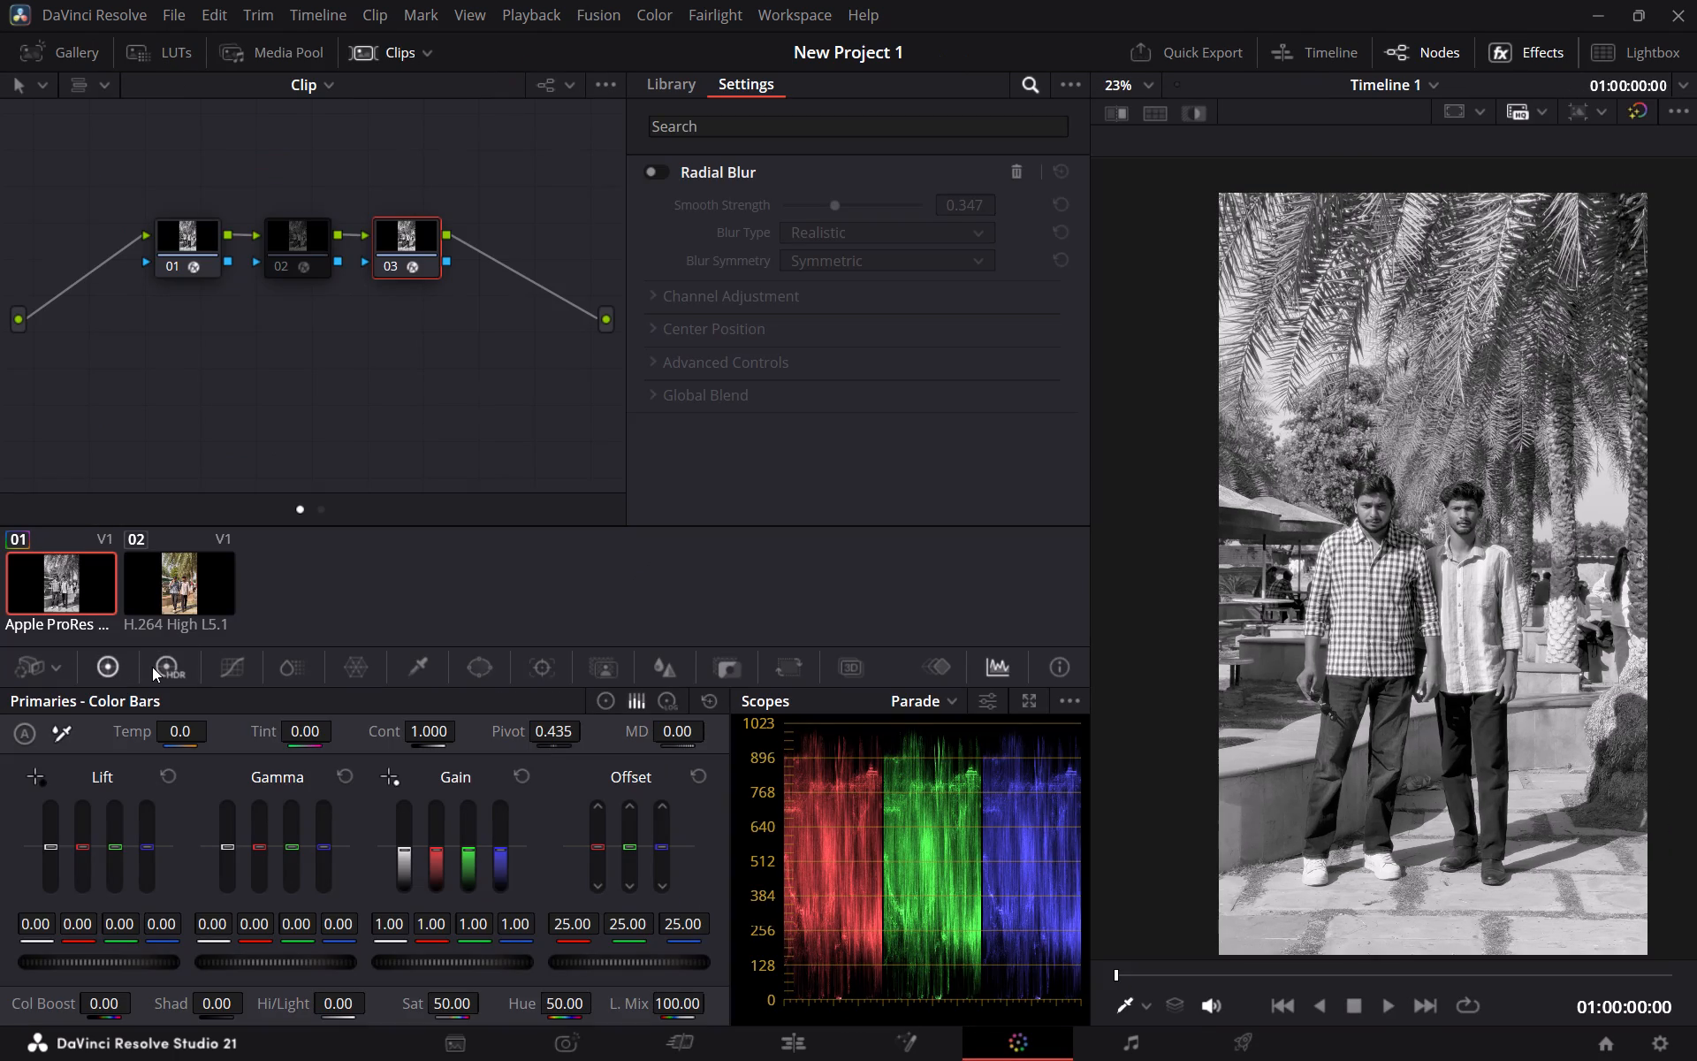
{"action": "left_click", "coordinate": [152, 667]}
{"action": "left_click", "coordinate": [104, 657]}
{"action": "left_click", "coordinate": [712, 701]}
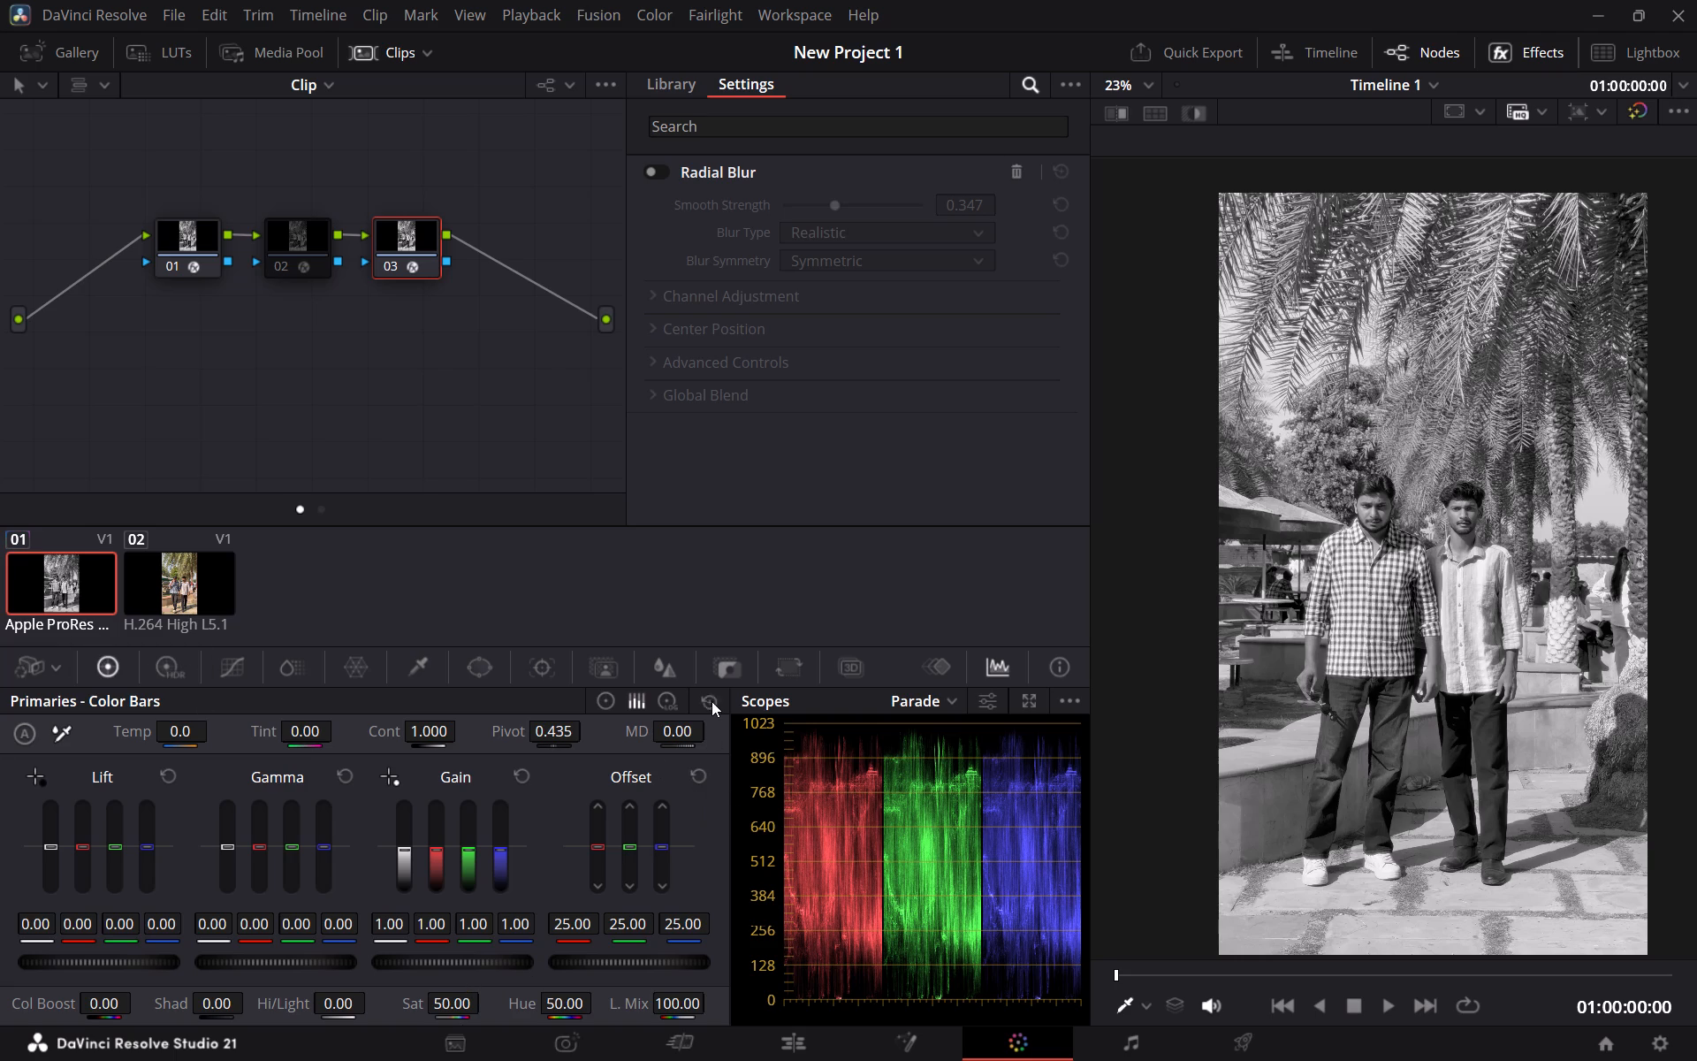
{"action": "triple_click", "coordinate": [712, 701]}
{"action": "triple_click", "coordinate": [712, 701]}
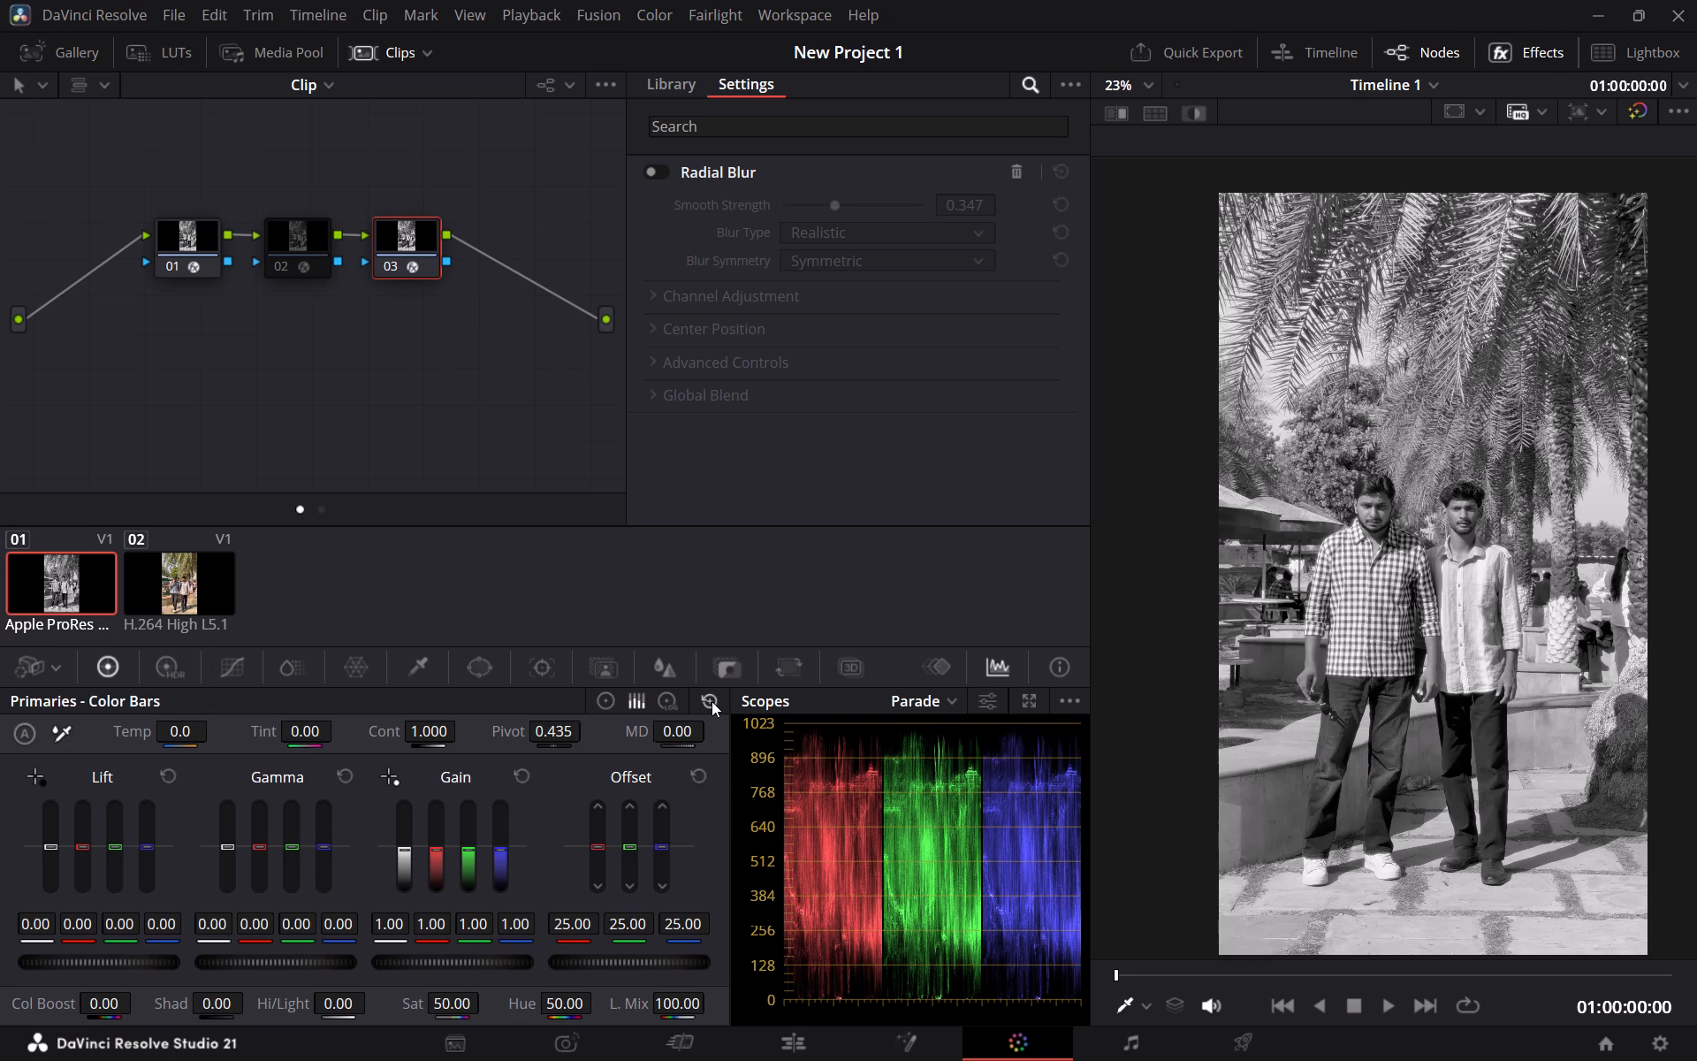
{"action": "triple_click", "coordinate": [712, 701]}
{"action": "triple_click", "coordinate": [712, 701]}
Set the saturation of the first clip's node 03 to 0.00.
{"action": "left_click_drag", "start_coordinate": [449, 1013], "coordinate": [126, 536]}
{"action": "left_click_drag", "start_coordinate": [126, 536], "coordinate": [1615, 546]}
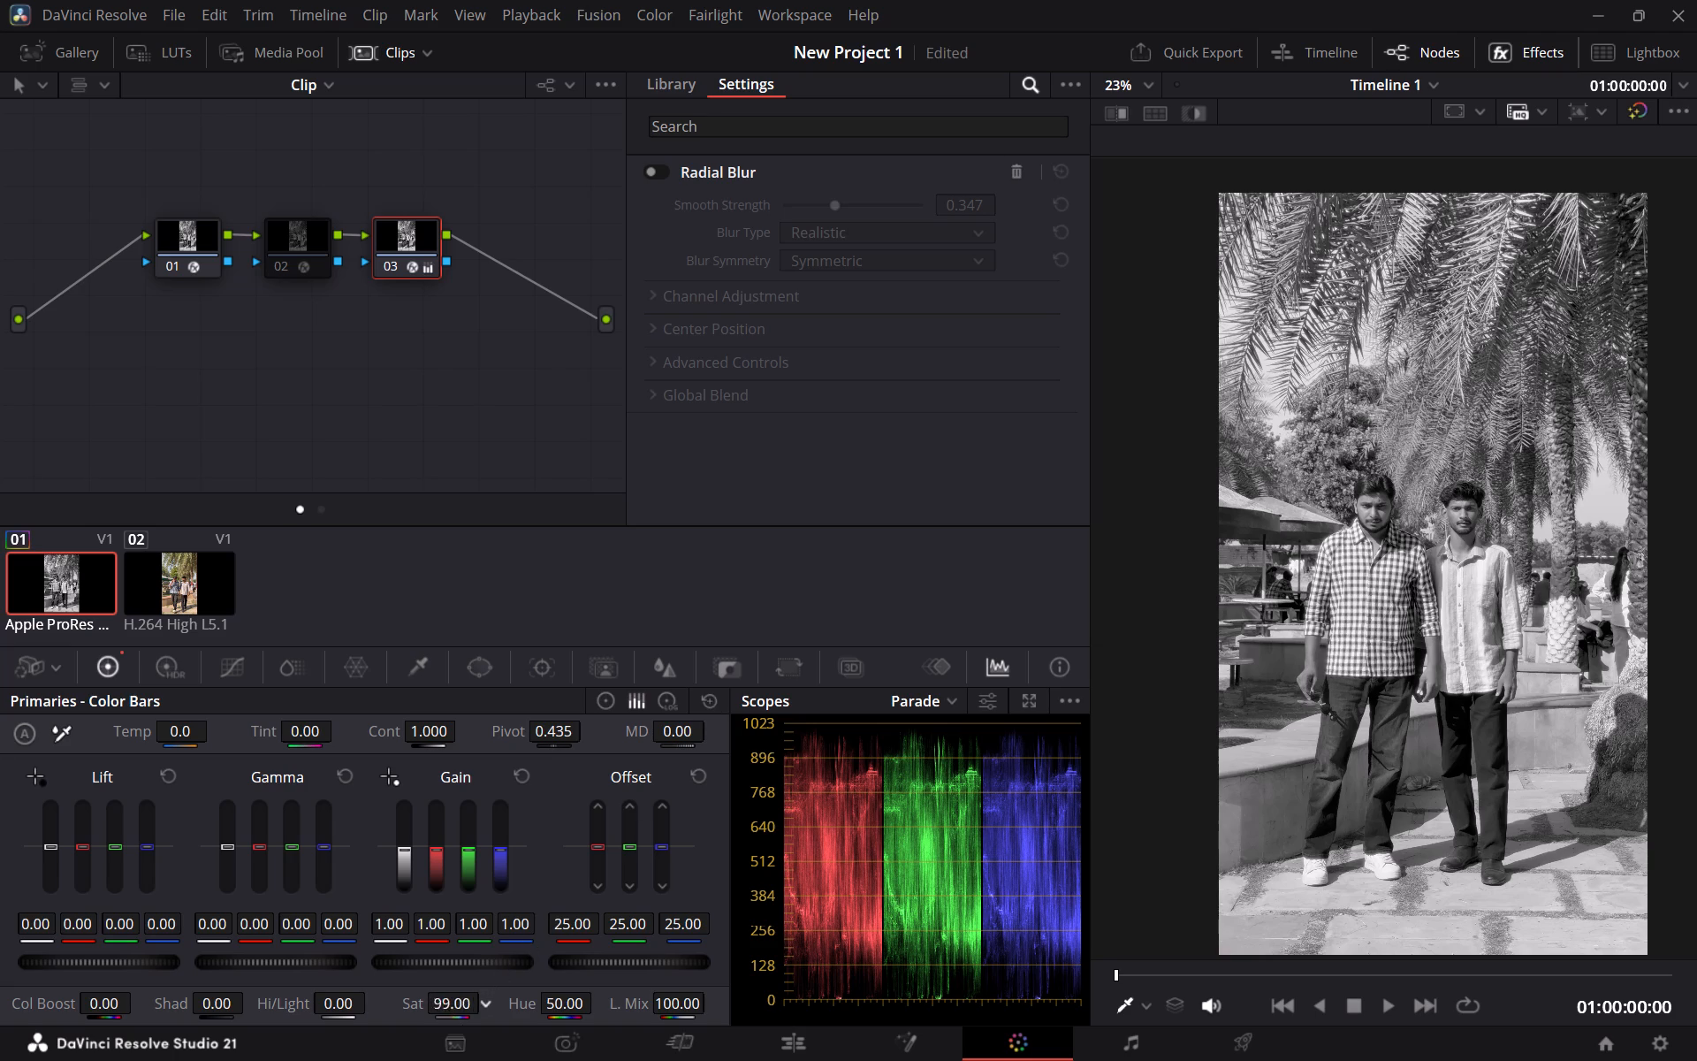
{"action": "left_click_drag", "start_coordinate": [1615, 546], "coordinate": [218, 332]}
{"action": "left_click_drag", "start_coordinate": [218, 332], "coordinate": [1231, 498]}
{"action": "left_click_drag", "start_coordinate": [1231, 498], "coordinate": [514, 515]}
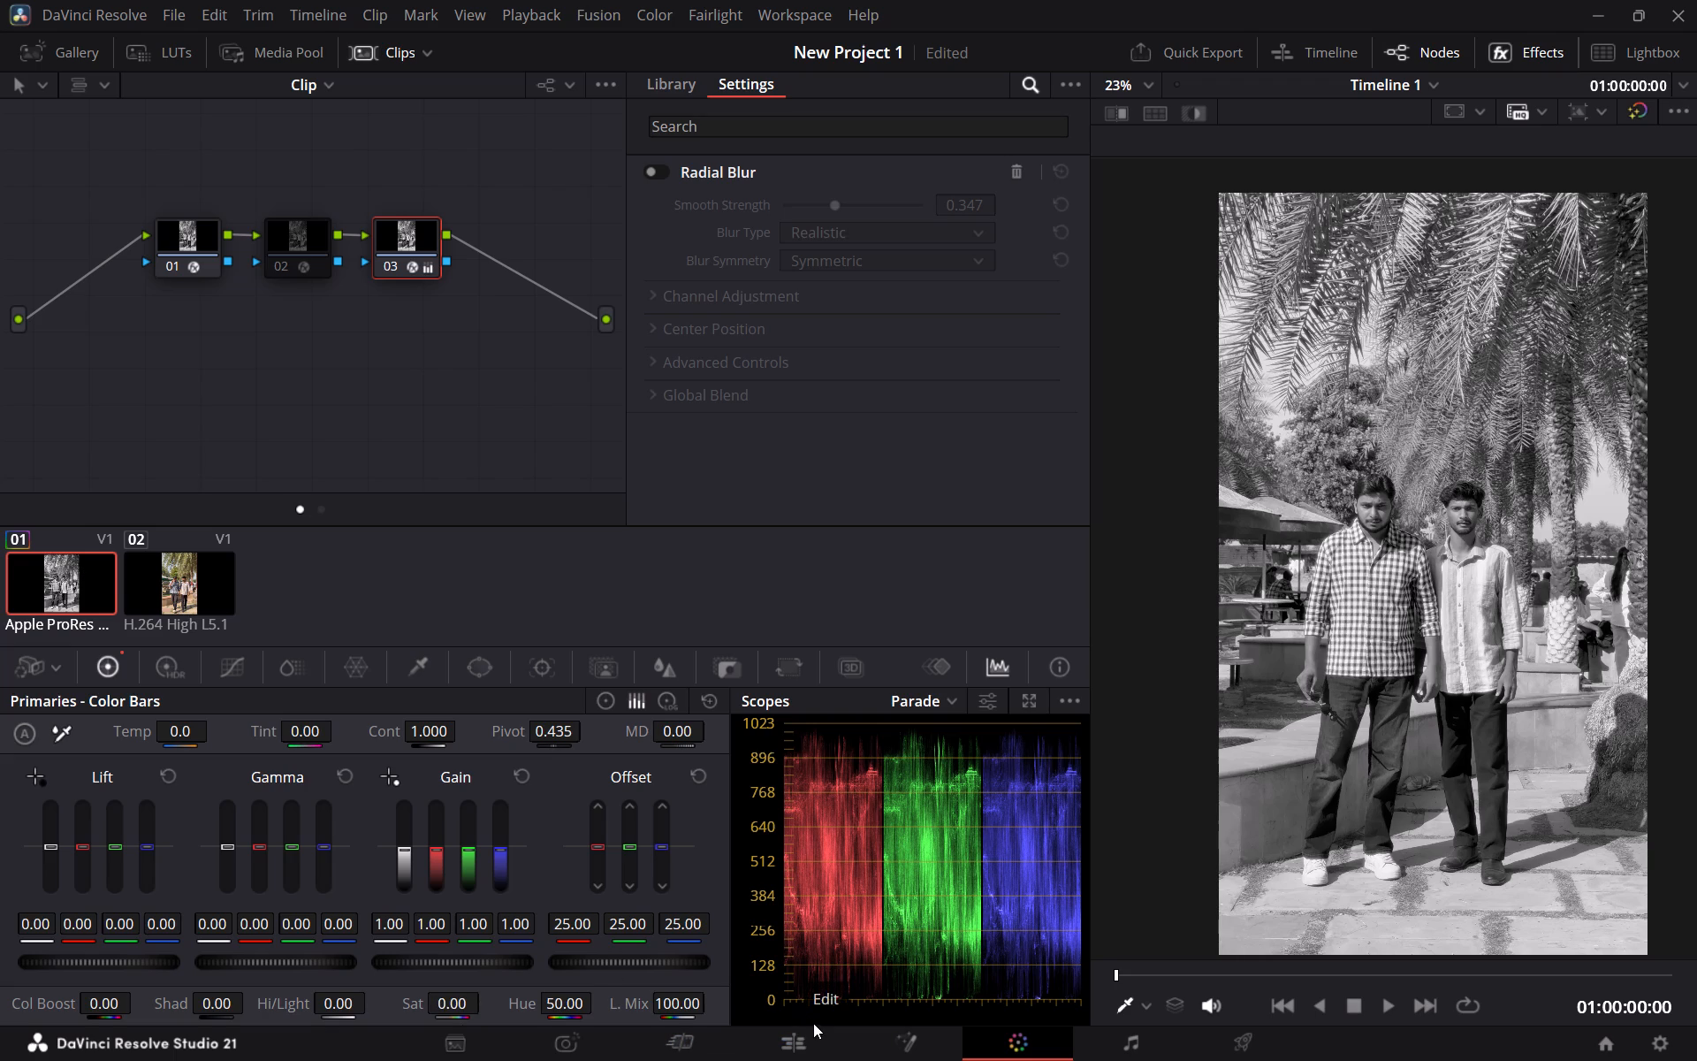
On the Edit page, duplicate the second IMG_5392.MOV clip onto the track above and extend the copy's start to the timeline start.
{"action": "left_click", "coordinate": [742, 1030]}
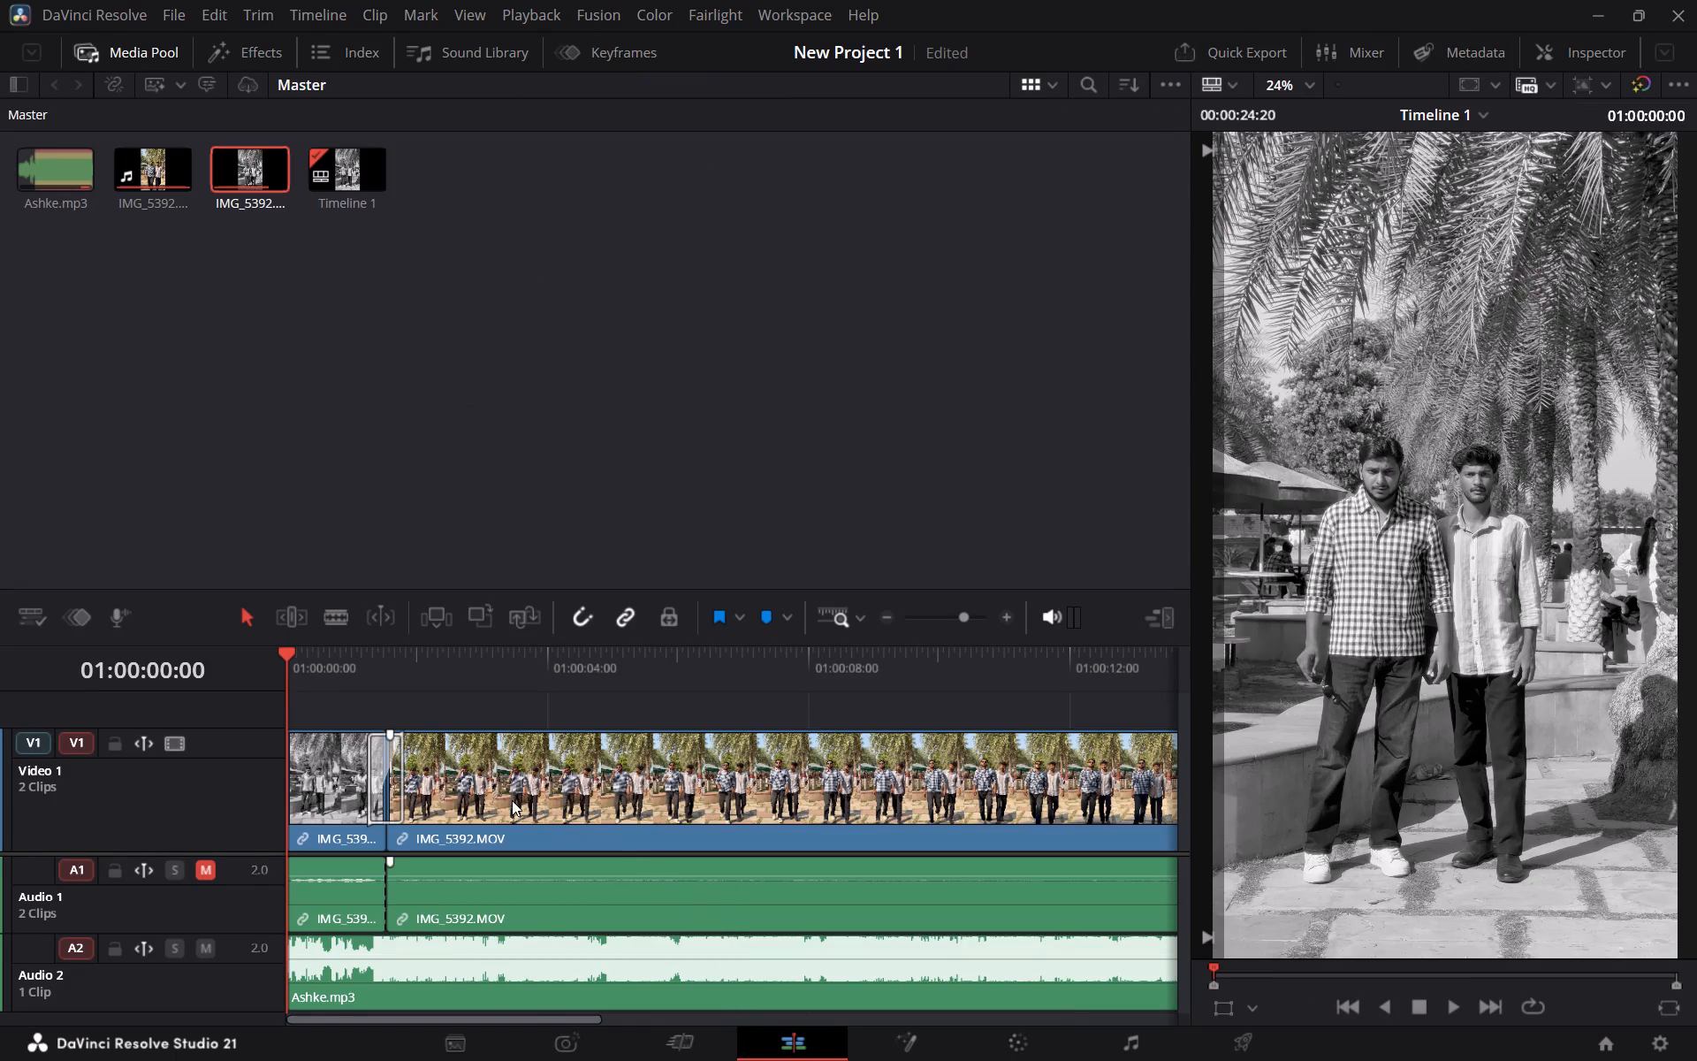
{"action": "left_click", "coordinate": [512, 800]}
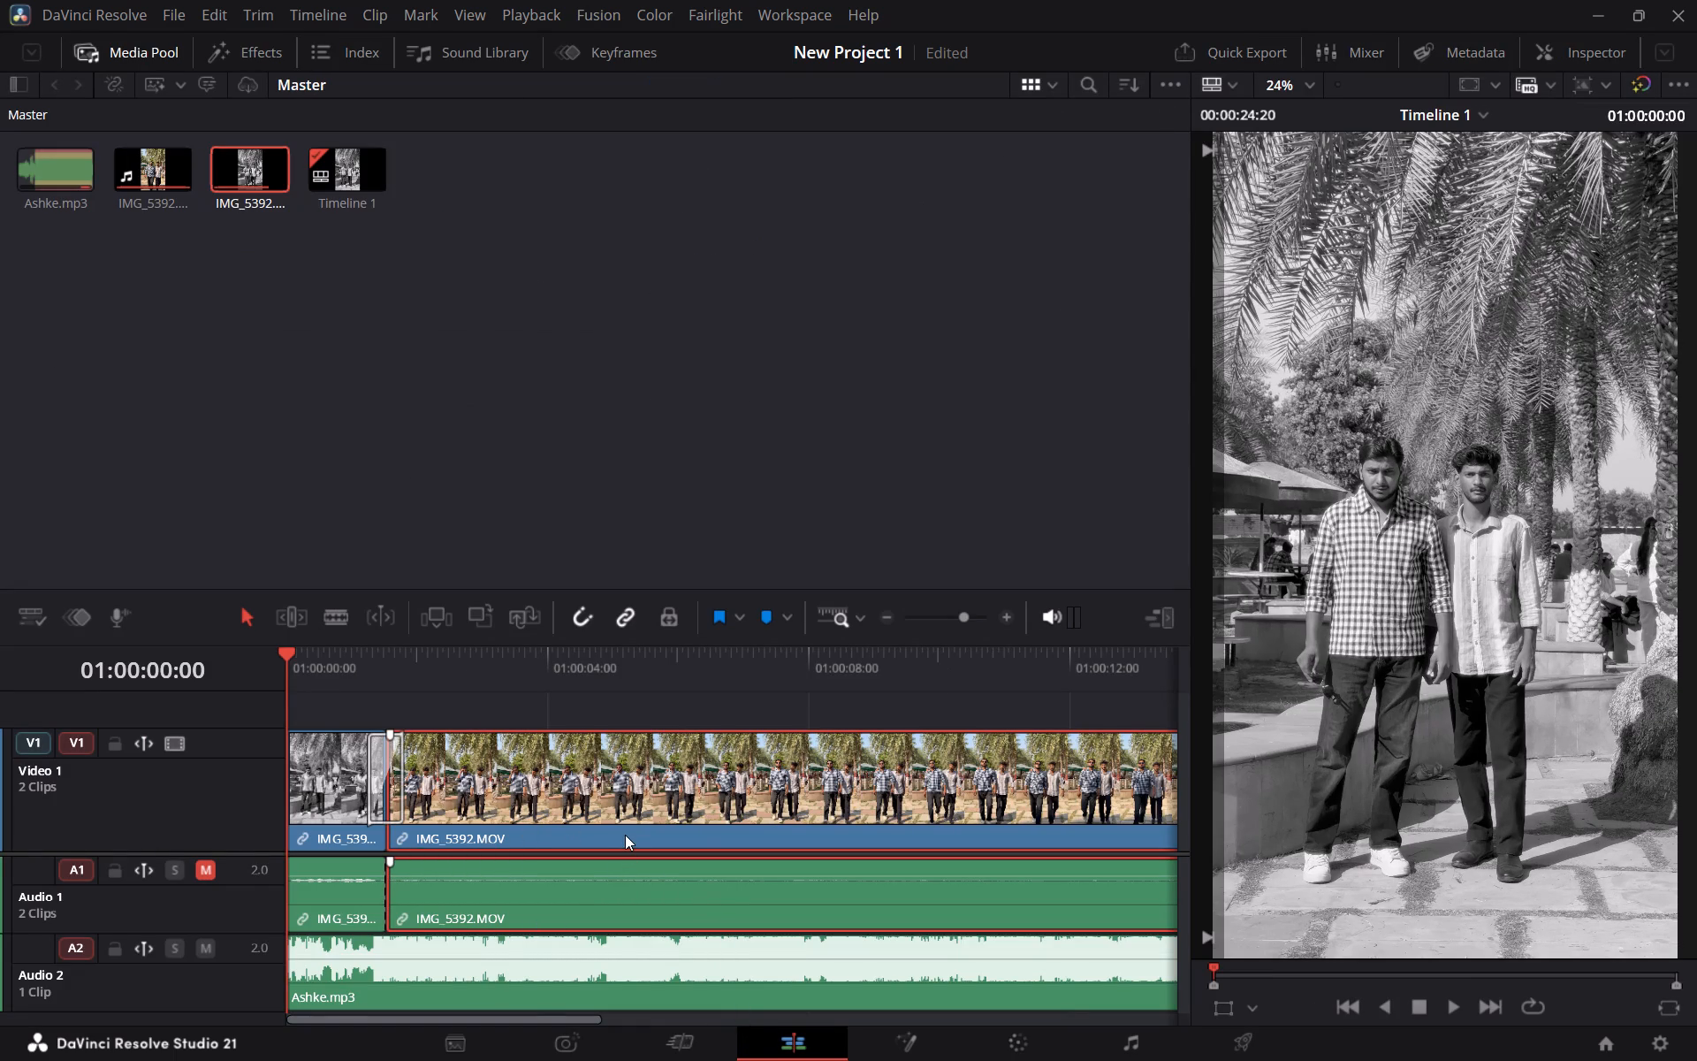
{"action": "left_click_drag", "start_coordinate": [625, 835], "coordinate": [629, 700], "text": "alt"}
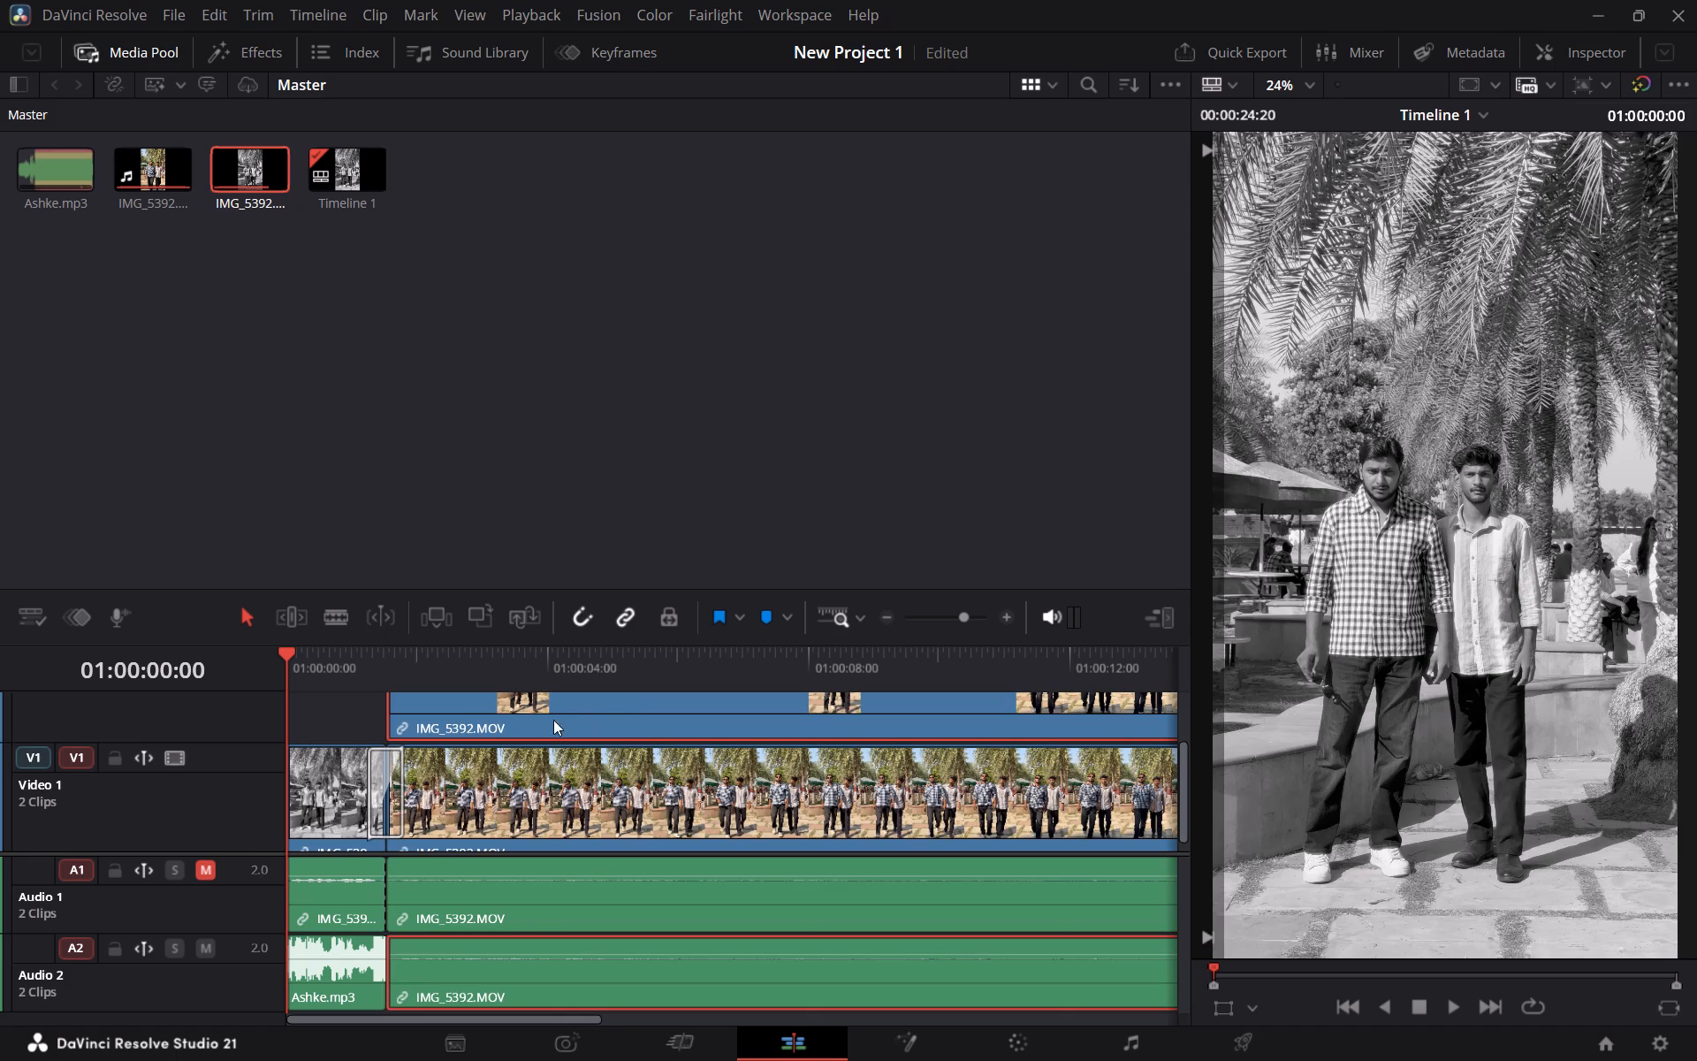
{"action": "left_click", "coordinate": [469, 708]}
{"action": "left_click_drag", "start_coordinate": [387, 728], "coordinate": [229, 731]}
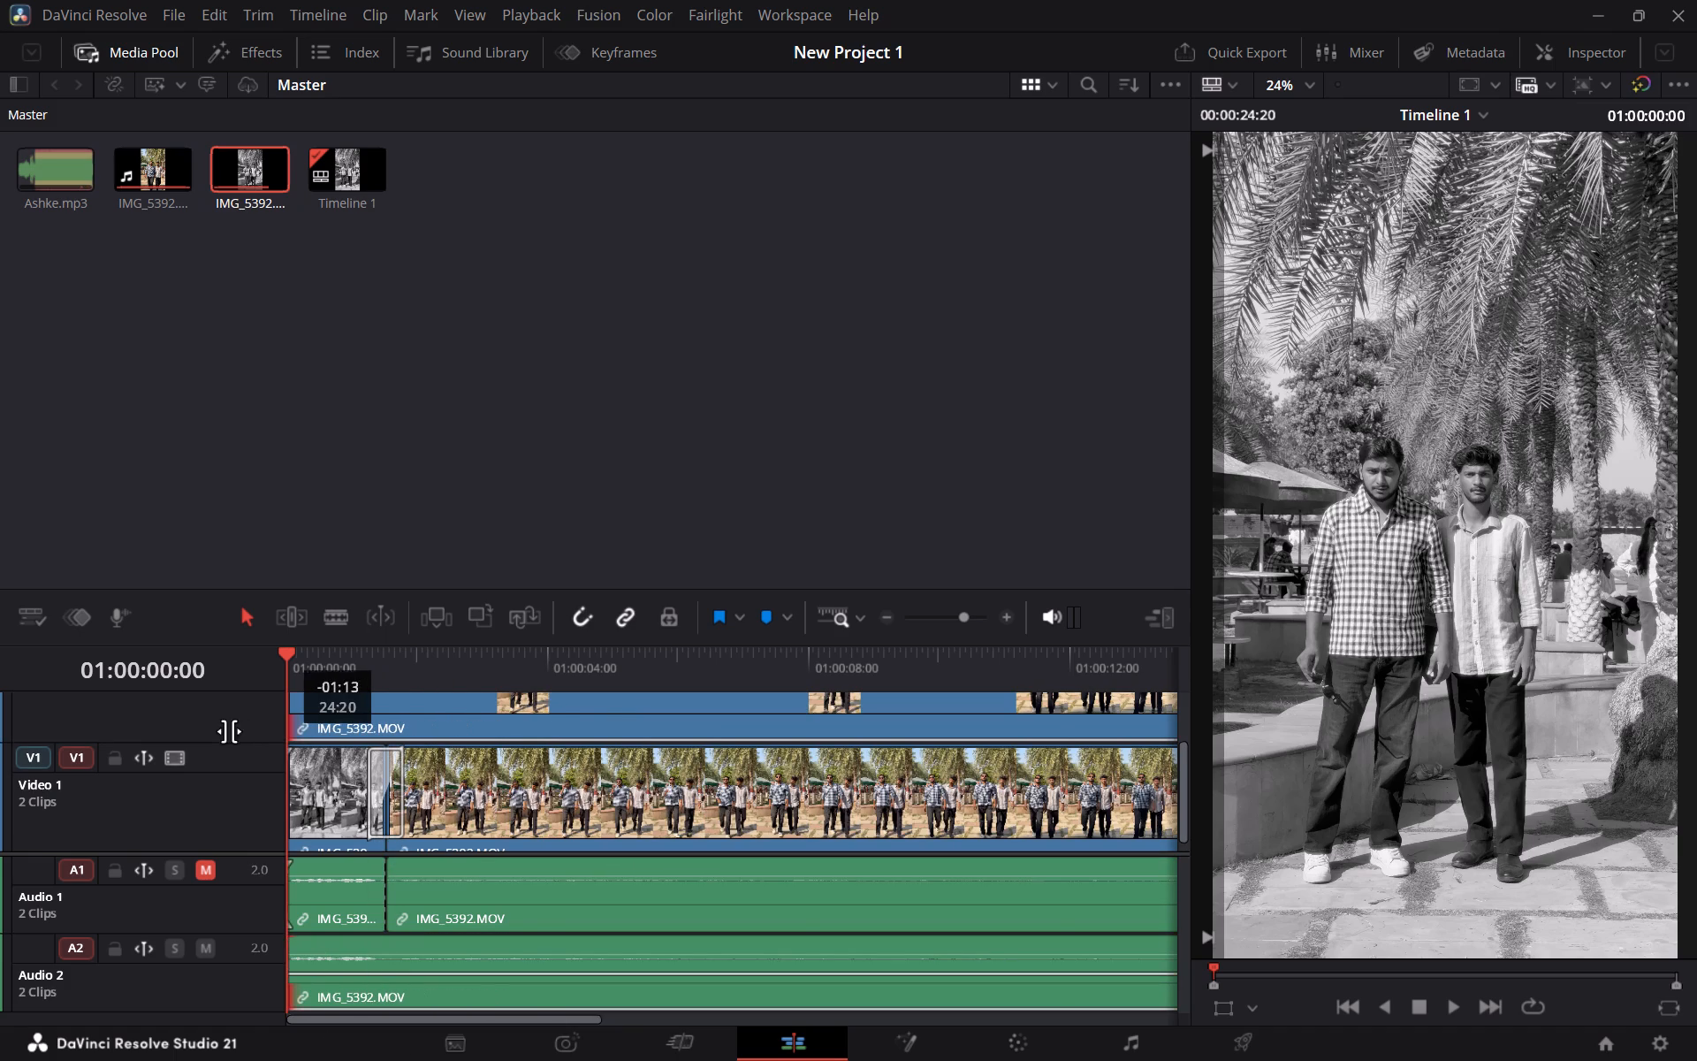
Split the upper IMG_5392.MOV copy at 01:00:01:13.
{"action": "left_click", "coordinate": [387, 659]}
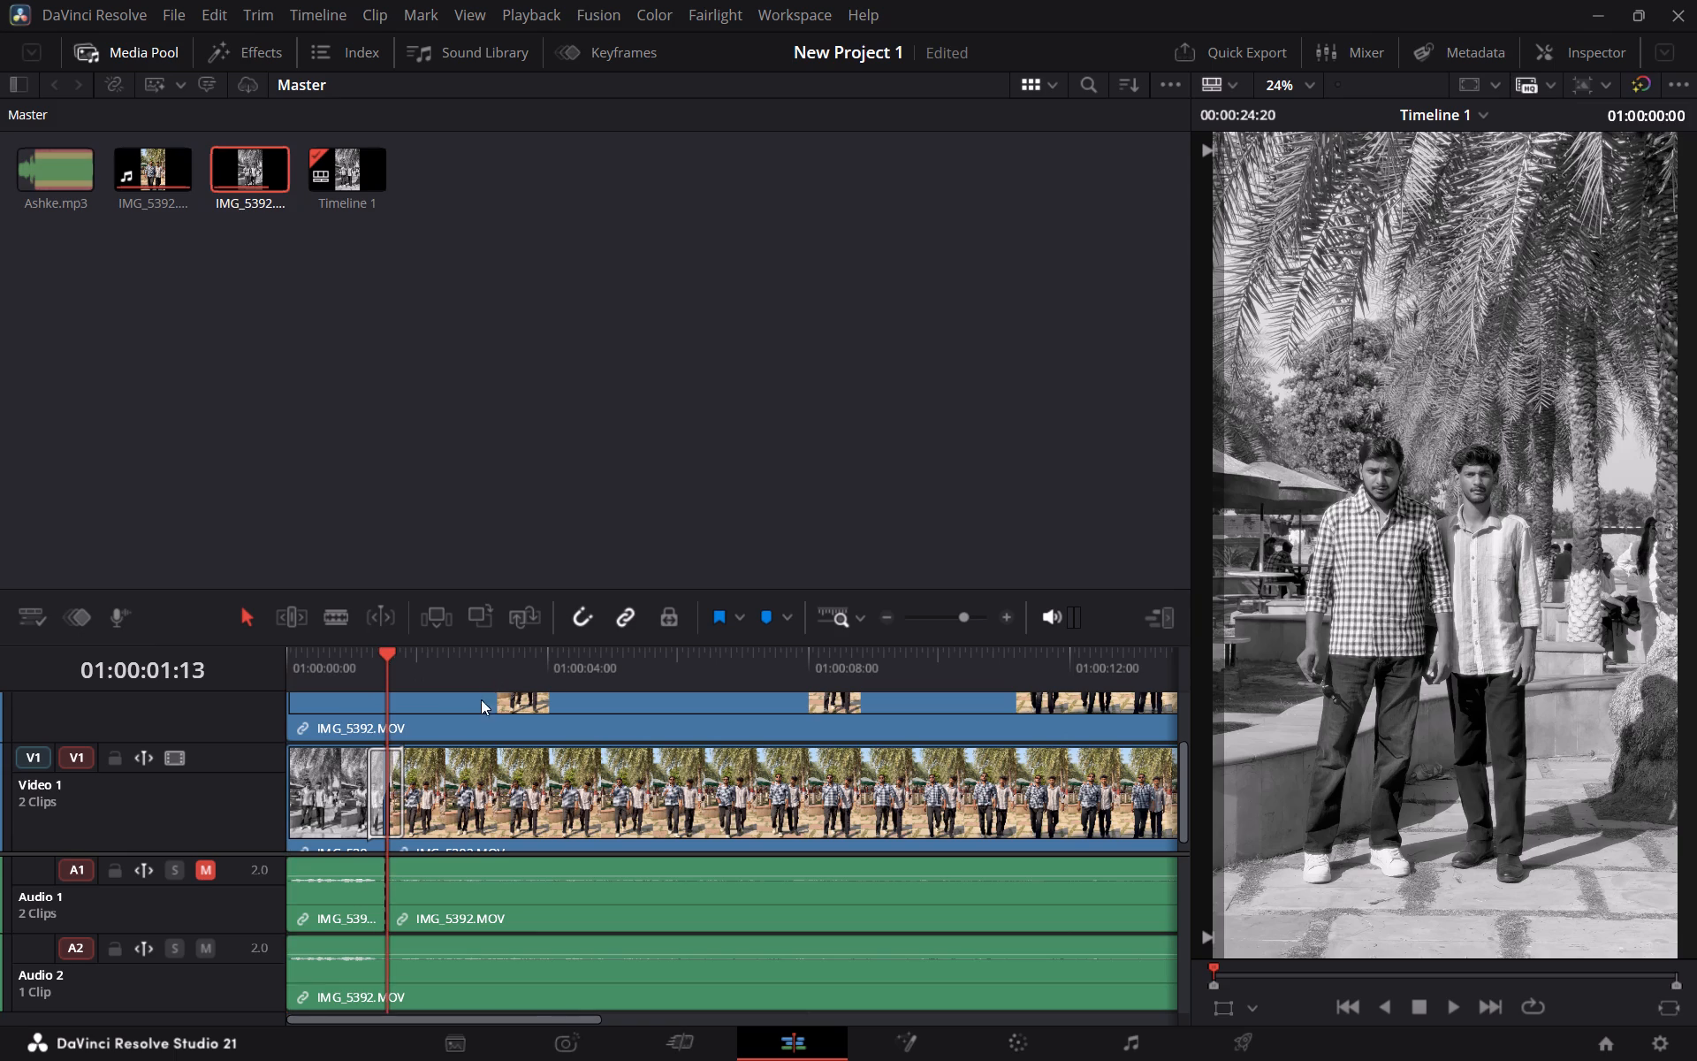
{"action": "left_click", "coordinate": [478, 705]}
{"action": "key", "text": "ctrl+b"}
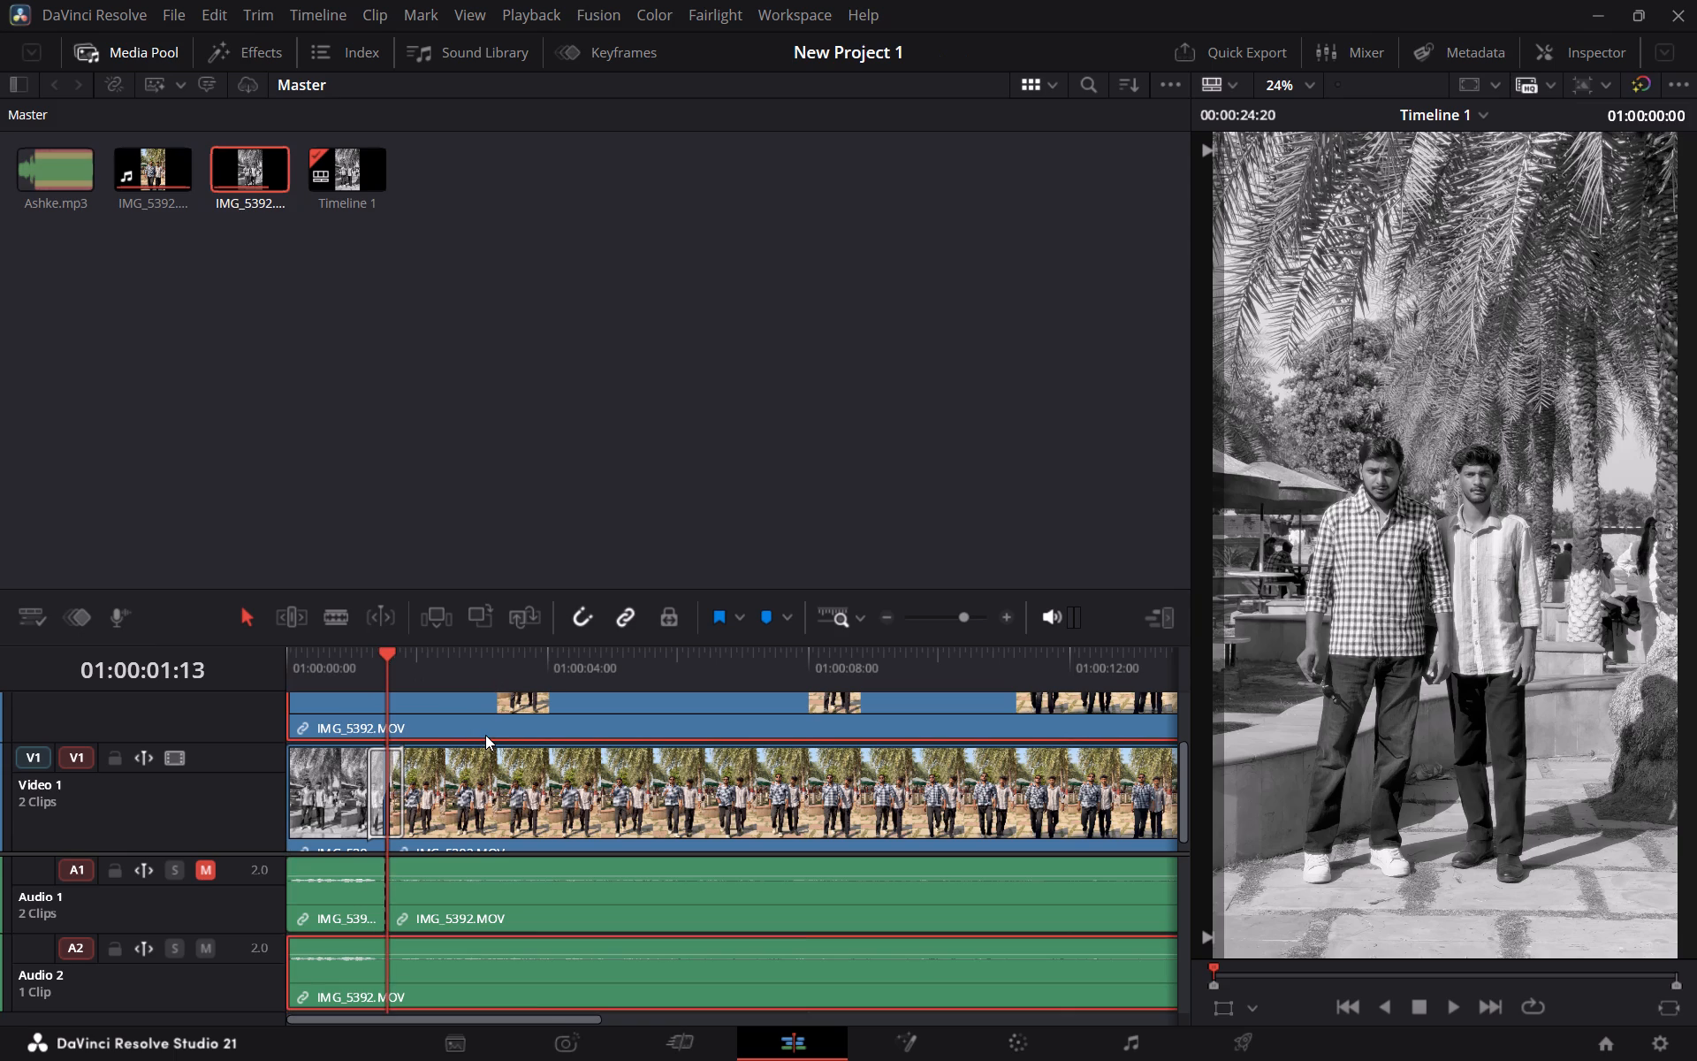
Replace the black-and-white opening clip on Video 1 with the opening piece of the split upper copy.
{"action": "left_click", "coordinate": [320, 808]}
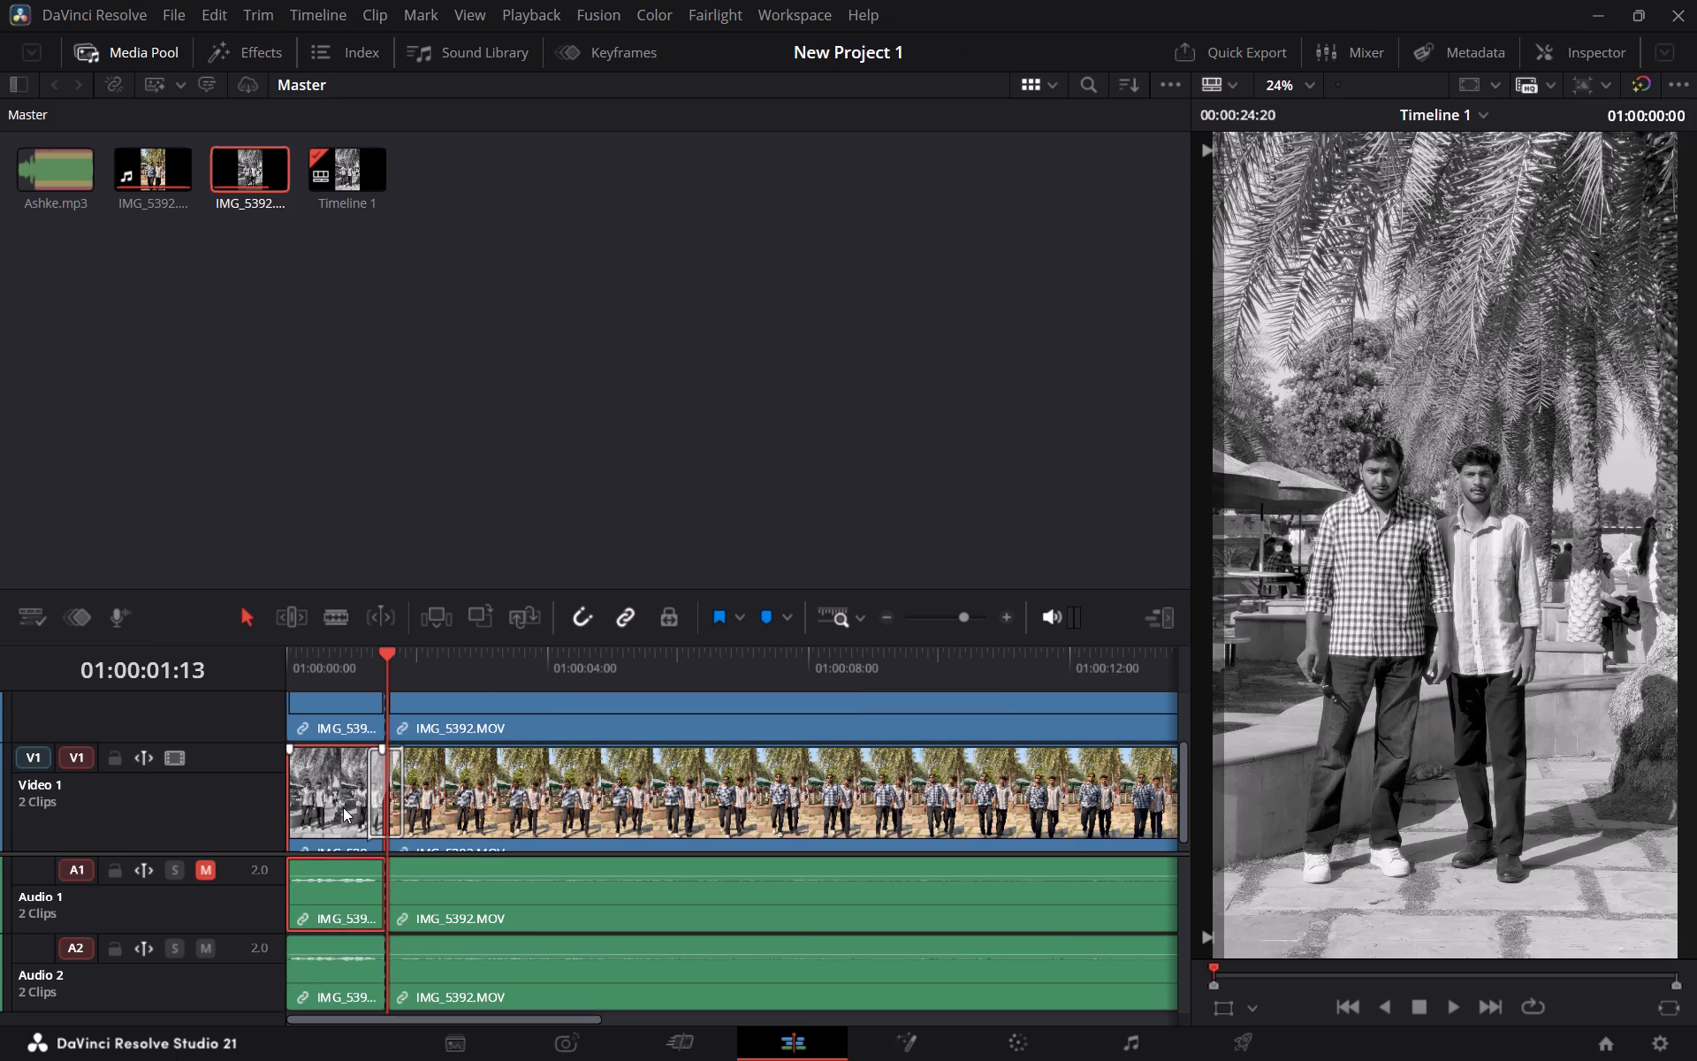
{"action": "key", "text": "BackSpace"}
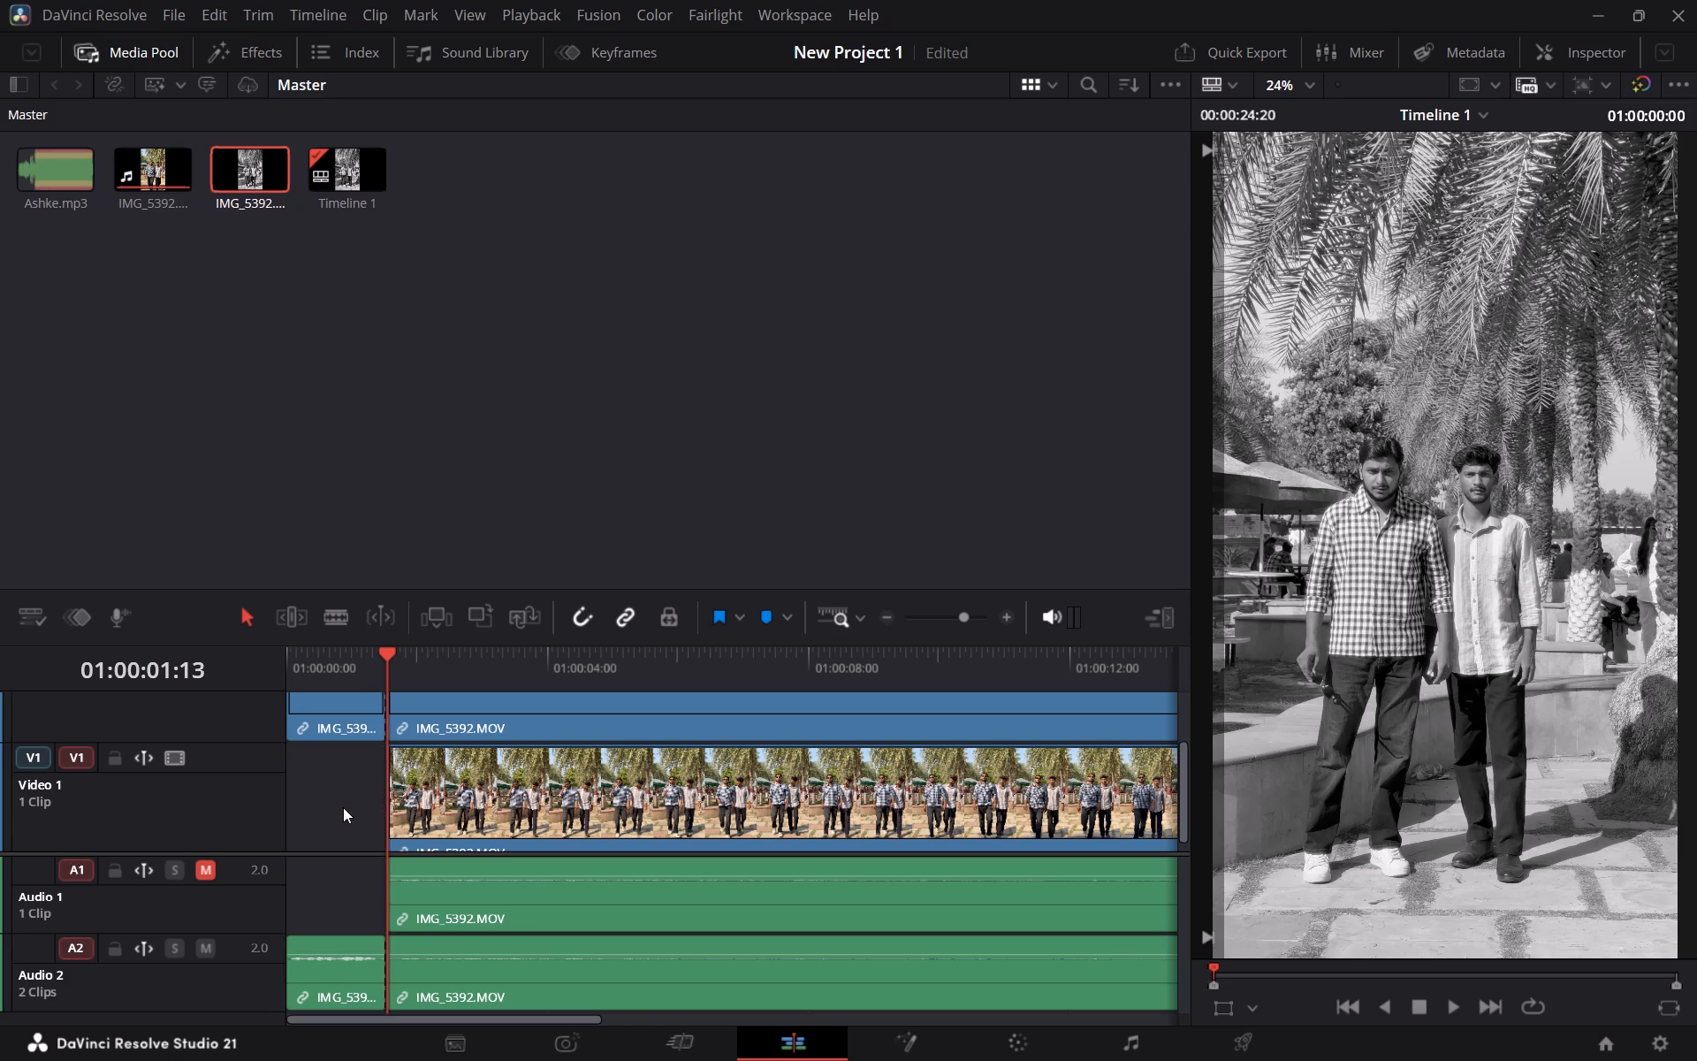
{"action": "left_click_drag", "start_coordinate": [346, 719], "coordinate": [347, 751]}
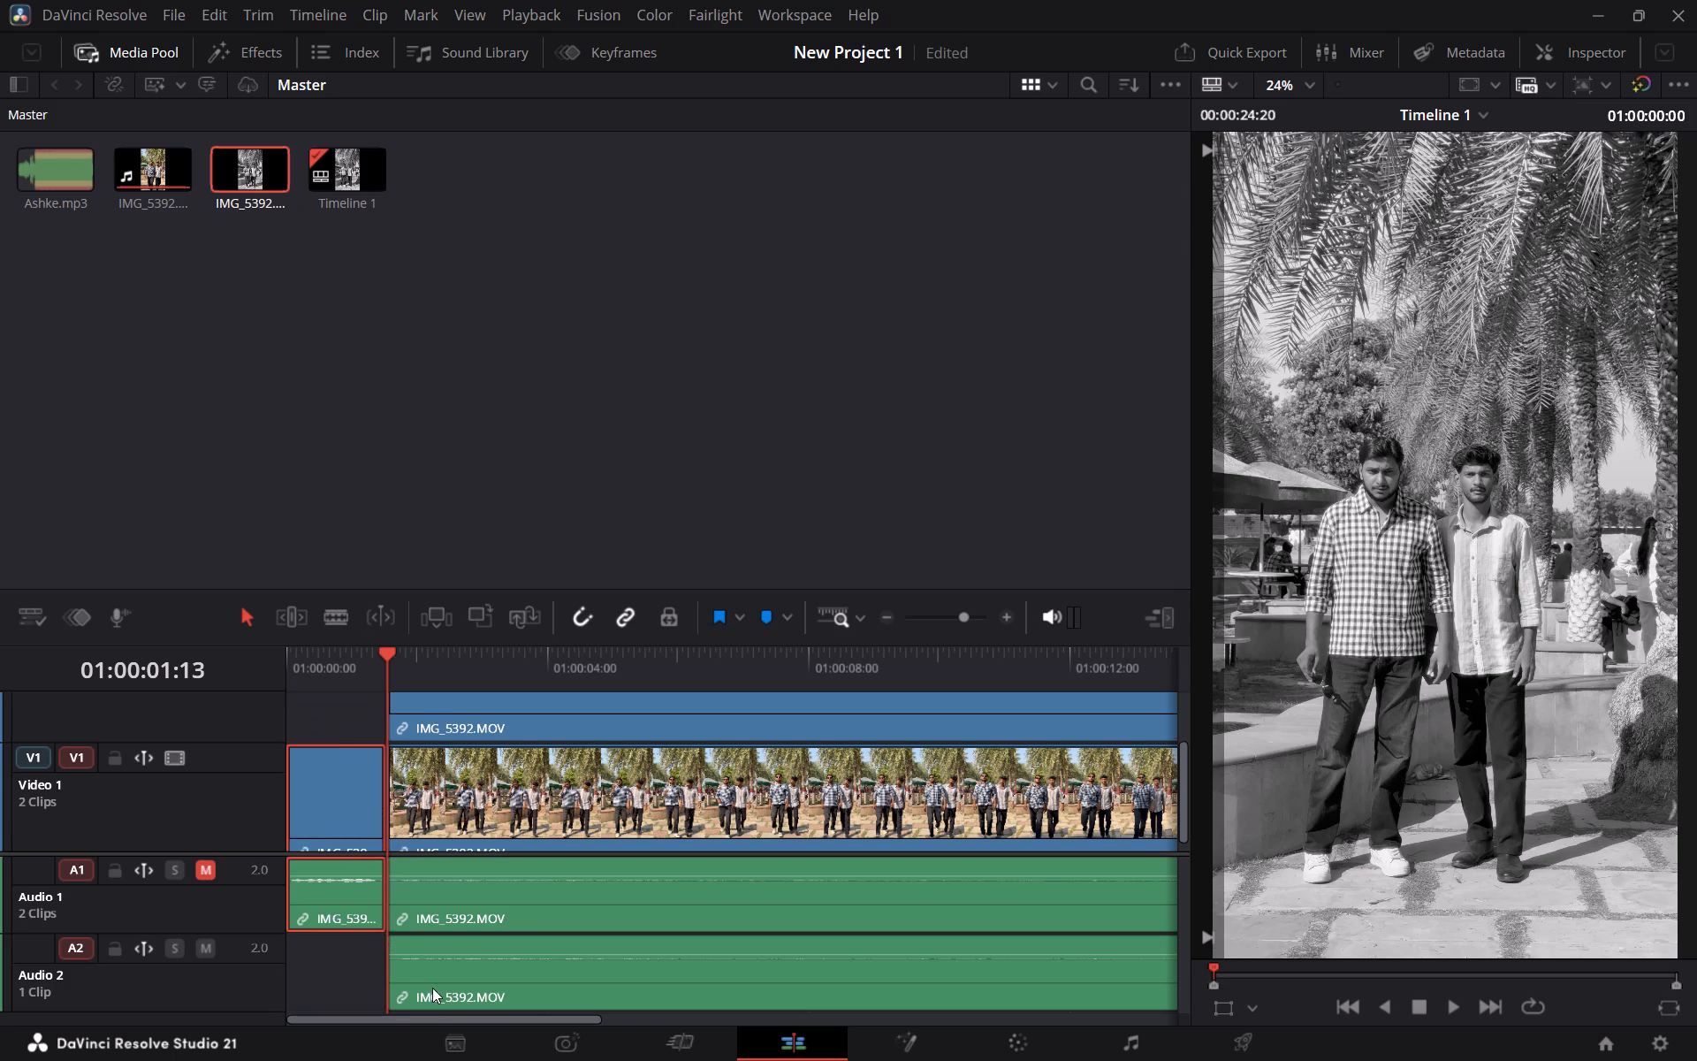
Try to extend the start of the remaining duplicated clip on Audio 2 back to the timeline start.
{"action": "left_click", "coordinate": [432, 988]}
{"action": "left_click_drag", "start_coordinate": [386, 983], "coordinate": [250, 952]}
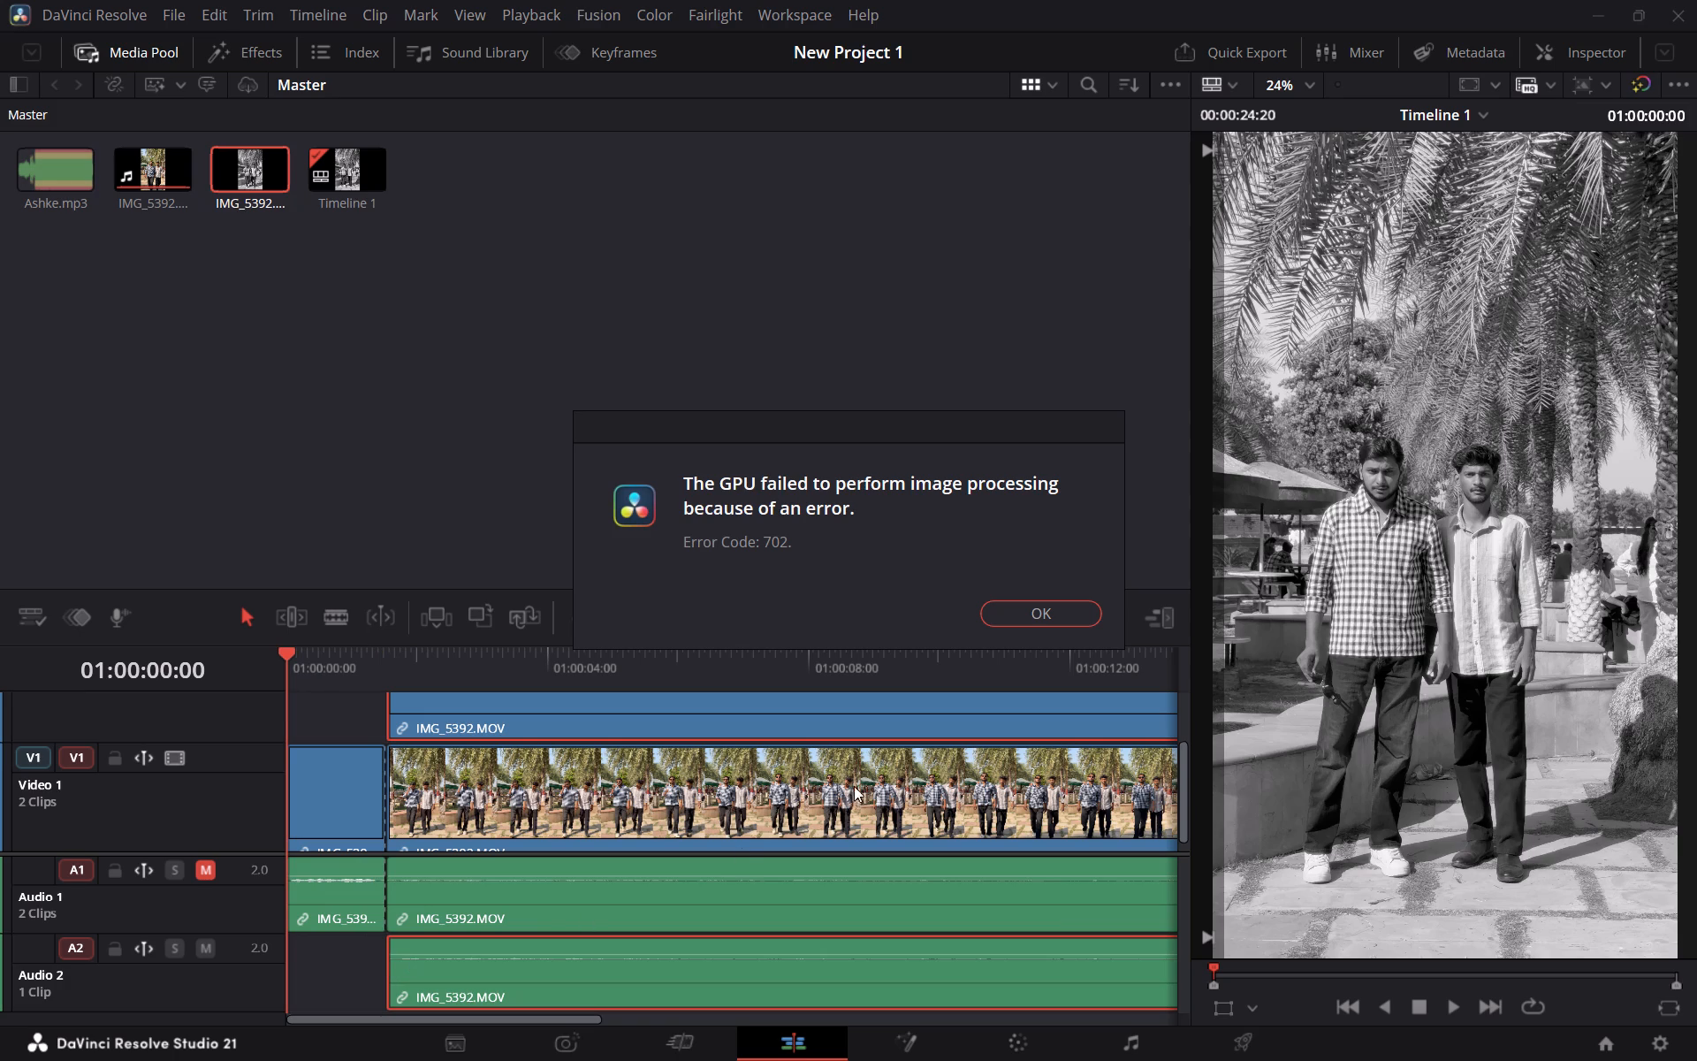
Dismiss the GPU error, play the timeline from the start and return the playhead to 01:00:01:06.
{"action": "left_click", "coordinate": [1031, 617]}
{"action": "key", "text": "space"}
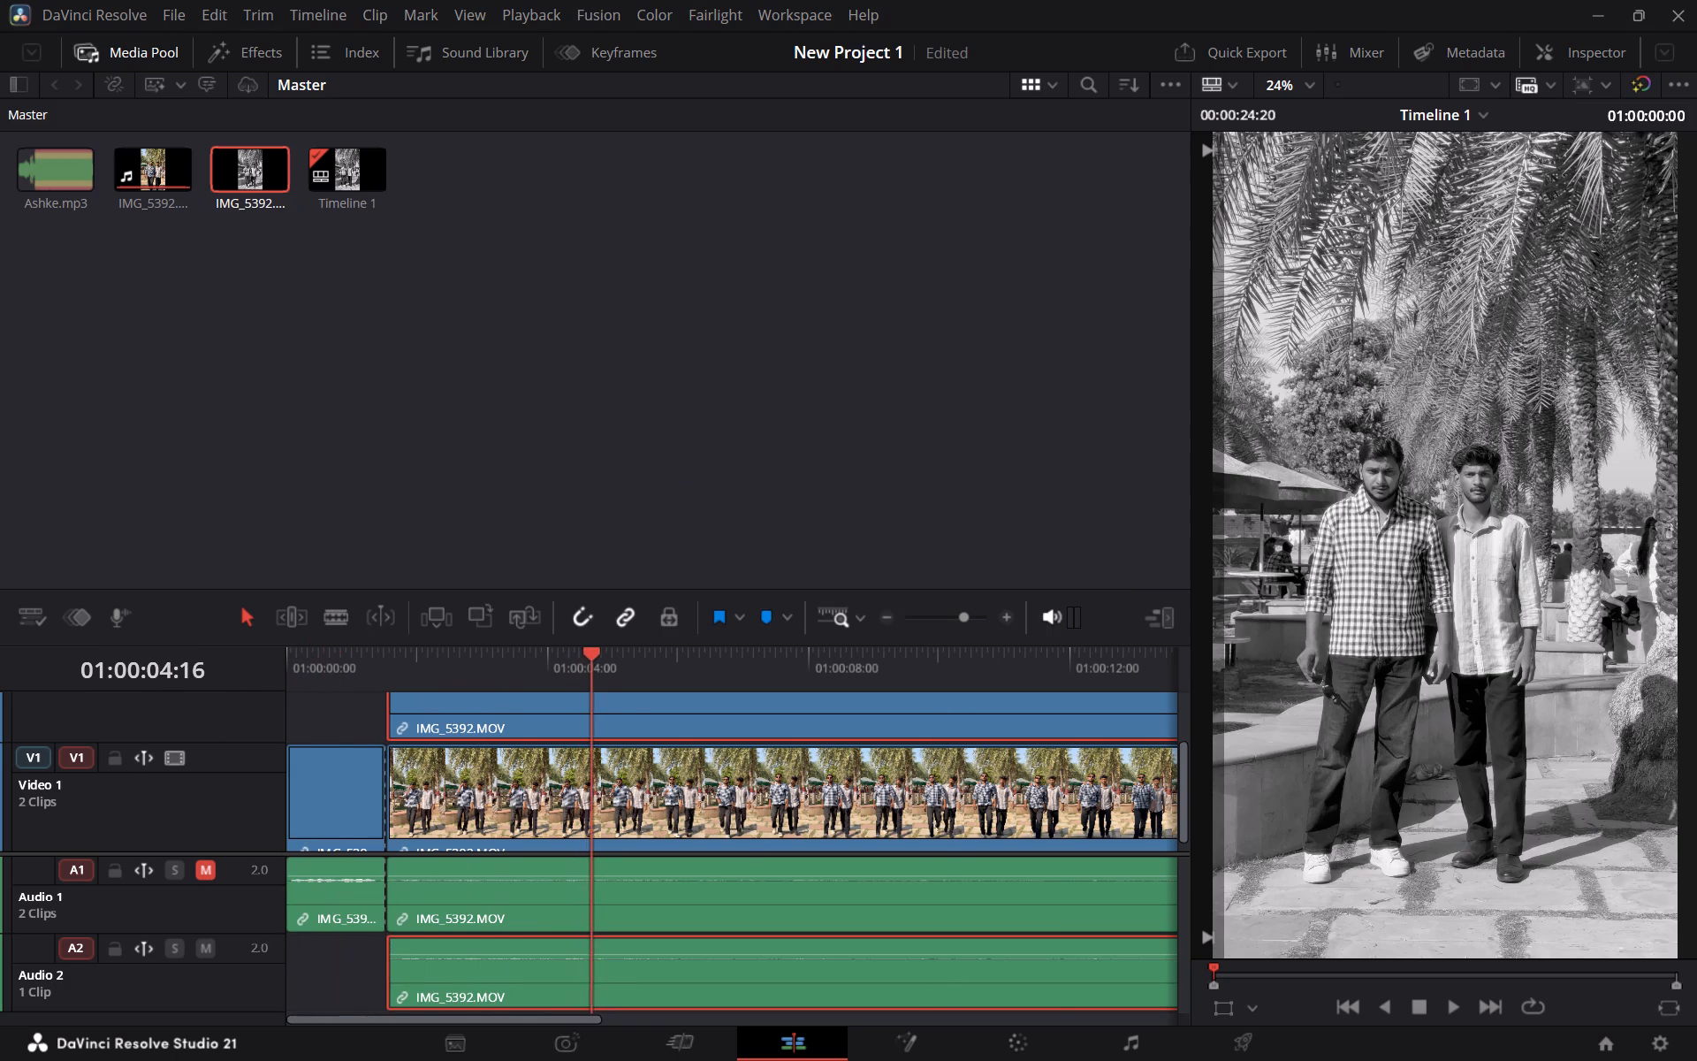
{"action": "left_click", "coordinate": [367, 690]}
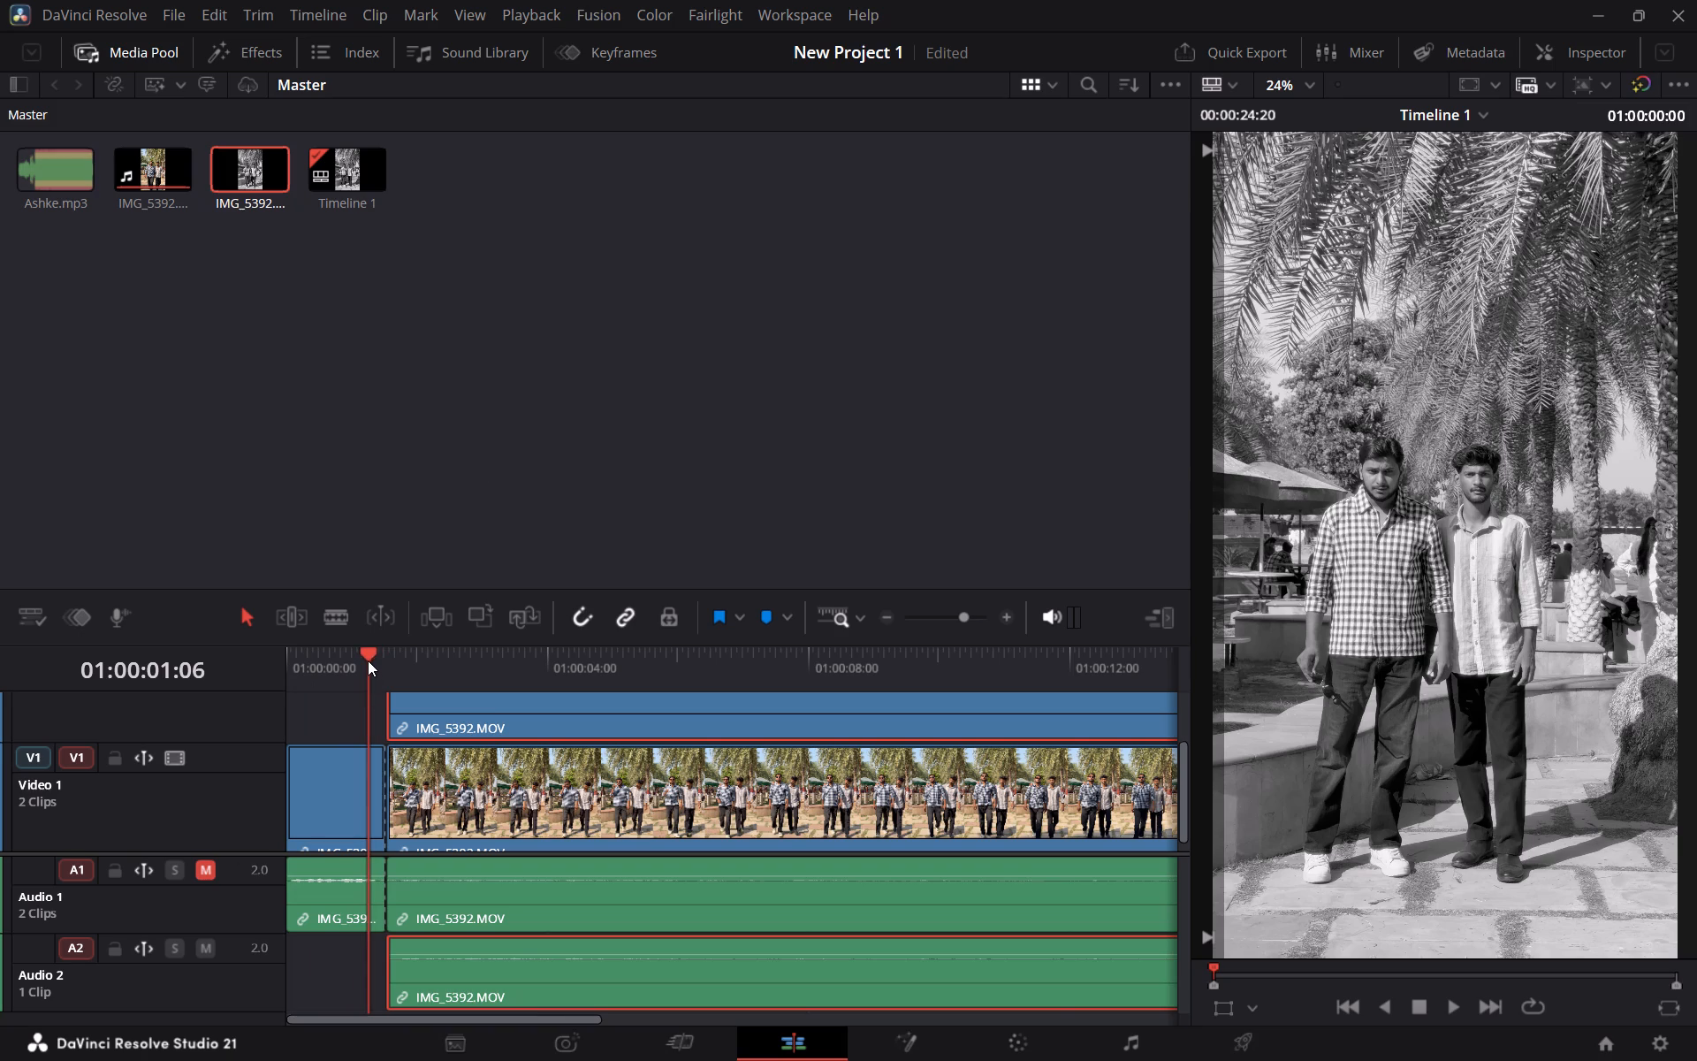
{"action": "left_click", "coordinate": [368, 658]}
Close DaVinci Resolve.
{"action": "left_click", "coordinate": [1696, 0]}
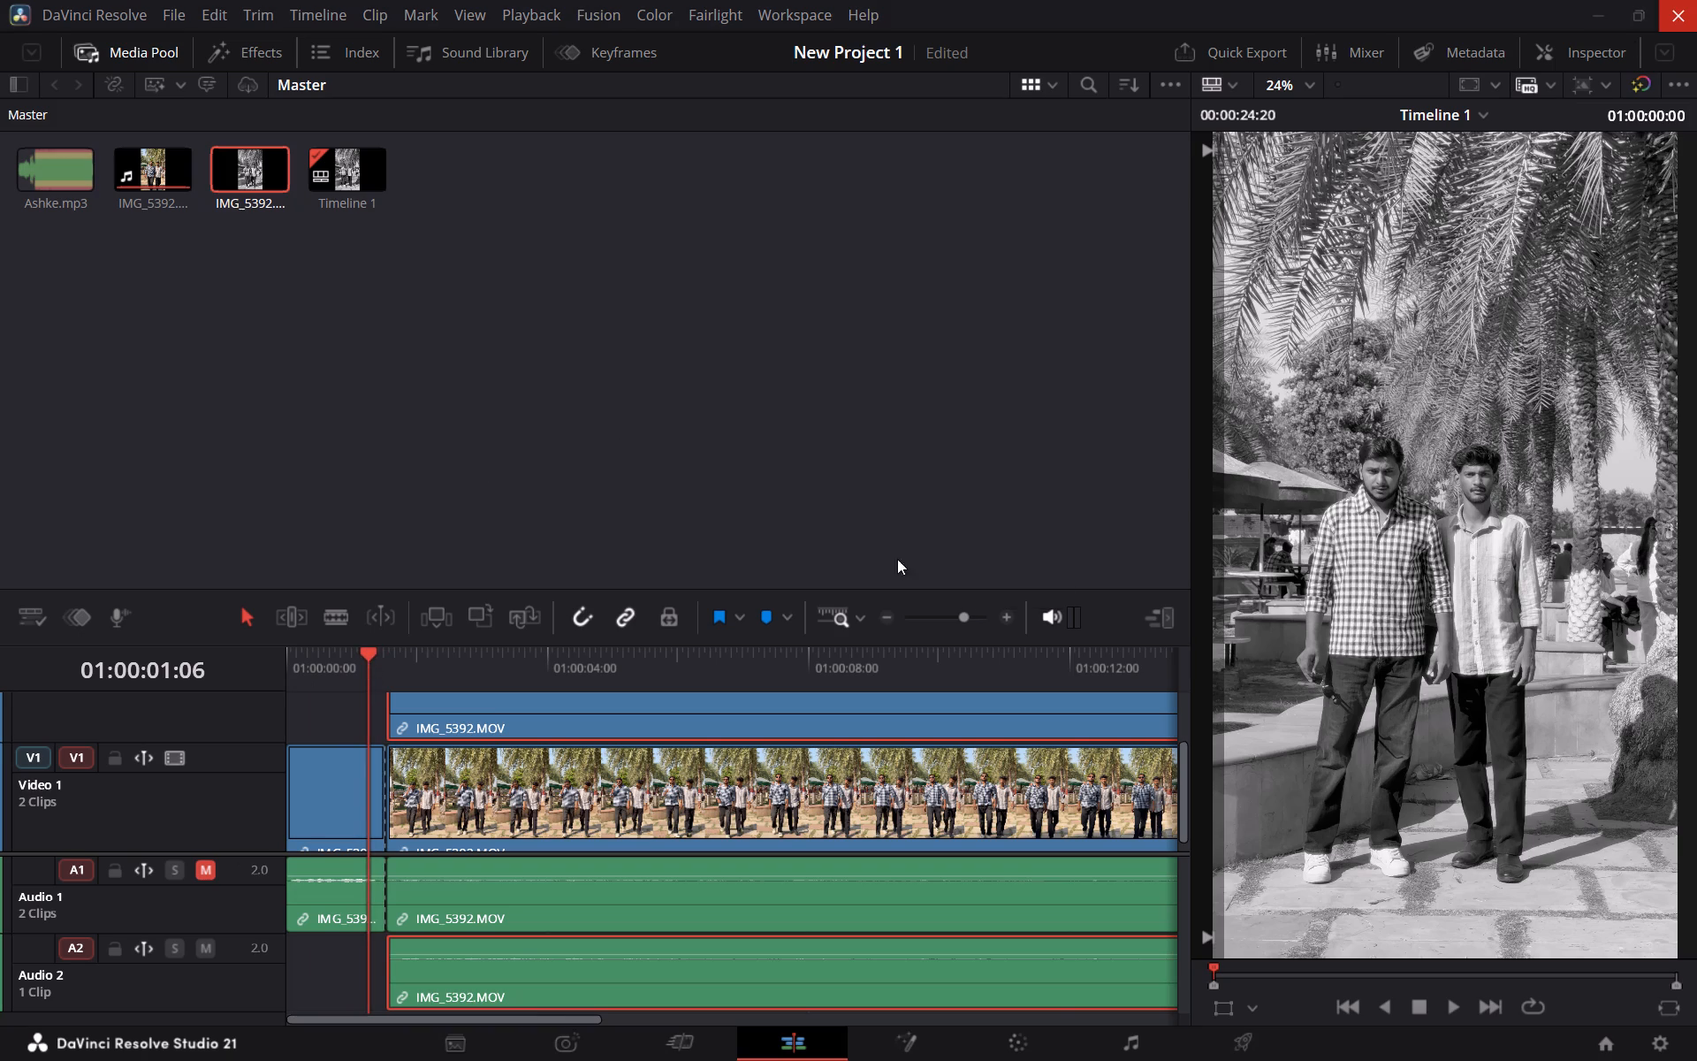
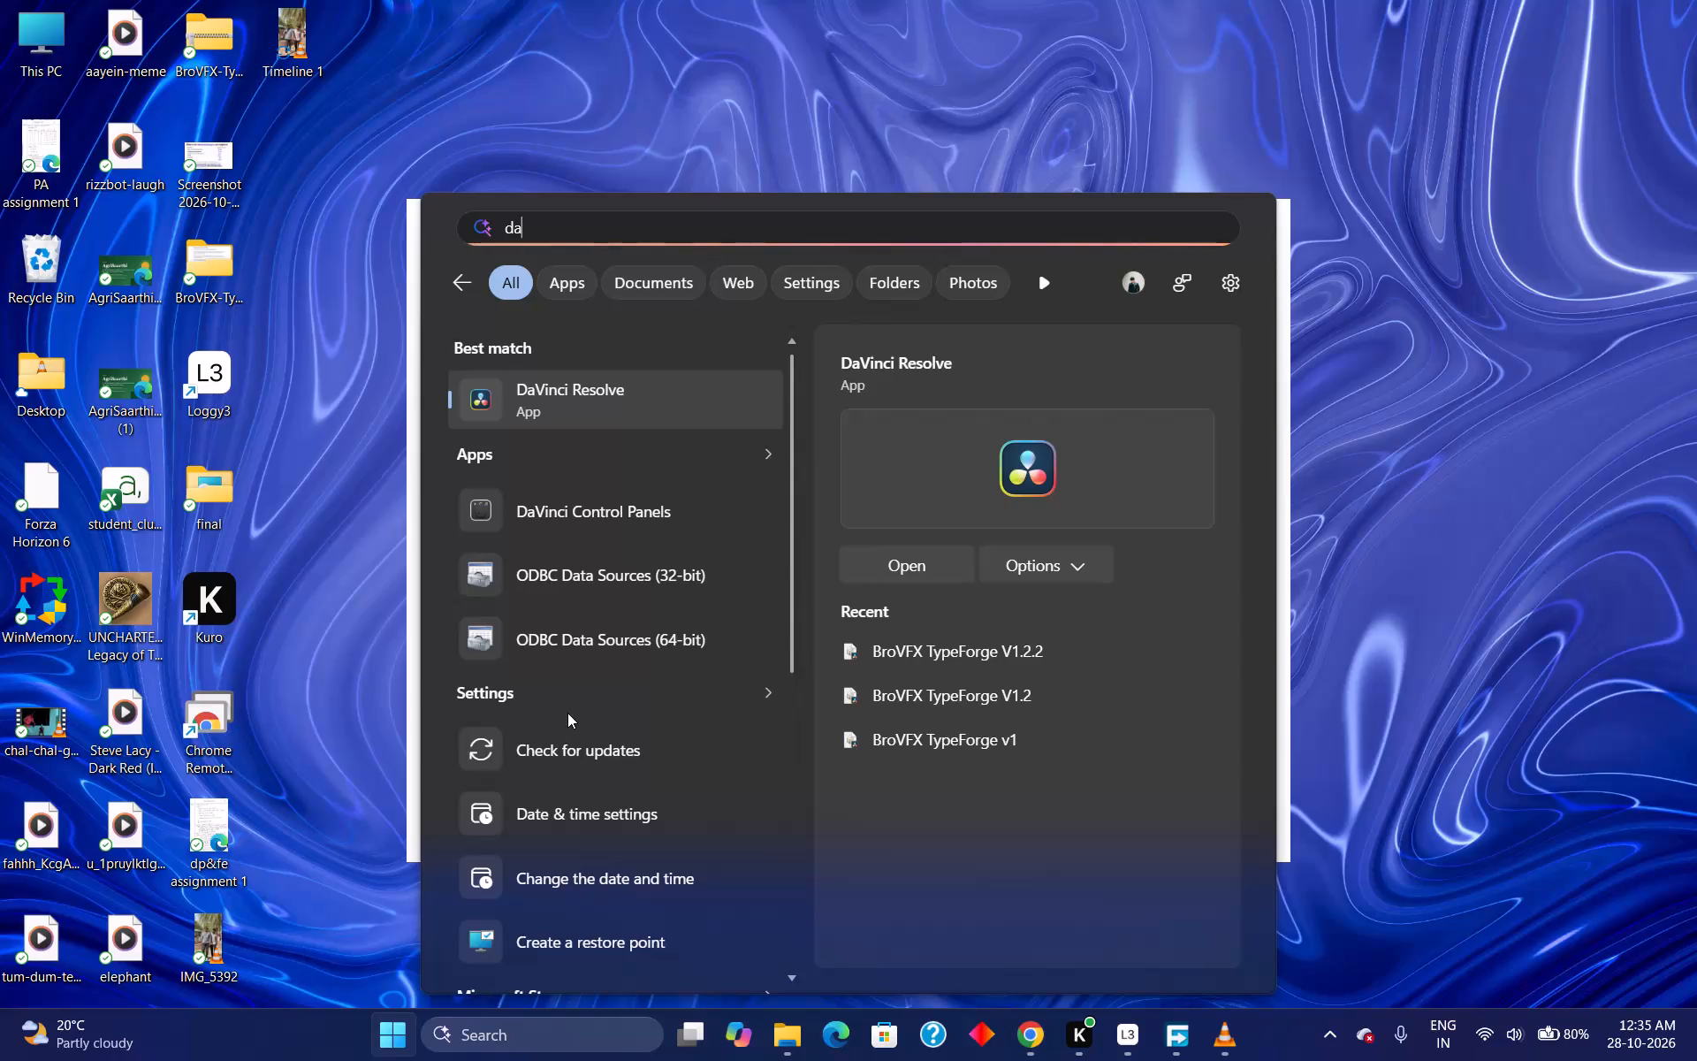
Relaunch DaVinci Resolve and open the project New Project 1.
{"action": "key", "text": "Return"}
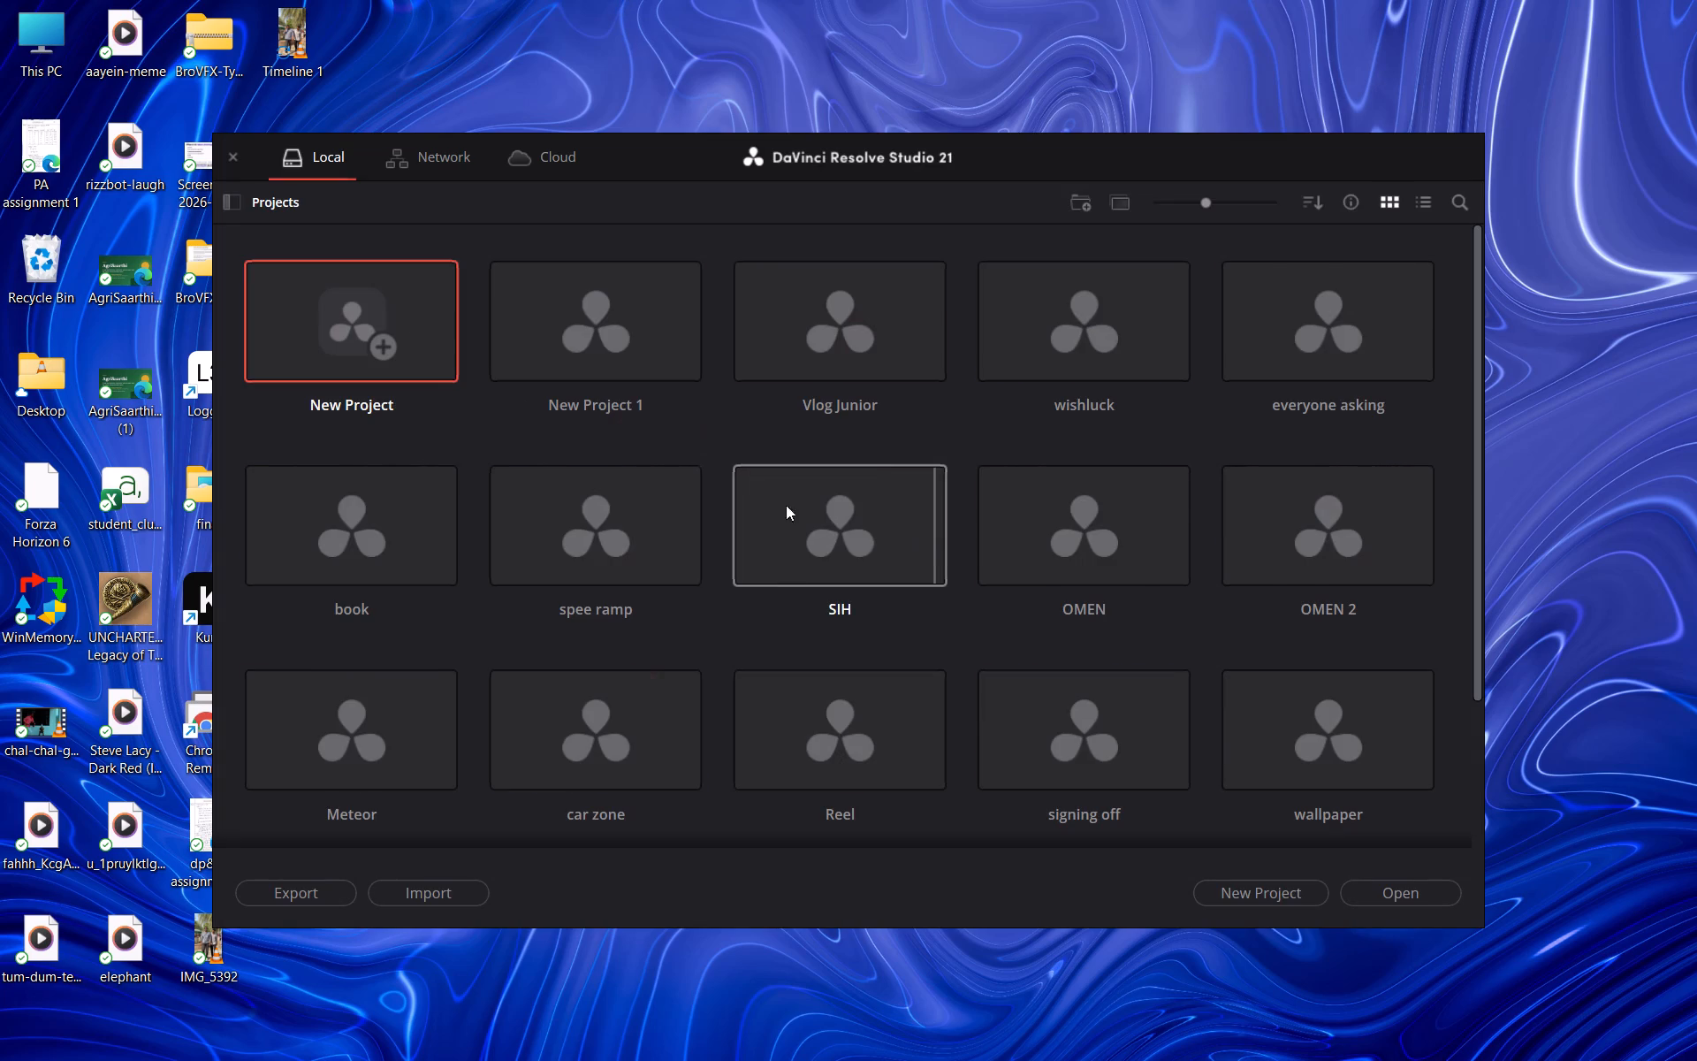
{"action": "double_click", "coordinate": [637, 356]}
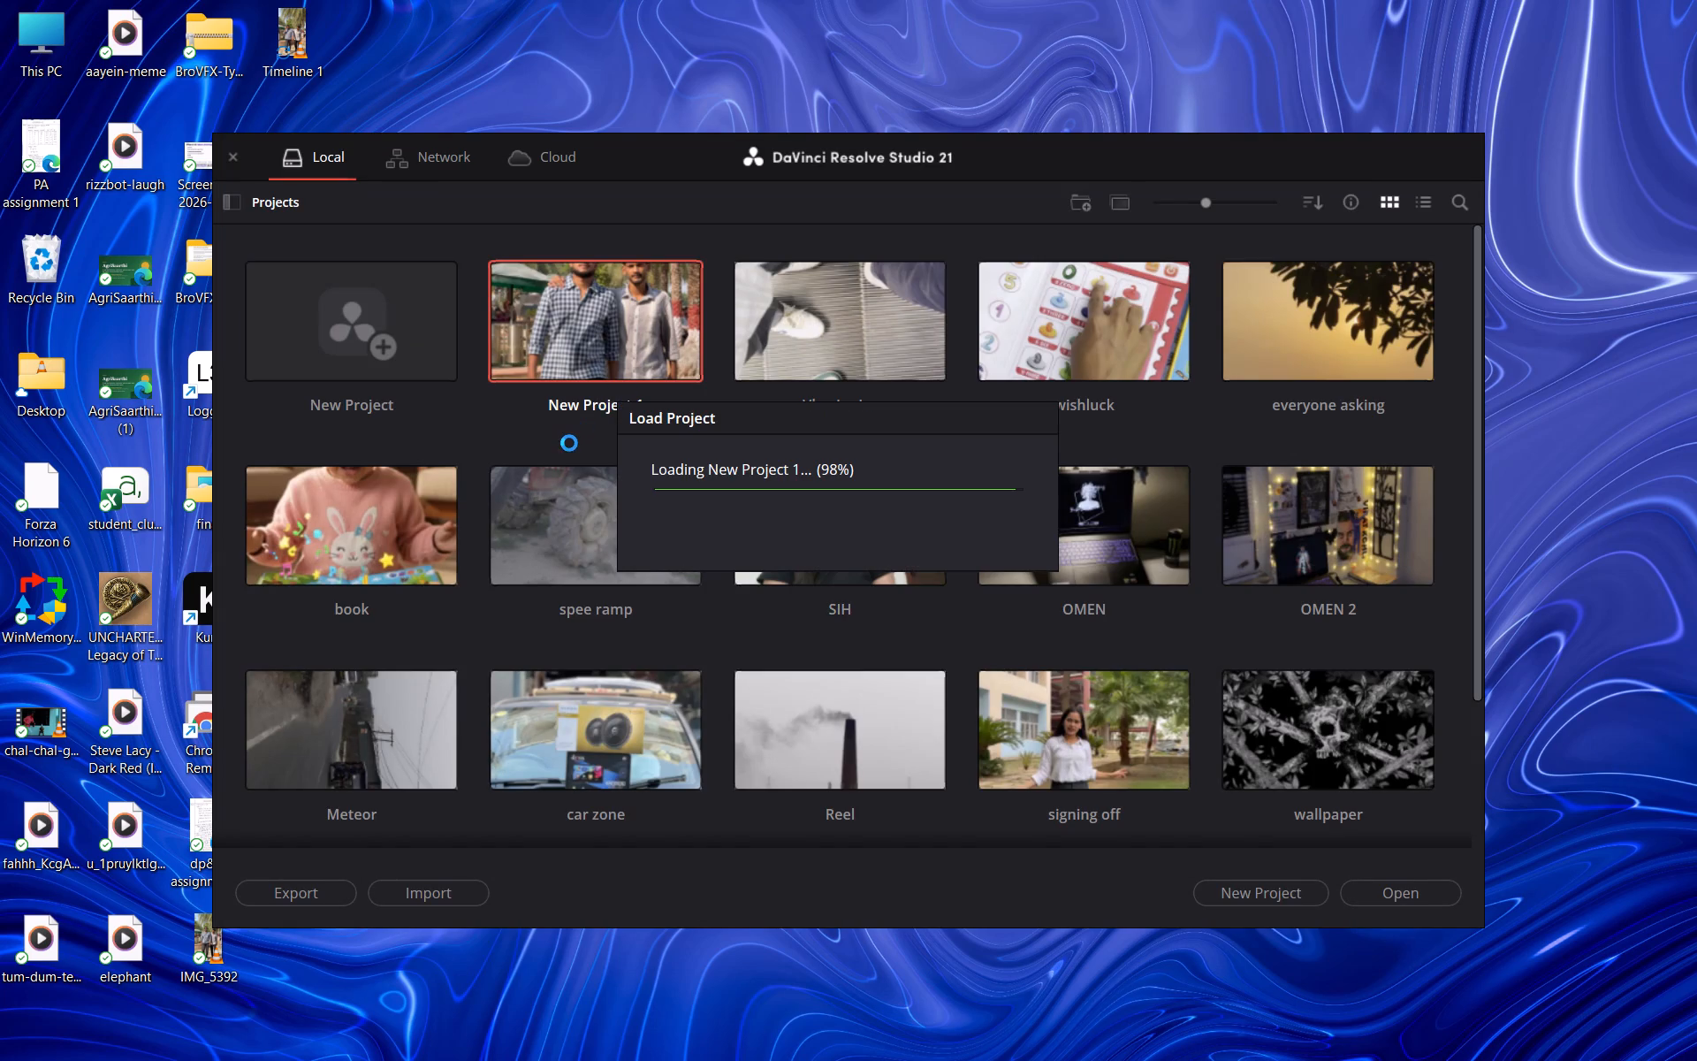
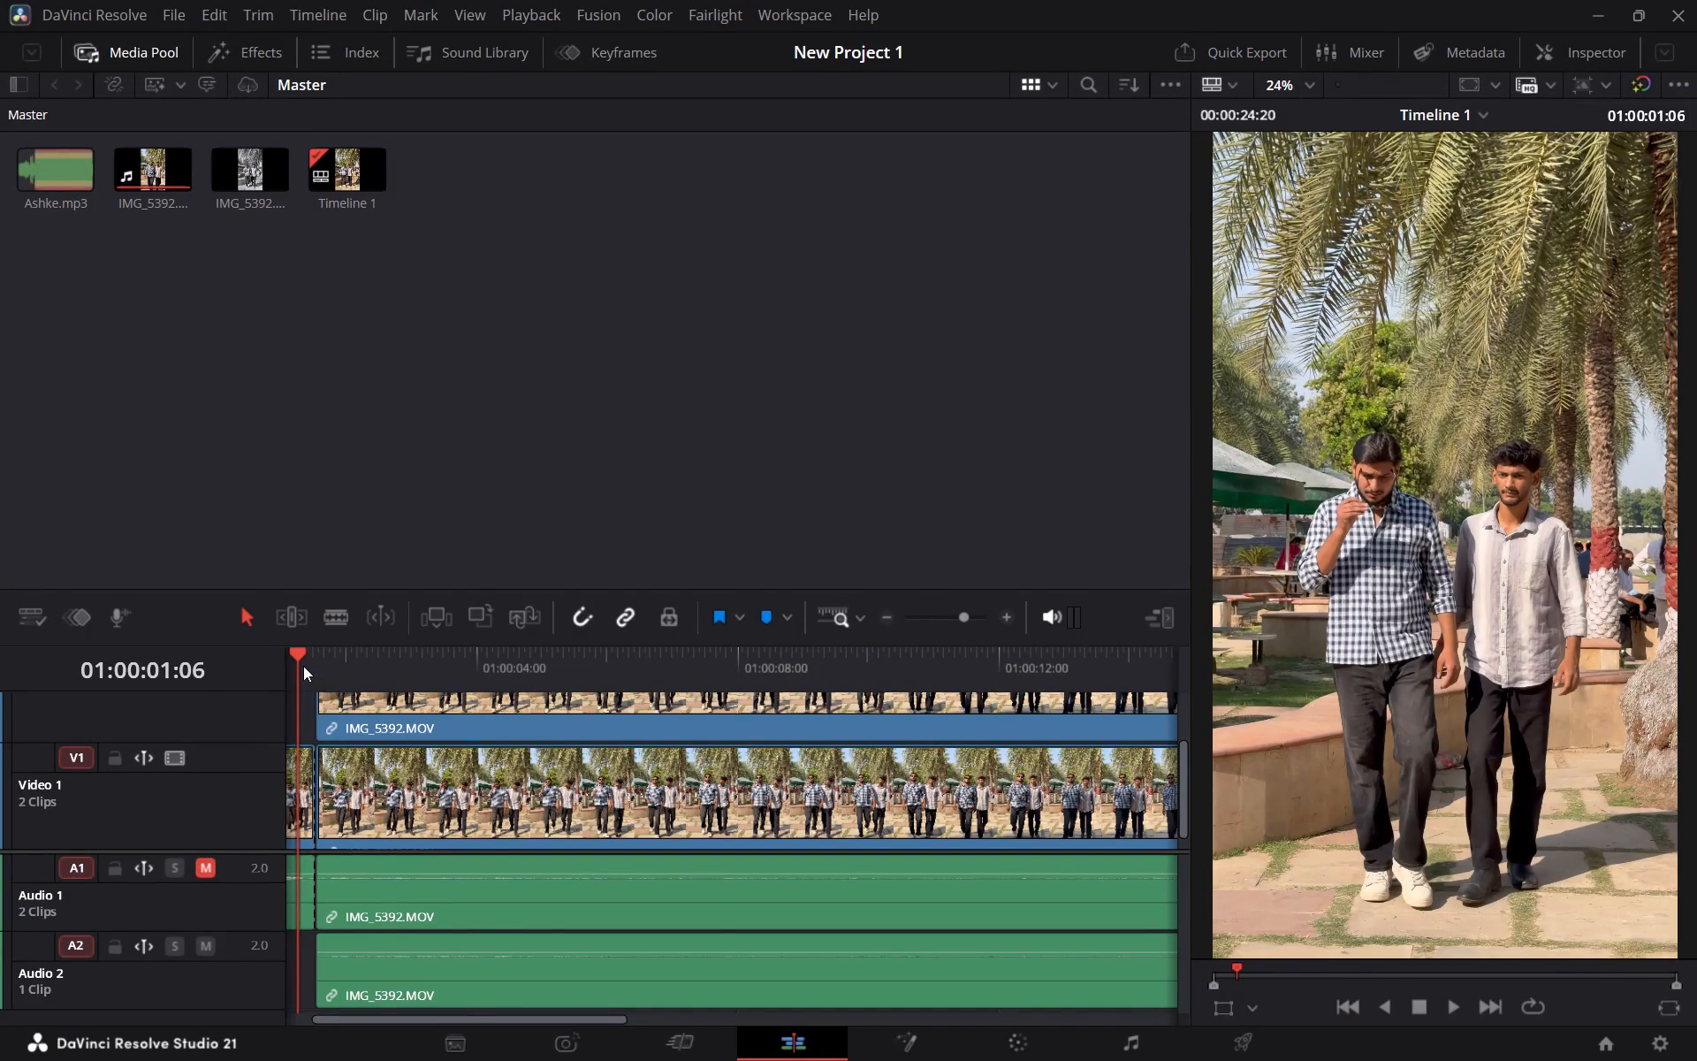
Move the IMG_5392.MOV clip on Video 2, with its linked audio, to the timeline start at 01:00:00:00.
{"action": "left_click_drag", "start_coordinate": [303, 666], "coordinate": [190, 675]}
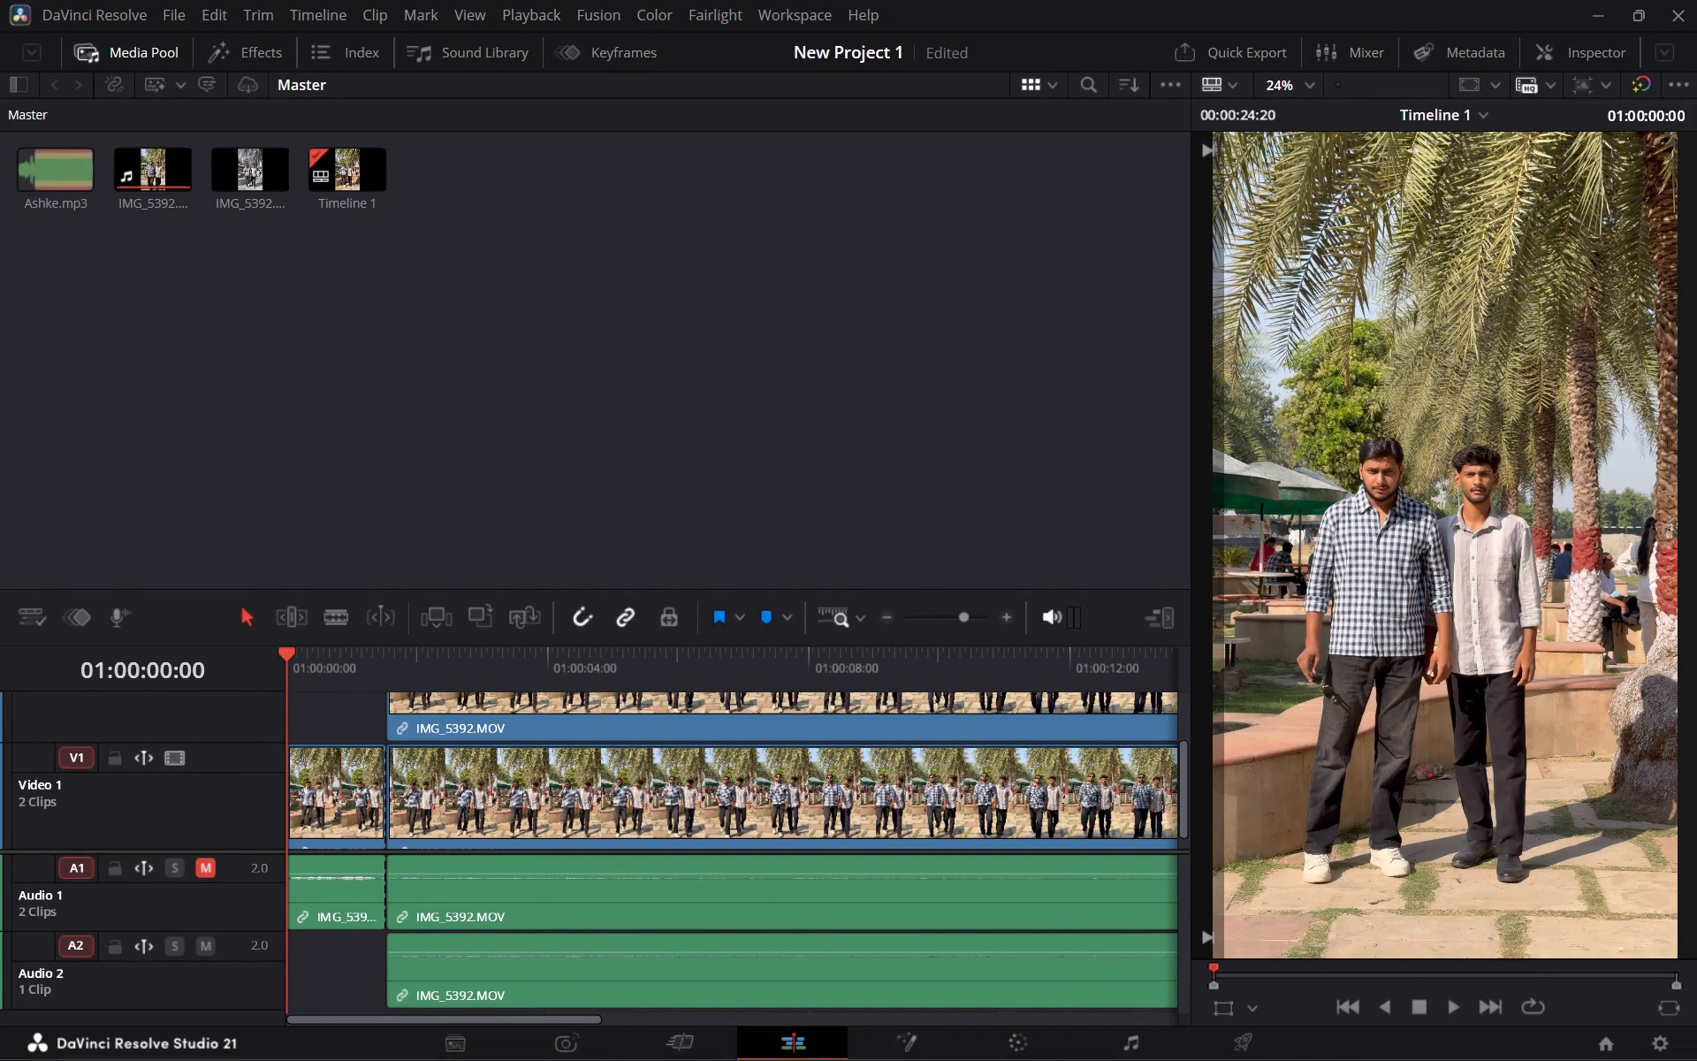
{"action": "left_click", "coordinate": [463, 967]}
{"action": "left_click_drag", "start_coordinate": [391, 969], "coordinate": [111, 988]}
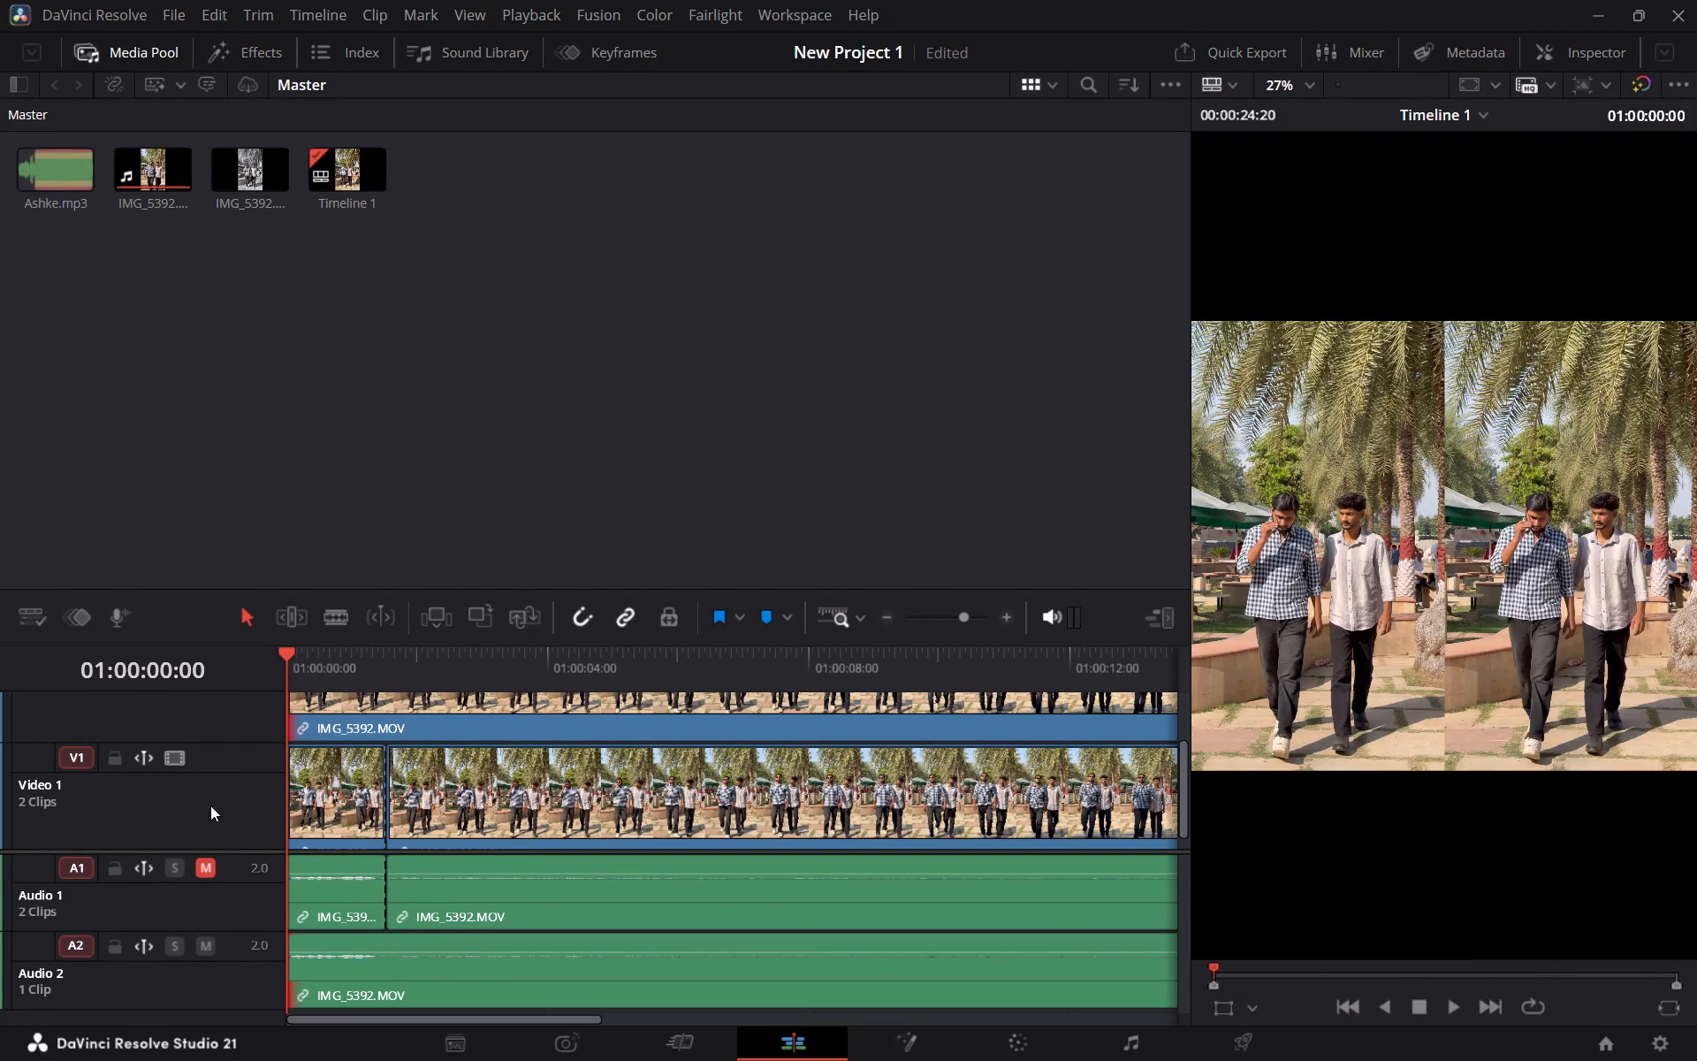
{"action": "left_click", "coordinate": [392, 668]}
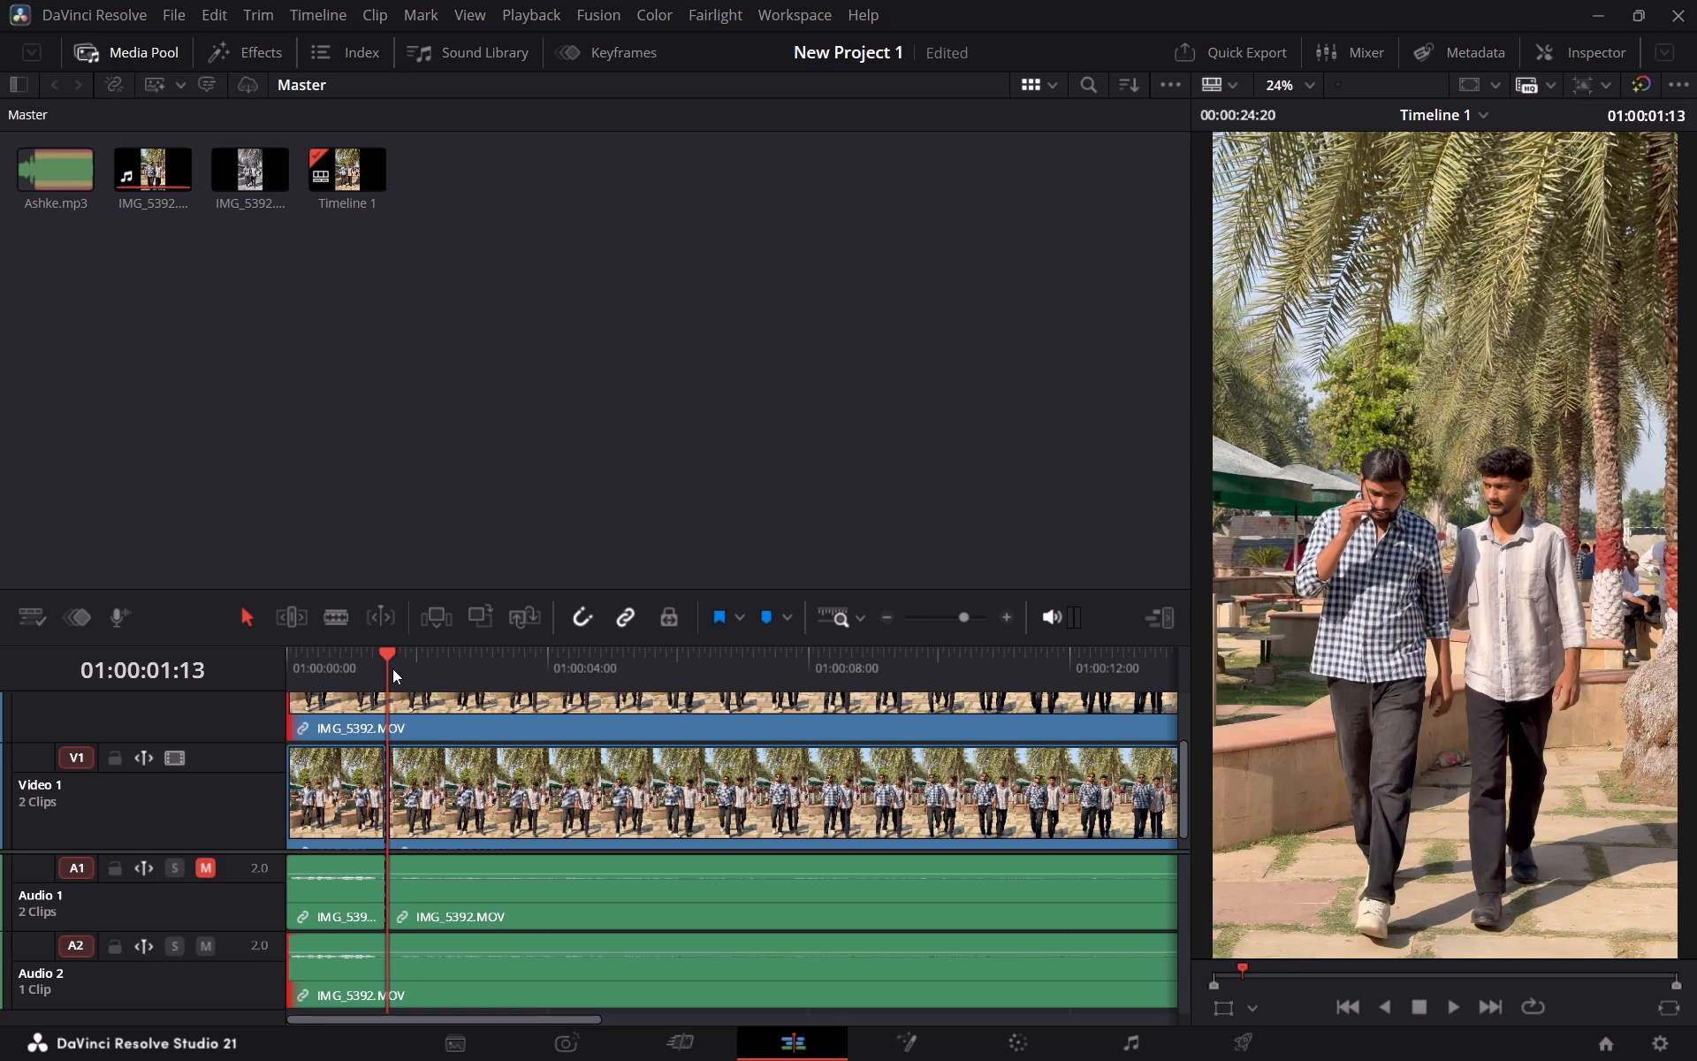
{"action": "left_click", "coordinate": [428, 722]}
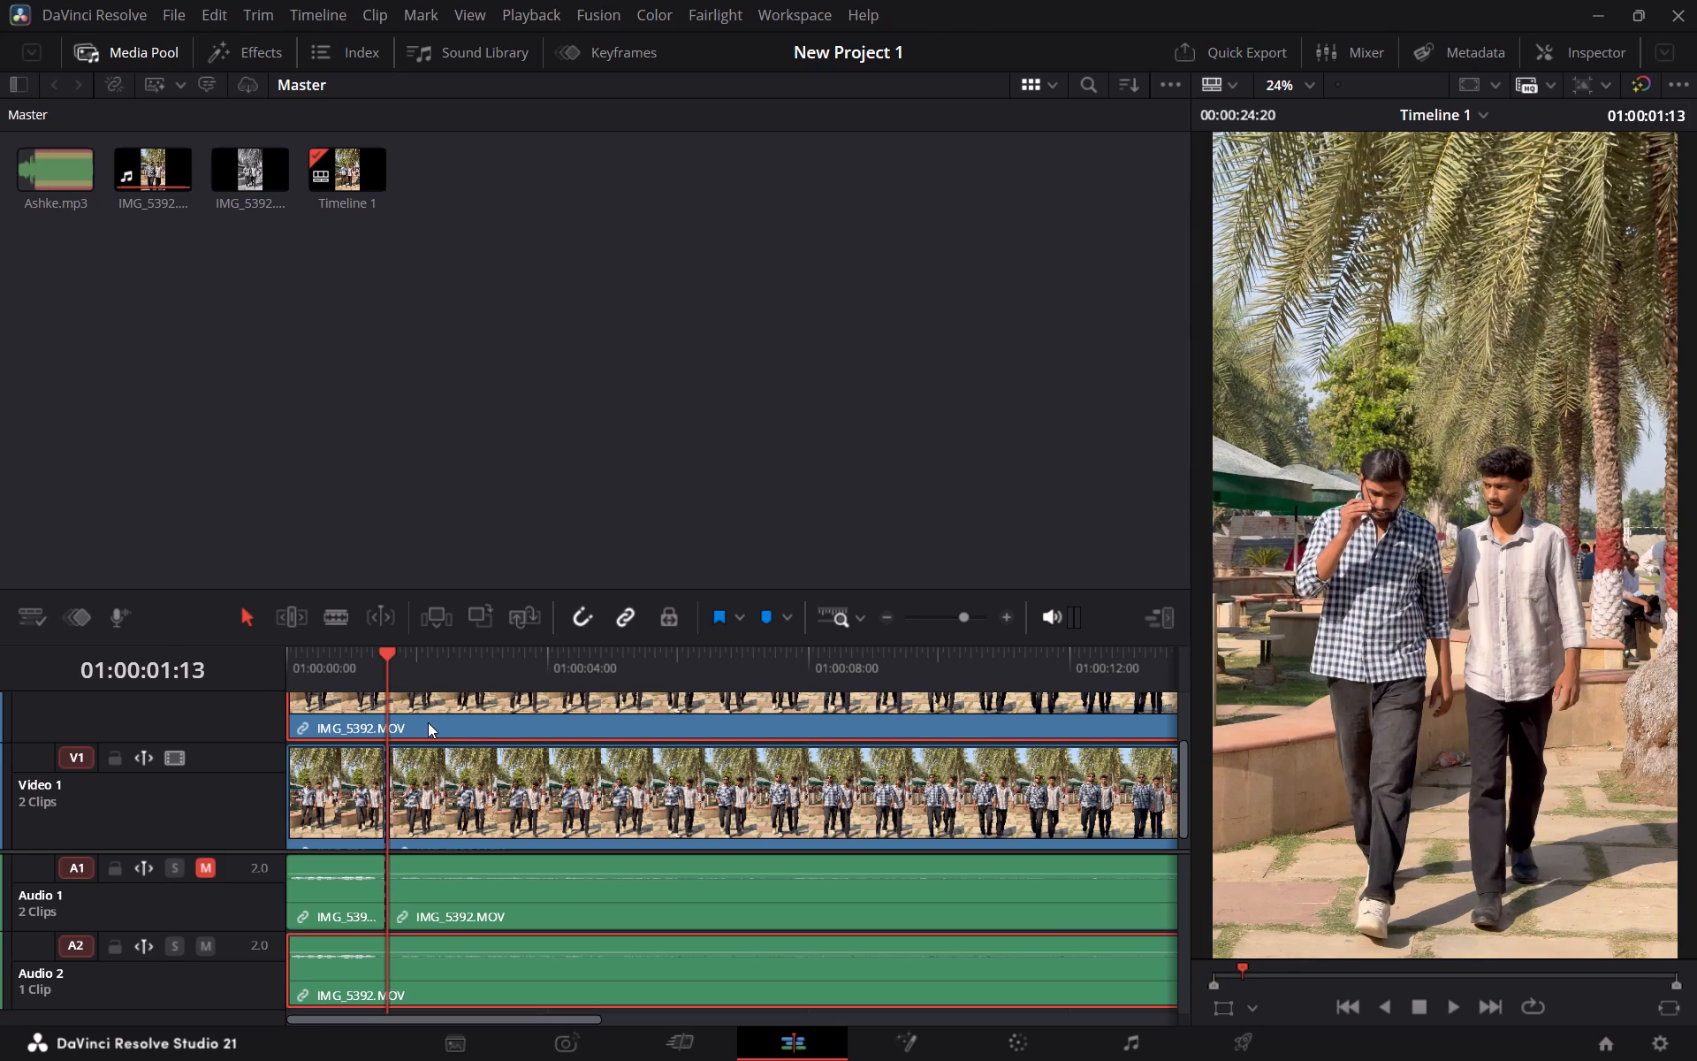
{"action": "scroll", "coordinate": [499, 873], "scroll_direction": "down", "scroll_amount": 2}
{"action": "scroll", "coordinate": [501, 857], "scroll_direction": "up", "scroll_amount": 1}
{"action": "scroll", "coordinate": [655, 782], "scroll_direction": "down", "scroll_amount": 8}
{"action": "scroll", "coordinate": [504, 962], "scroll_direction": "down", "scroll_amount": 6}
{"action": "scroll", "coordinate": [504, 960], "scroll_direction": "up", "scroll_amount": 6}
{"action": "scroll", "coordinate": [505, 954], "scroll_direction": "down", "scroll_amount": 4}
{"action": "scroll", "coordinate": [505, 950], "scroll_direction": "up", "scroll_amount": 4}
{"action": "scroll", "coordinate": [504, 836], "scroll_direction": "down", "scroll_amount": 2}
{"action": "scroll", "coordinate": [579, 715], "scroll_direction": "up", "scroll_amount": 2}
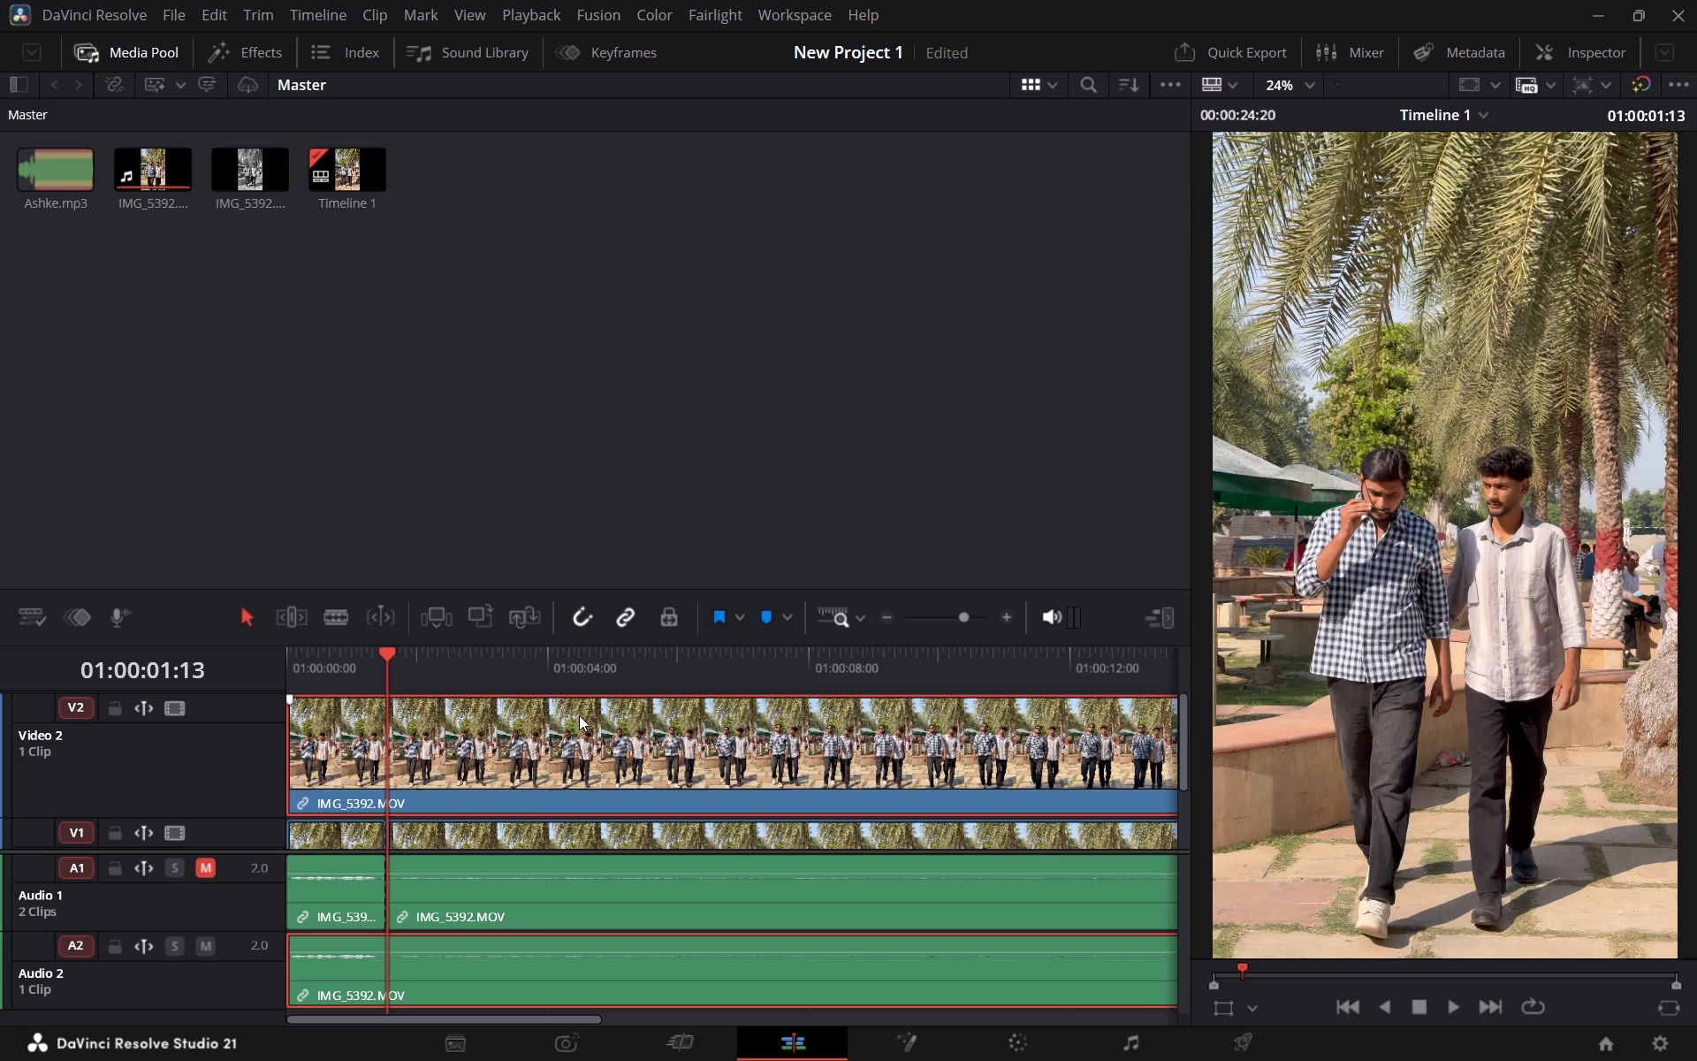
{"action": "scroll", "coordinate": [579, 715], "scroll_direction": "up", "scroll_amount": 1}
Delete the IMG_5392.MOV clip on Video 2 together with its linked audio on Audio 2.
{"action": "left_click", "coordinate": [522, 725]}
{"action": "left_click", "coordinate": [404, 776]}
{"action": "key", "text": "BackSpace"}
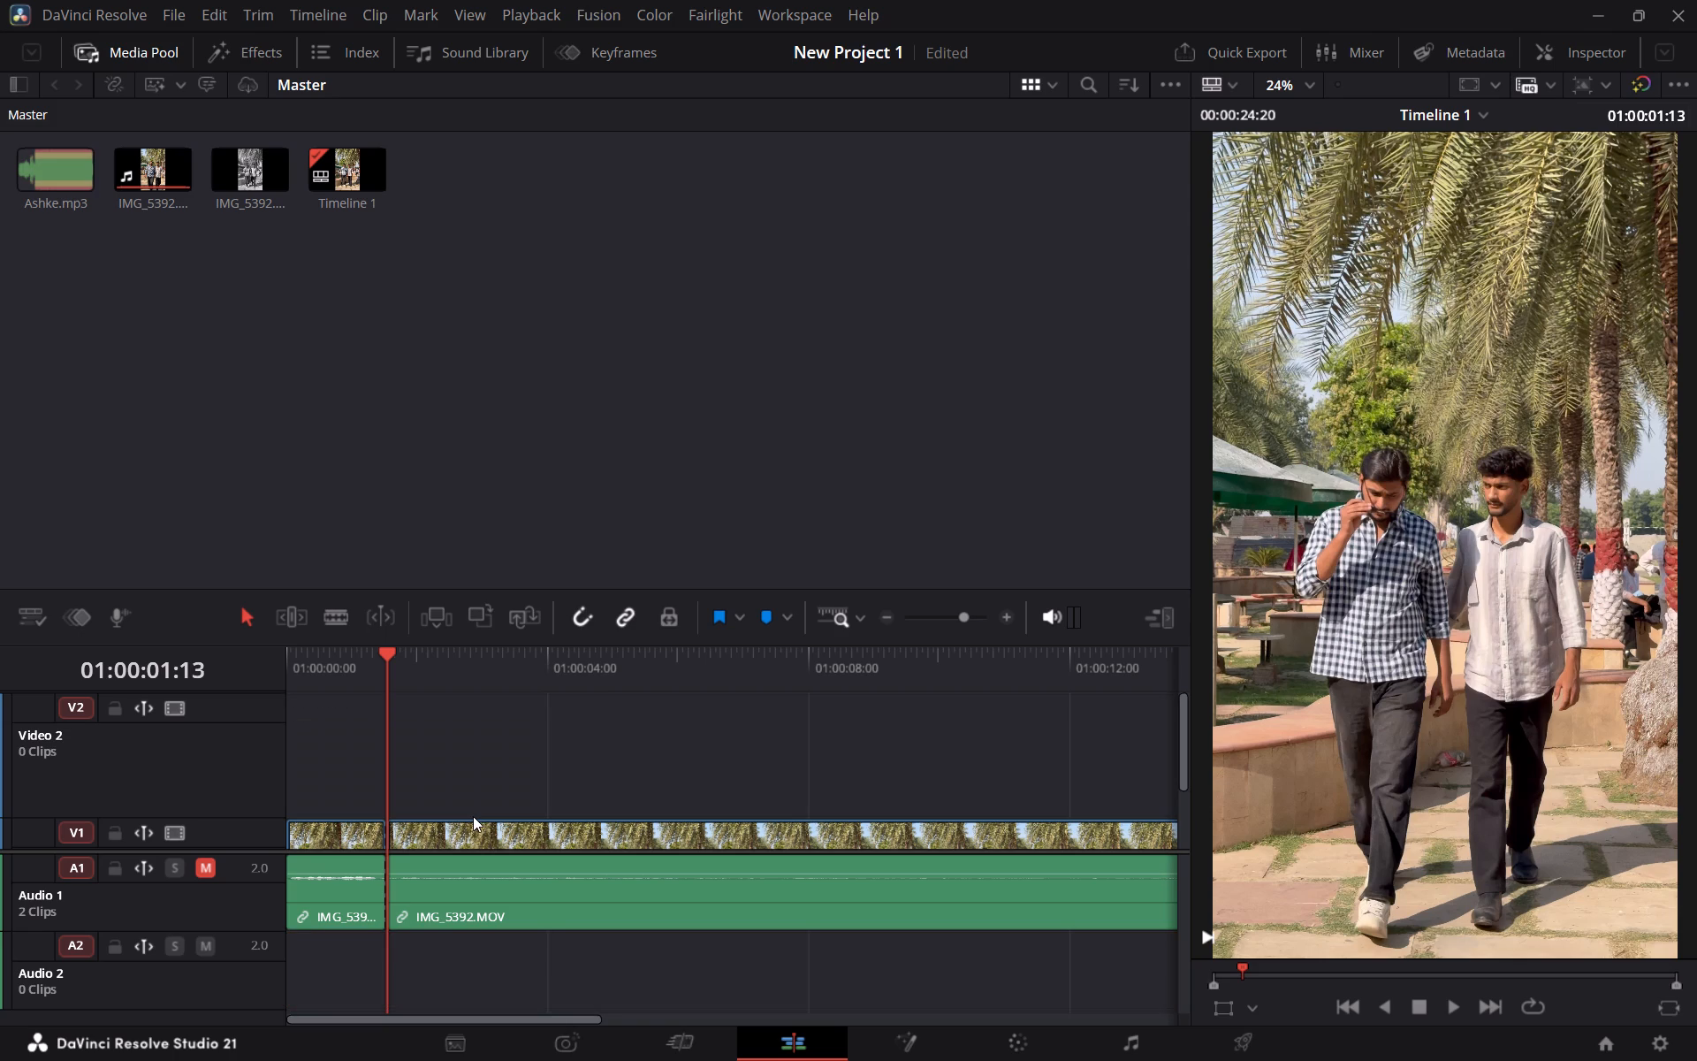
Place Ashke.mp3 on the Audio 2 track at the very start of the timeline.
{"action": "scroll", "coordinate": [522, 742], "scroll_direction": "down", "scroll_amount": 1}
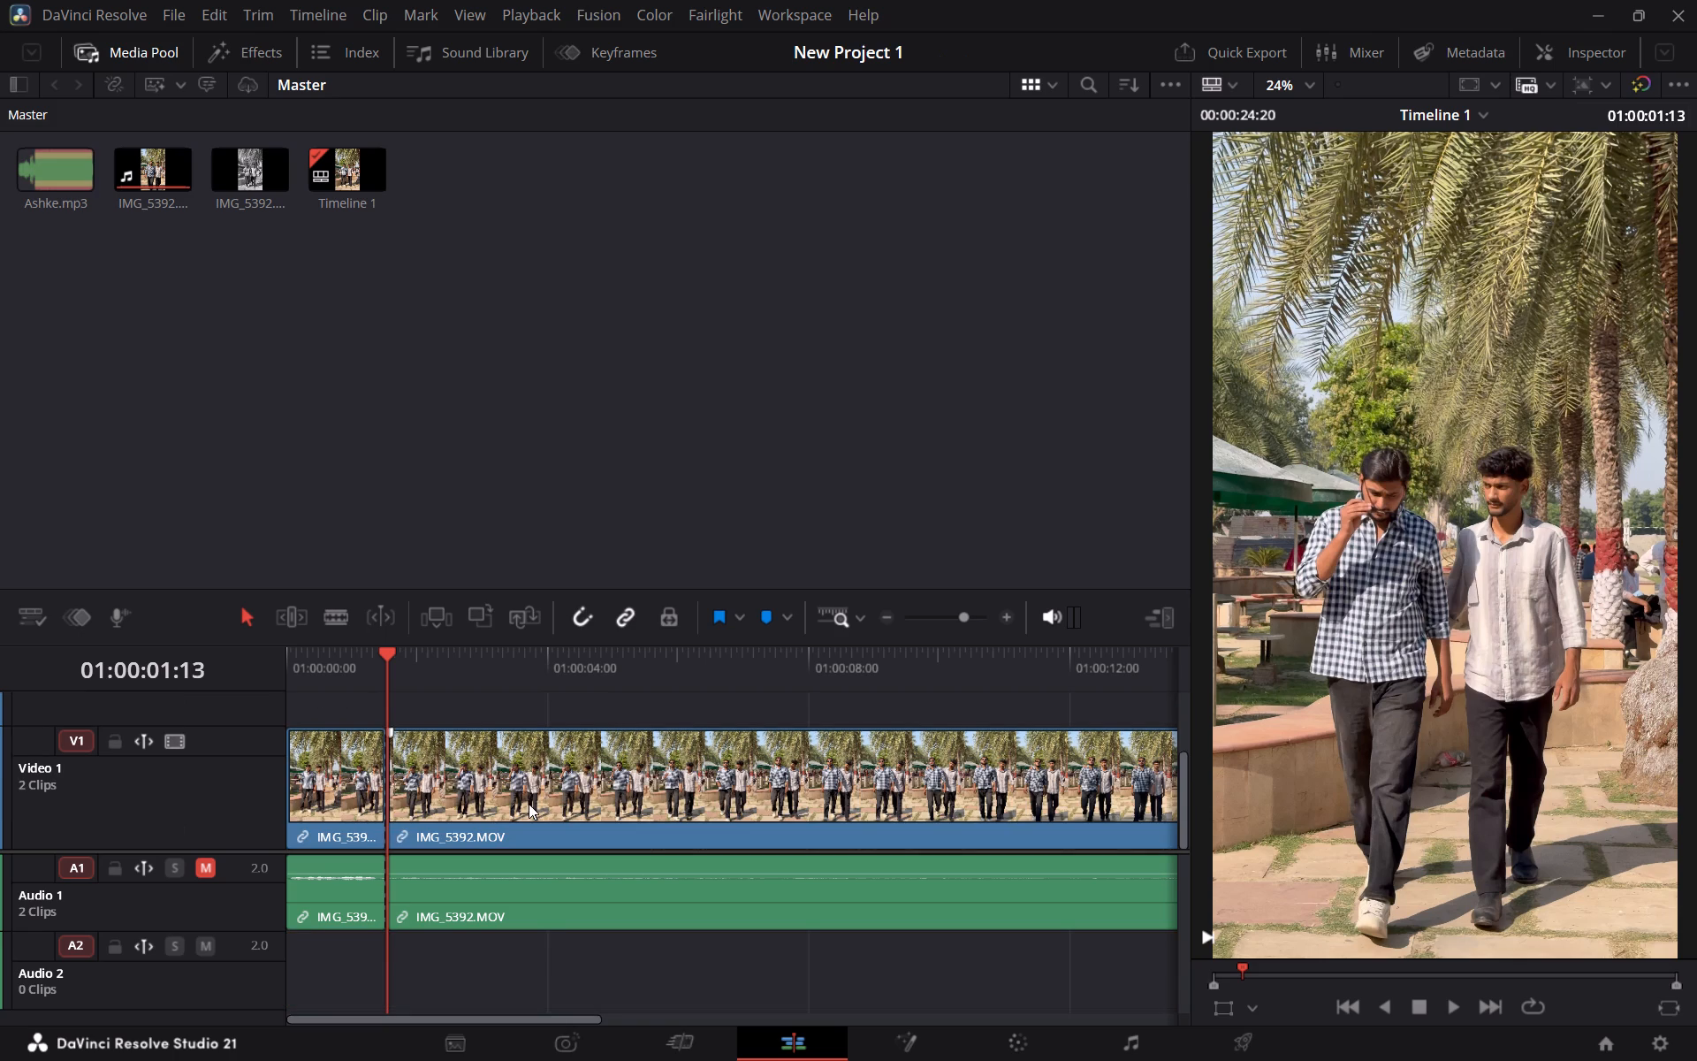
{"action": "left_click_drag", "start_coordinate": [49, 164], "coordinate": [303, 973]}
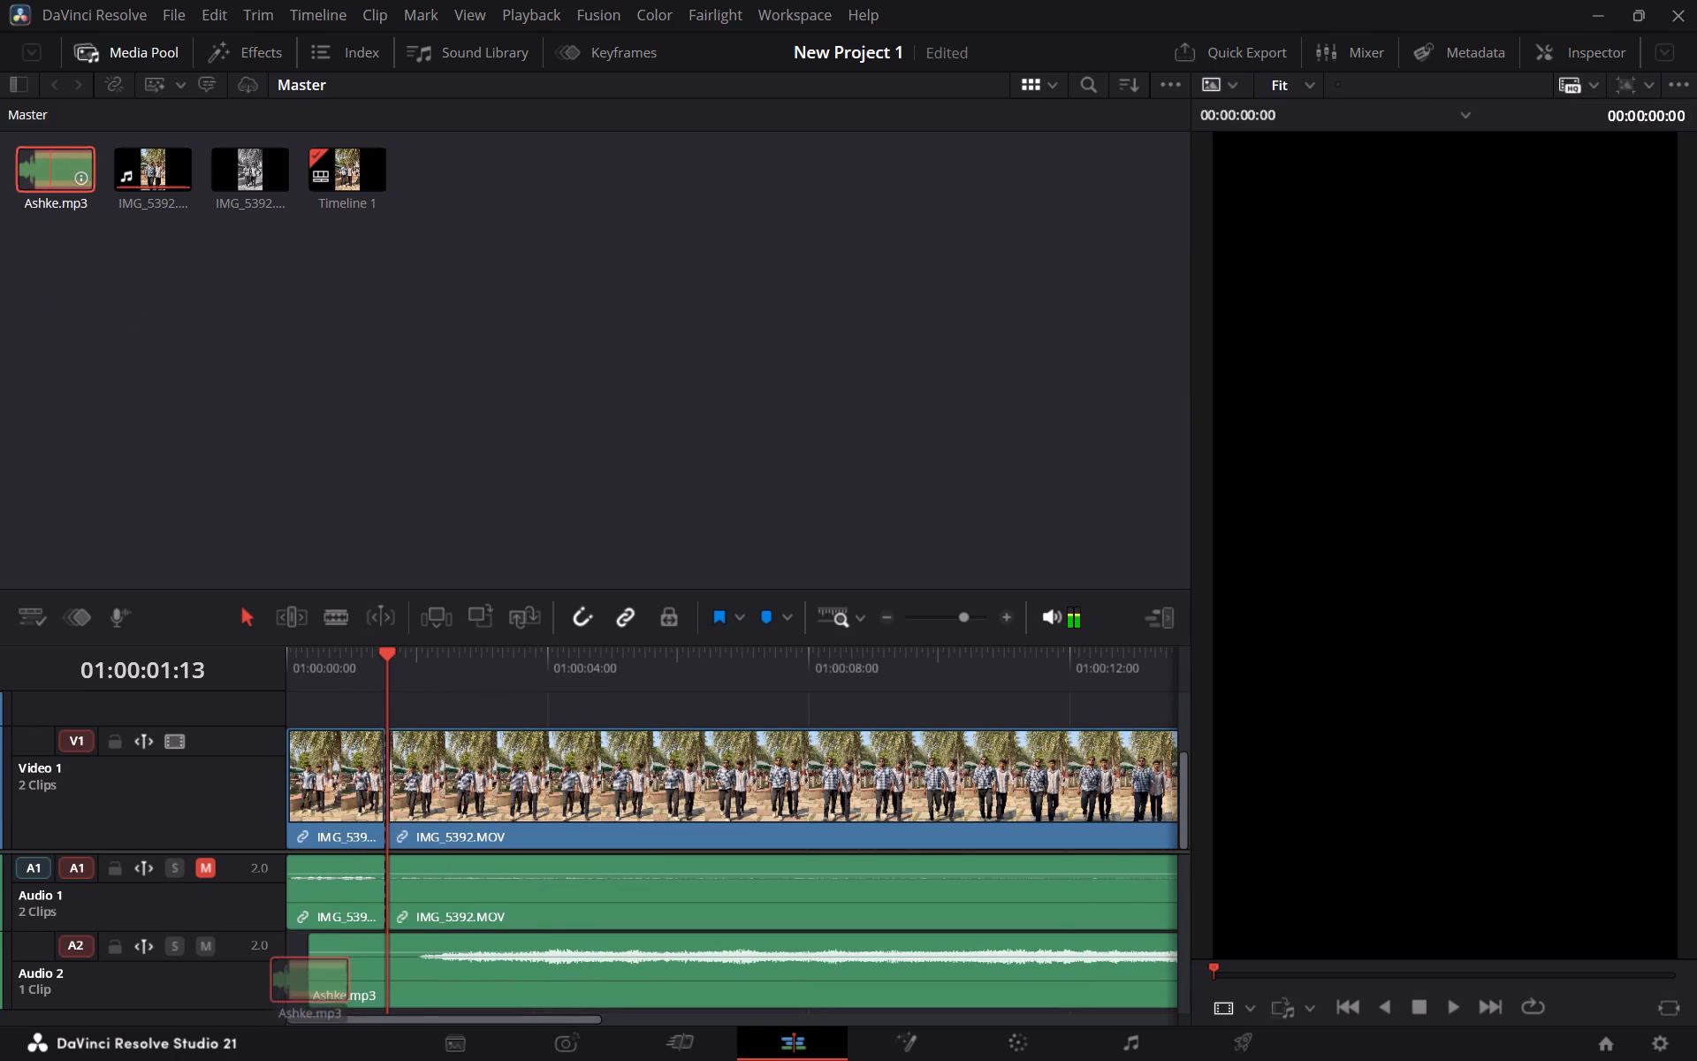
{"action": "left_click_drag", "start_coordinate": [303, 973], "coordinate": [273, 966]}
Listen to Ashke.mp3 and examine its waveform between about 01:02:48 and 01:03:06 for a suitable starting point.
{"action": "key", "text": "space"}
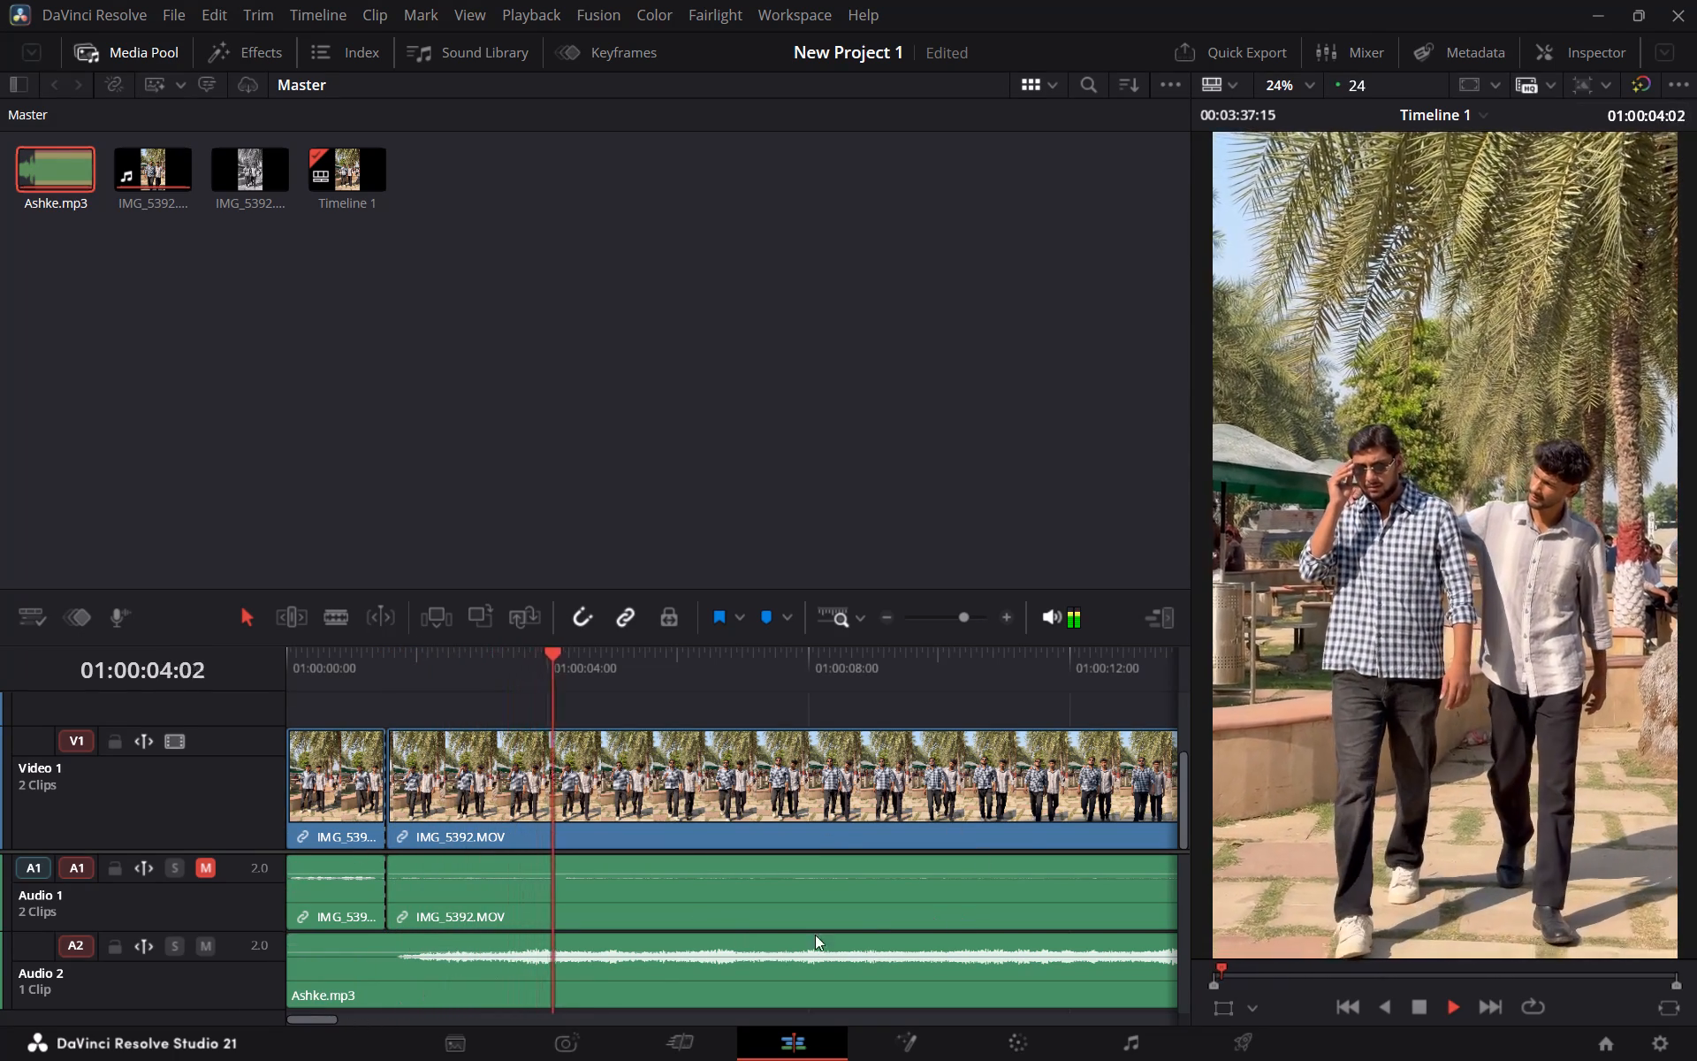
{"action": "left_click", "coordinate": [940, 625]}
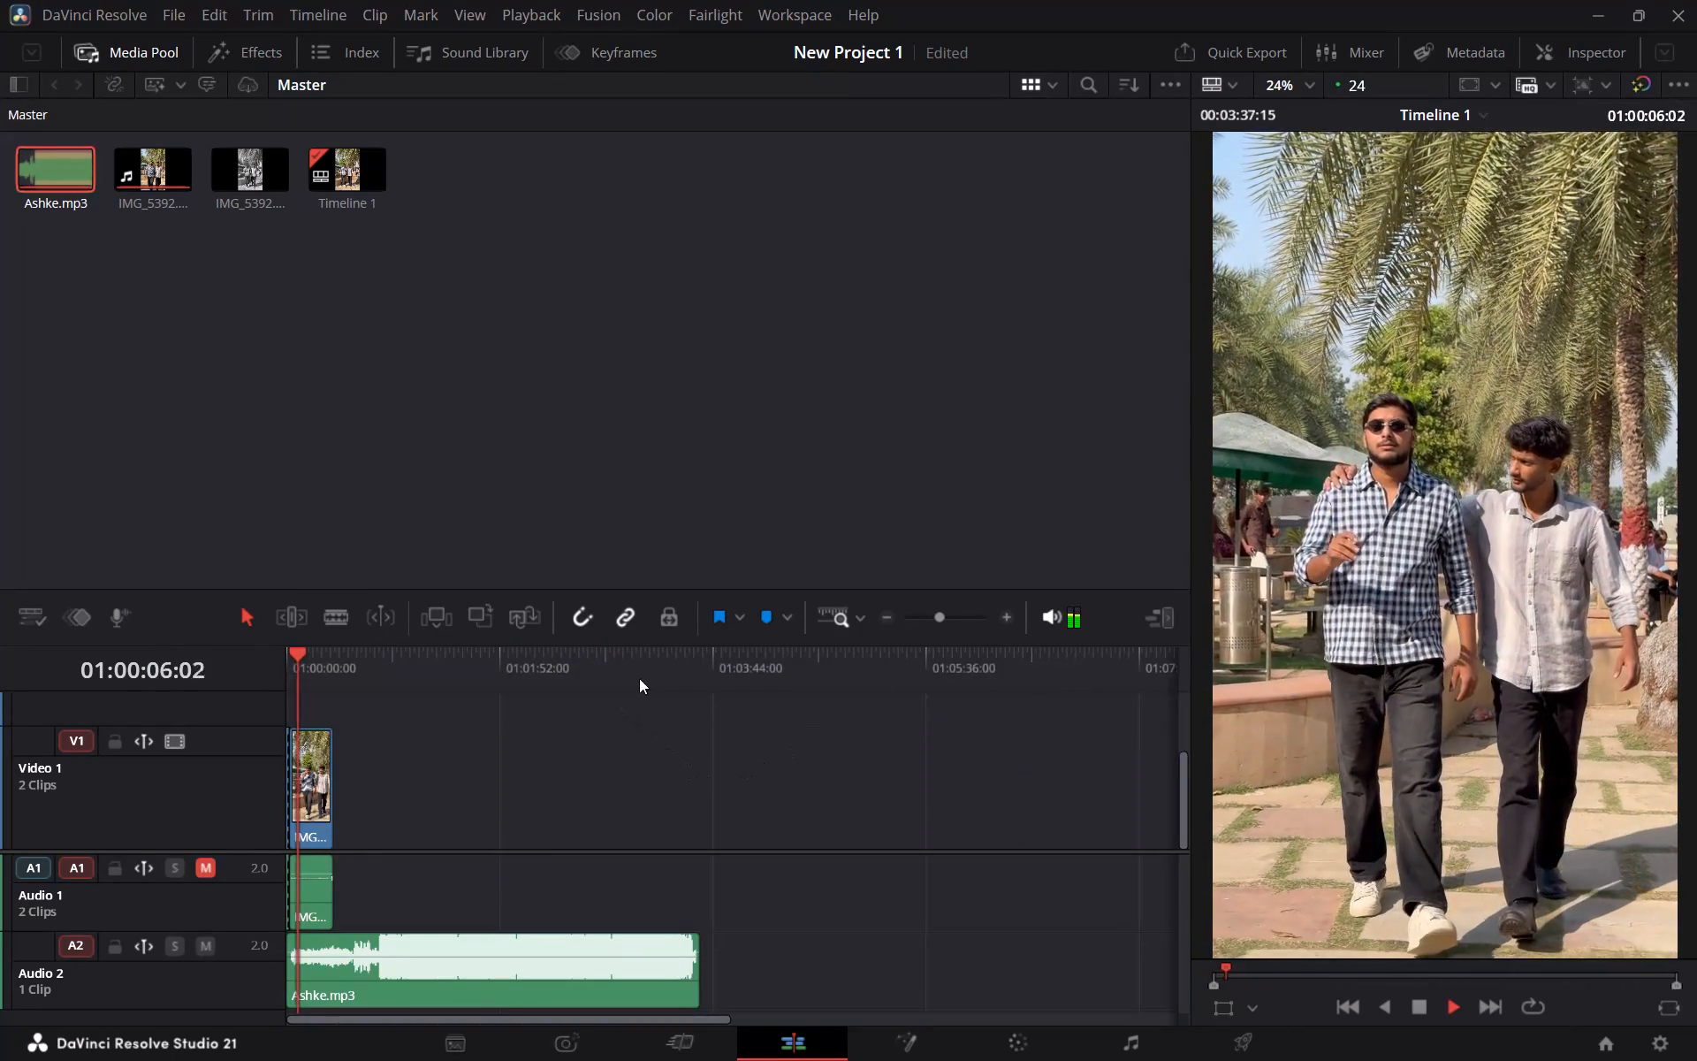
{"action": "left_click", "coordinate": [613, 677]}
{"action": "left_click", "coordinate": [945, 614]}
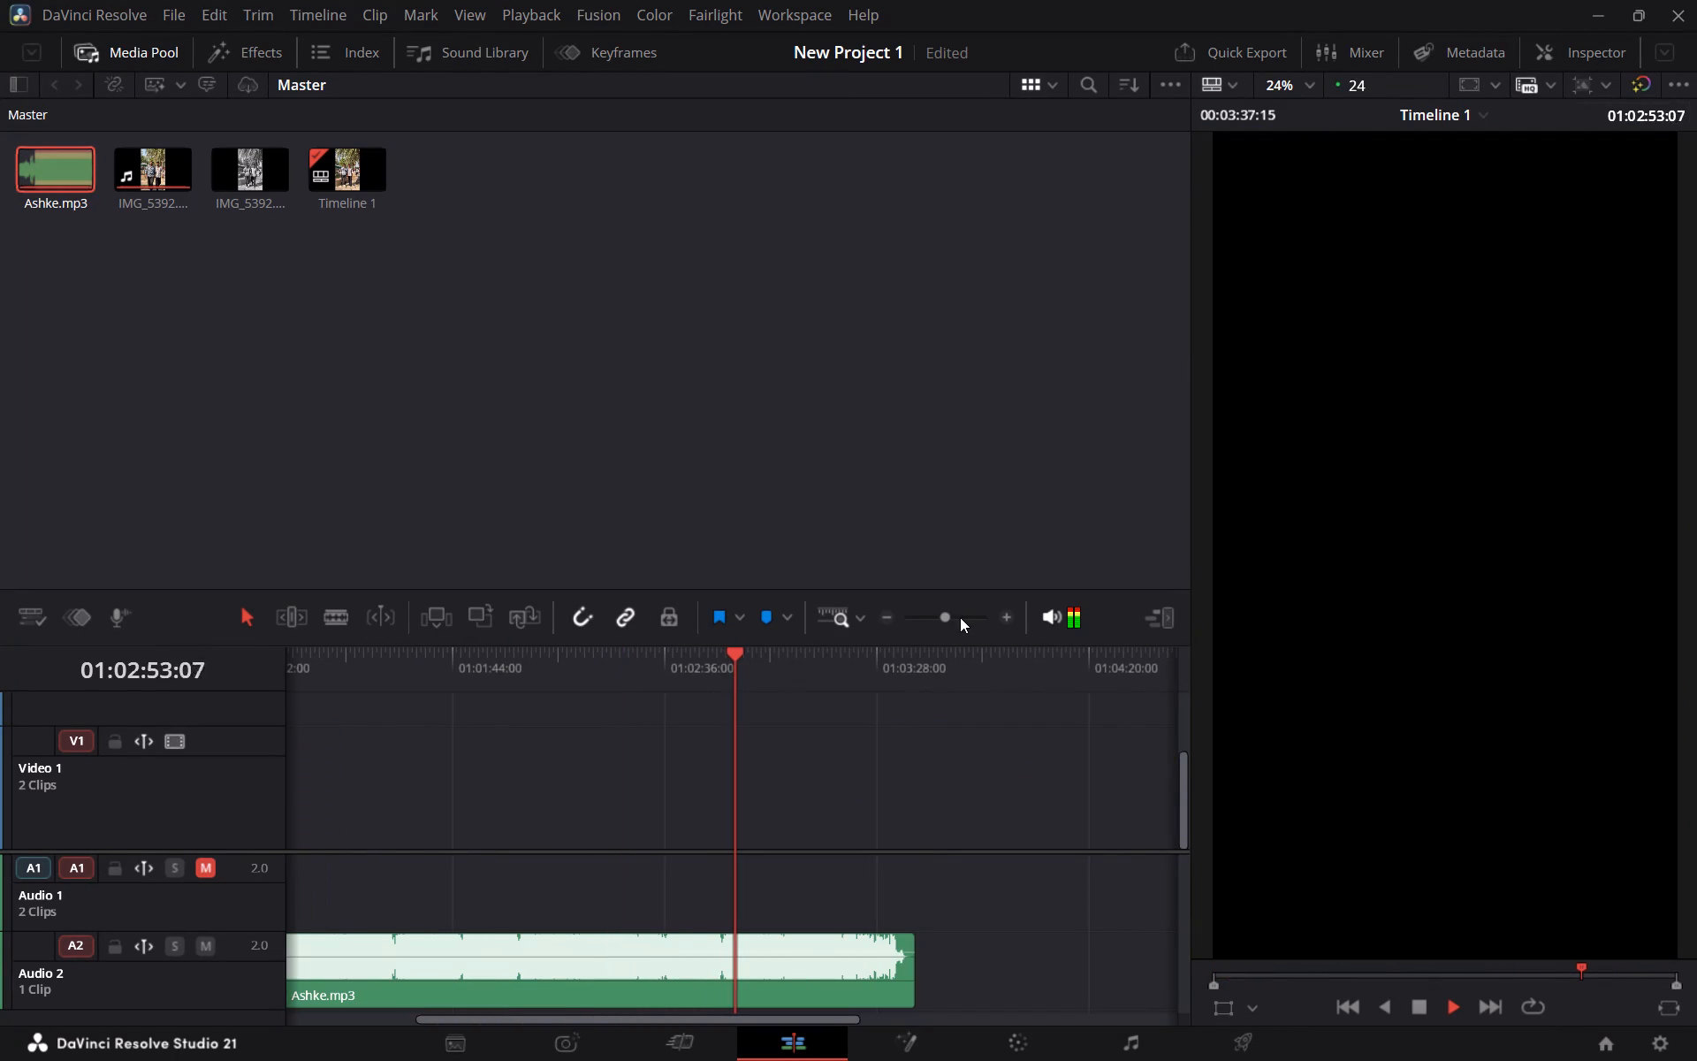
{"action": "left_click", "coordinate": [962, 614]}
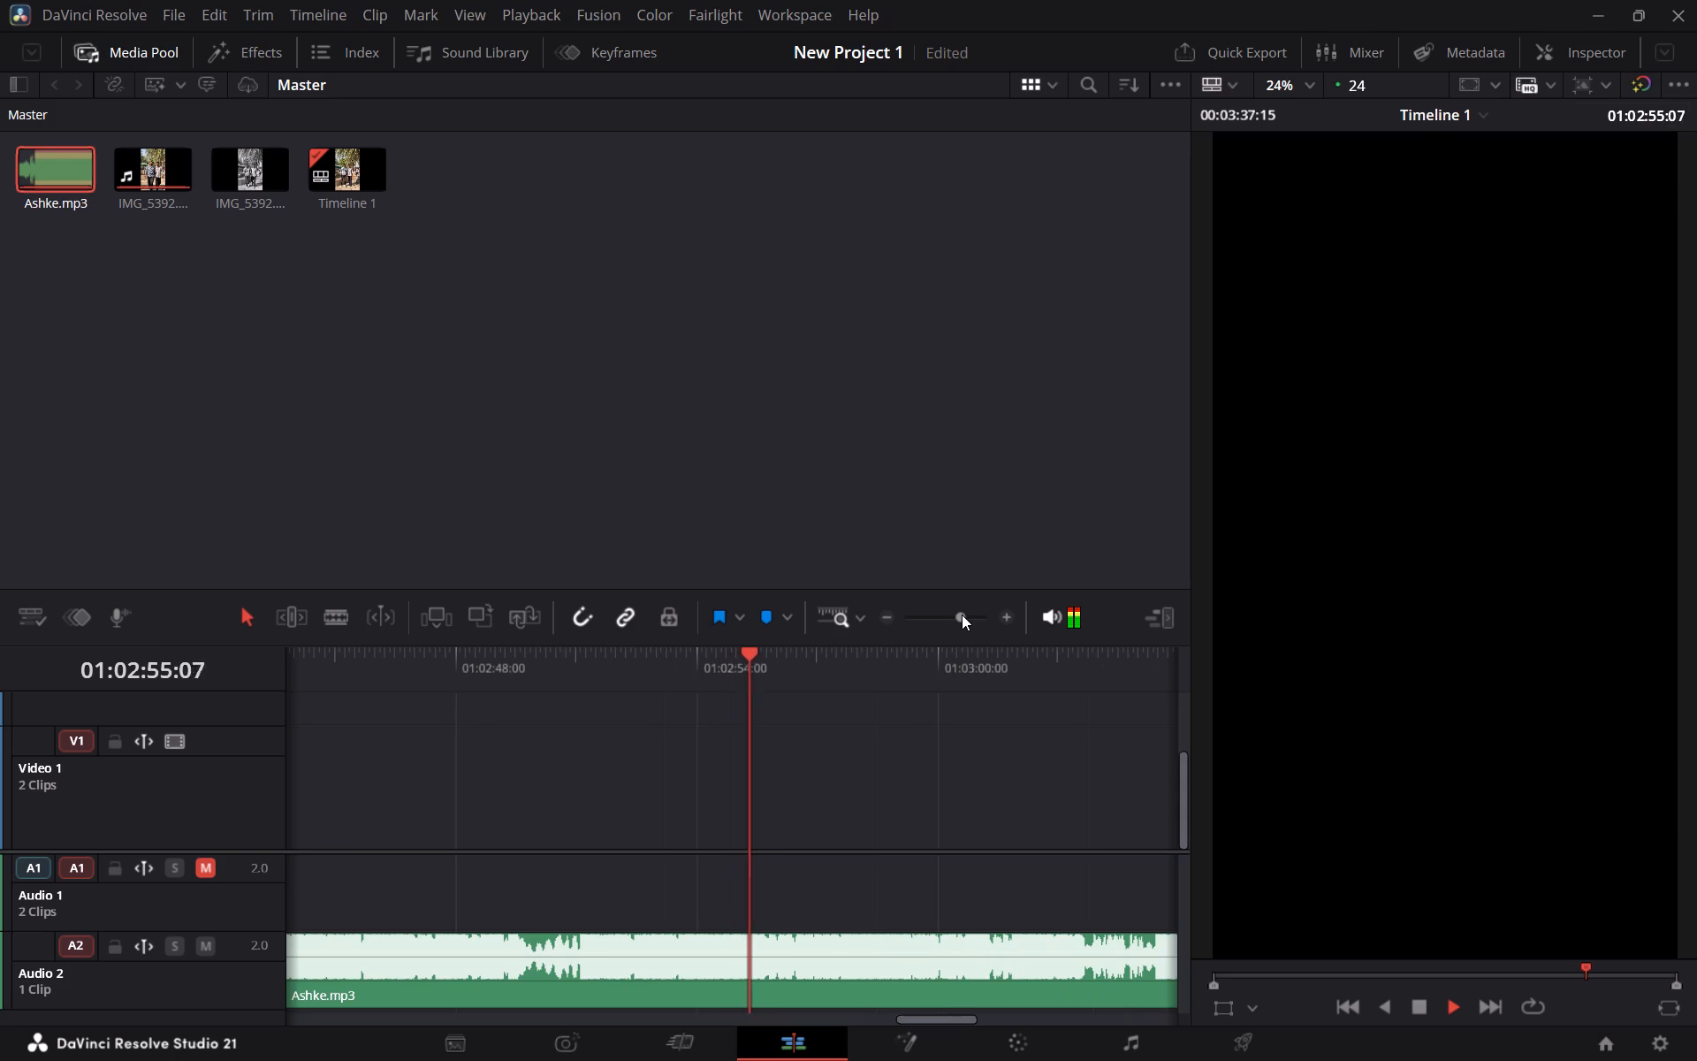
{"action": "left_click", "coordinate": [430, 695]}
{"action": "left_click", "coordinate": [549, 654]}
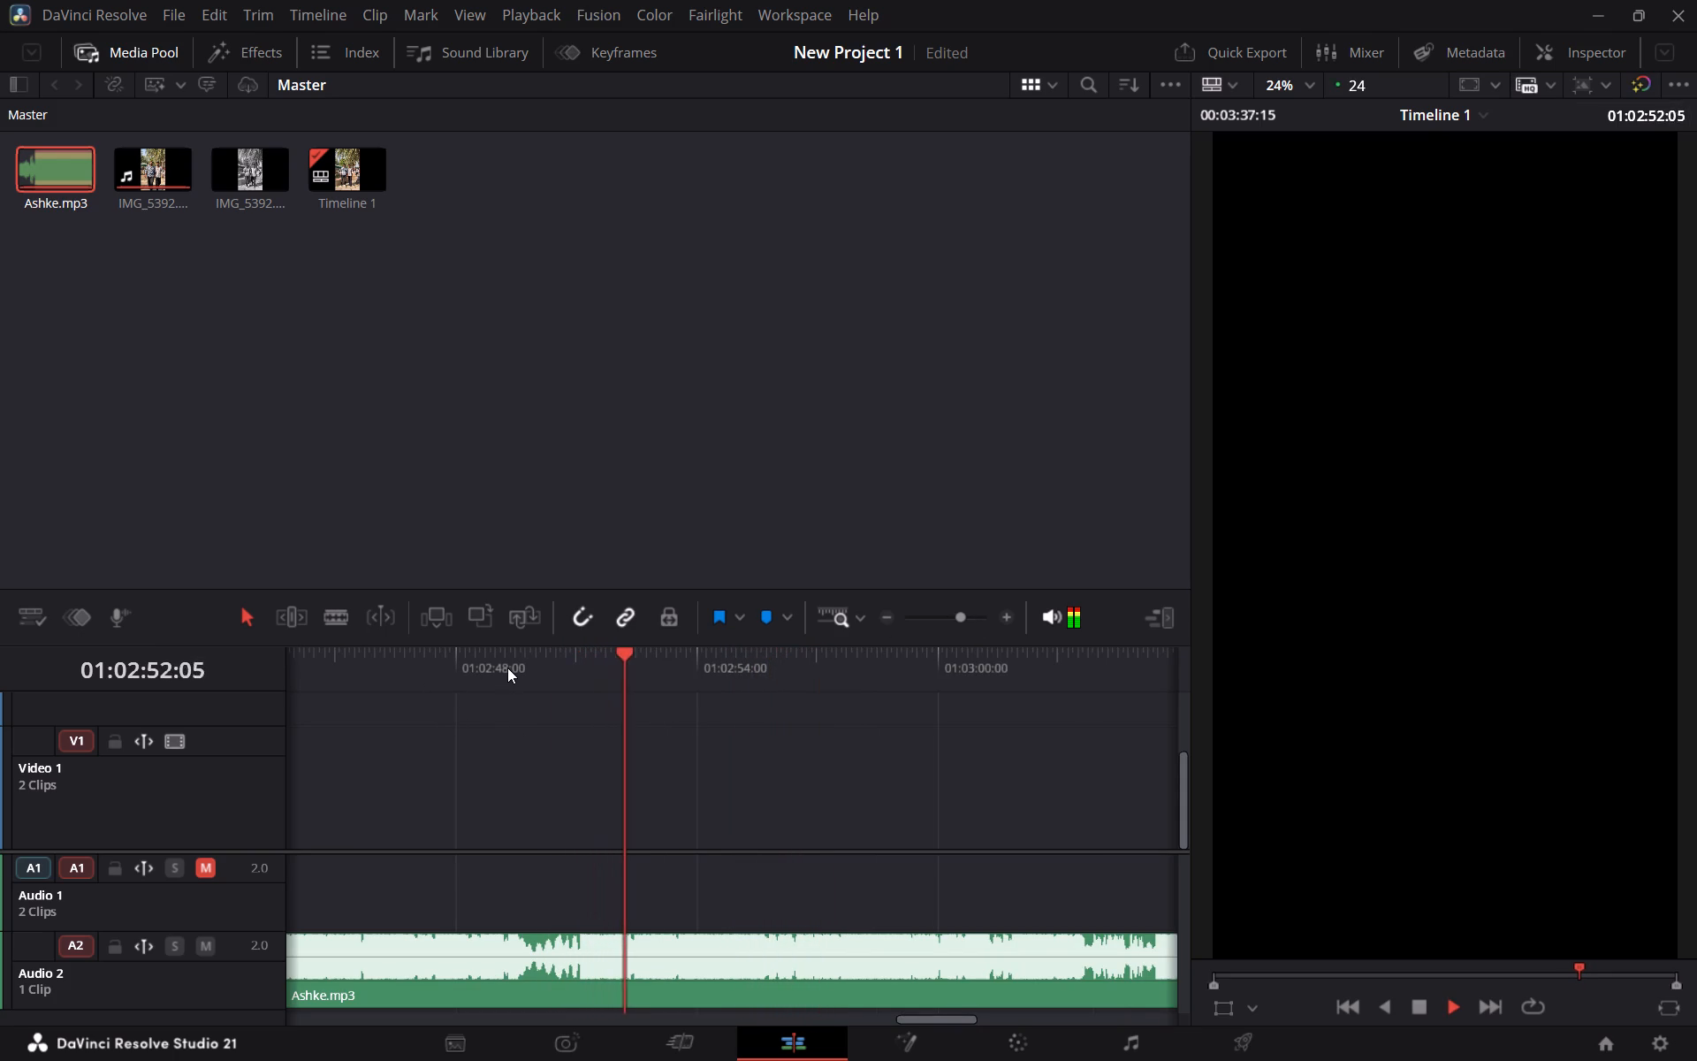
{"action": "left_click_drag", "start_coordinate": [937, 1027], "coordinate": [946, 1029]}
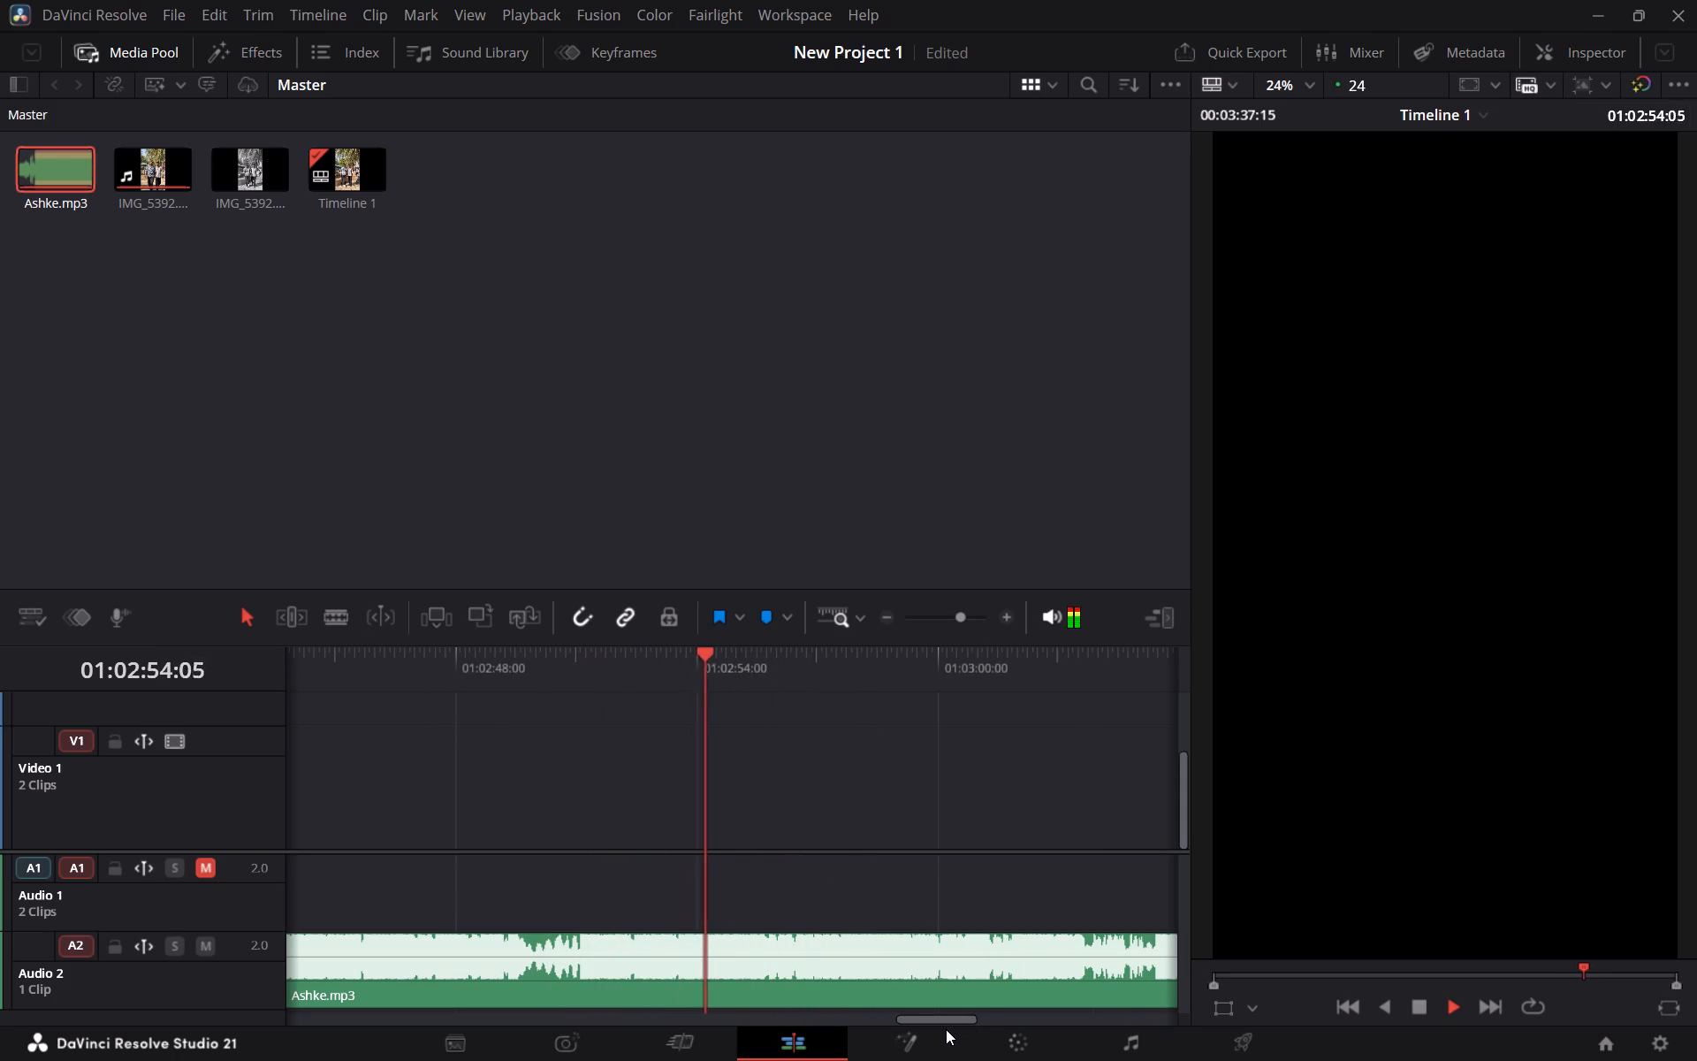
{"action": "left_click_drag", "start_coordinate": [946, 1029], "coordinate": [963, 1027]}
{"action": "left_click_drag", "start_coordinate": [958, 1025], "coordinate": [993, 1014]}
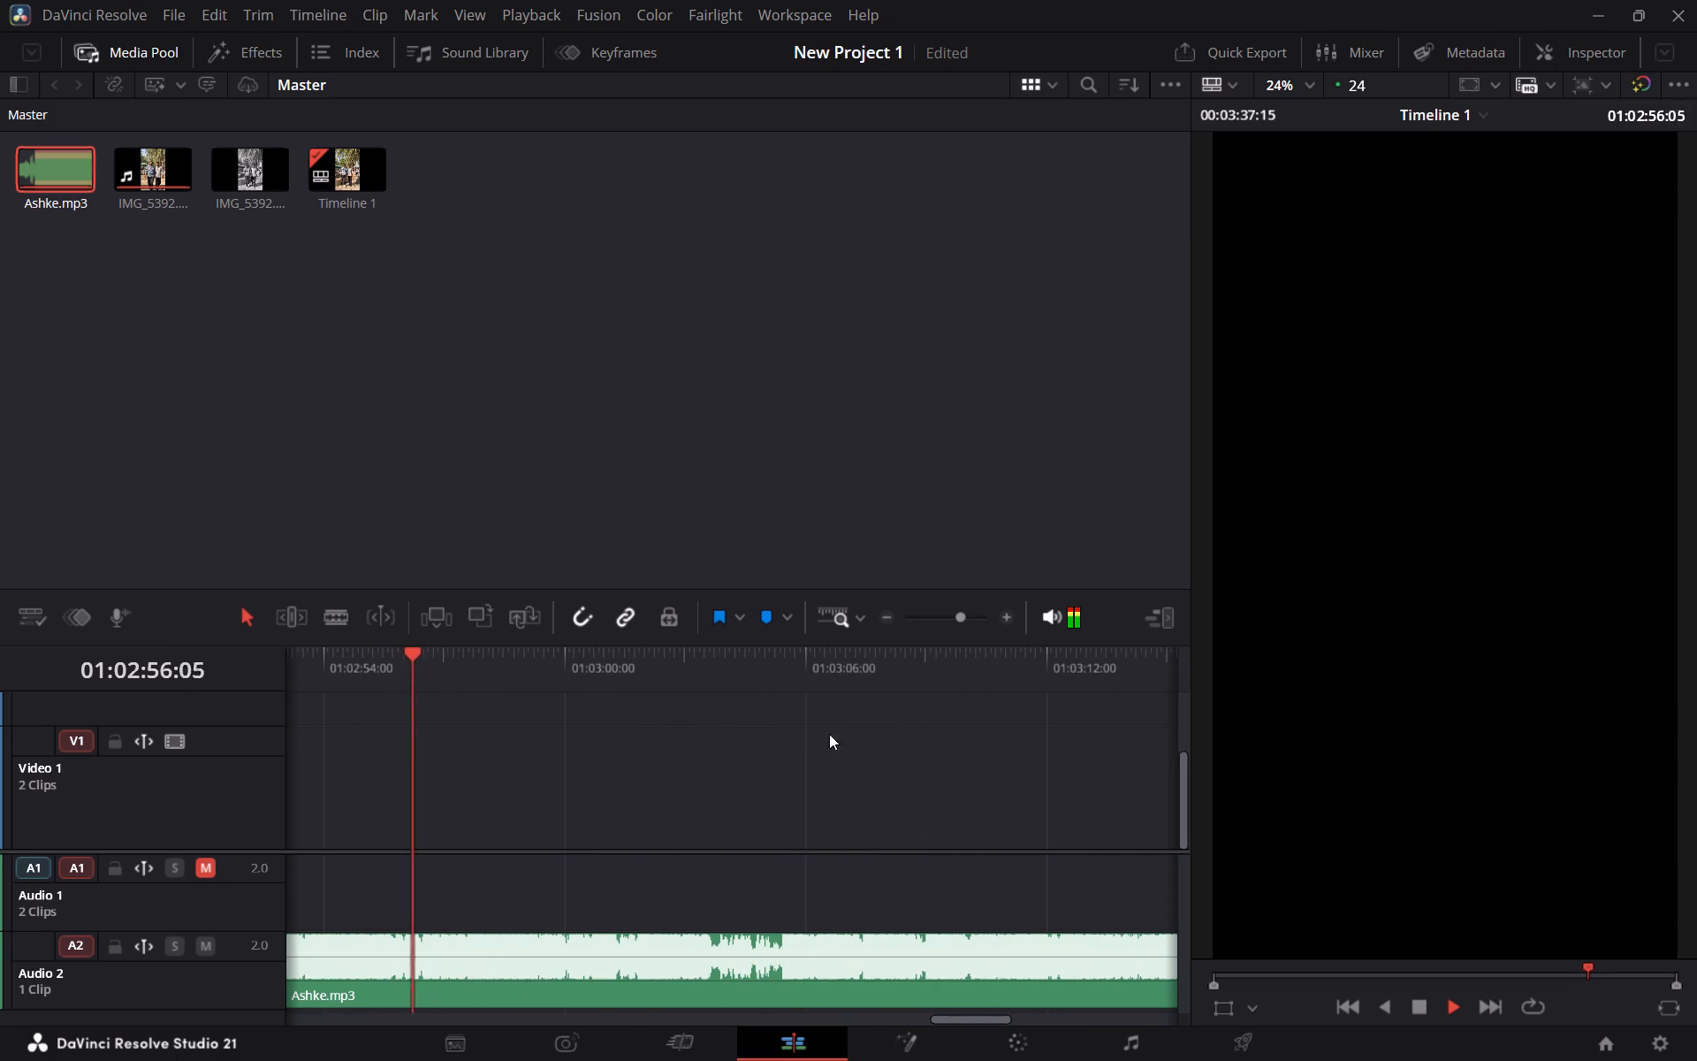
{"action": "left_click", "coordinate": [722, 664]}
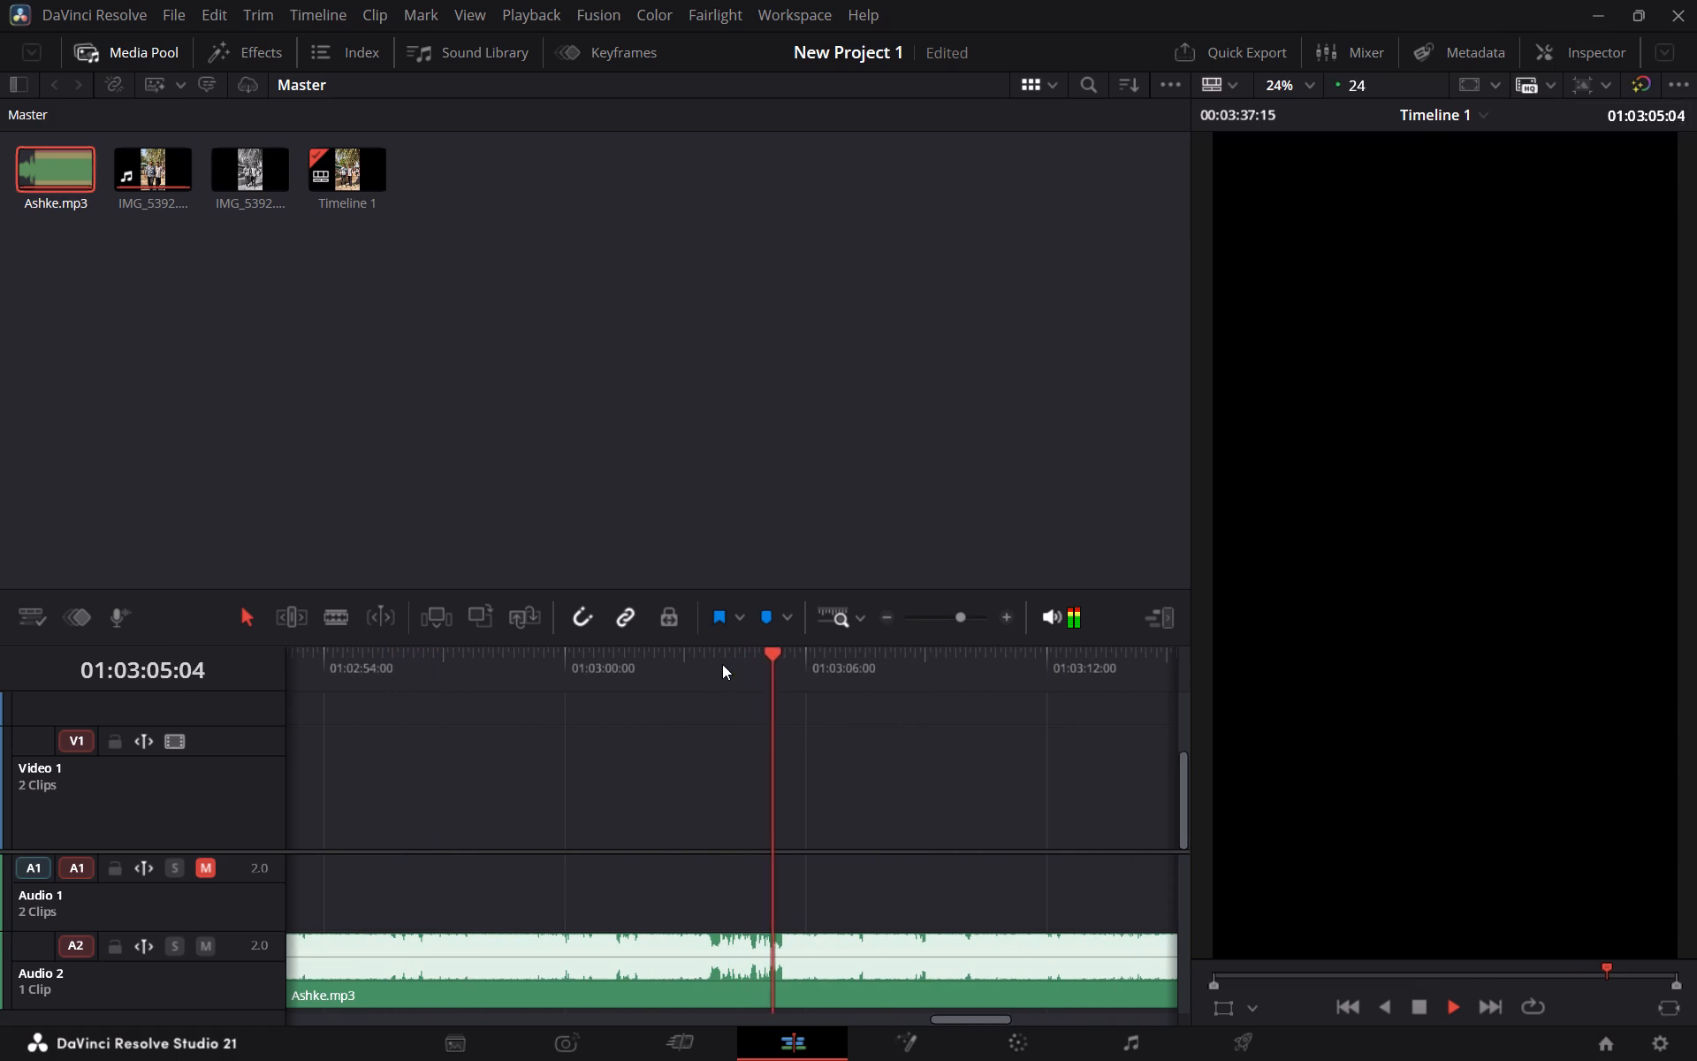
Pinpoint the song's starting beat by ear and split Ashke.mp3 on Audio 2 at 01:03:03:23.
{"action": "left_click", "coordinate": [713, 660]}
{"action": "key", "text": "space"}
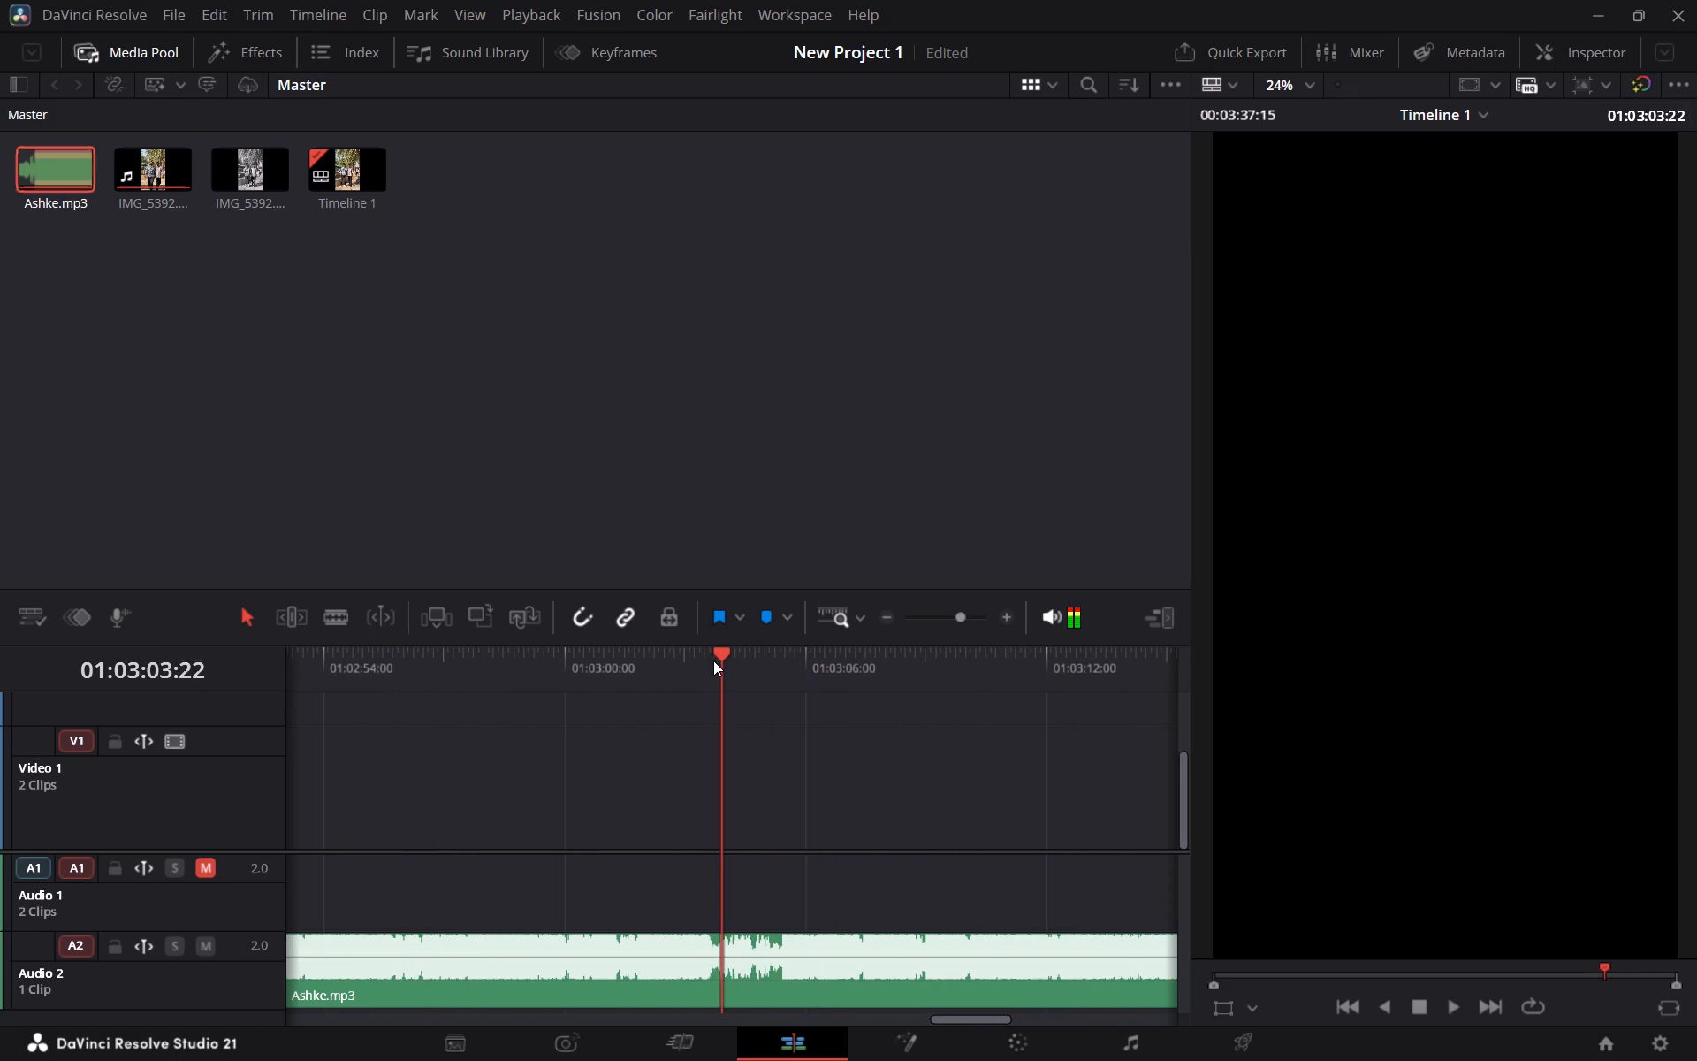
{"action": "key", "text": "space"}
{"action": "key", "text": "space"}
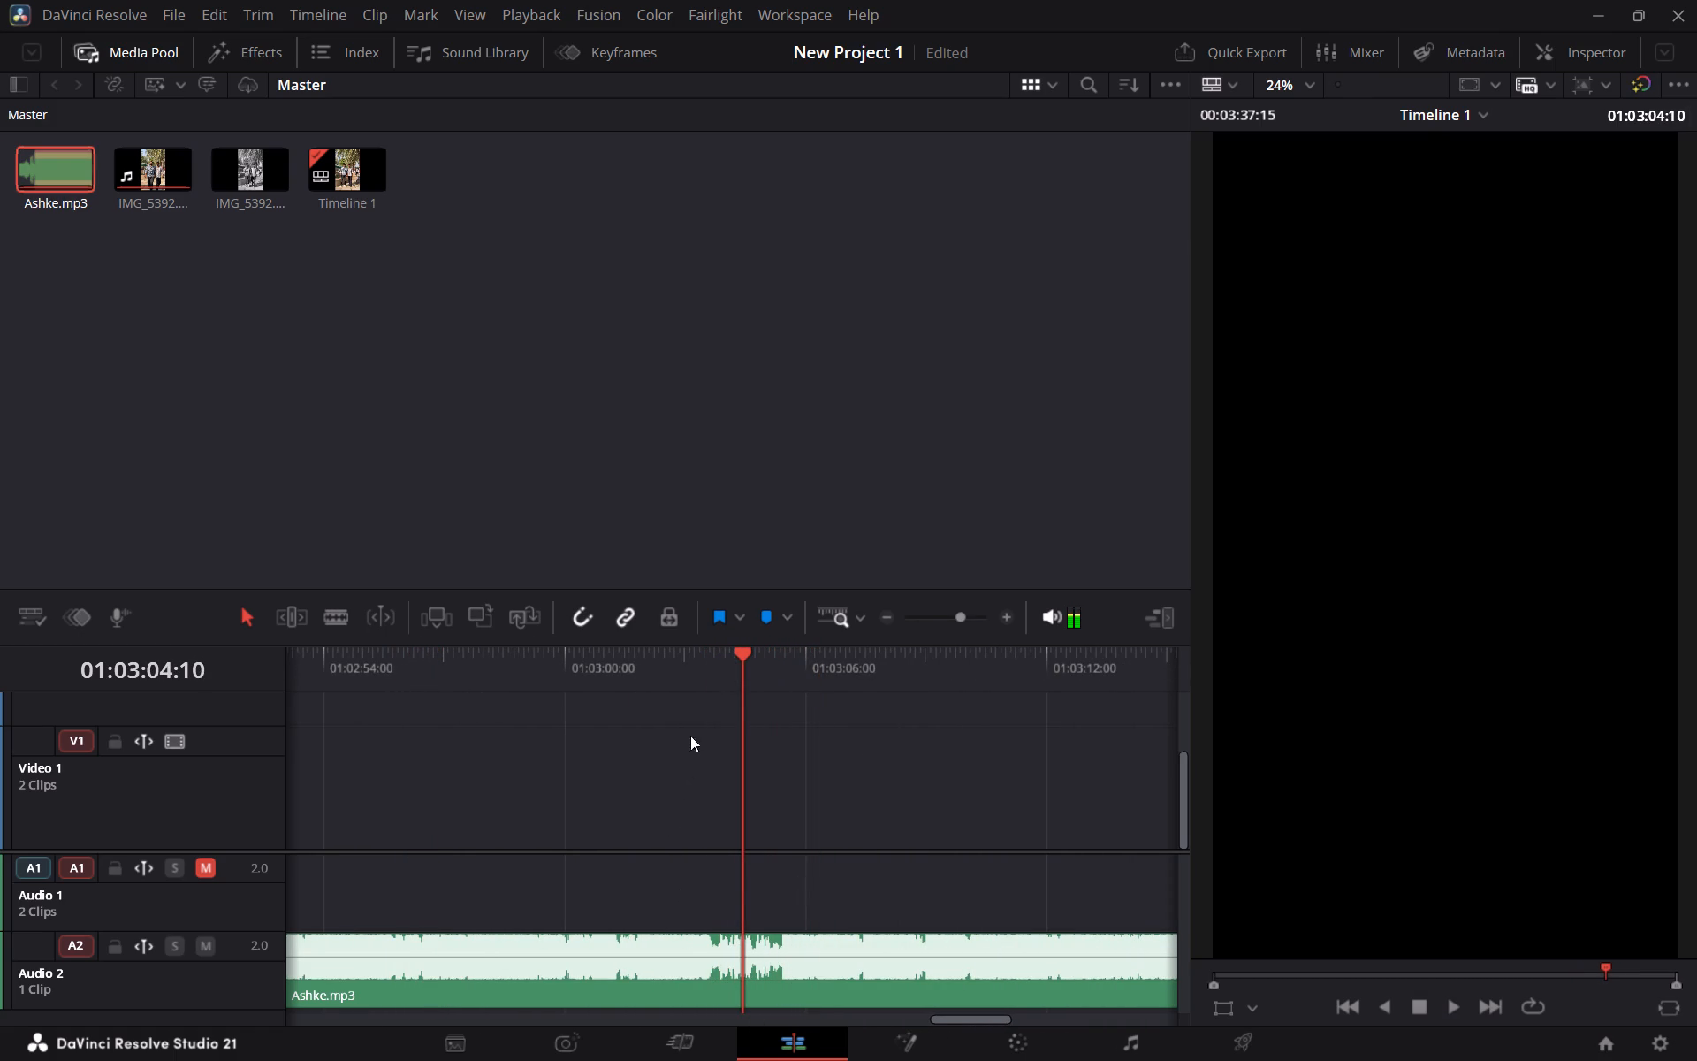
{"action": "left_click", "coordinate": [682, 677]}
{"action": "key", "text": "space"}
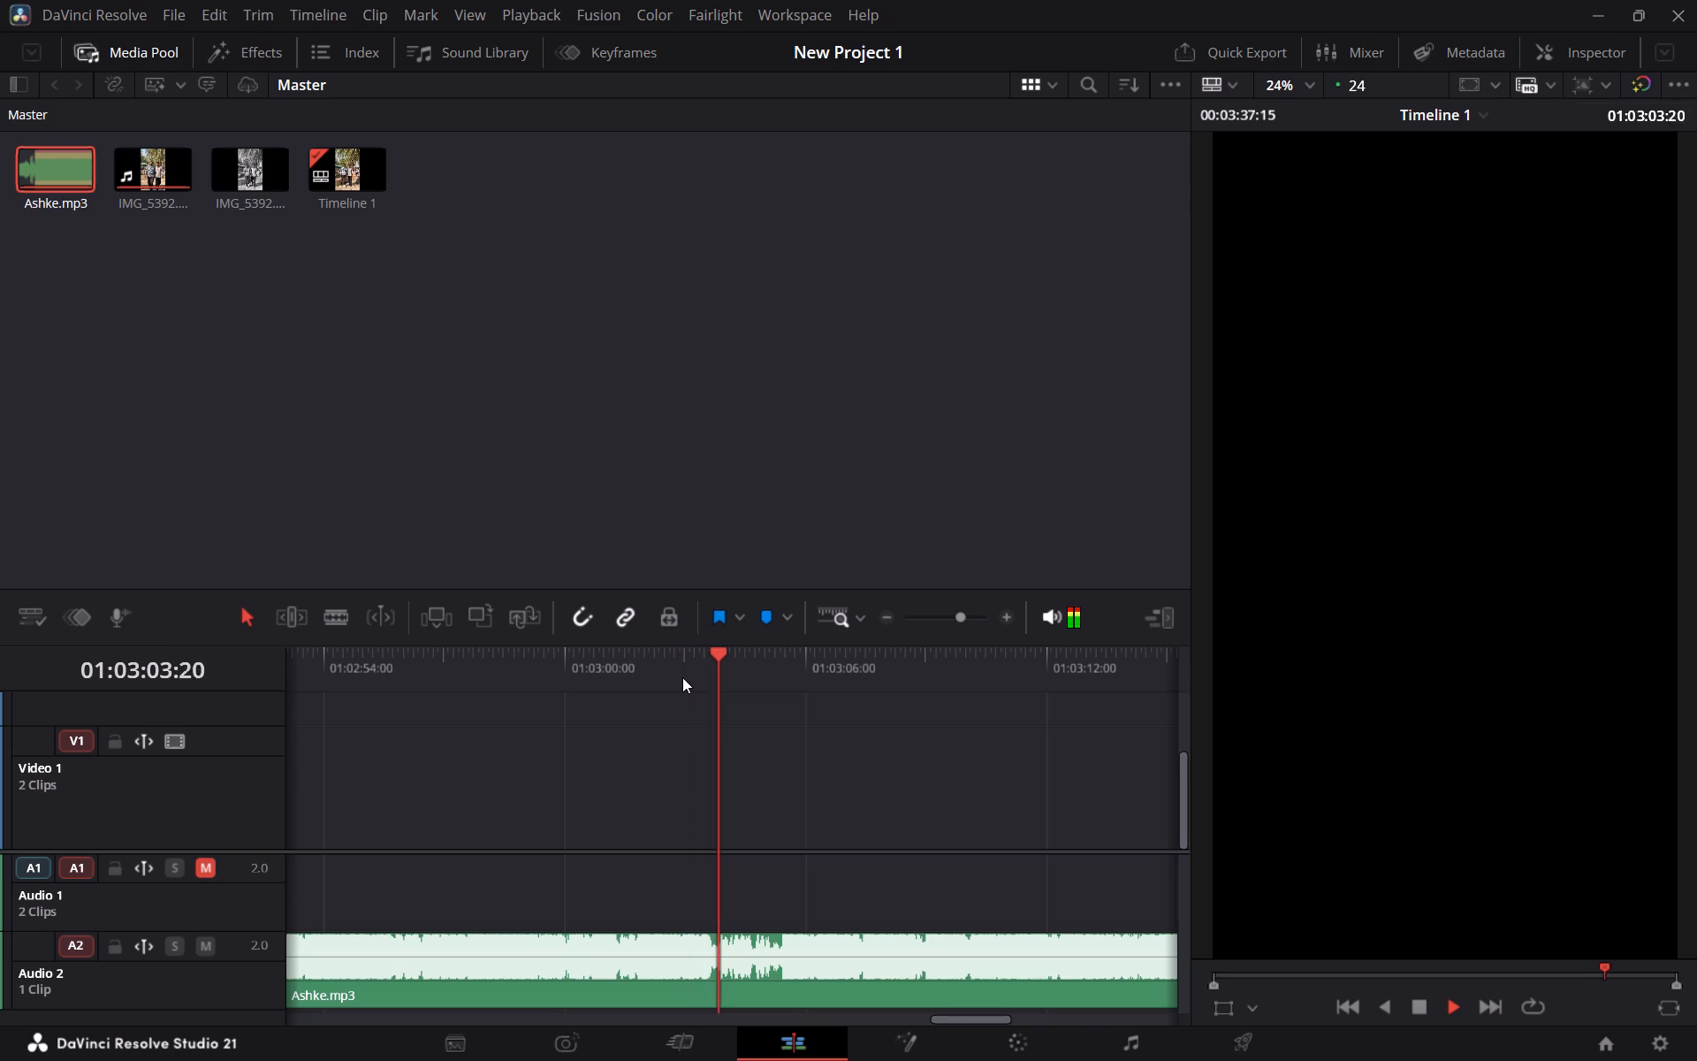
{"action": "left_click", "coordinate": [706, 664]}
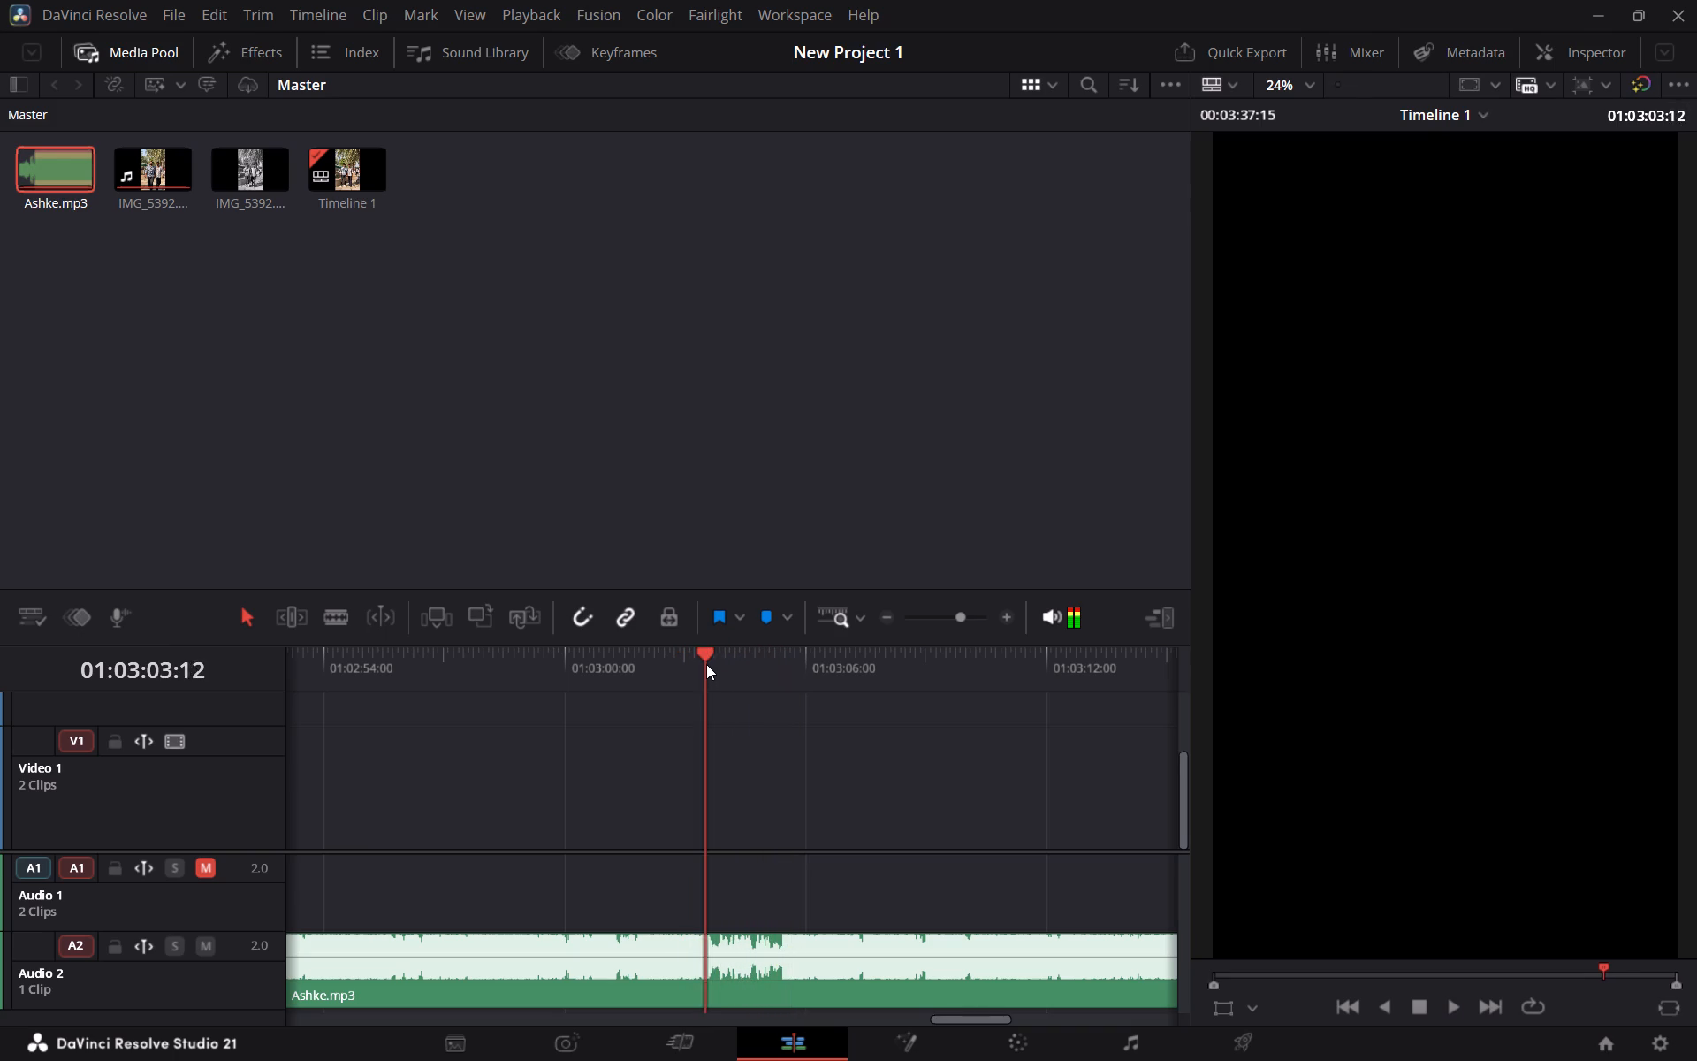
{"action": "key", "text": "space"}
{"action": "left_click", "coordinate": [806, 936]}
{"action": "left_click", "coordinate": [806, 936]}
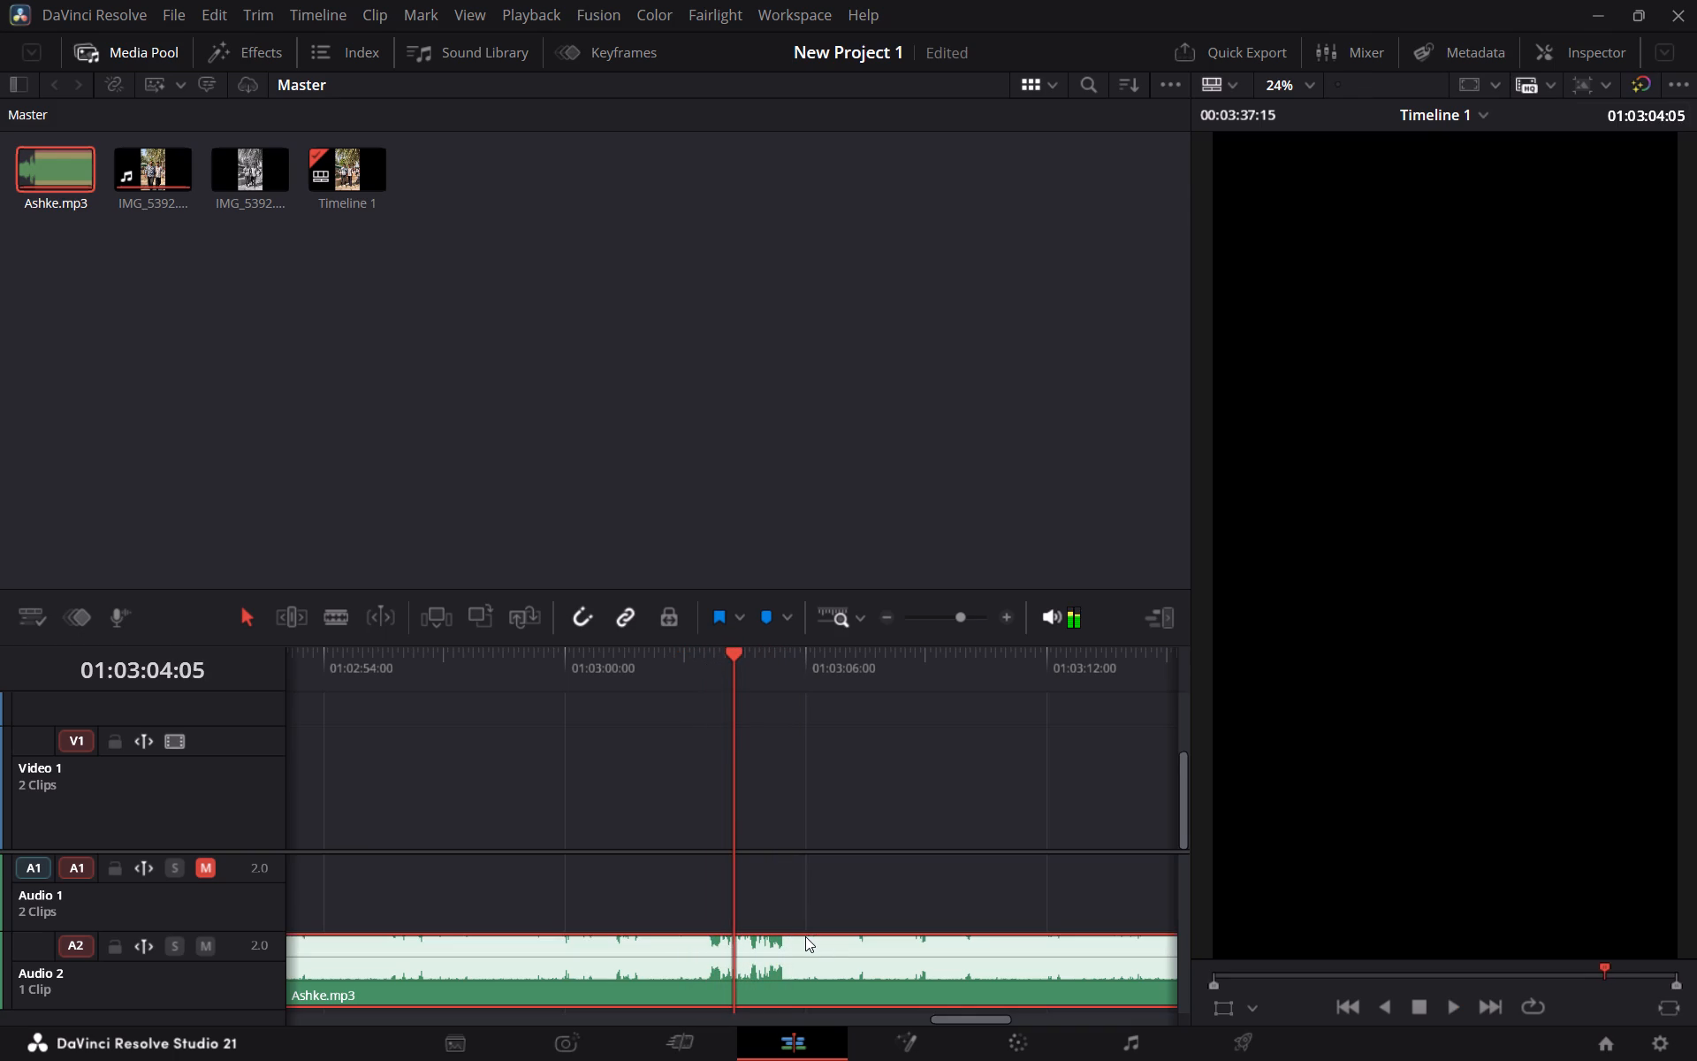
{"action": "left_click_drag", "start_coordinate": [734, 670], "coordinate": [725, 676]}
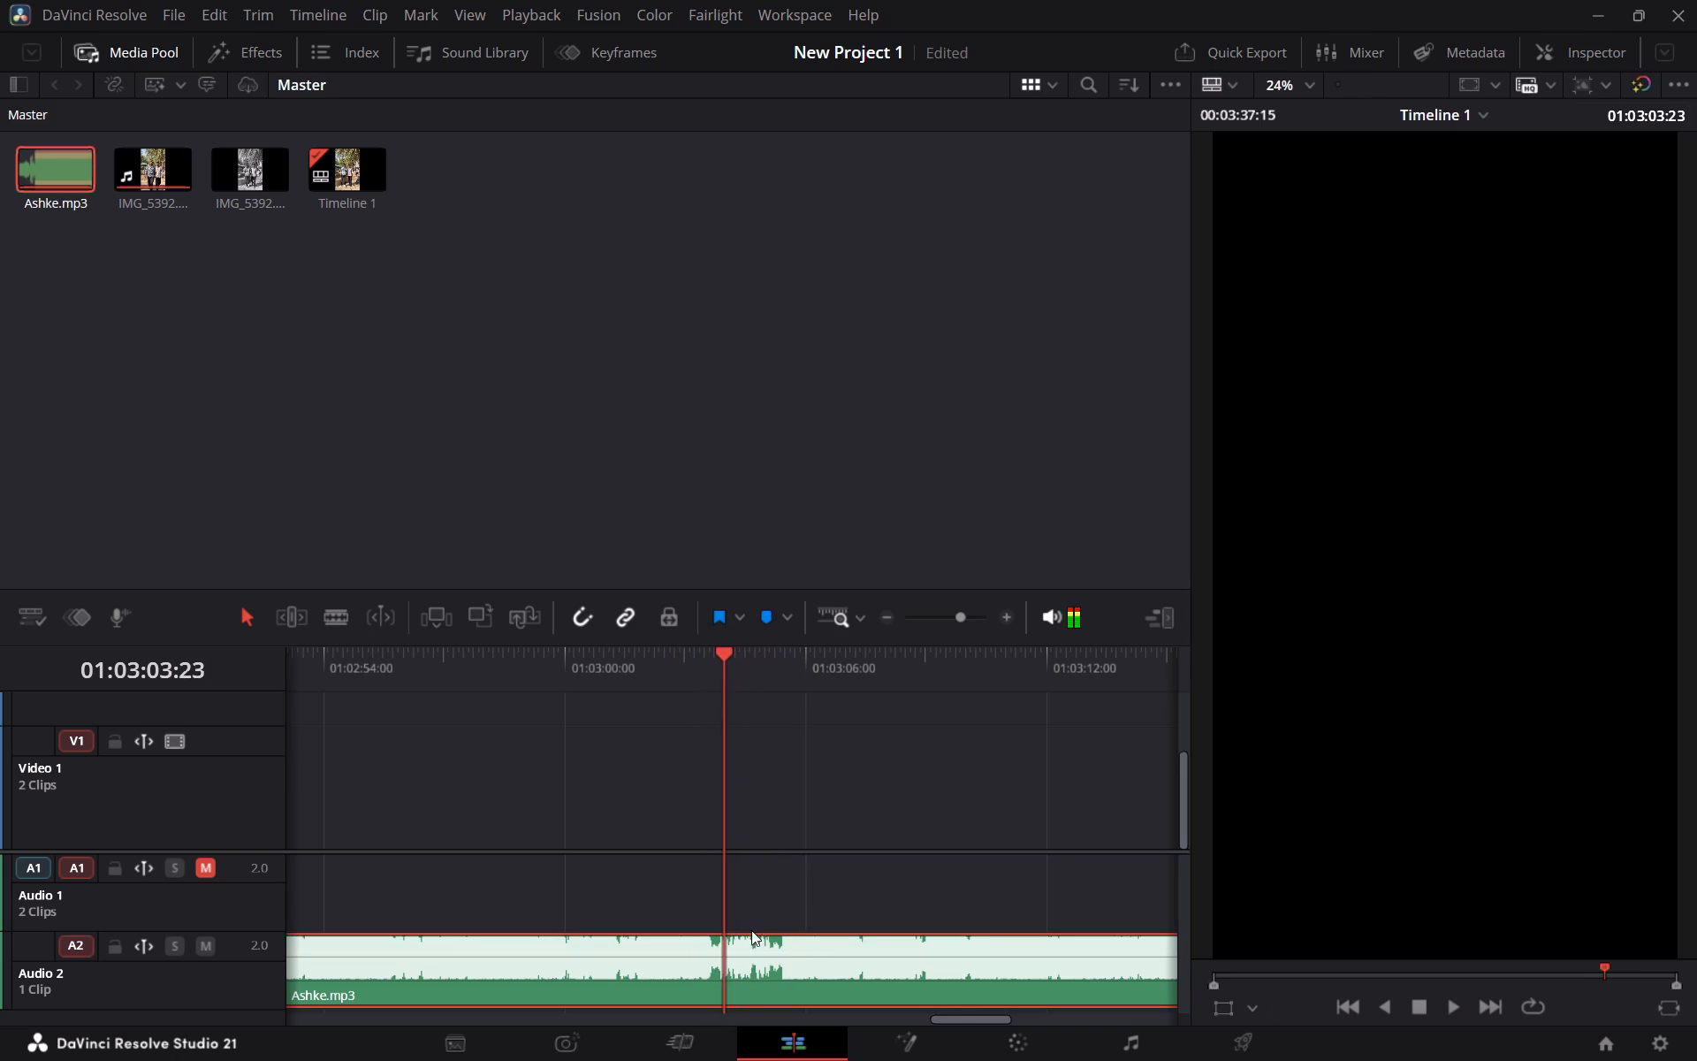
{"action": "key", "text": "ctrl+space"}
{"action": "key", "text": "ctrl+b"}
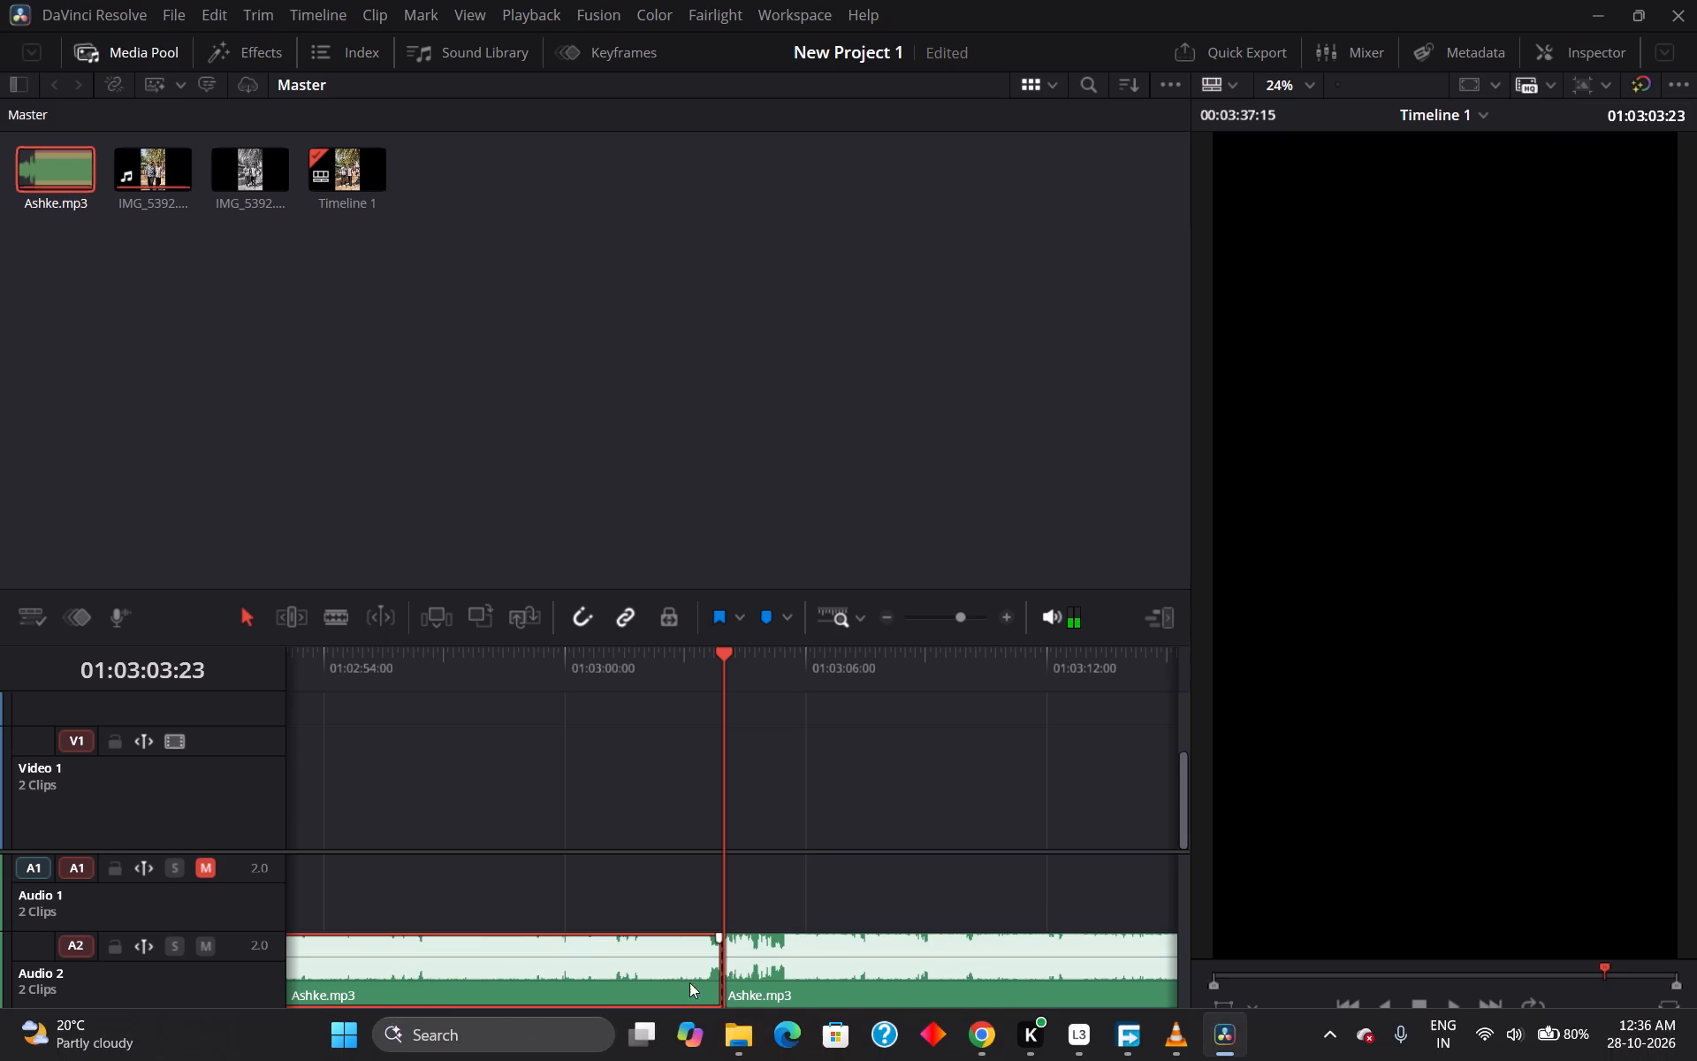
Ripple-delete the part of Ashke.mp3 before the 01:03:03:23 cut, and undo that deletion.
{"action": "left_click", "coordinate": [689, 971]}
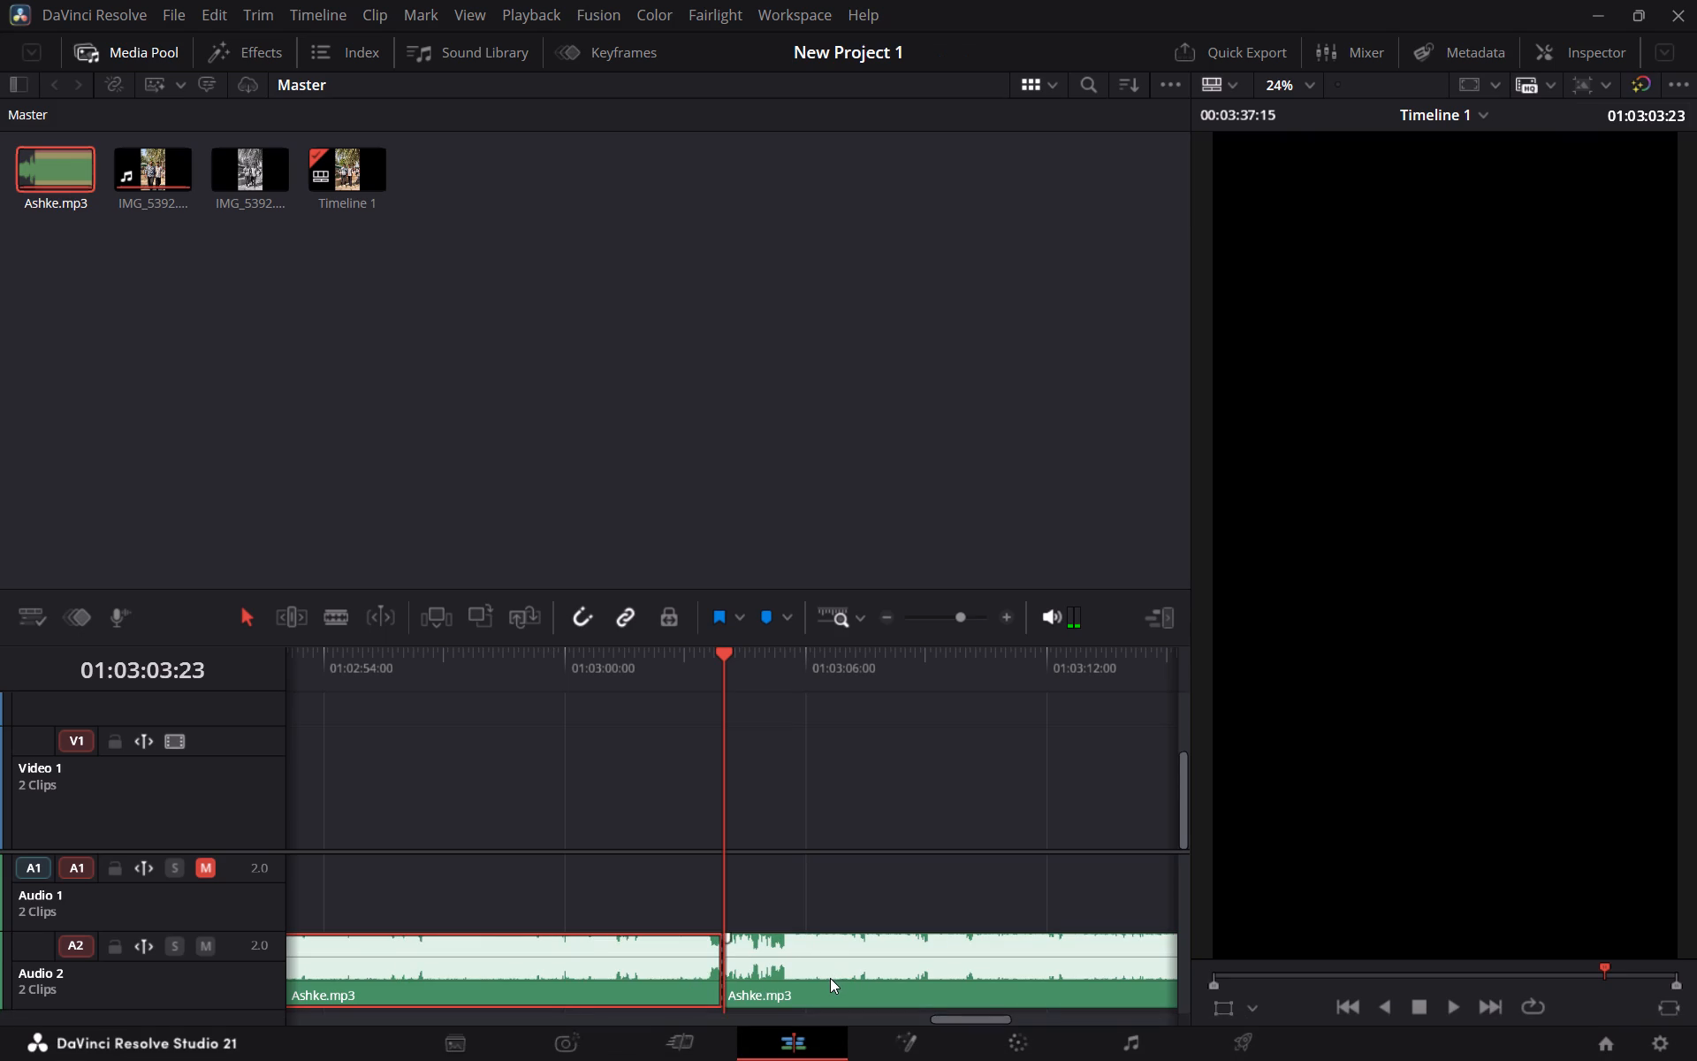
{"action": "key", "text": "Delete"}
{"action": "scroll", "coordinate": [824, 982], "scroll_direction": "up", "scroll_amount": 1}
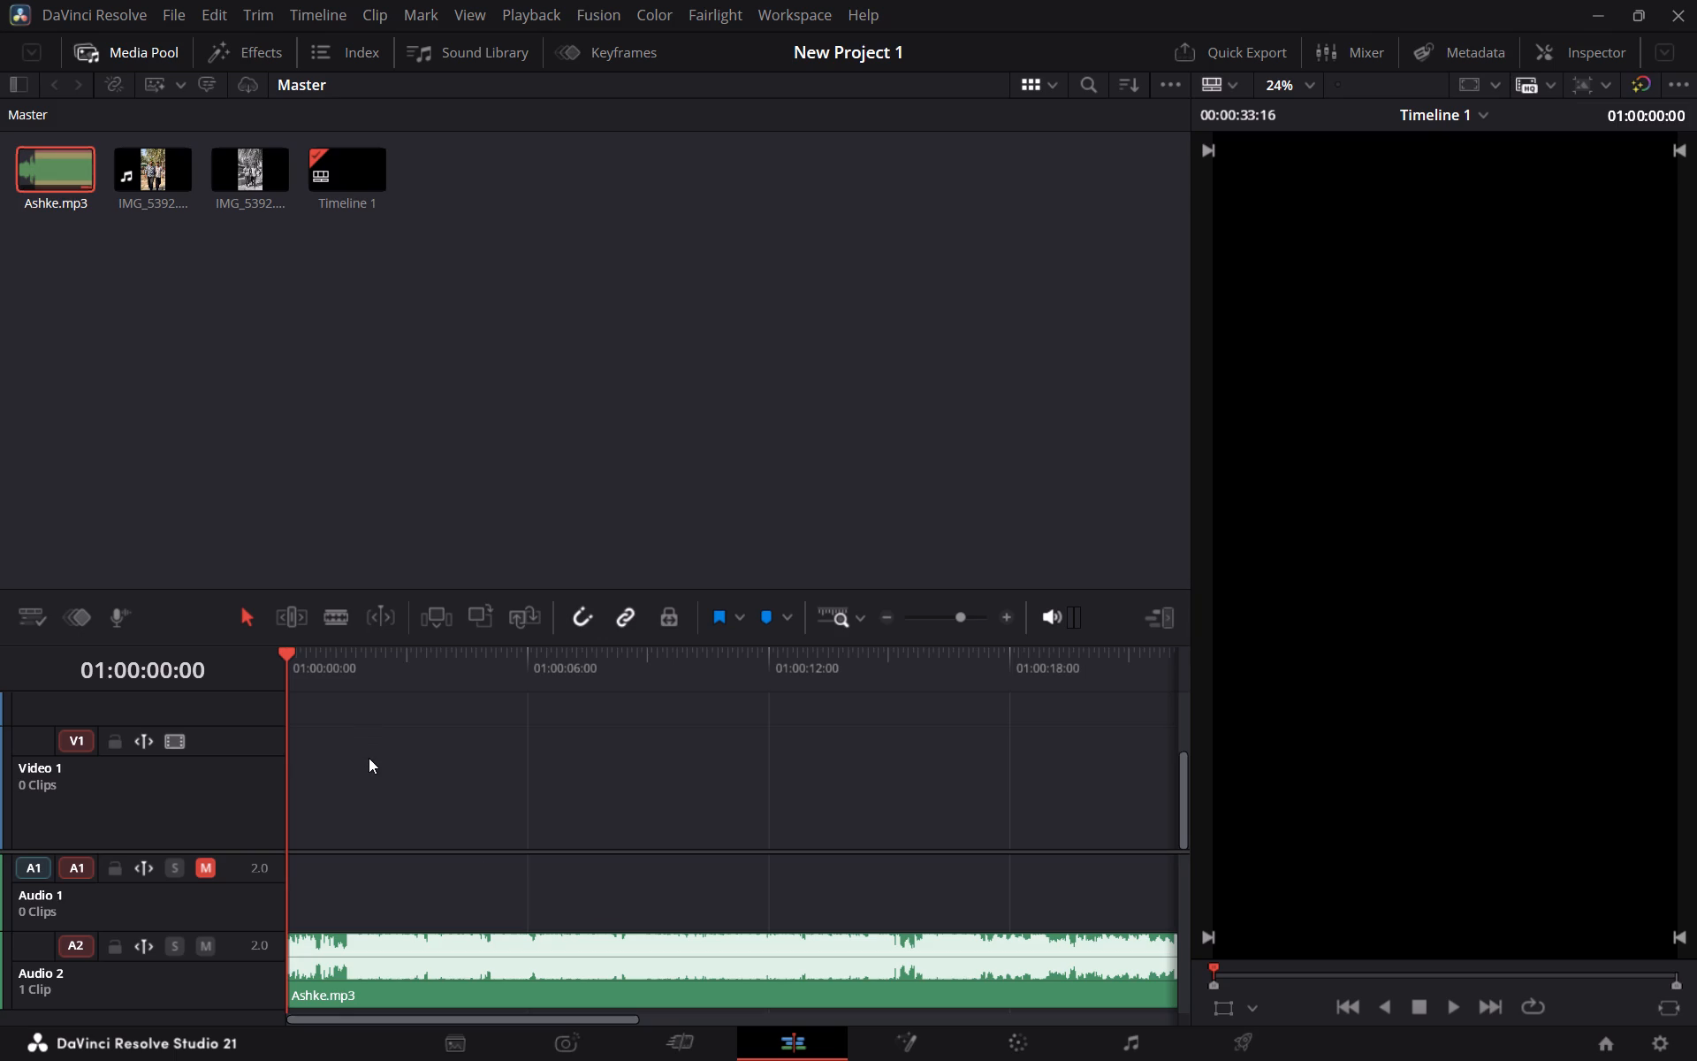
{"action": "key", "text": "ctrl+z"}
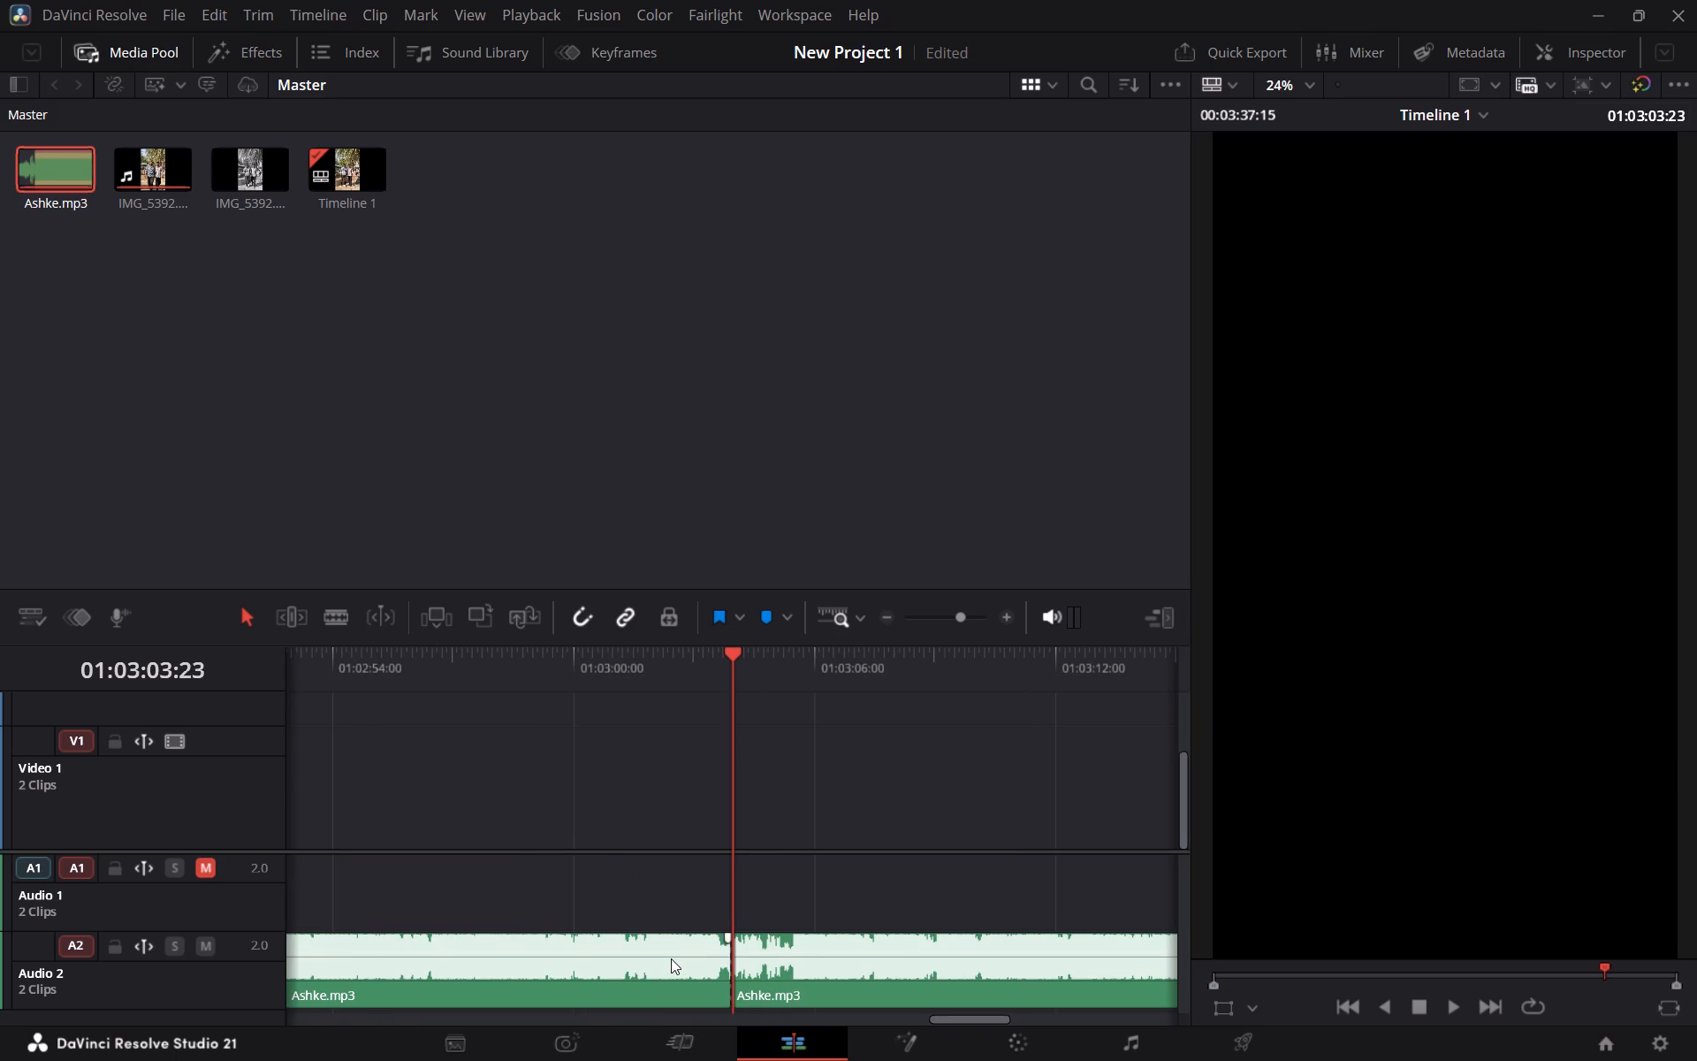
Delete the part of Ashke.mp3 before the 01:03:03:23 cut without rippling the other tracks.
{"action": "left_click", "coordinate": [671, 958]}
{"action": "right_click", "coordinate": [671, 958]}
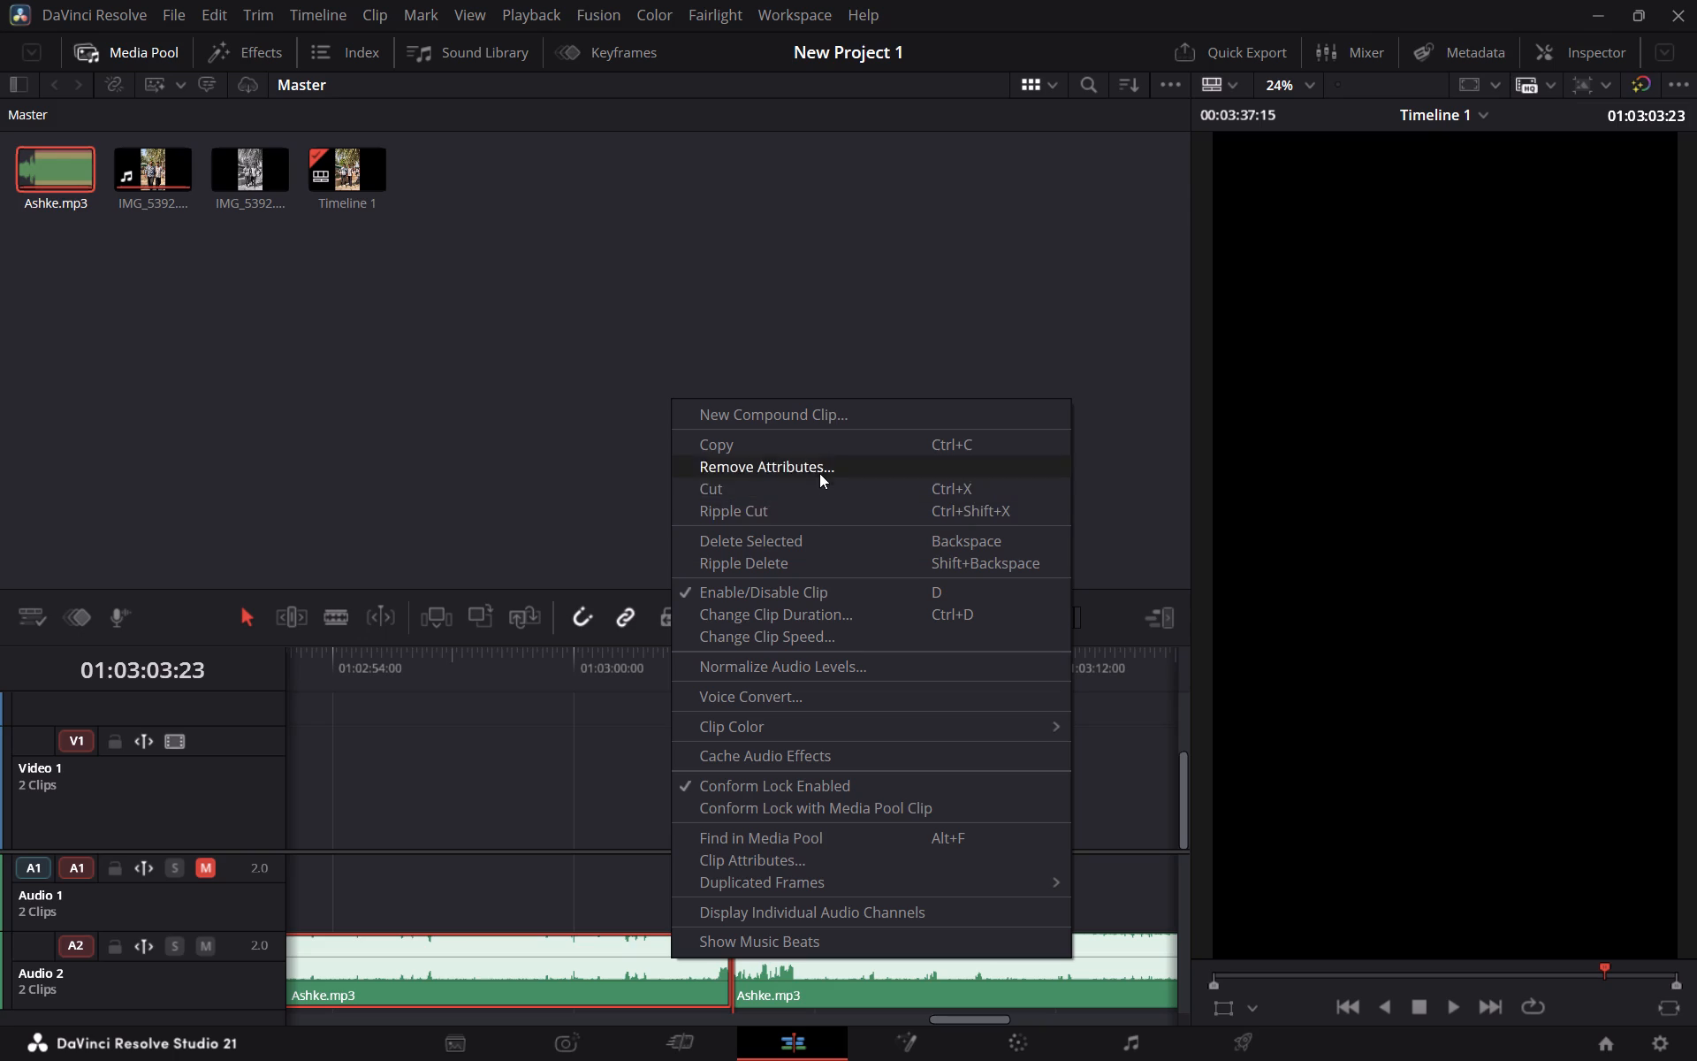
{"action": "left_click", "coordinate": [814, 538]}
Move the remaining Ashke.mp3 section on Audio 2 to the start of the timeline.
{"action": "left_click_drag", "start_coordinate": [811, 976], "coordinate": [0, 986]}
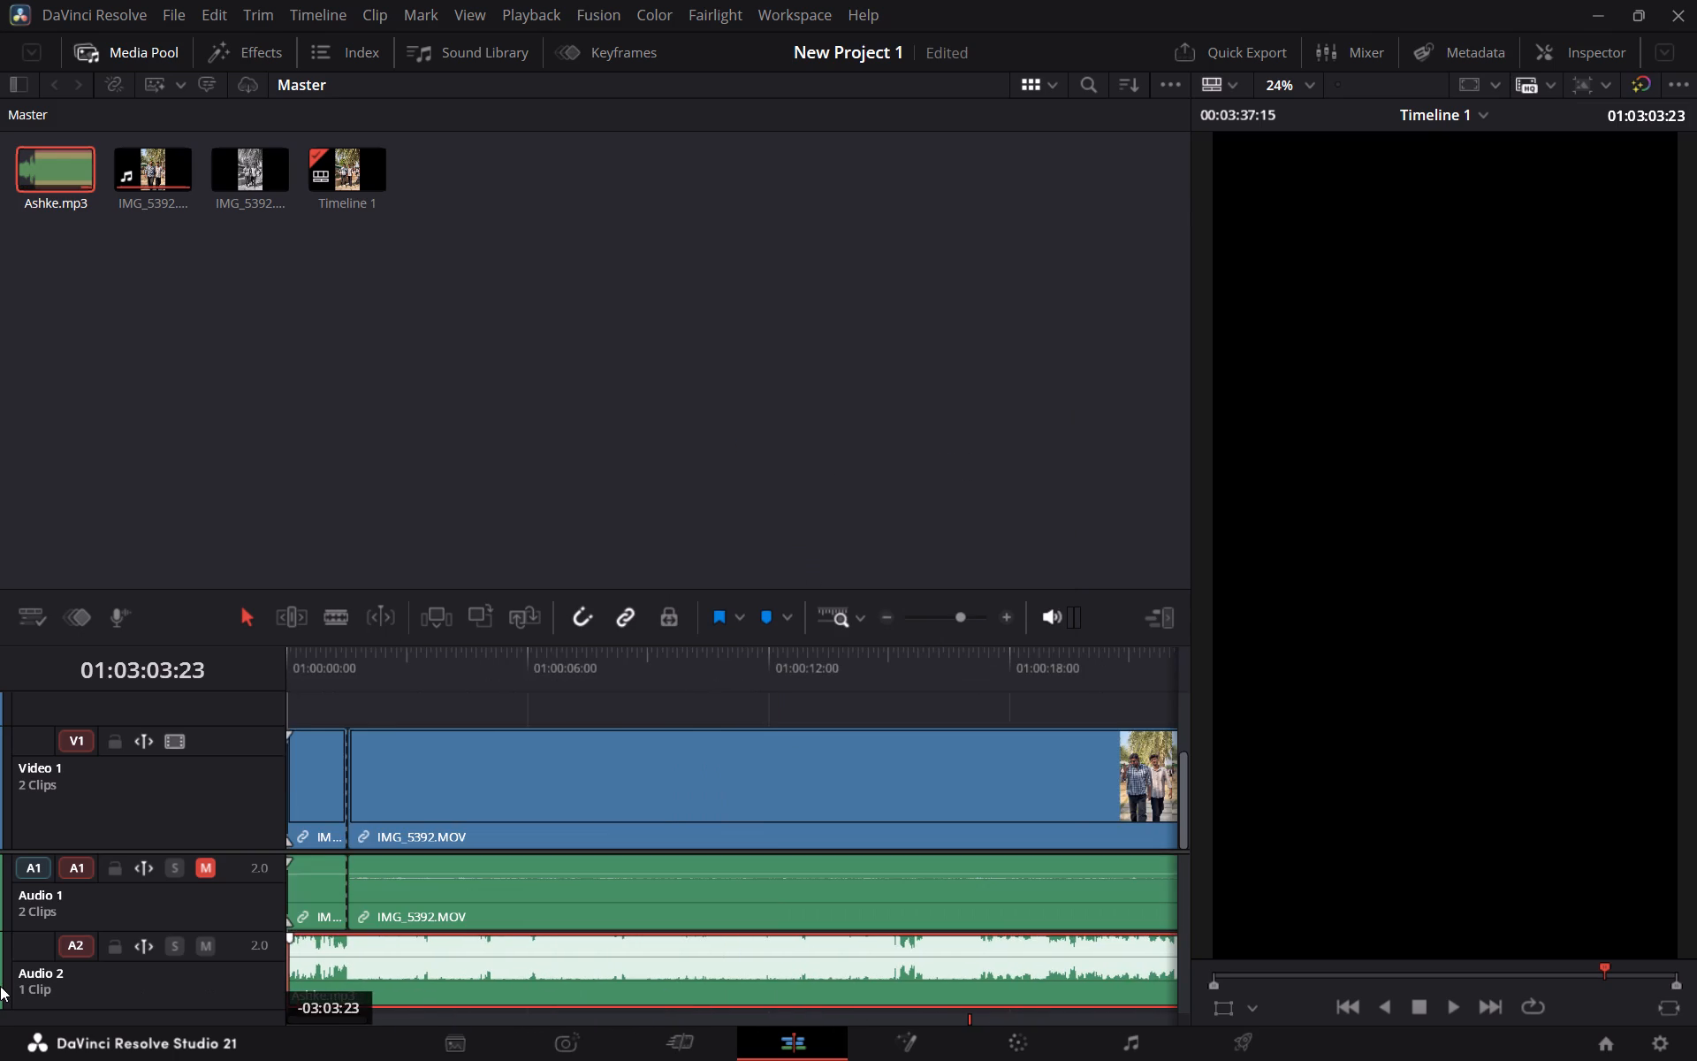
{"action": "left_click_drag", "start_coordinate": [0, 986], "coordinate": [0, 988]}
Play the timeline from its start to check how the opening clips match the repositioned Ashke.mp3 music.
{"action": "left_click", "coordinate": [303, 660]}
{"action": "left_click_drag", "start_coordinate": [303, 660], "coordinate": [202, 681]}
{"action": "left_click_drag", "start_coordinate": [294, 658], "coordinate": [248, 676]}
{"action": "key", "text": "space"}
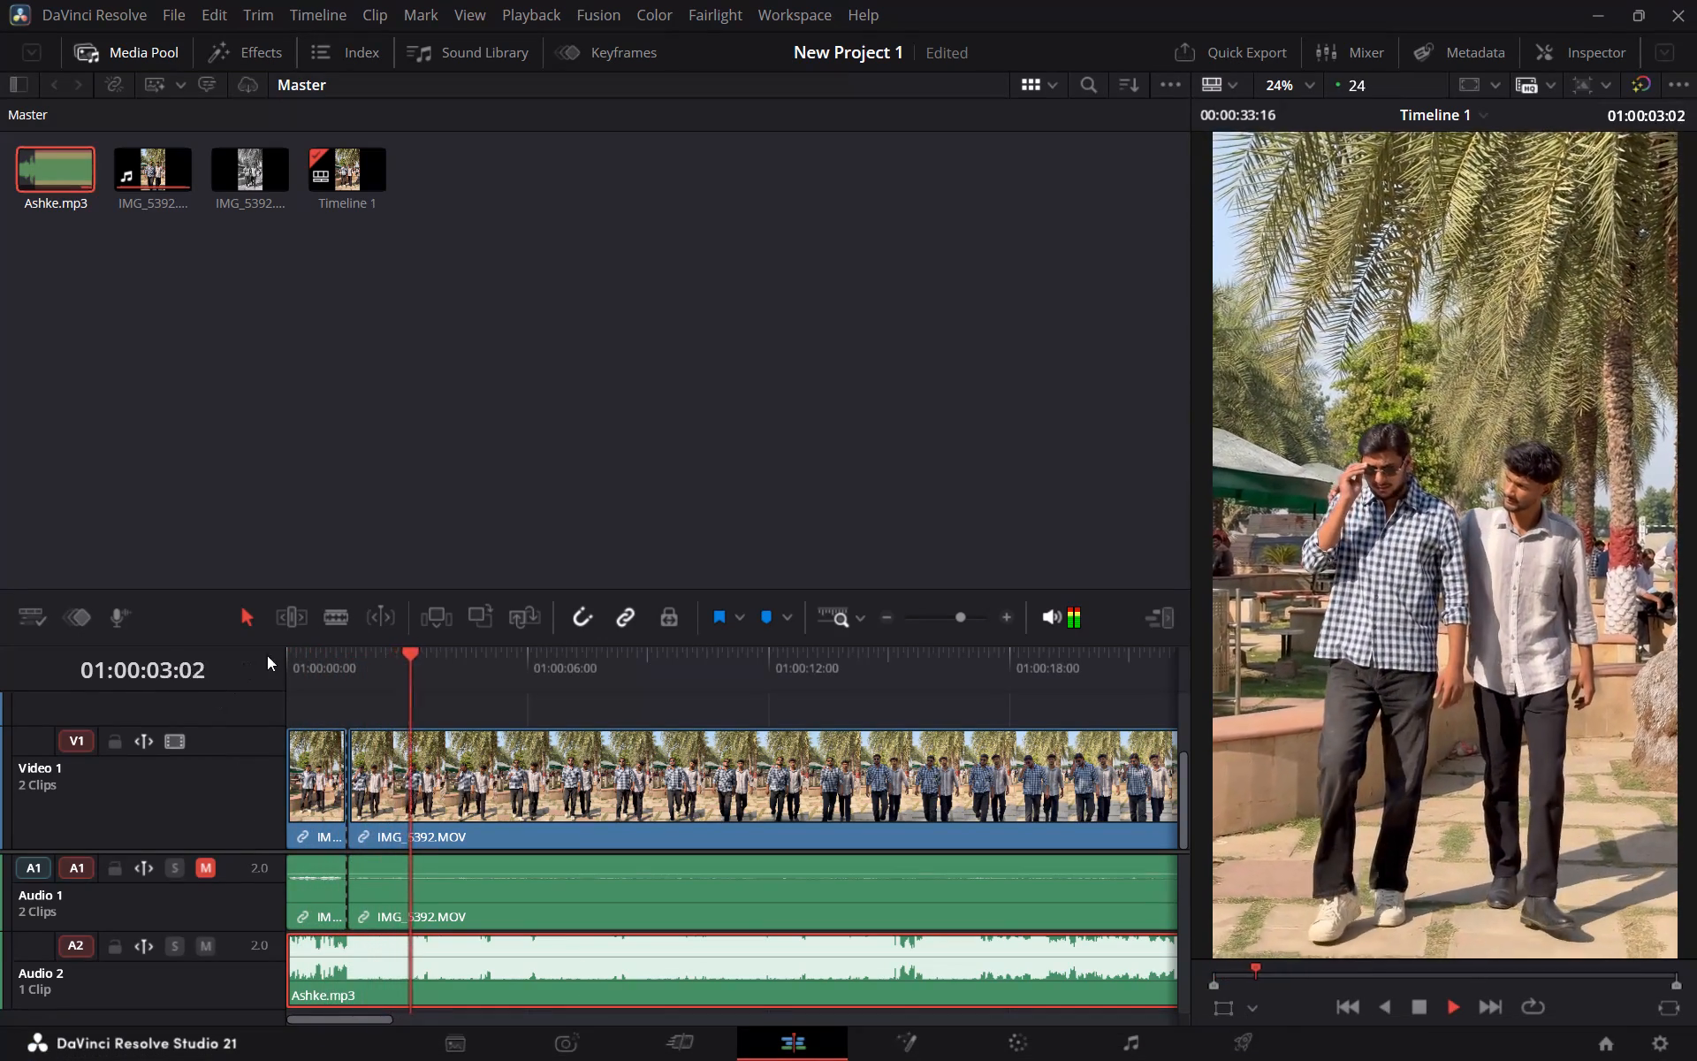
{"action": "left_click_drag", "start_coordinate": [299, 675], "coordinate": [277, 682]}
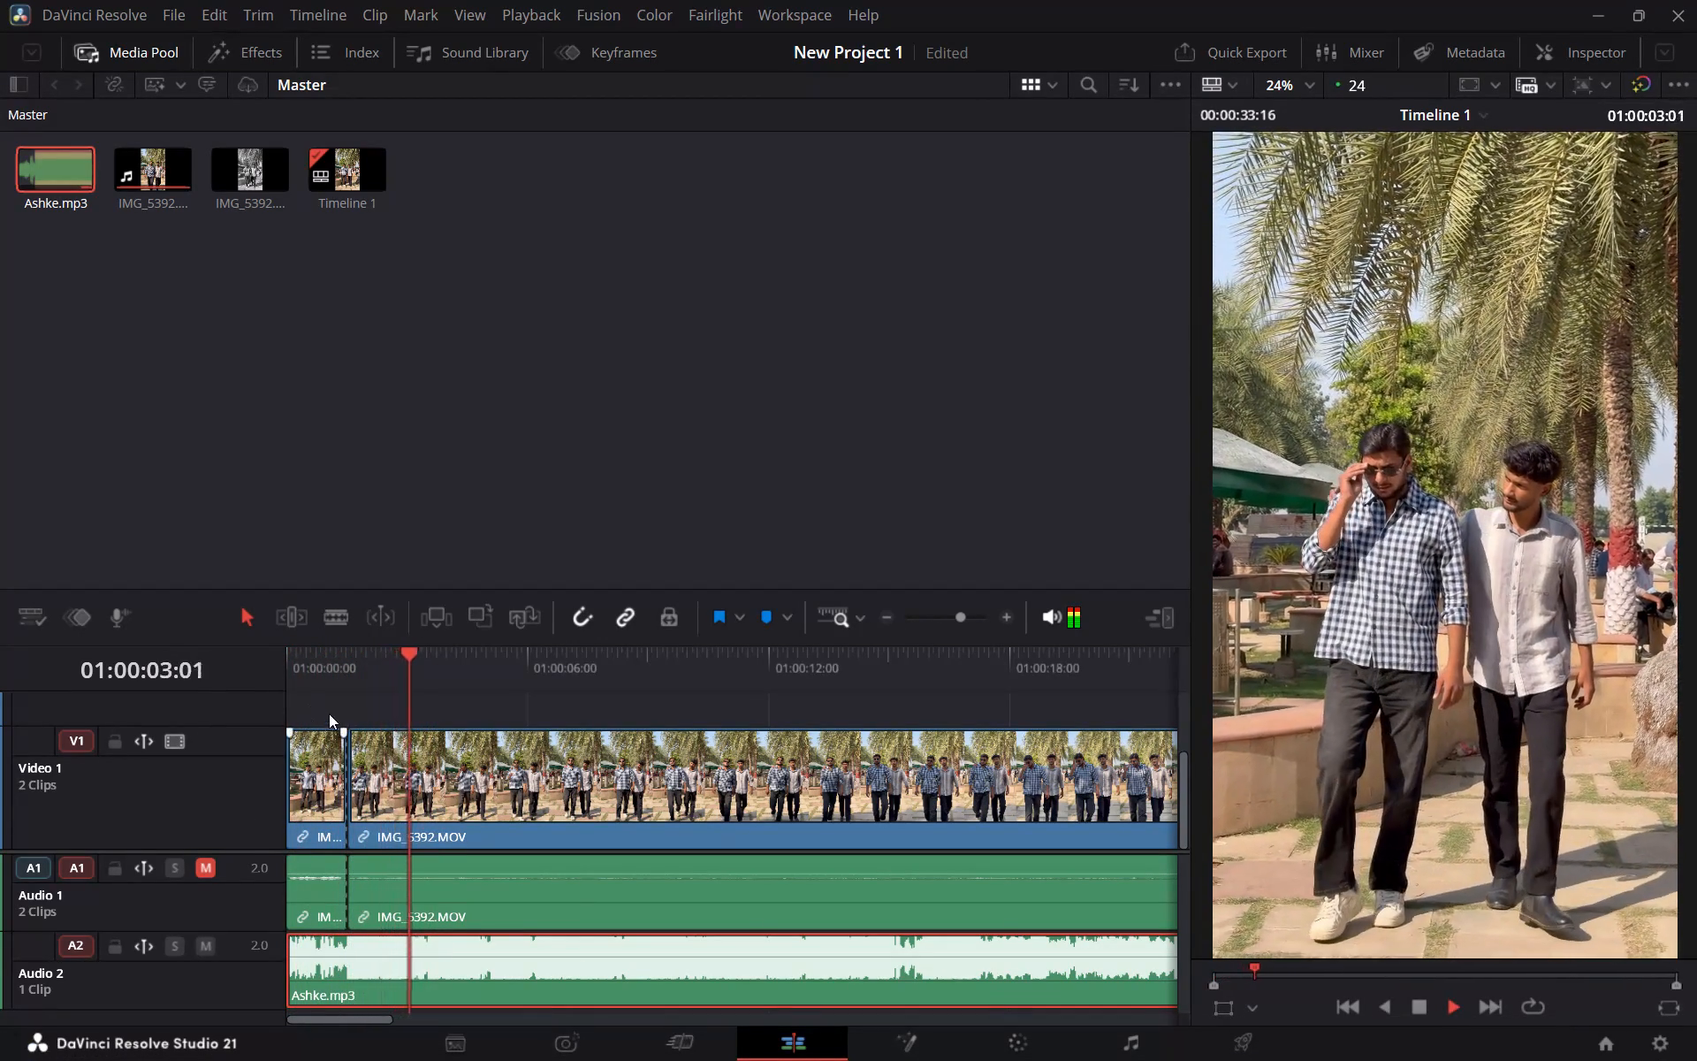
{"action": "key", "text": "space"}
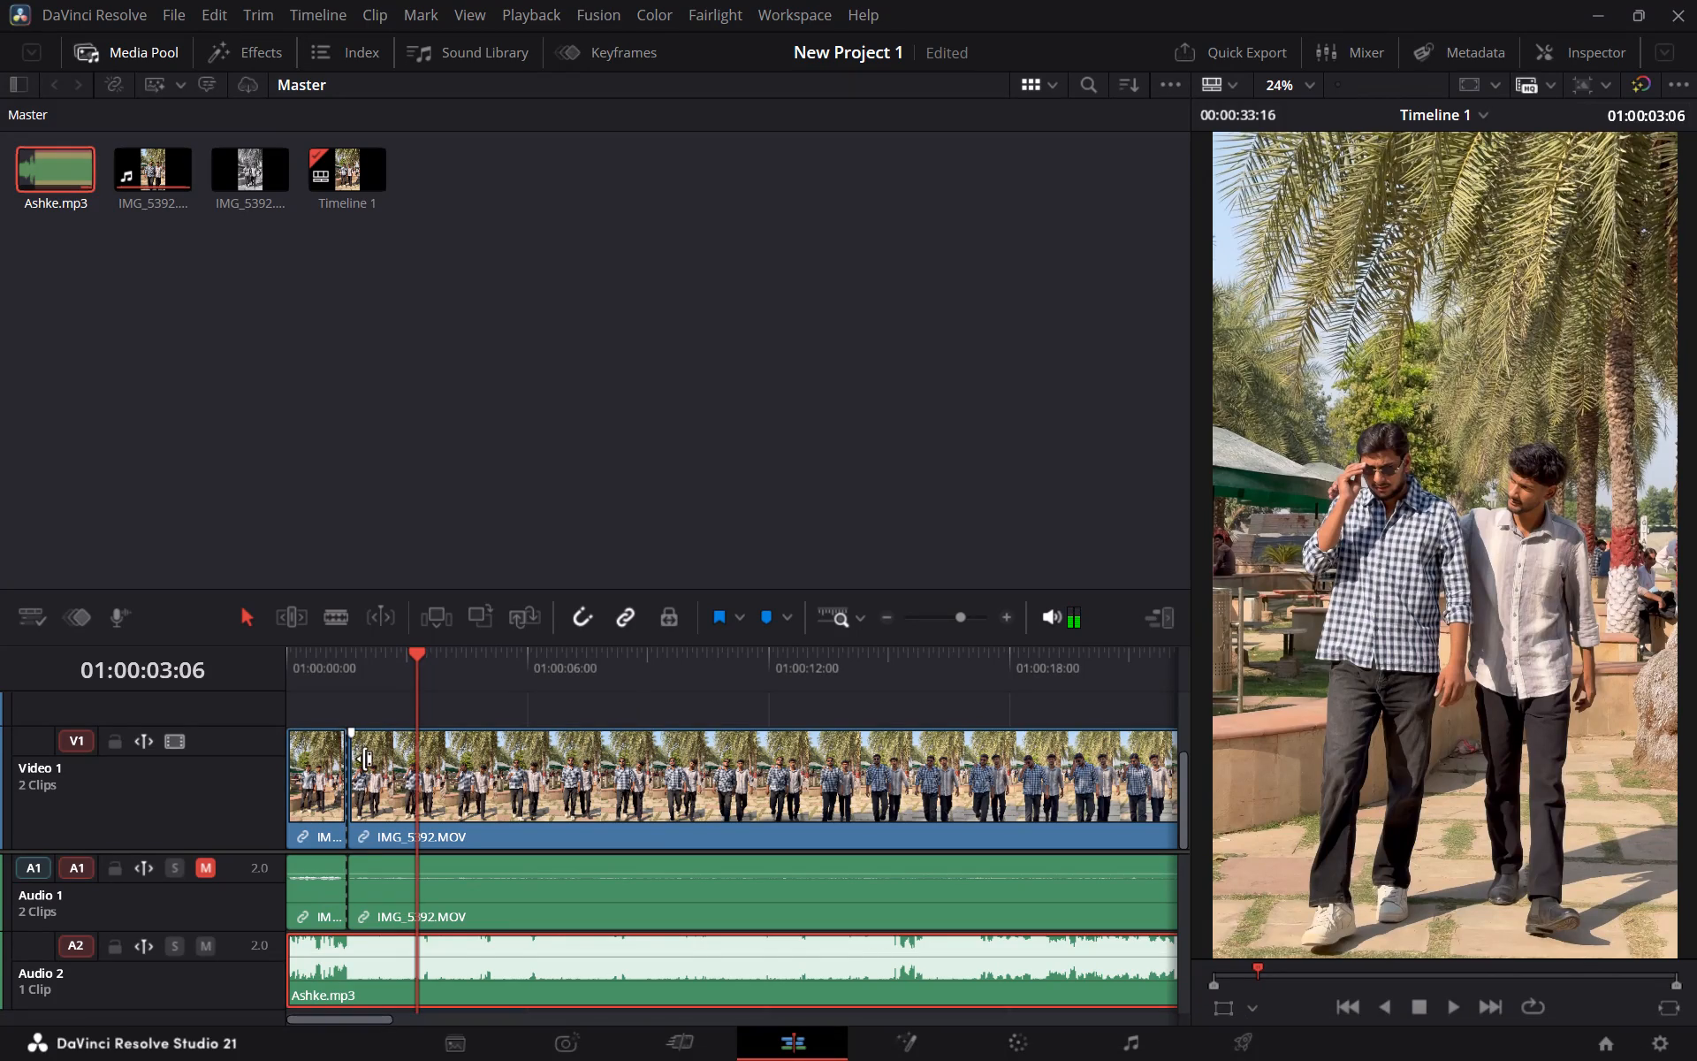
Turn the second IMG_5392.MOV clip black and white by setting the saturation of its node 01 to 0.
{"action": "left_click", "coordinate": [394, 759]}
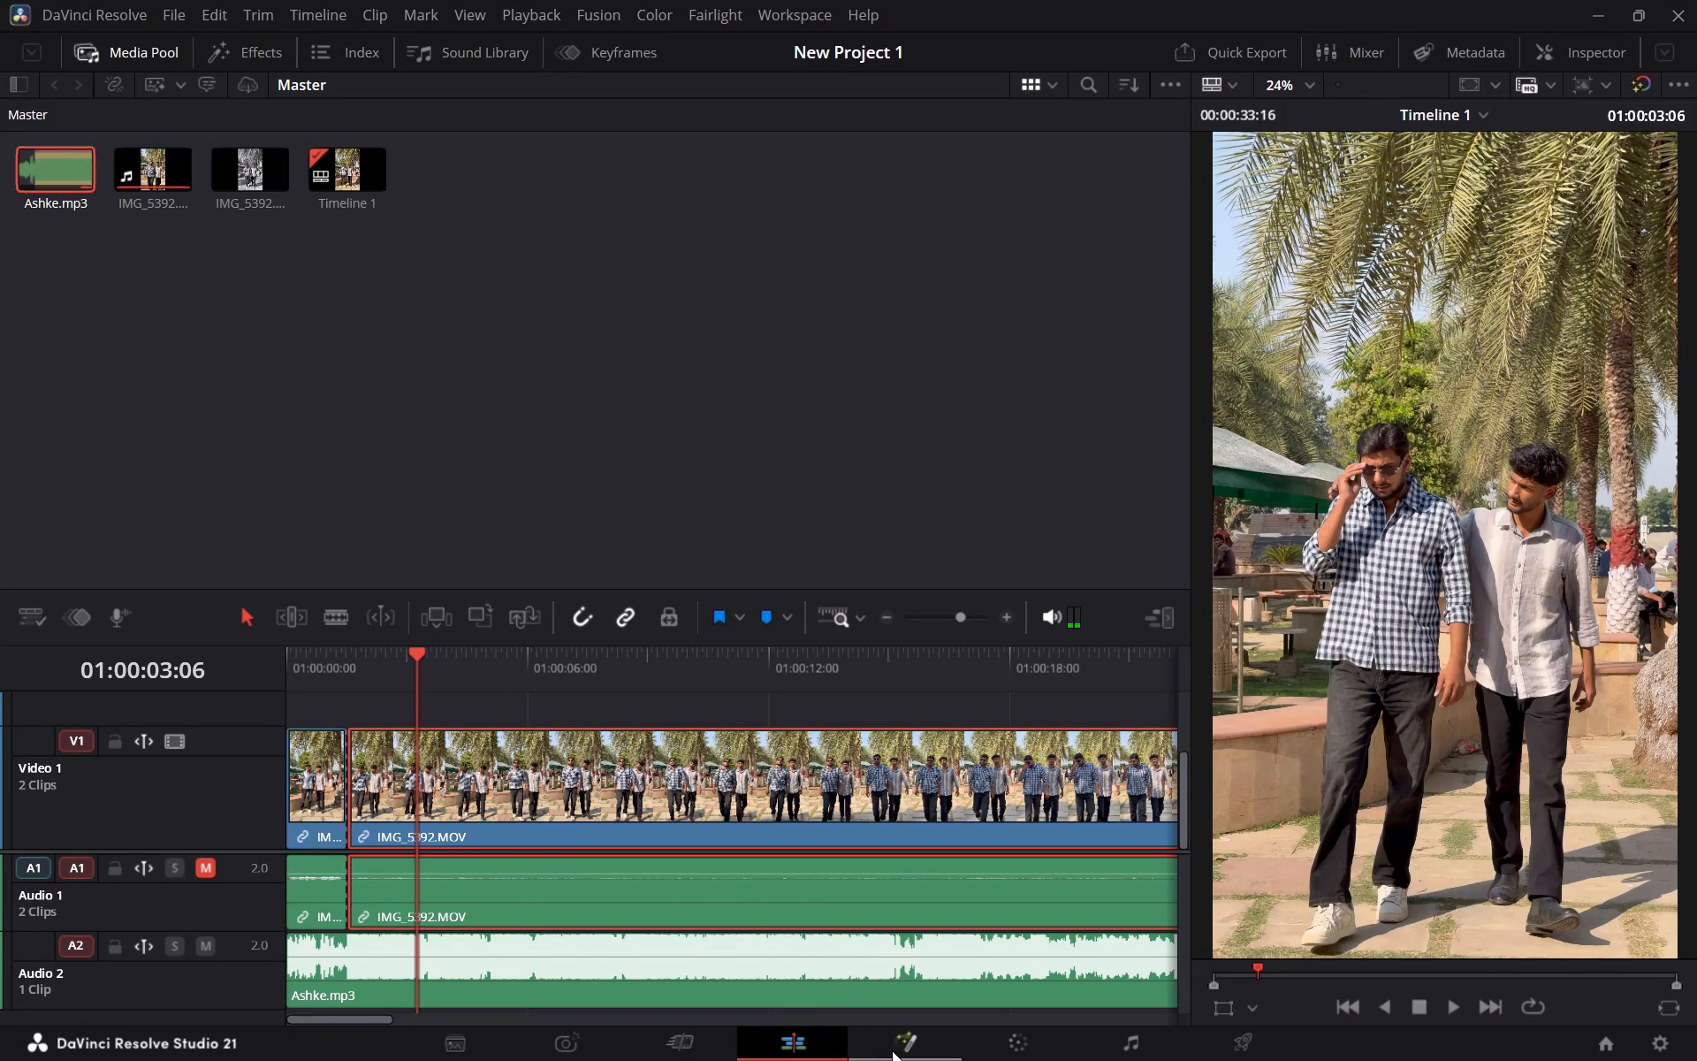
{"action": "left_click", "coordinate": [1016, 1048]}
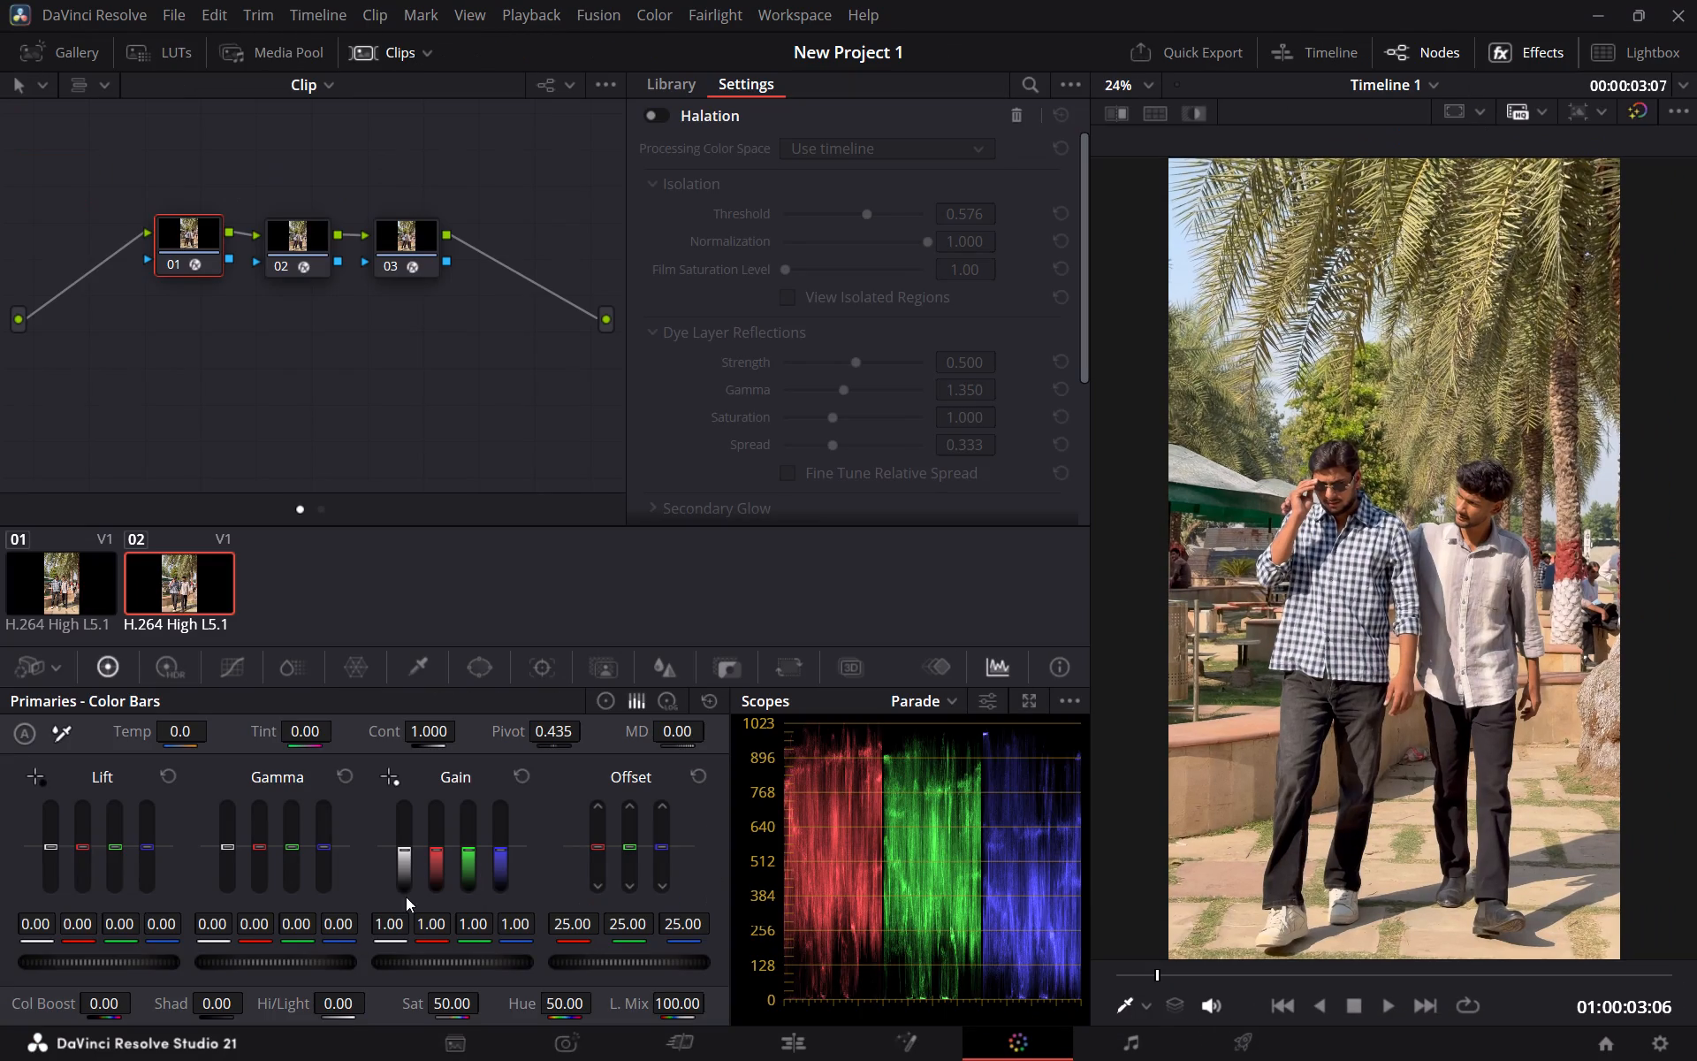
{"action": "left_click_drag", "start_coordinate": [449, 1005], "coordinate": [544, 526]}
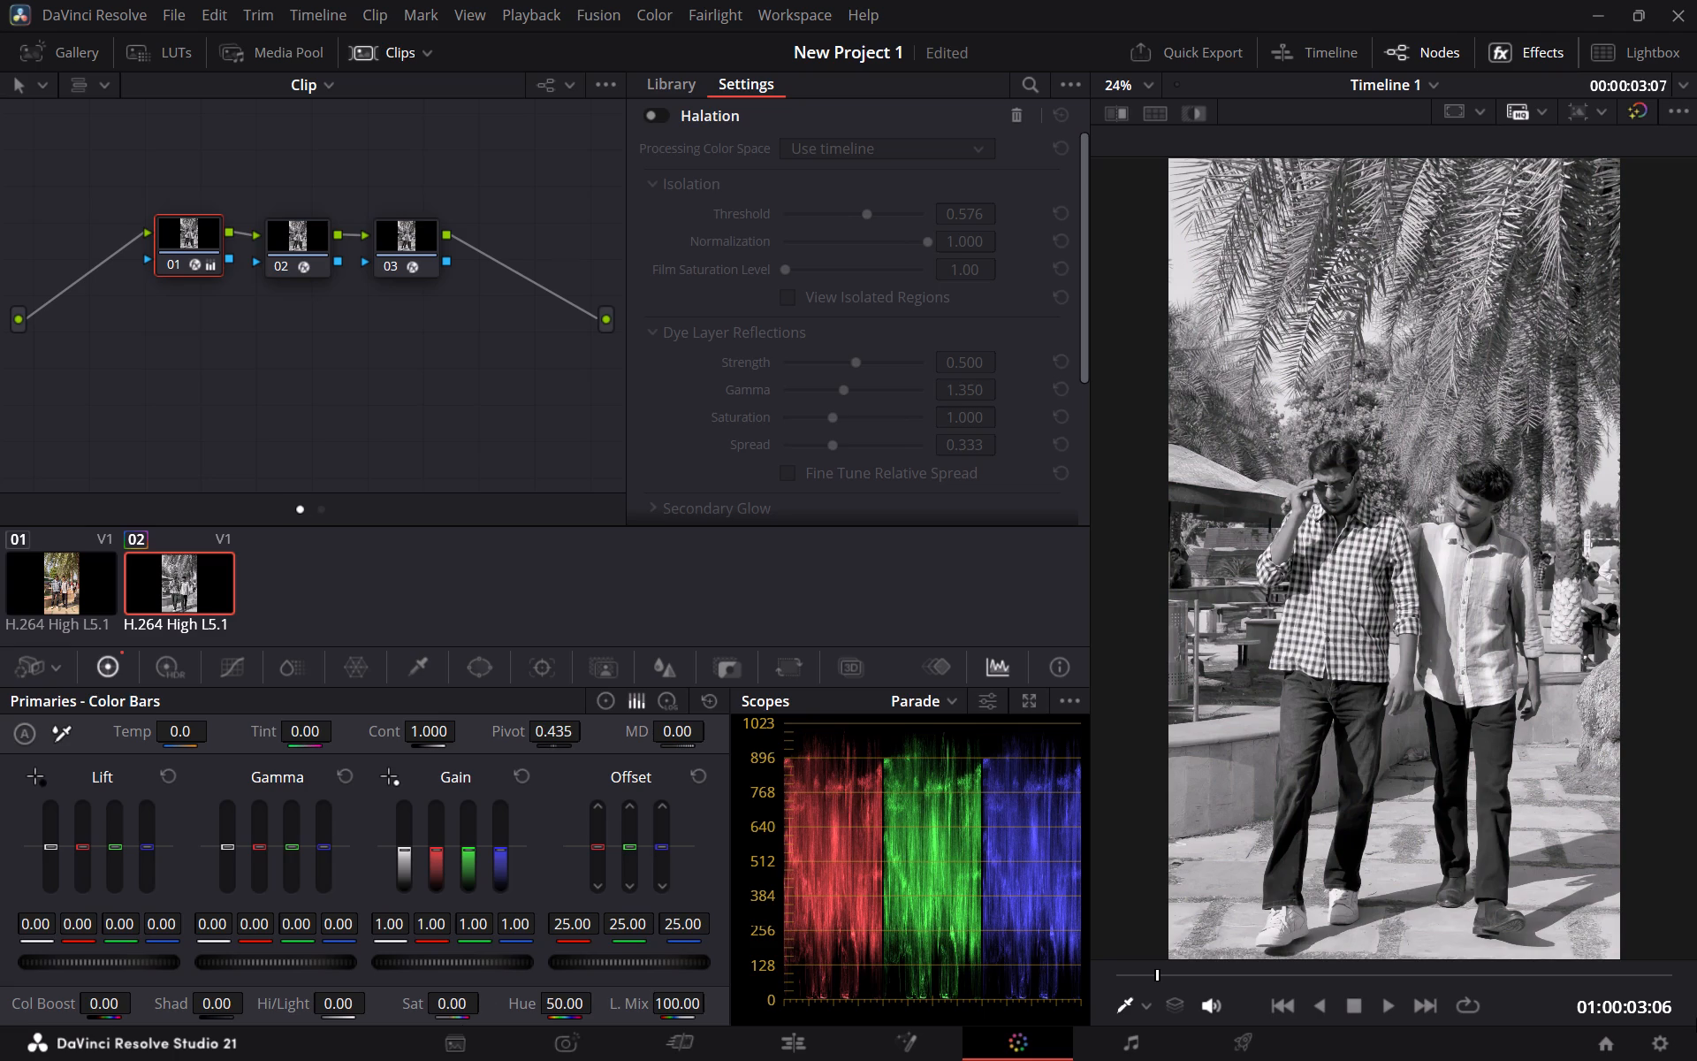
Add a Smooth Cut transition at the cut between the two IMG_5392.MOV clips on Video 1.
{"action": "left_click", "coordinate": [810, 1041]}
{"action": "left_click", "coordinate": [372, 51]}
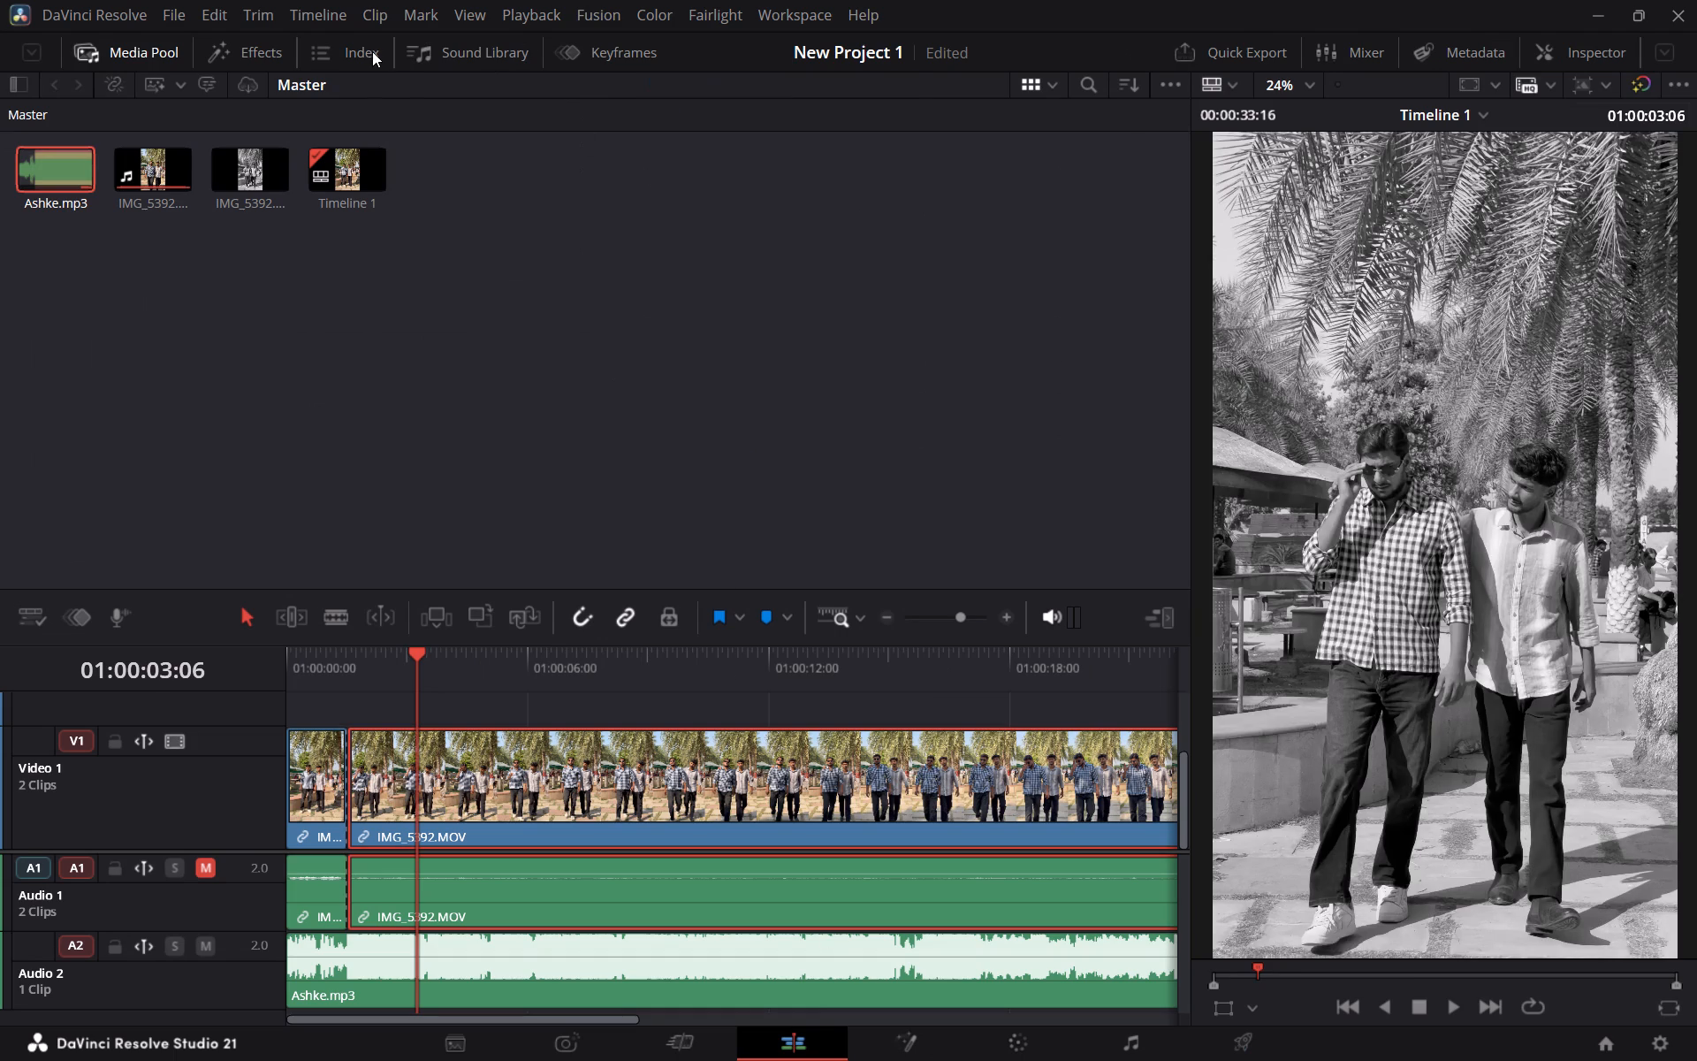
{"action": "left_click", "coordinate": [260, 52]}
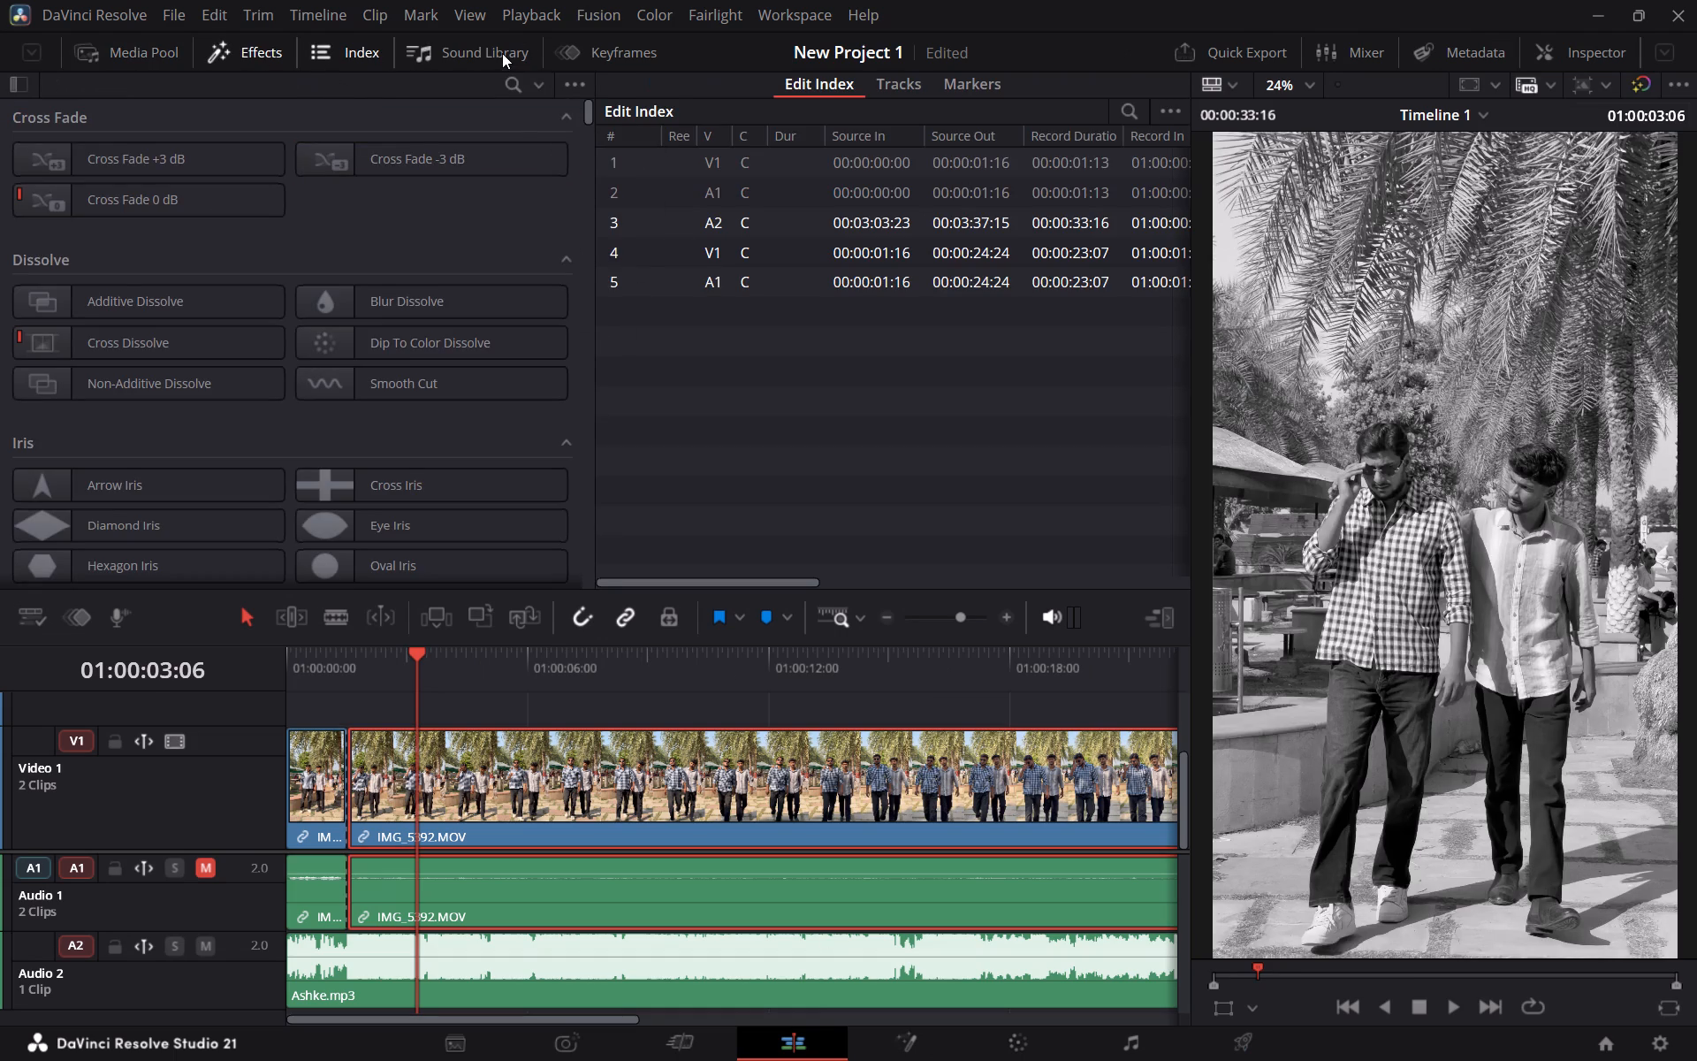
{"action": "left_click", "coordinate": [501, 53]}
{"action": "left_click", "coordinate": [366, 54]}
{"action": "left_click", "coordinate": [280, 57]}
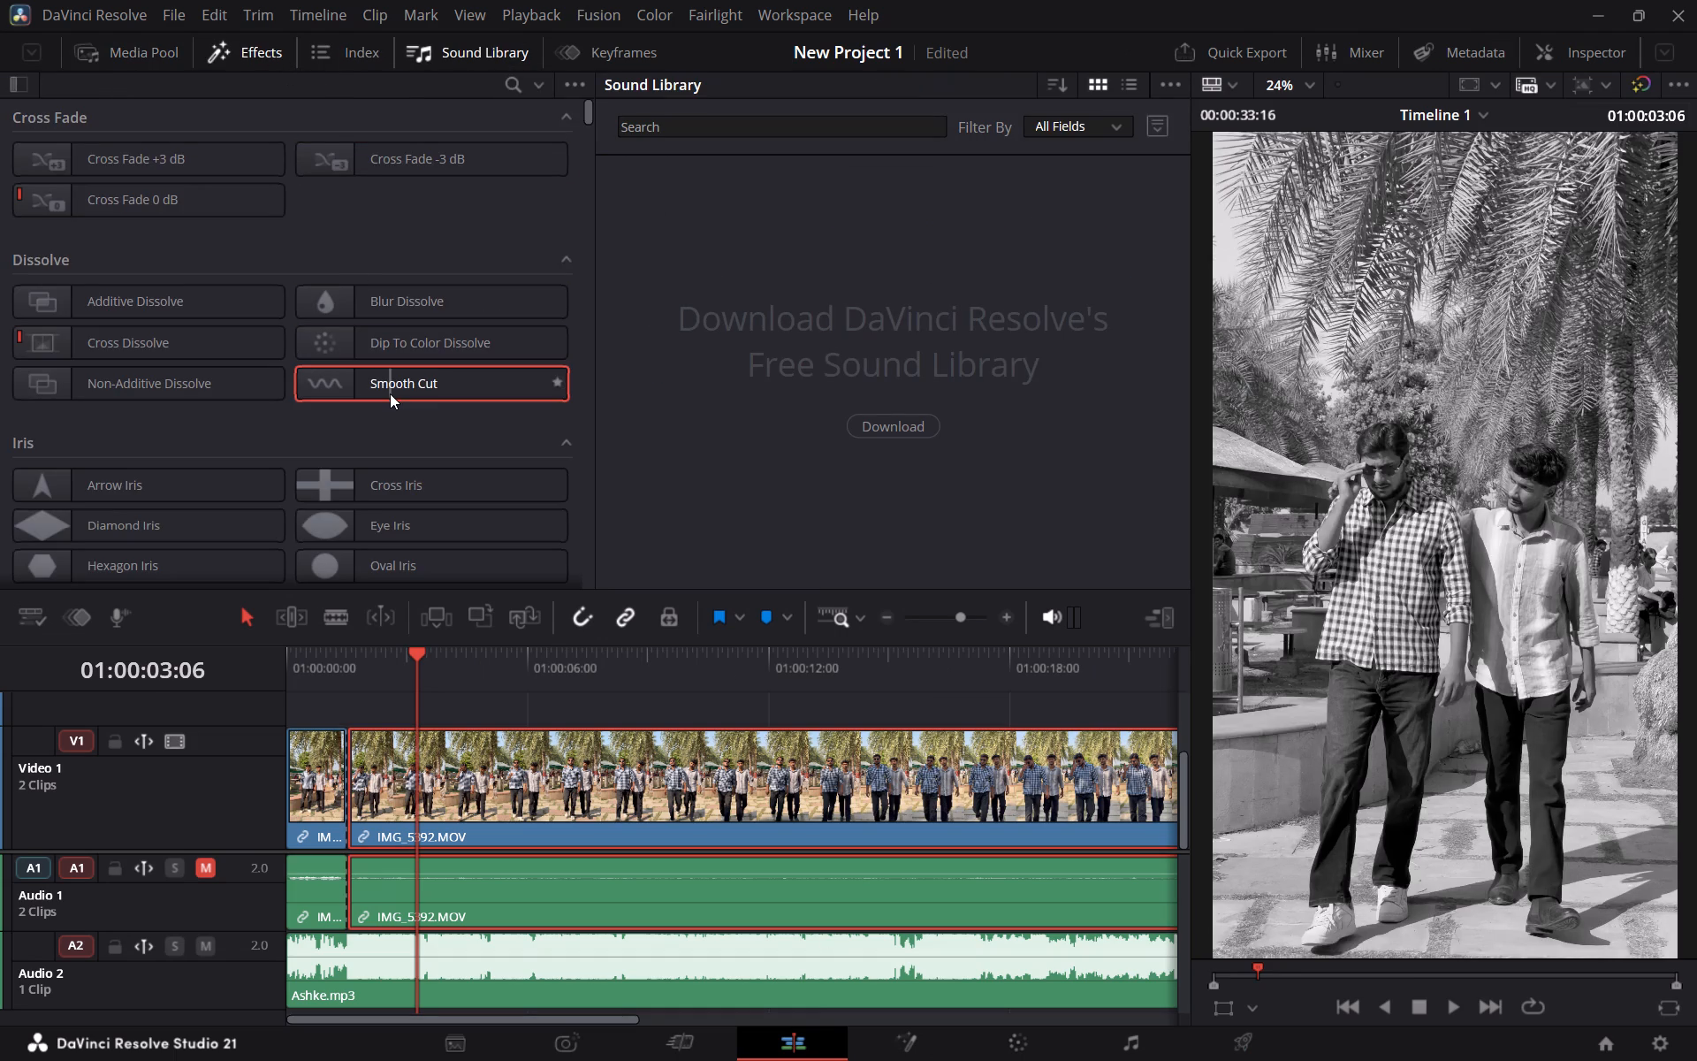
{"action": "left_click_drag", "start_coordinate": [390, 393], "coordinate": [342, 780]}
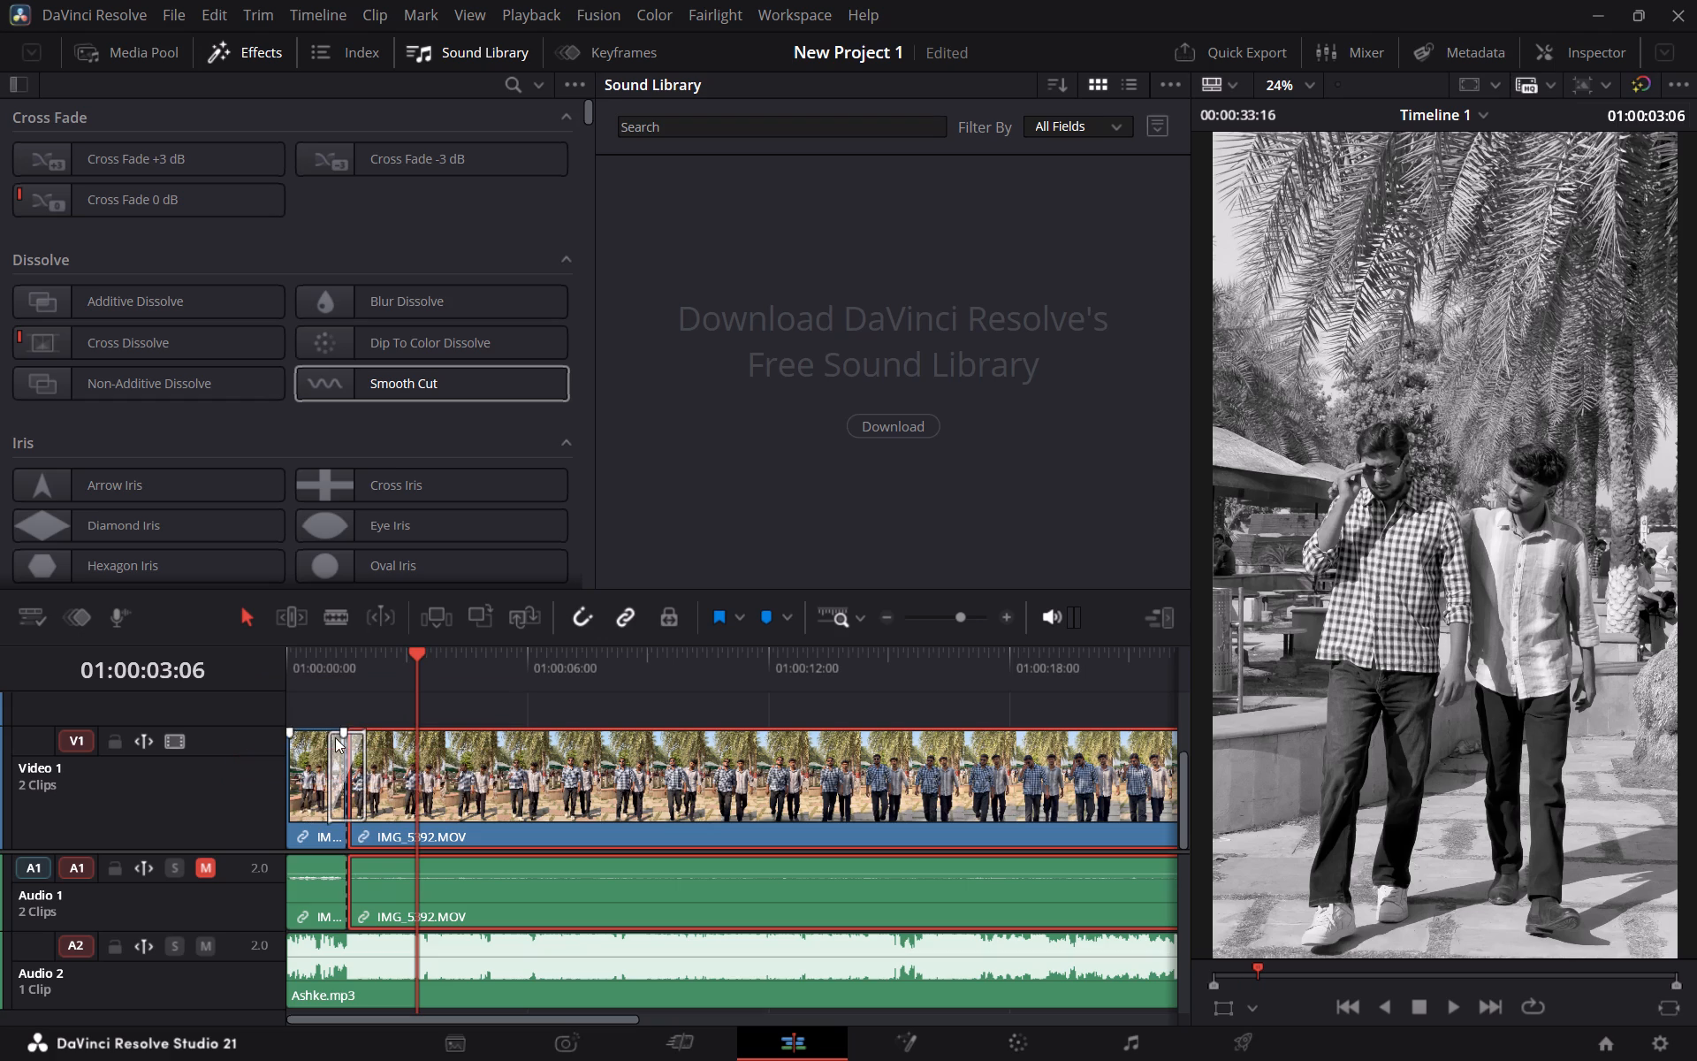
{"action": "left_click", "coordinate": [365, 758]}
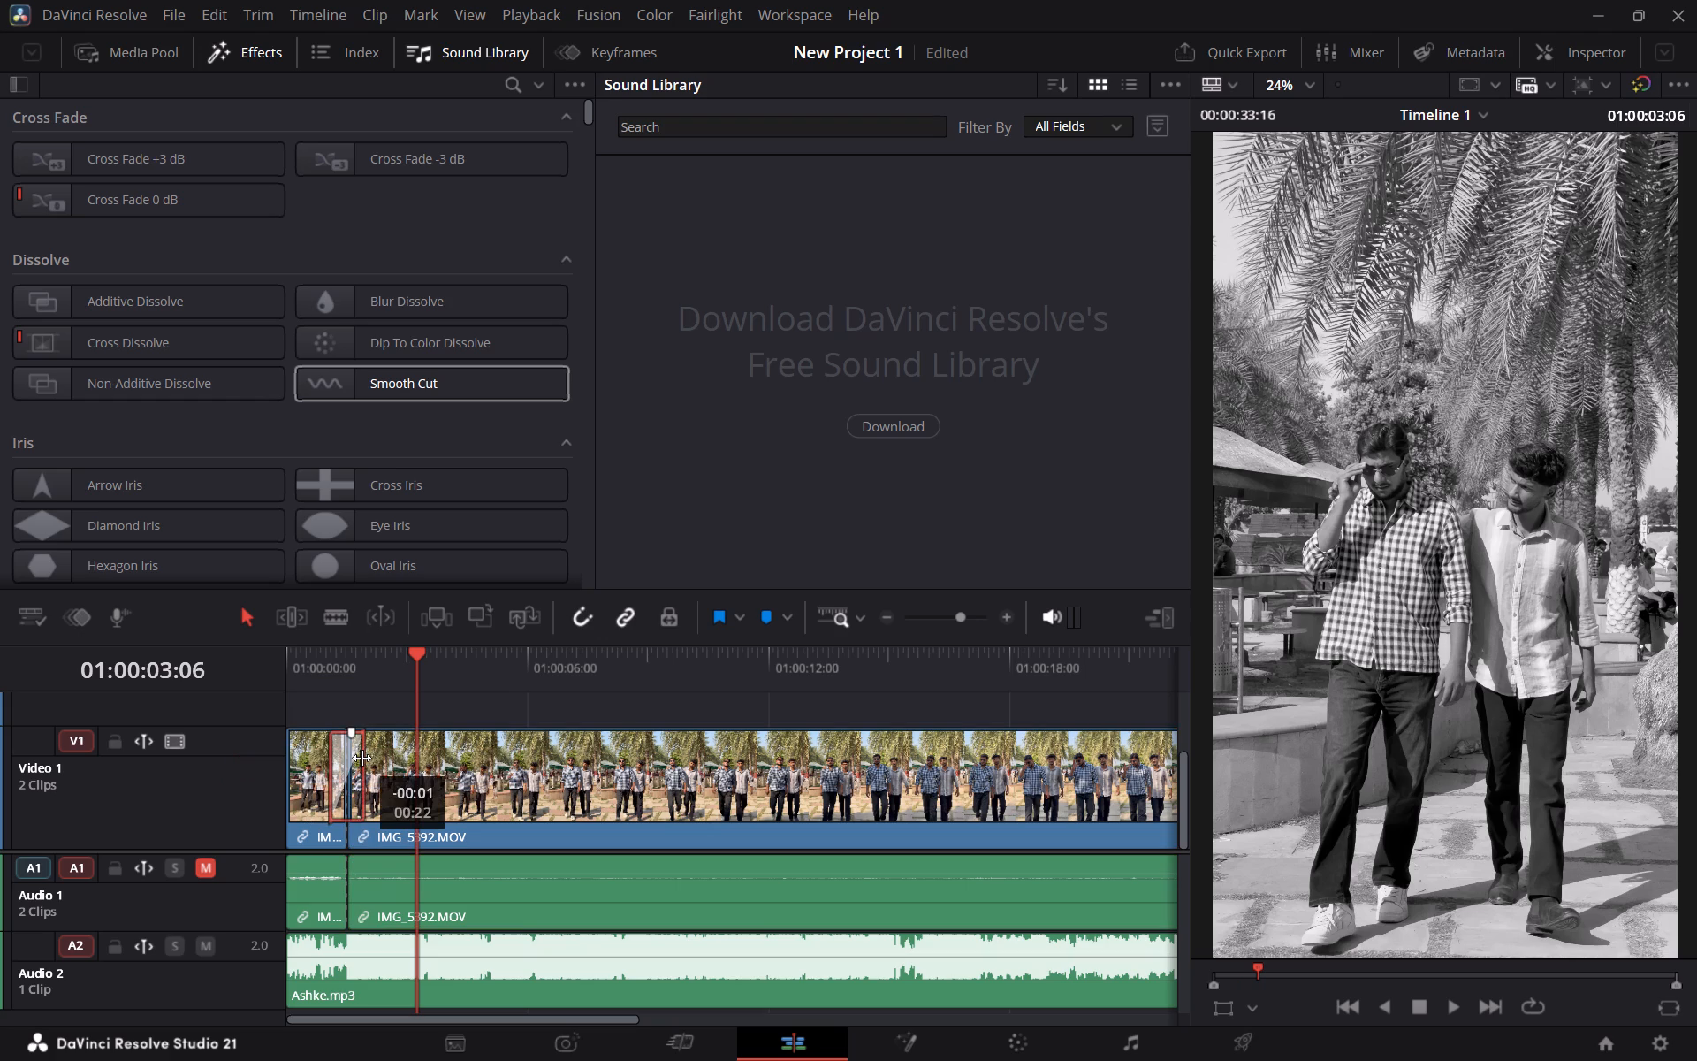
Play the timeline from its start to check the Smooth Cut into the black-and-white clip.
{"action": "left_click_drag", "start_coordinate": [335, 683], "coordinate": [242, 680]}
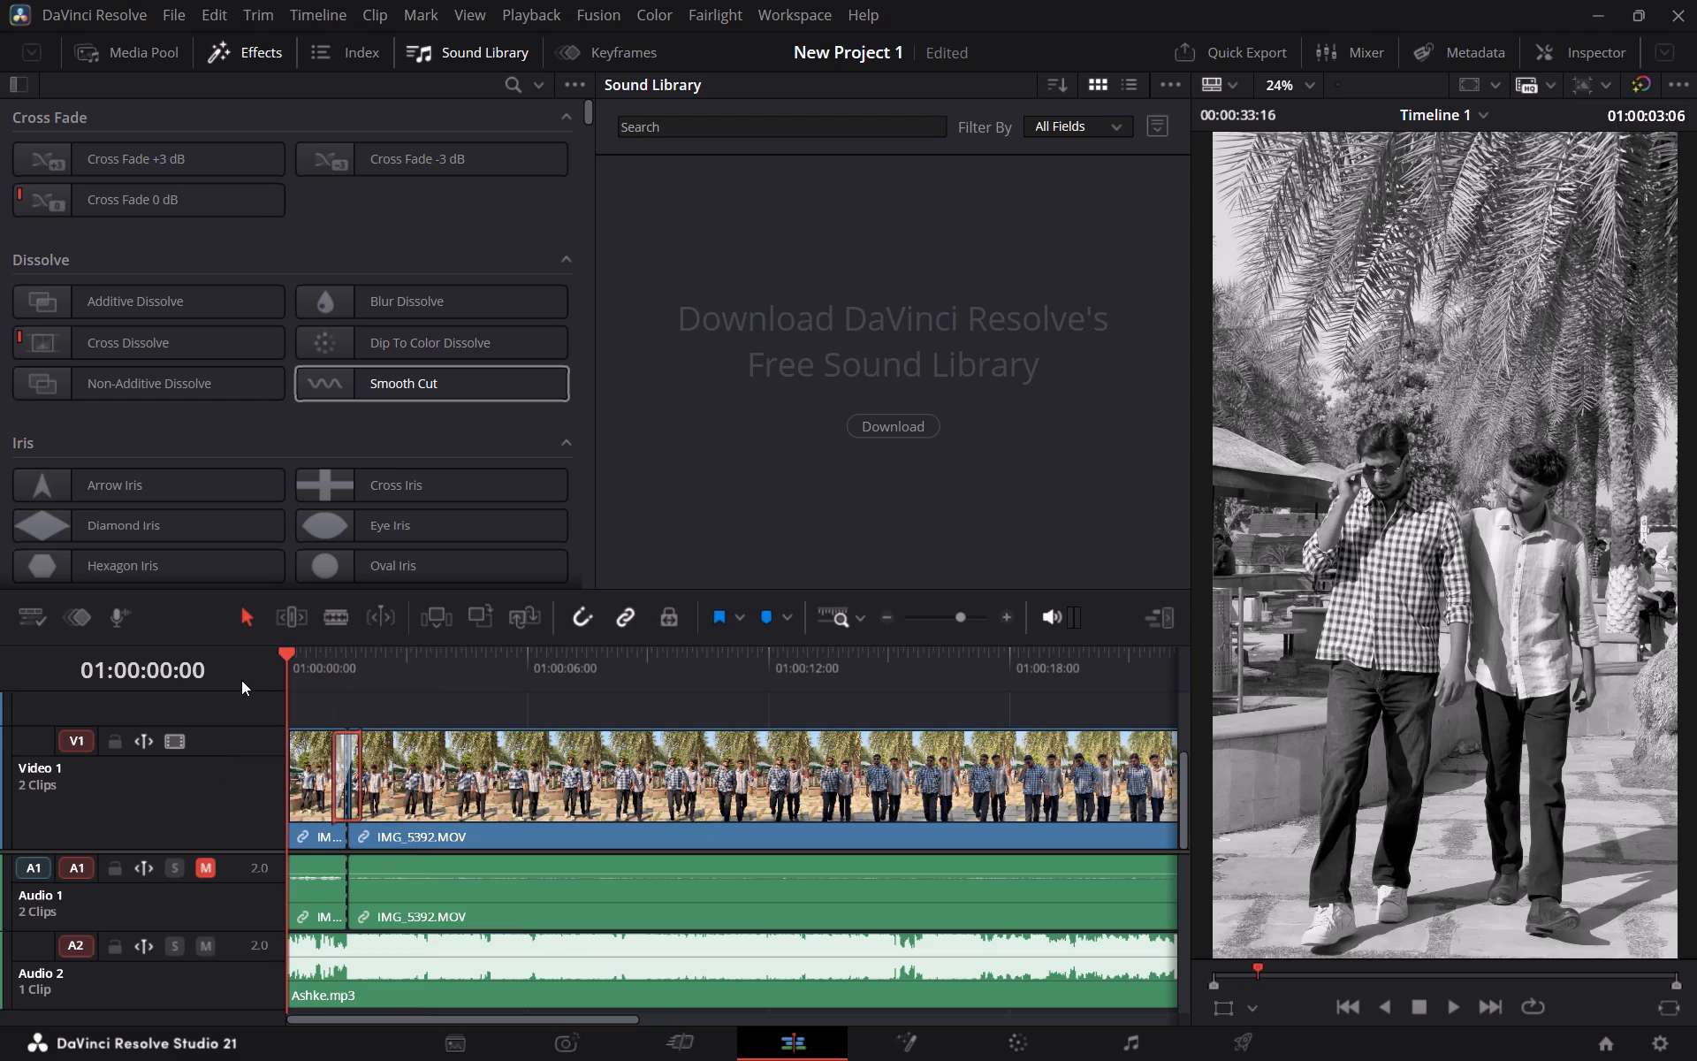
{"action": "key", "text": "space"}
{"action": "key", "text": "space"}
{"action": "key", "text": "space"}
Change the project's timeline resolution to 1080 x 1920 HD and save the project settings.
{"action": "left_click", "coordinate": [182, 11]}
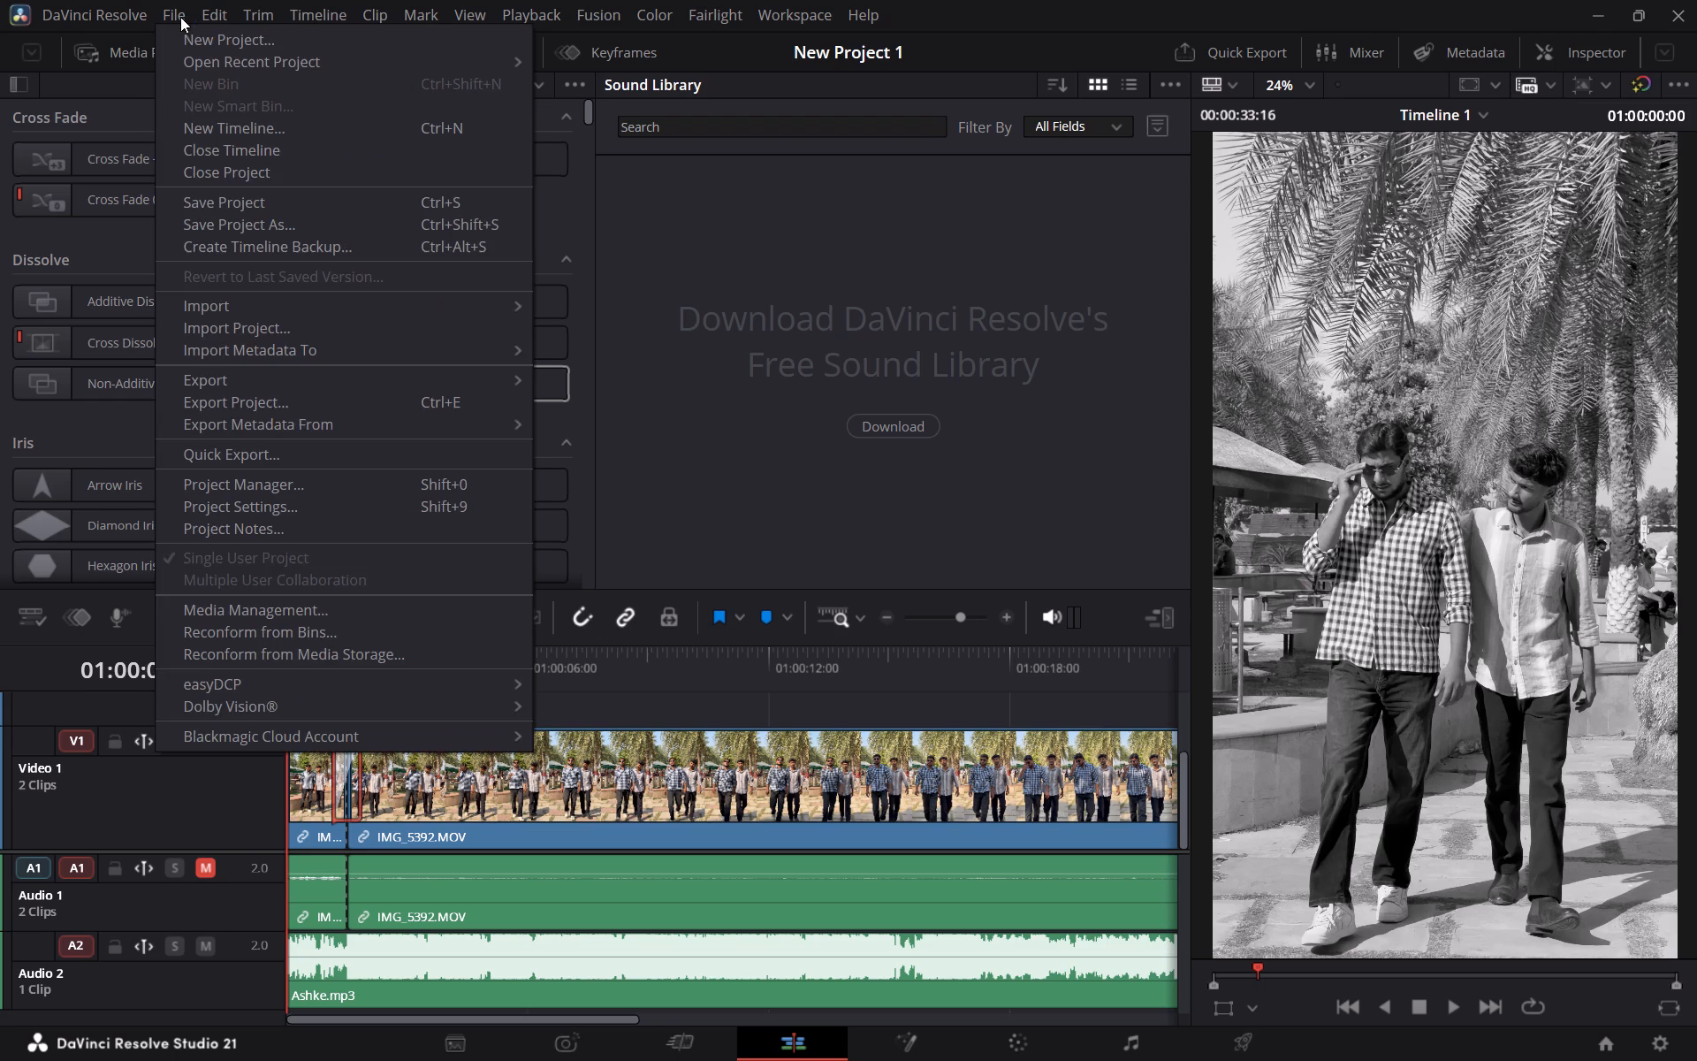
{"action": "left_click", "coordinate": [377, 503]}
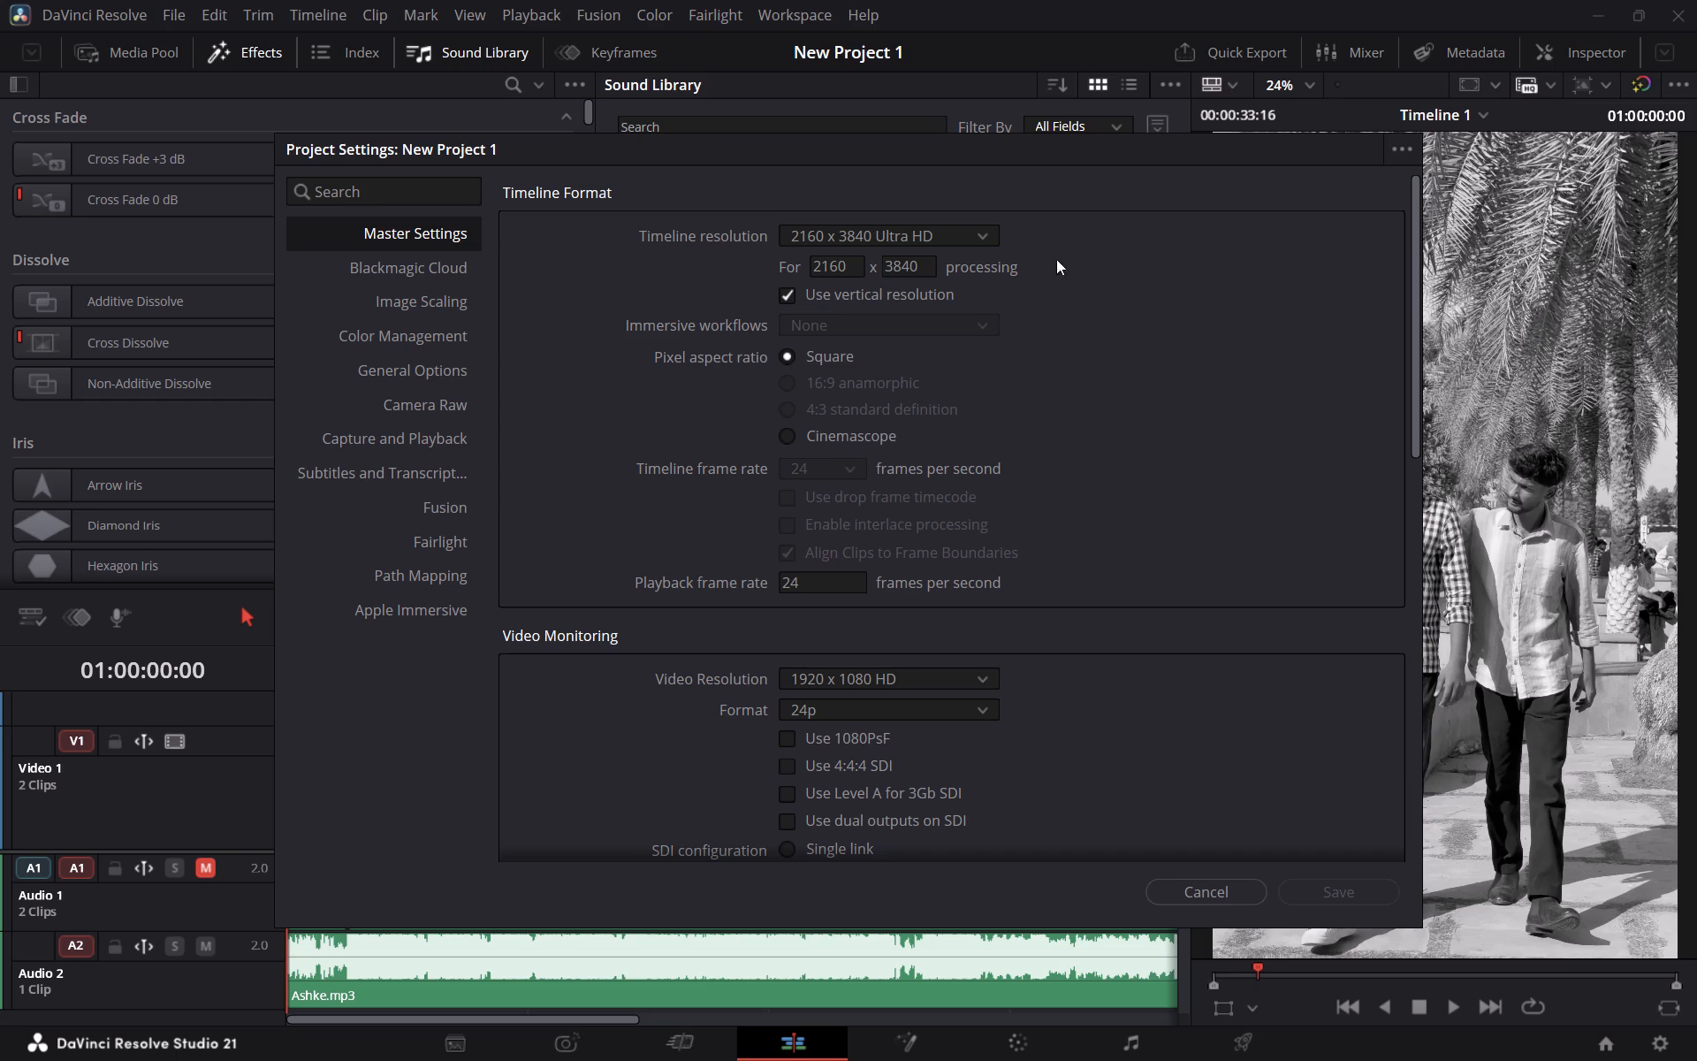
{"action": "left_click", "coordinate": [979, 223]}
{"action": "left_click", "coordinate": [960, 240]}
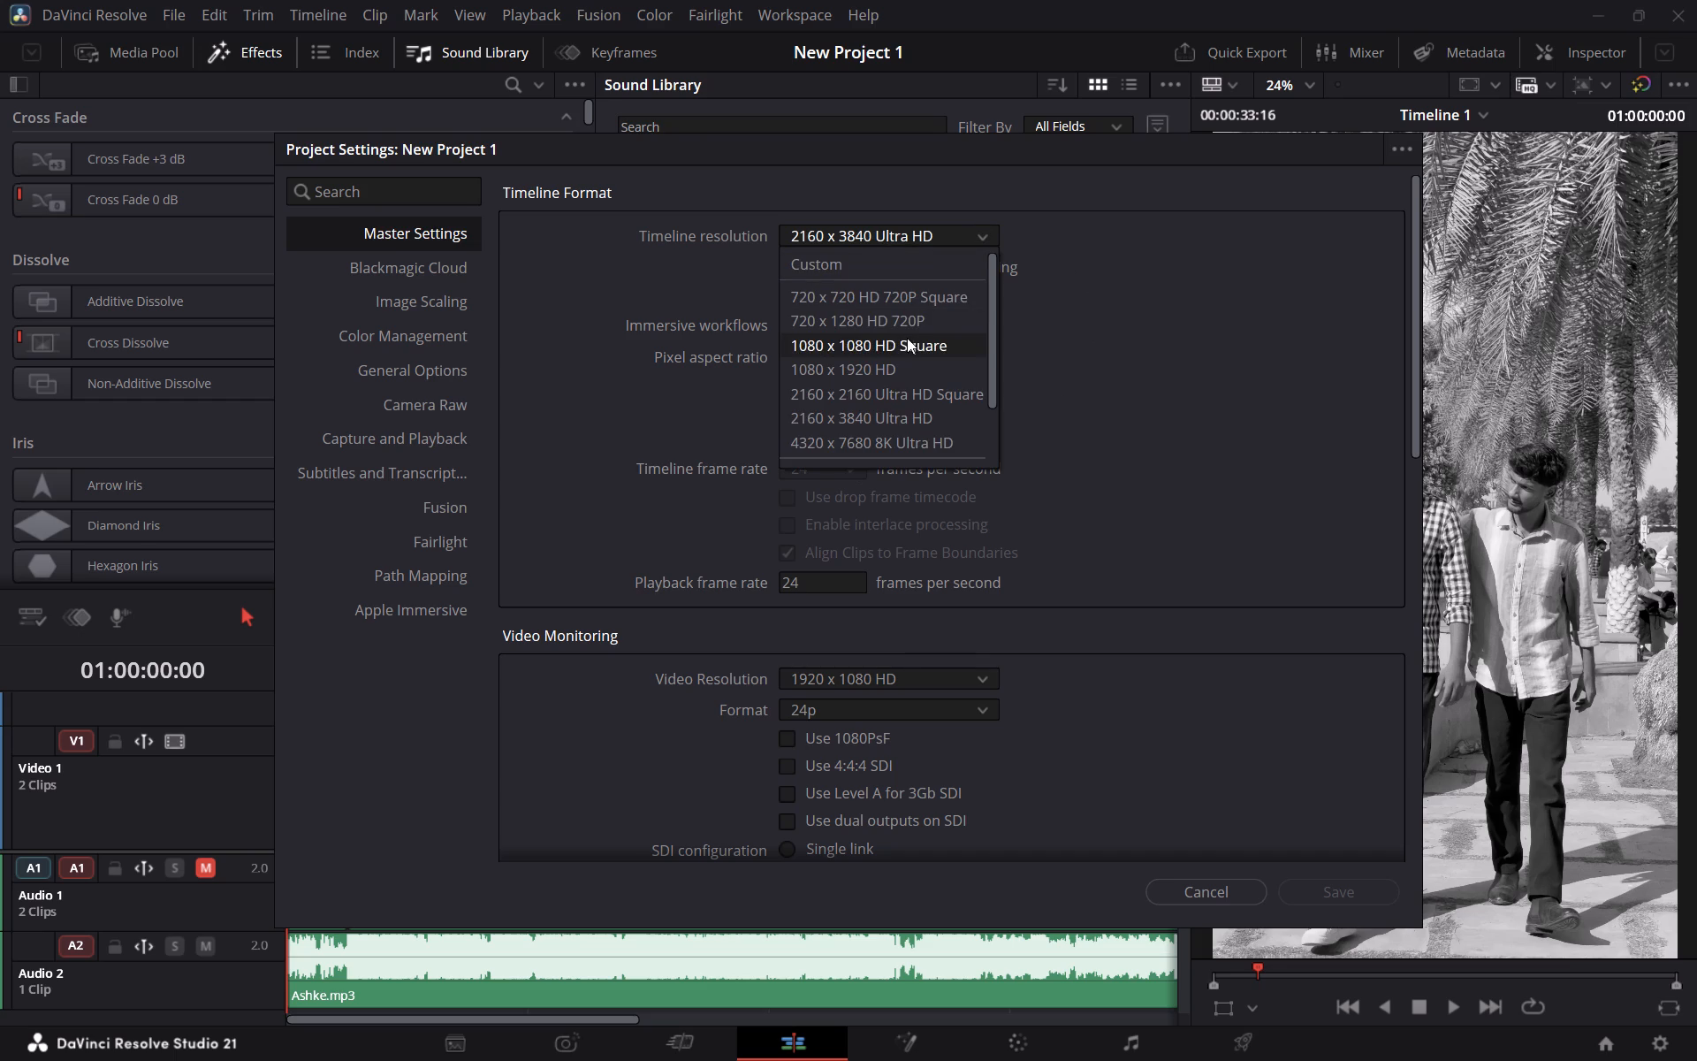
{"action": "scroll", "coordinate": [894, 400], "scroll_direction": "down", "scroll_amount": 3}
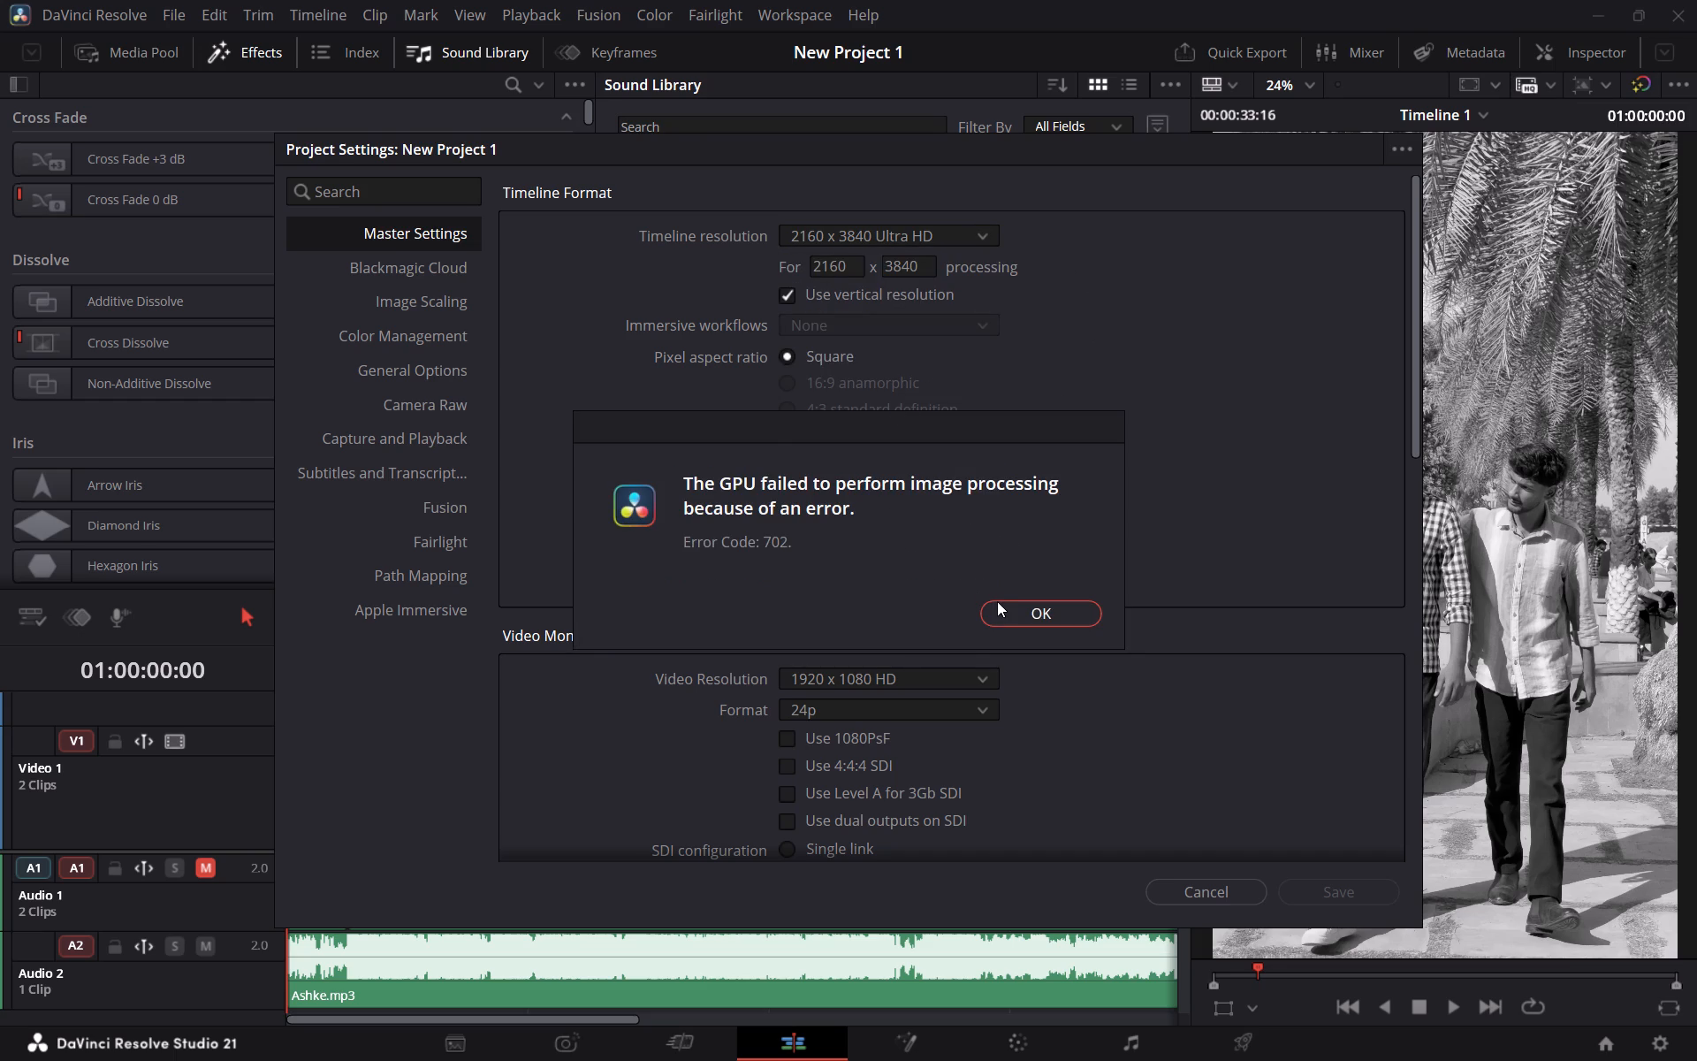
{"action": "left_click", "coordinate": [997, 601]}
{"action": "left_click", "coordinate": [892, 231]}
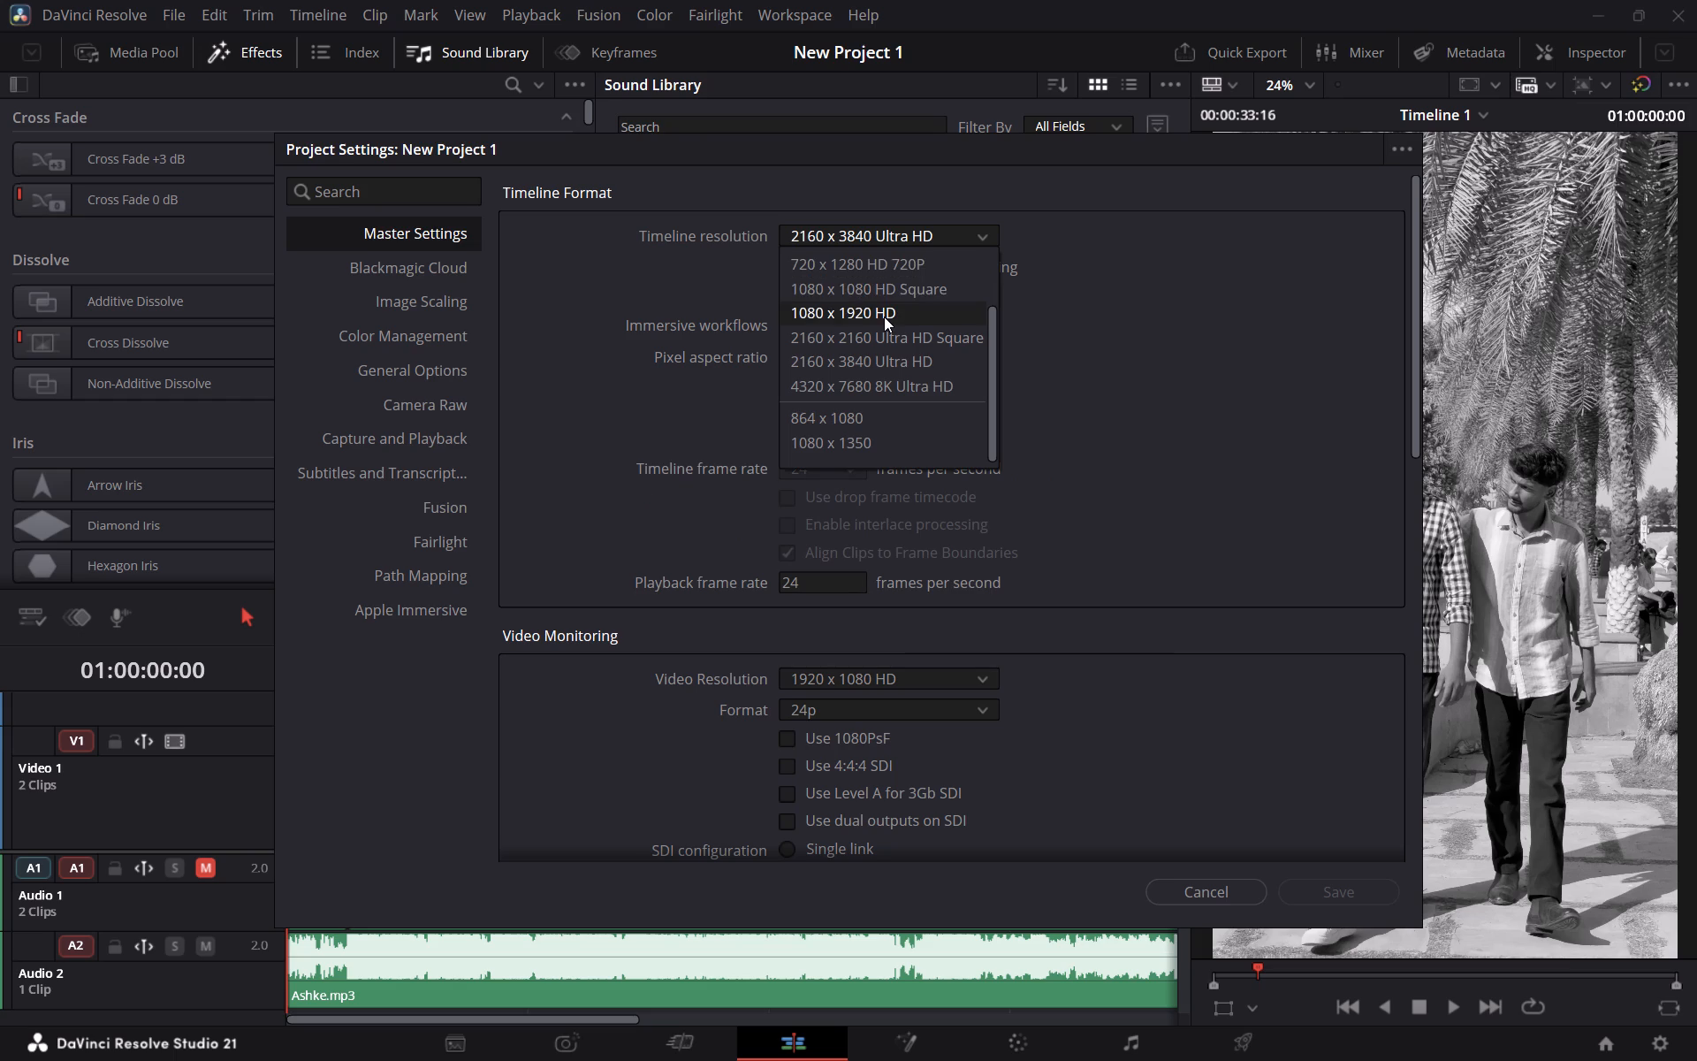
{"action": "left_click", "coordinate": [884, 317]}
{"action": "left_click", "coordinate": [1312, 892]}
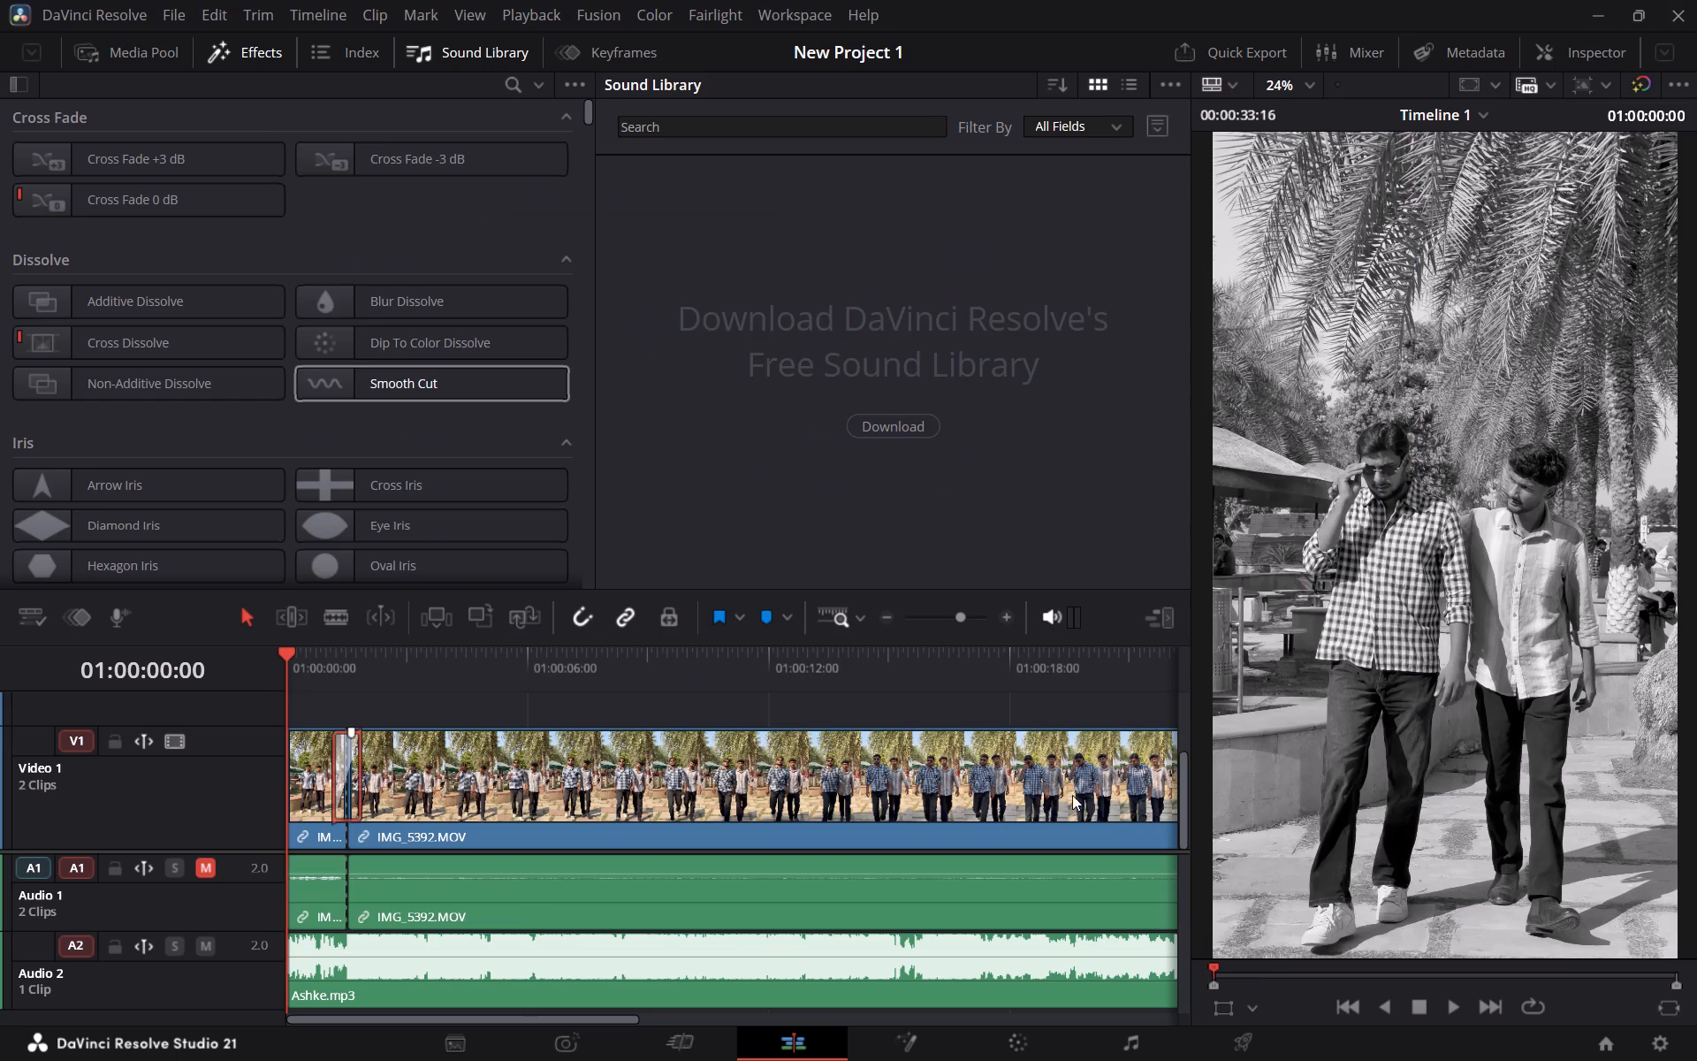
Try playback from the timeline's start, from the cut at 01:00:01:13 and from 01:00:07:02 to check the edit.
{"action": "left_click_drag", "start_coordinate": [319, 686], "coordinate": [209, 691]}
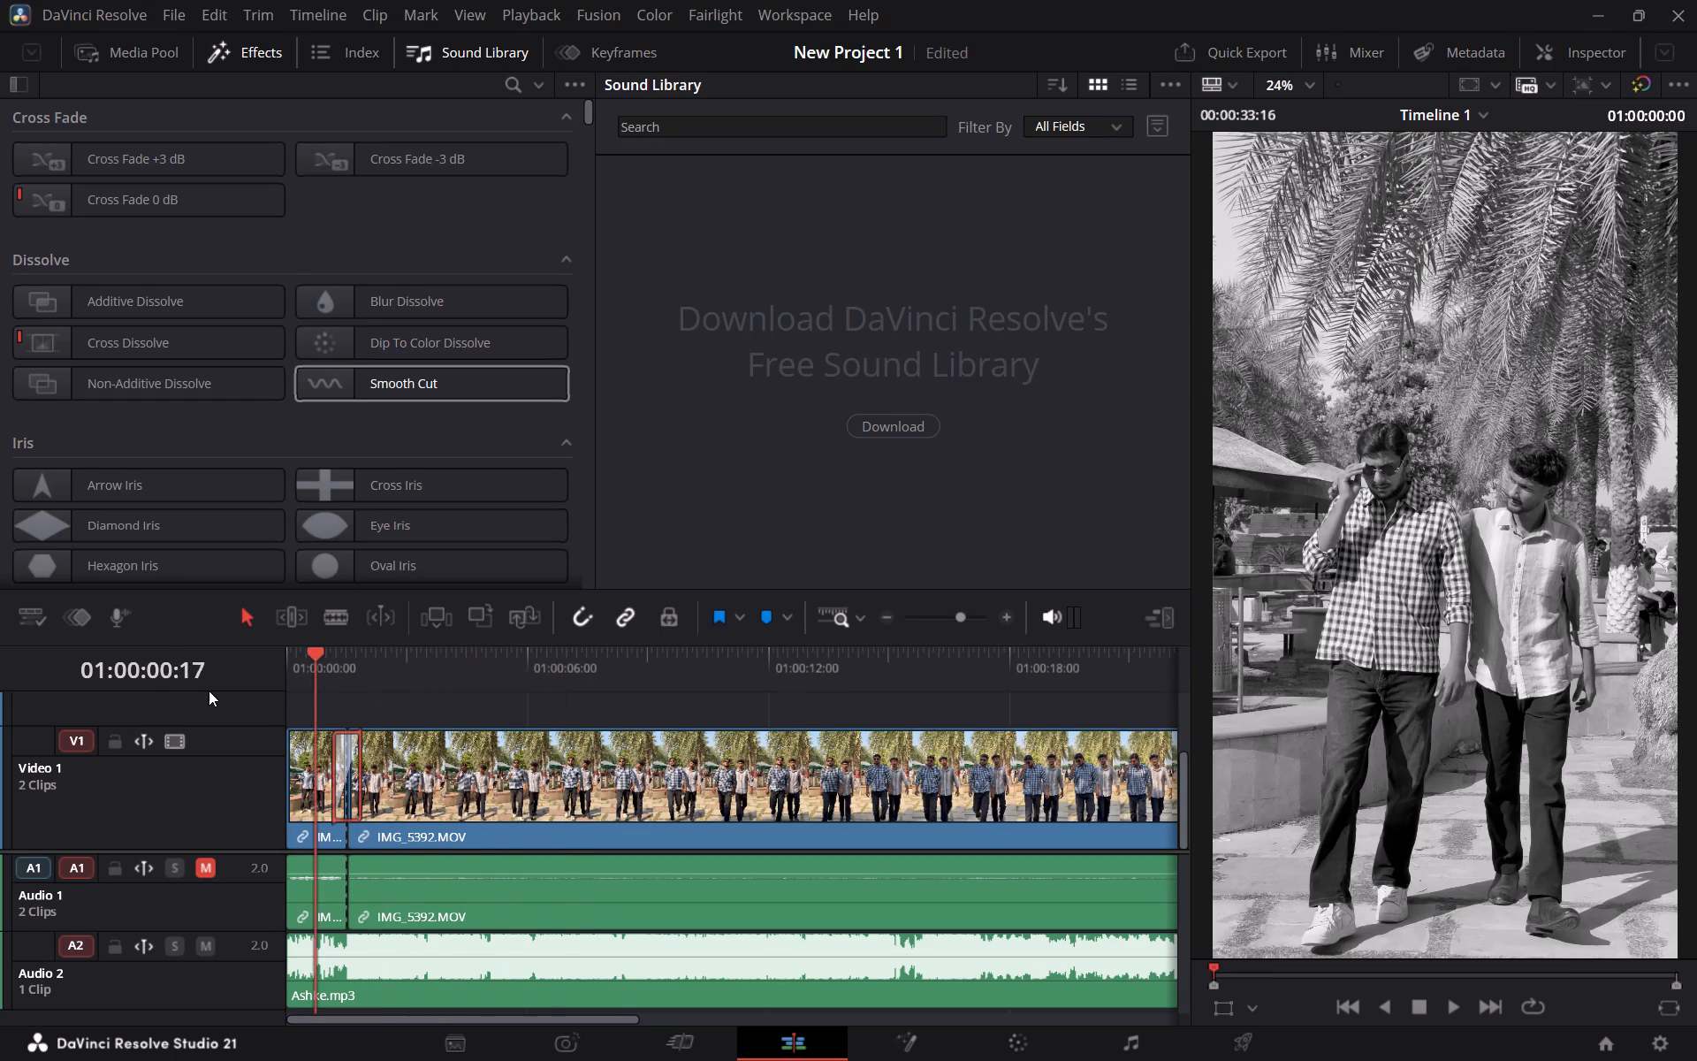
{"action": "left_click_drag", "start_coordinate": [209, 691], "coordinate": [215, 709]}
{"action": "type", "text": "b"}
{"action": "key", "text": "space"}
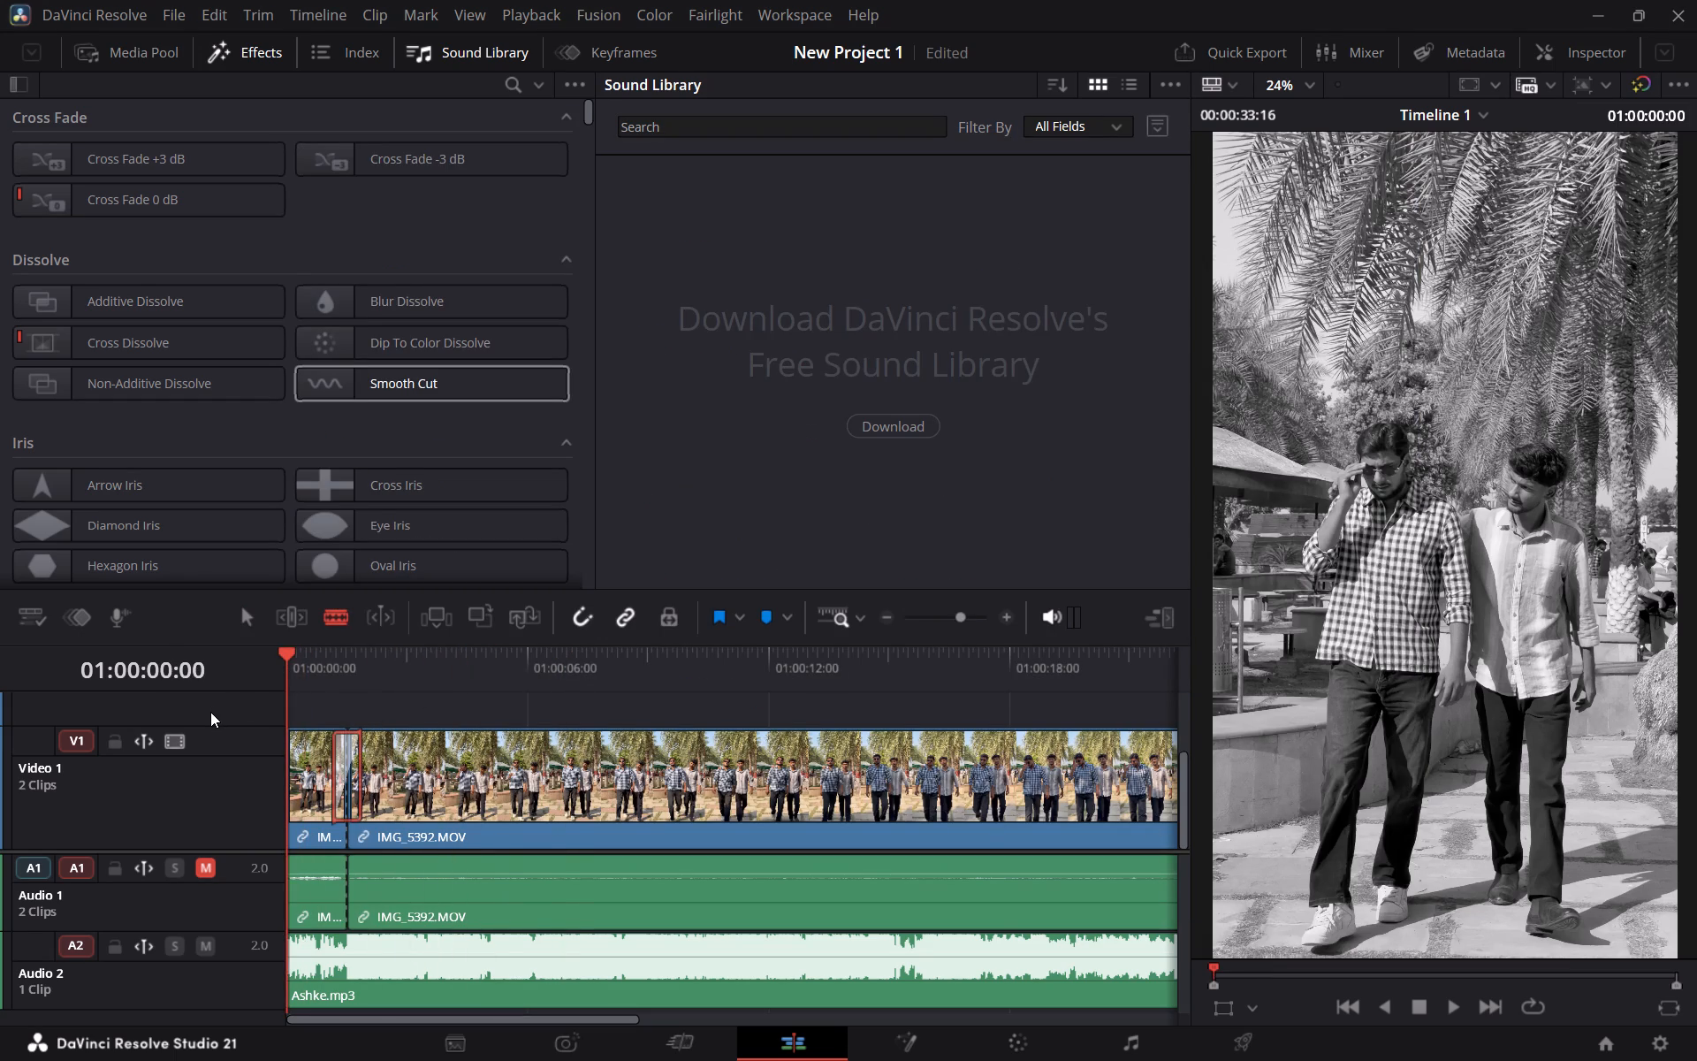
{"action": "key", "text": "space"}
{"action": "left_click_drag", "start_coordinate": [323, 676], "coordinate": [346, 675]}
{"action": "key", "text": "space"}
{"action": "key", "text": "space"}
{"action": "key", "text": "space"}
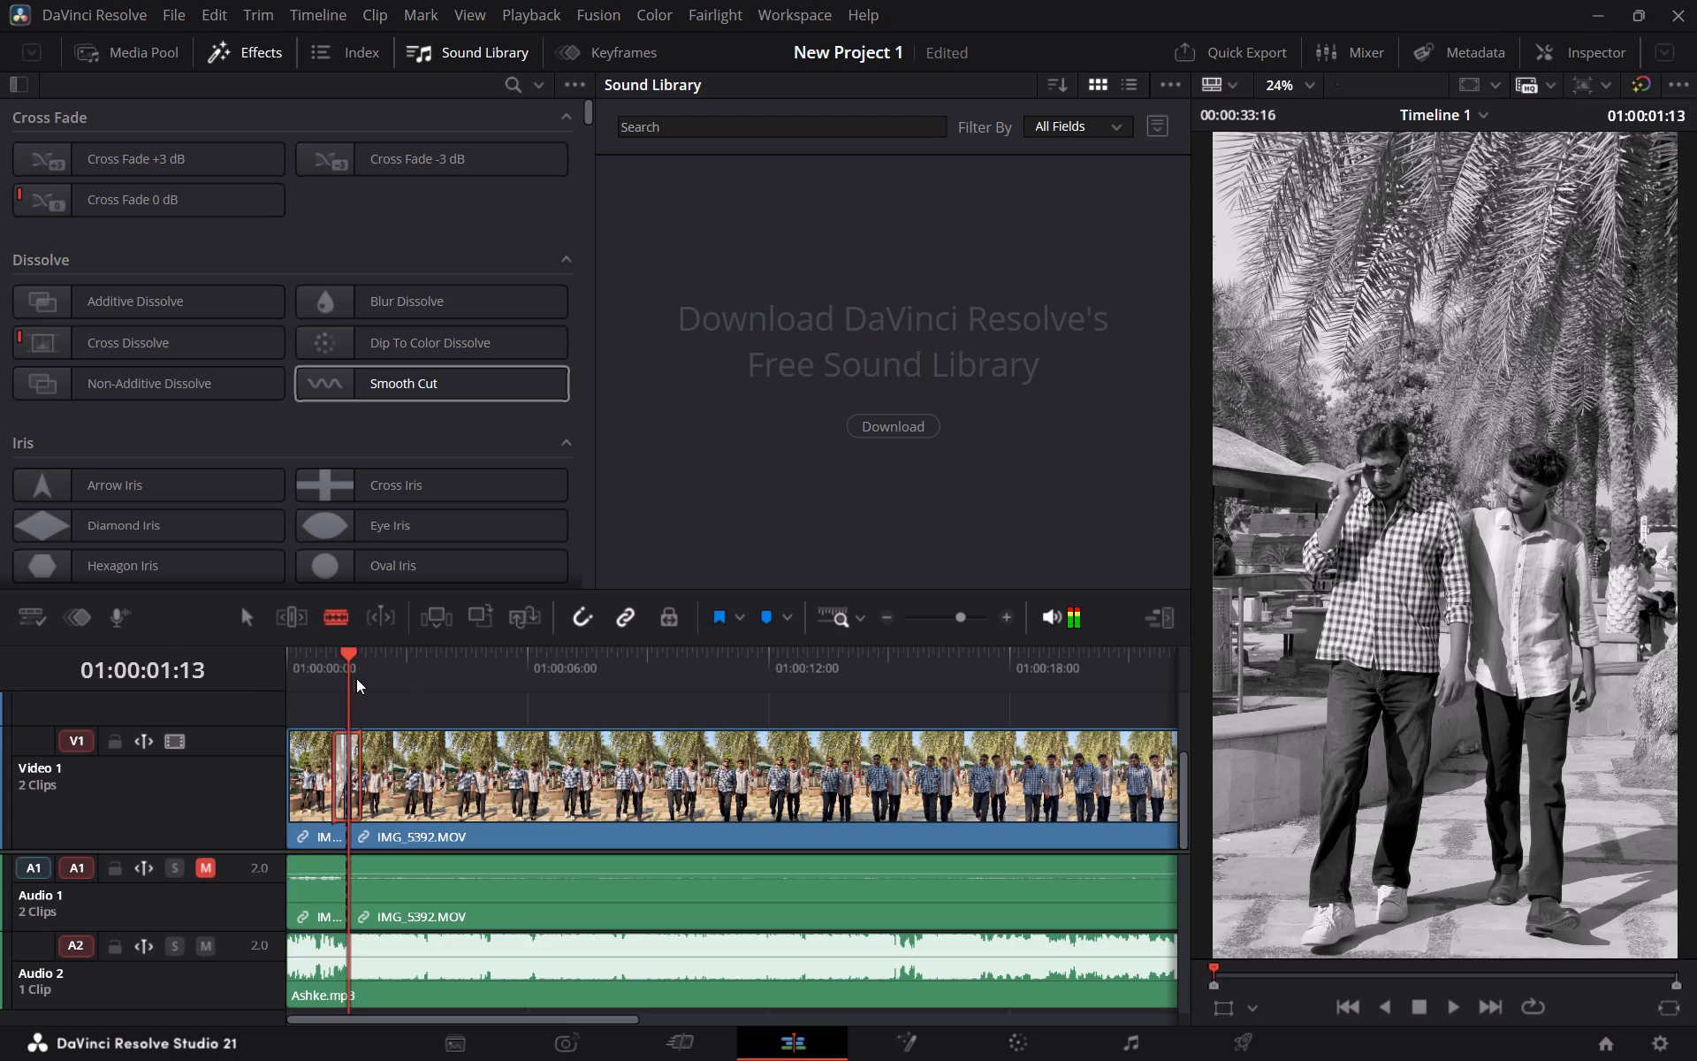
{"action": "key", "text": "space"}
{"action": "key", "text": "space"}
{"action": "key", "text": "space"}
{"action": "left_click", "coordinate": [572, 683]}
{"action": "key", "text": "space"}
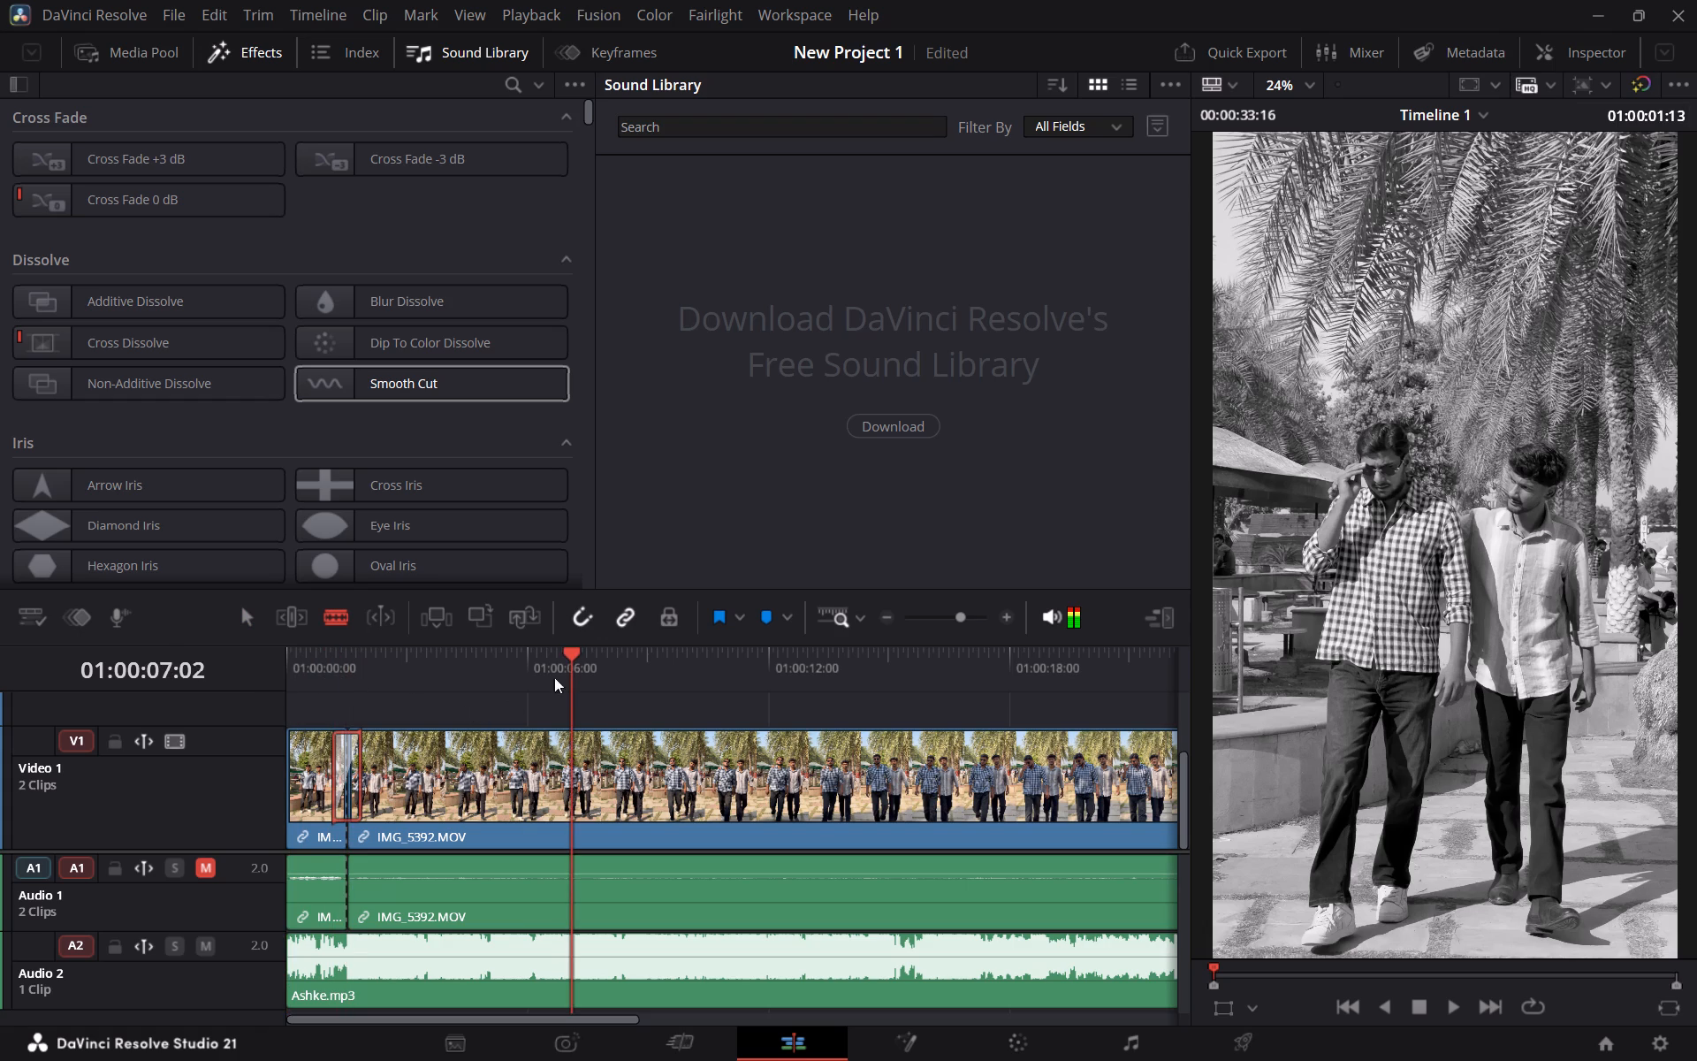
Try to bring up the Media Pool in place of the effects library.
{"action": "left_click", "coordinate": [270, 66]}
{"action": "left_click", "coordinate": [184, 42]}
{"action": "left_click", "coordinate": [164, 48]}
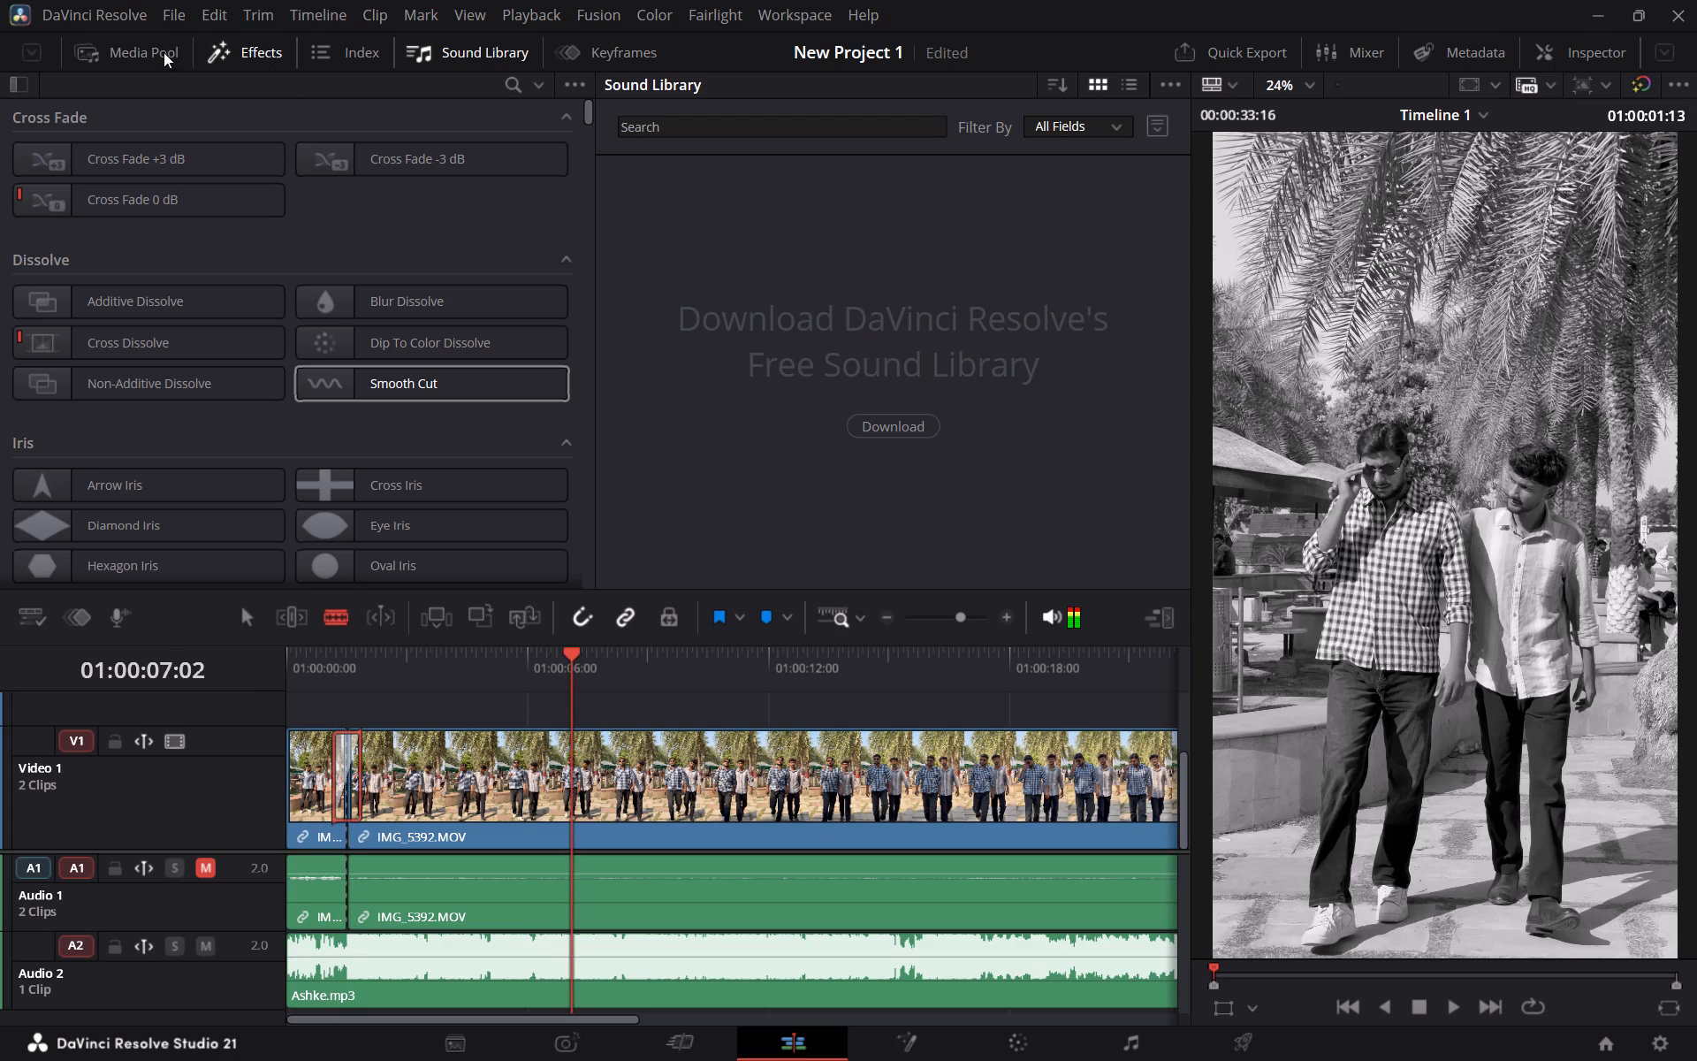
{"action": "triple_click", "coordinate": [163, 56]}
Close DaVinci Resolve.
{"action": "left_click", "coordinate": [1681, 22]}
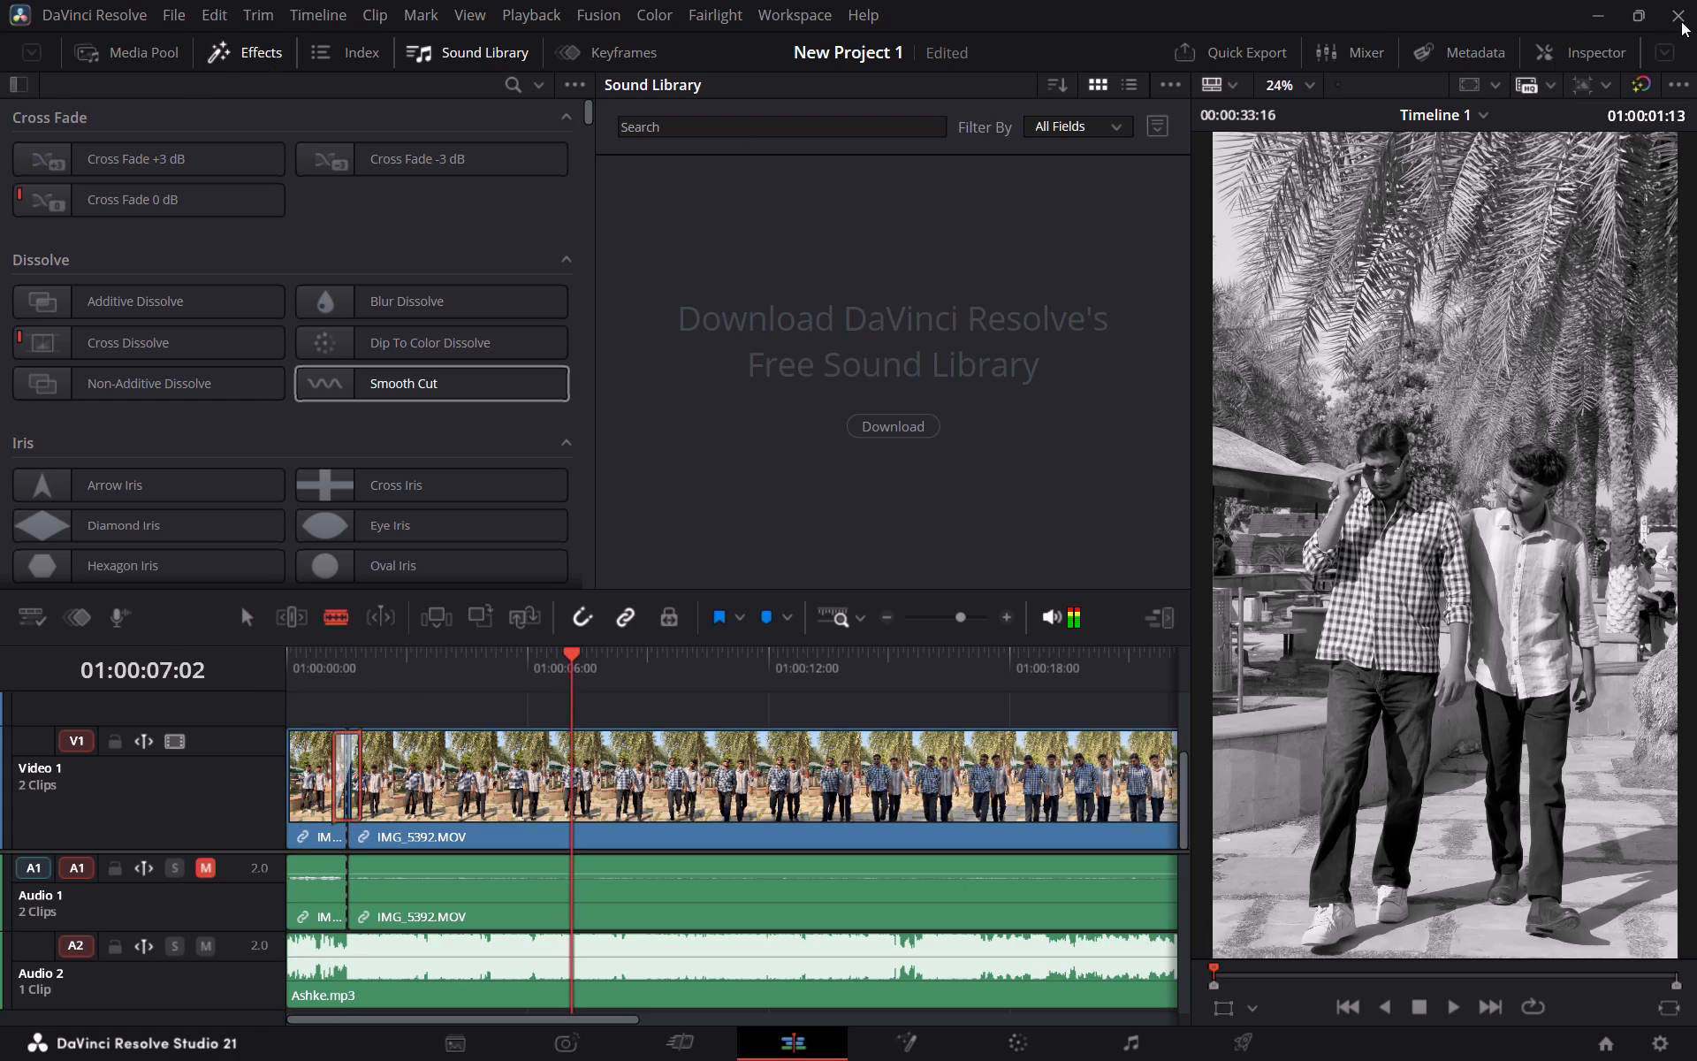
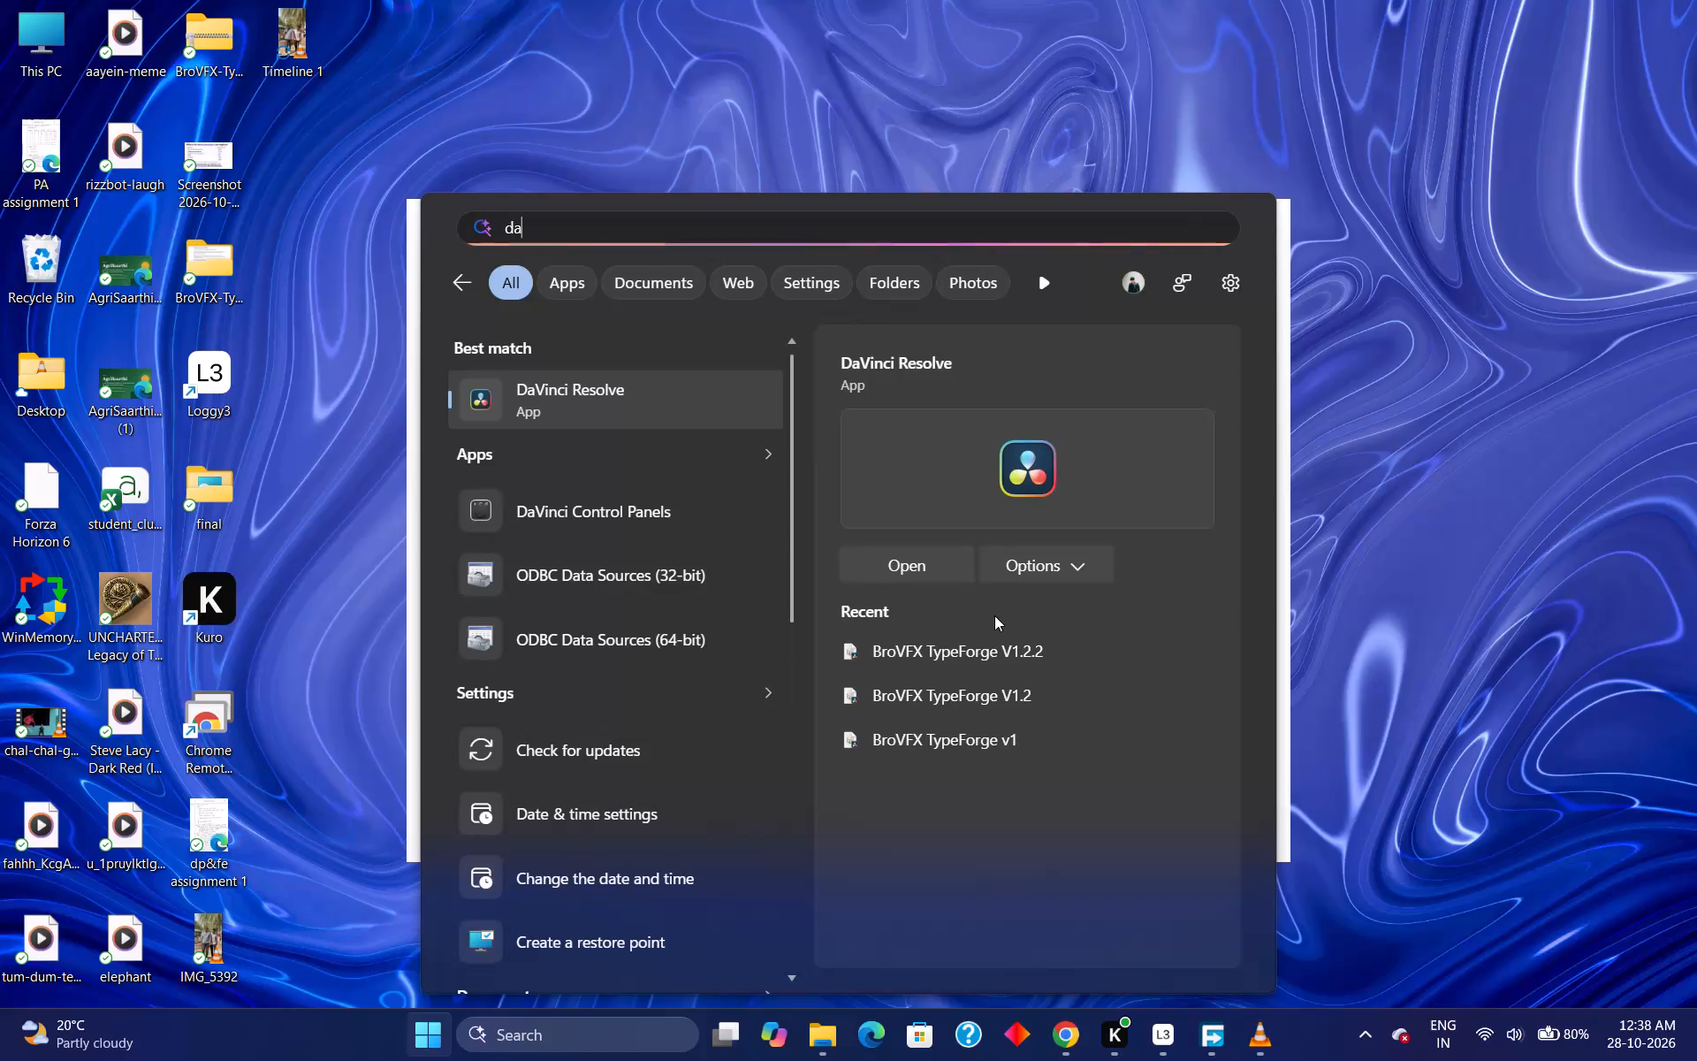
Relaunch DaVinci Resolve and open the project New Project 1 from the local projects.
{"action": "key", "text": "Return"}
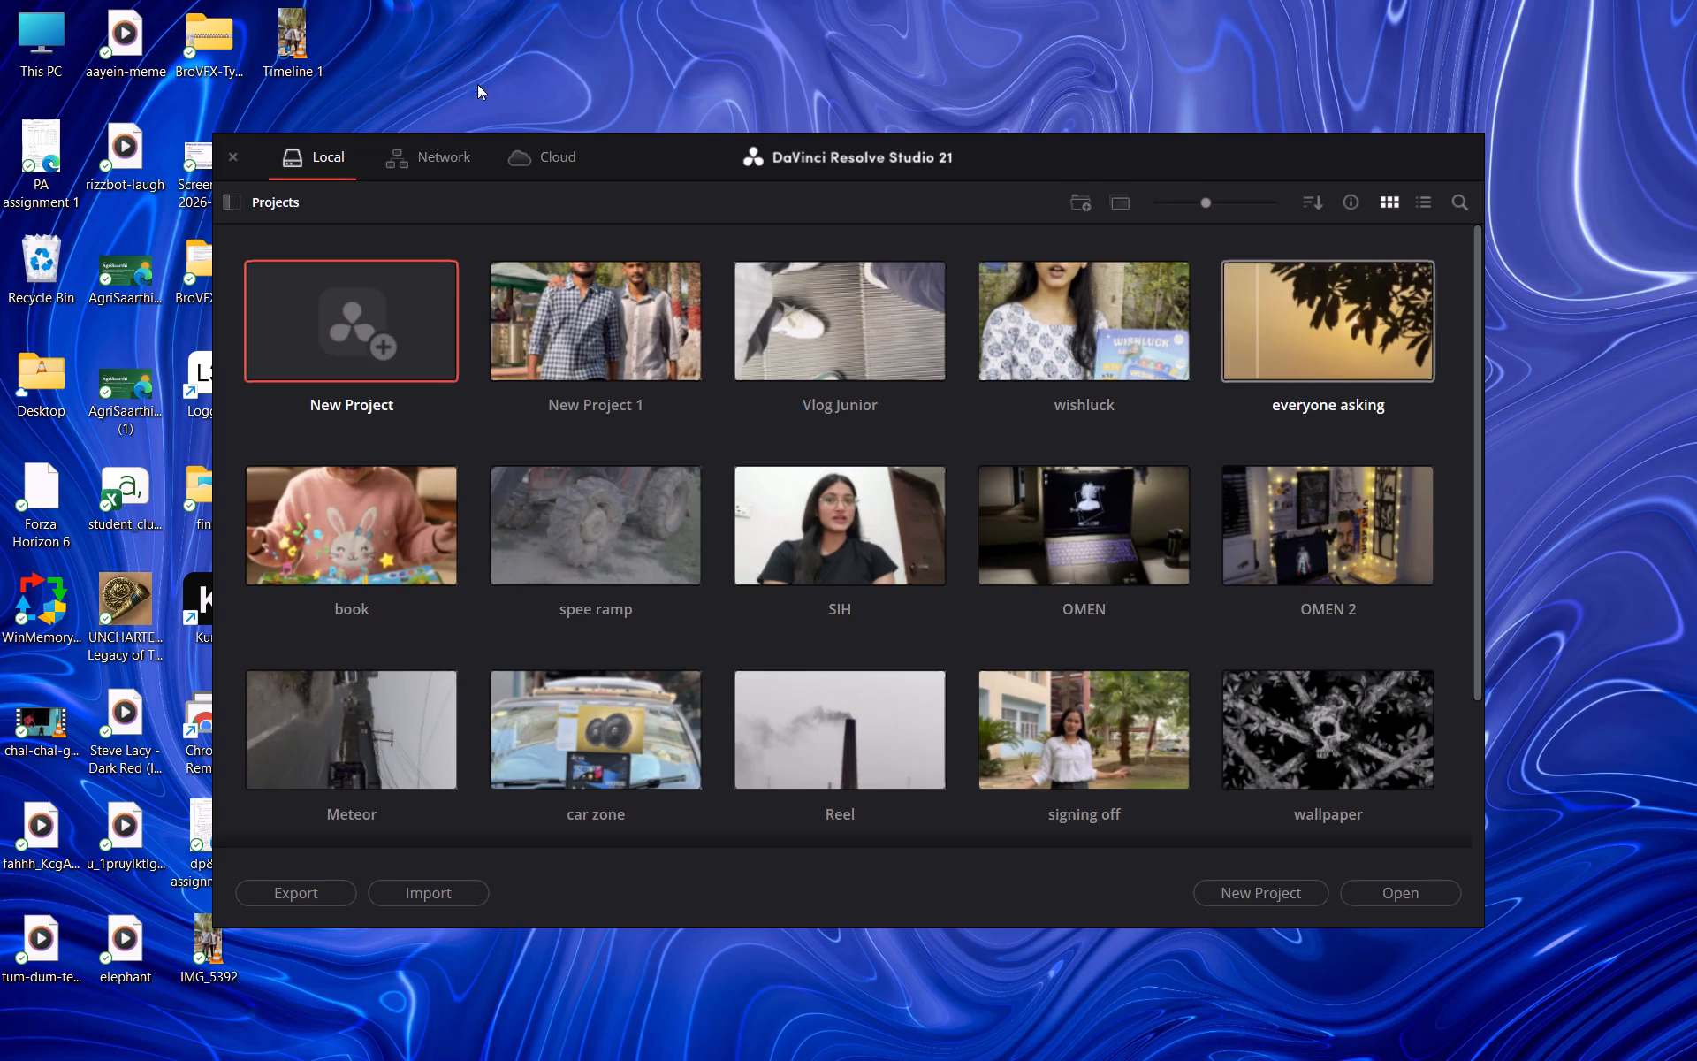
{"action": "double_click", "coordinate": [515, 322]}
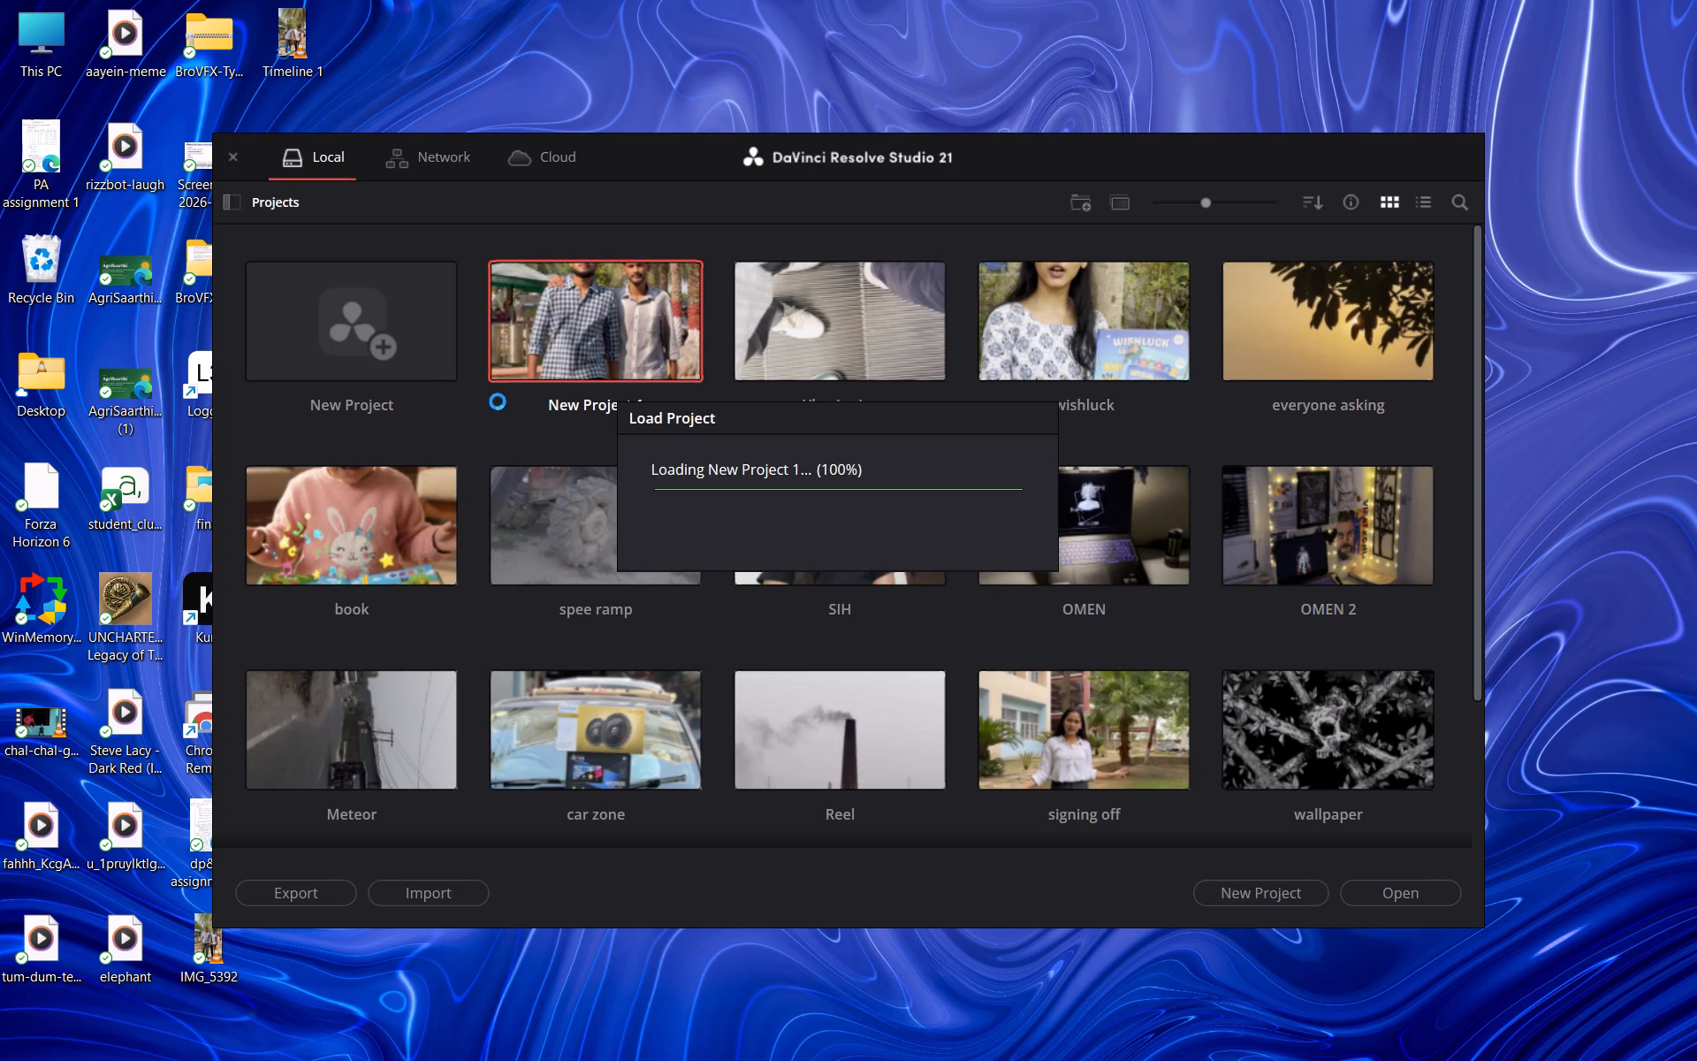
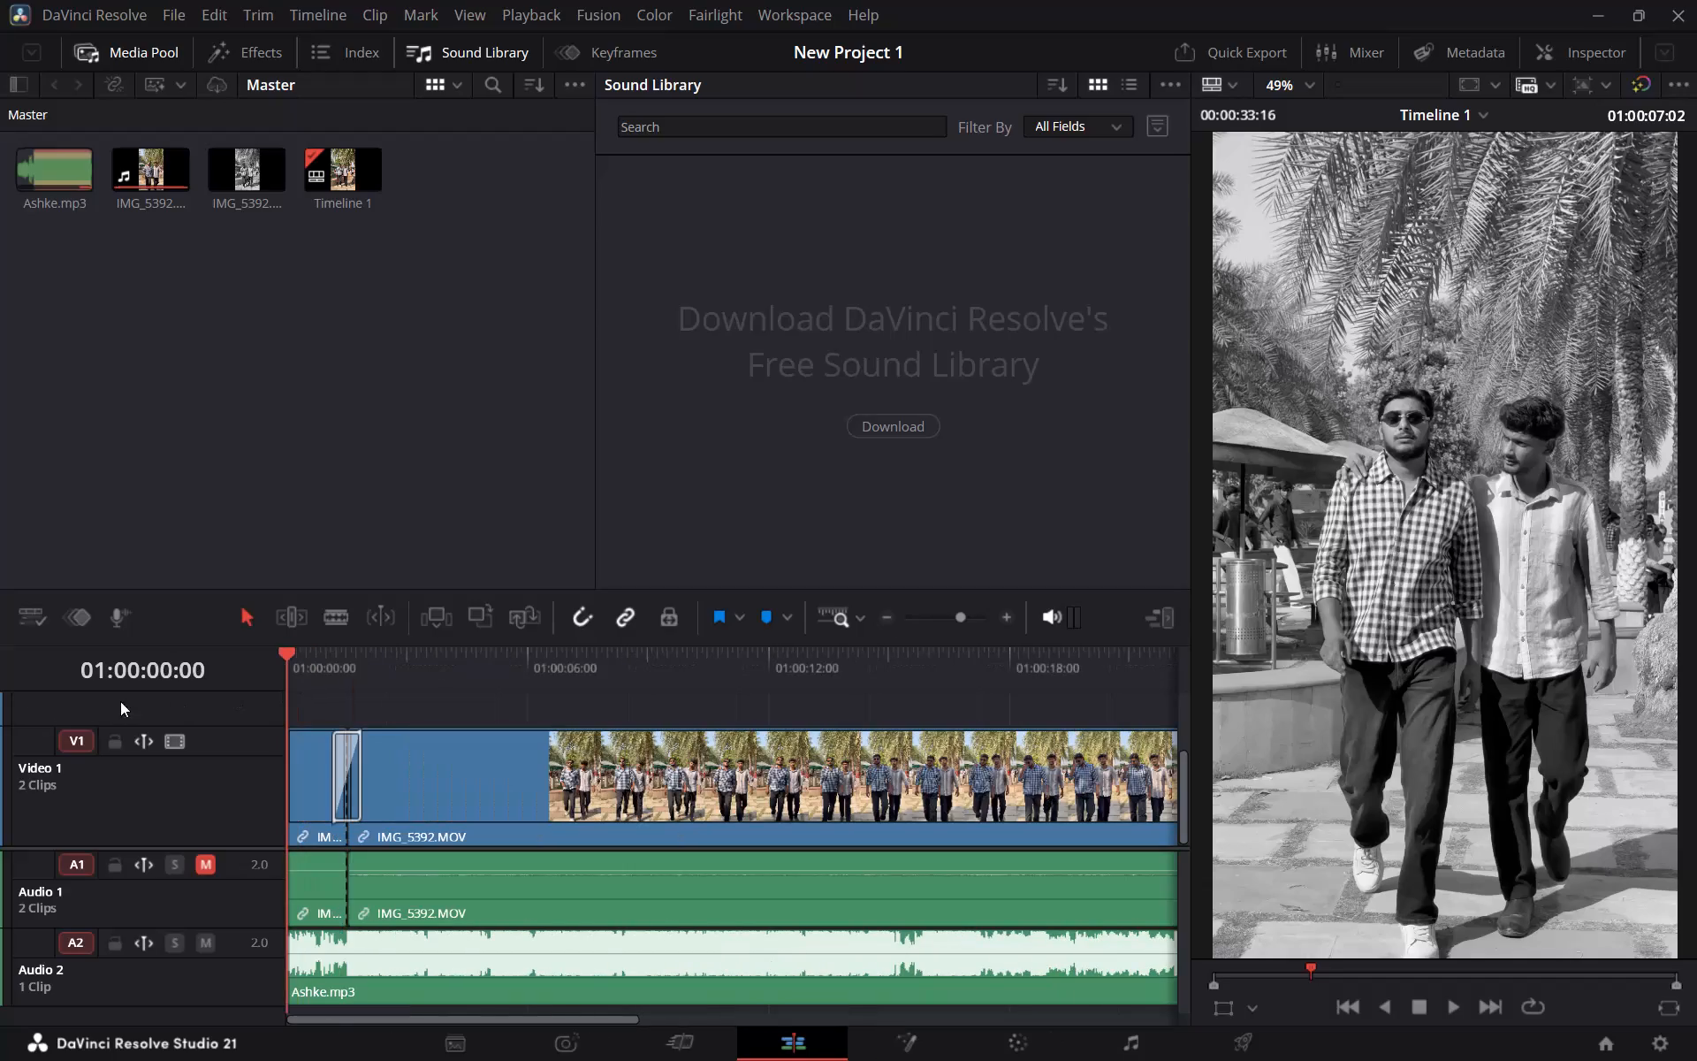
Play back and scrub the start of Timeline 1 to review the Smooth Cut into the black-and-white clip with its music.
{"action": "key", "text": "space"}
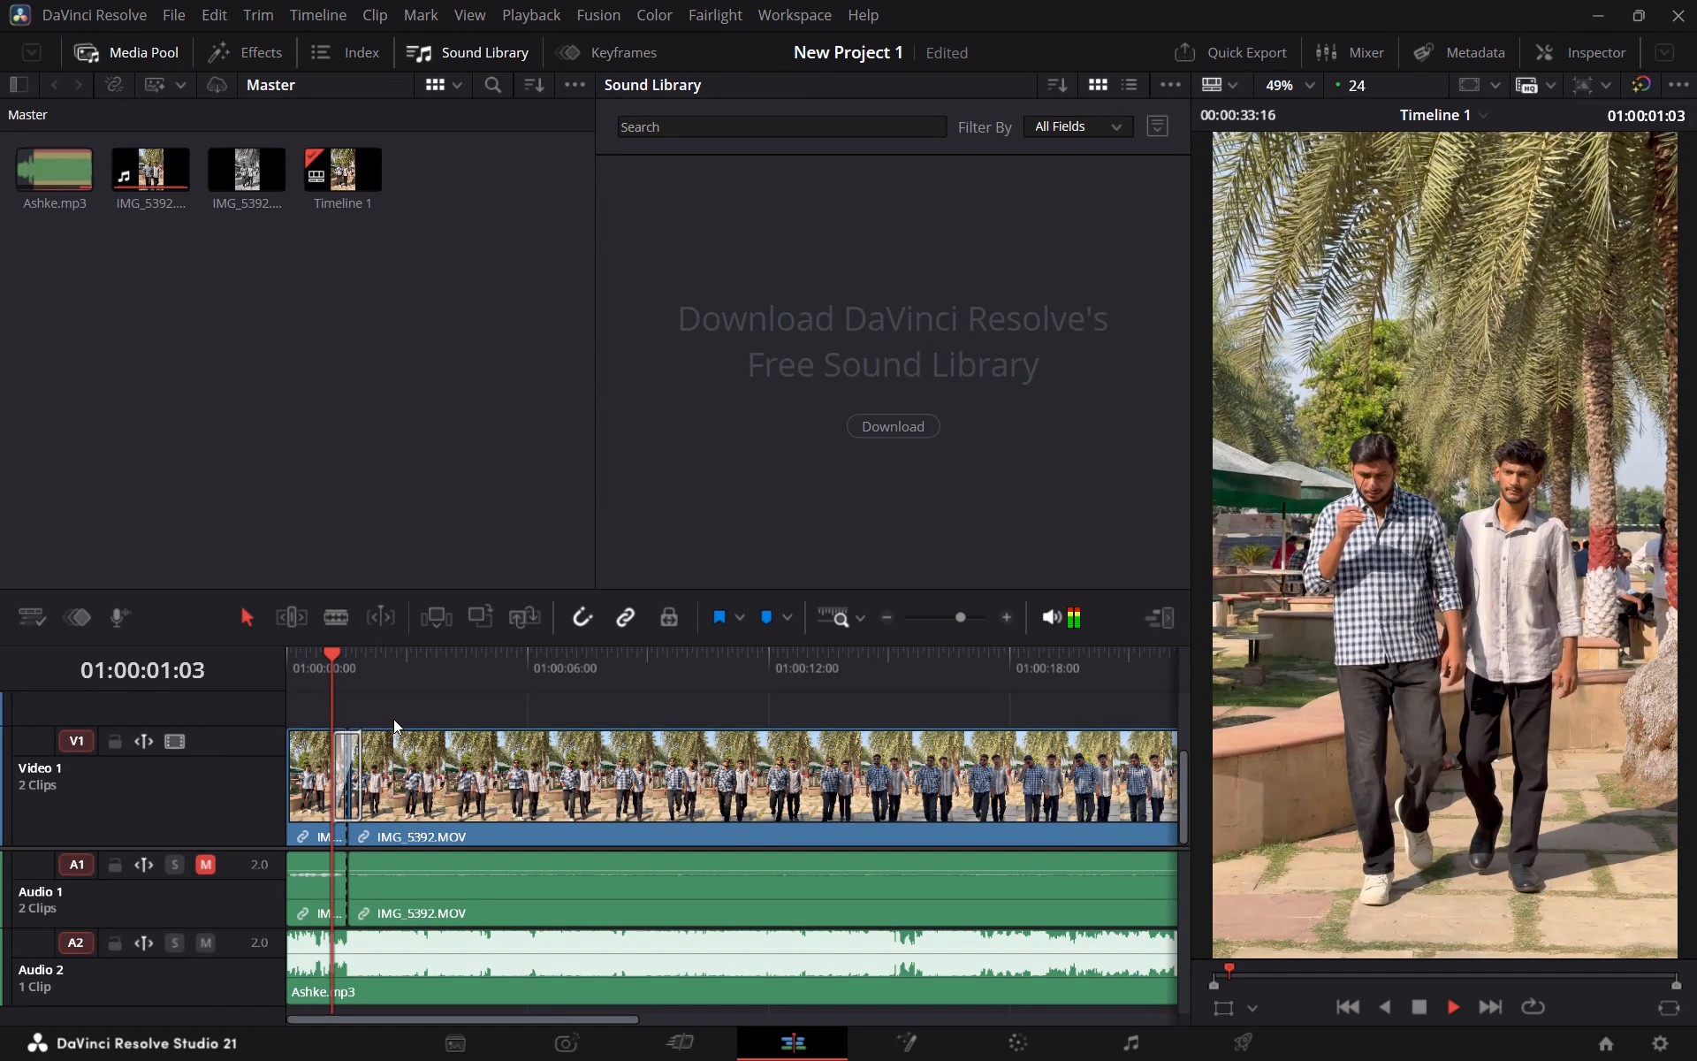
{"action": "left_click_drag", "start_coordinate": [387, 678], "coordinate": [401, 668]}
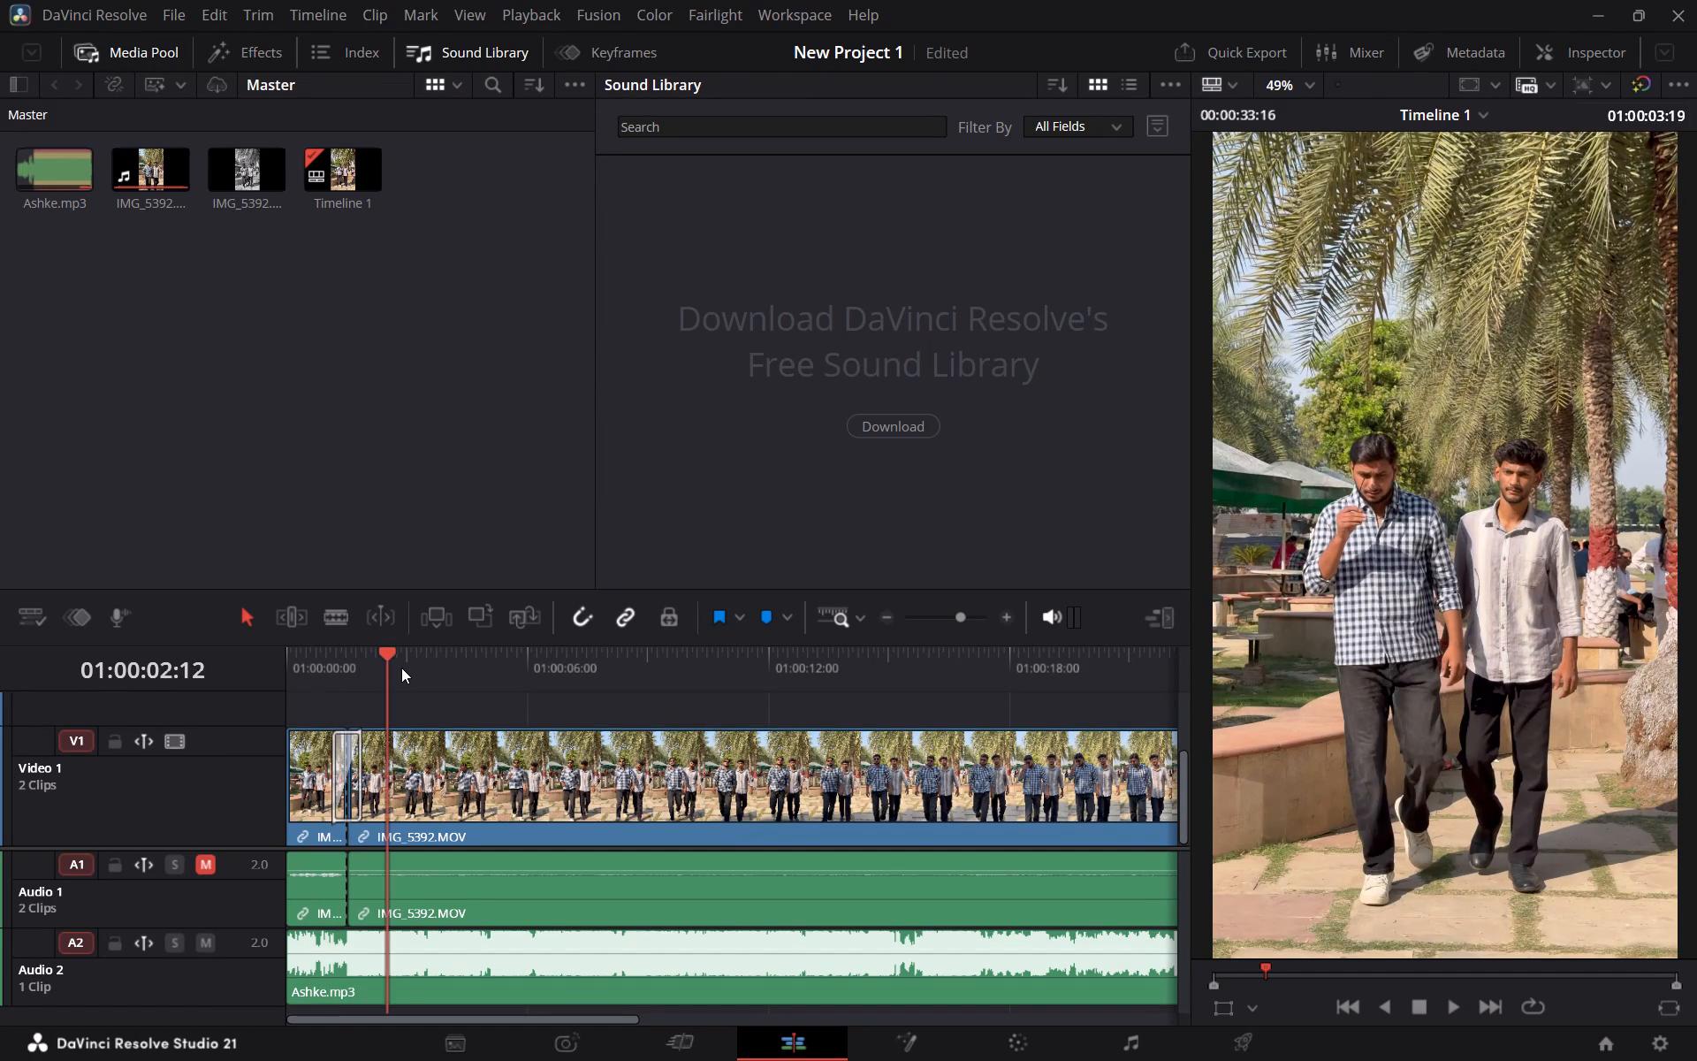
{"action": "double_click", "coordinate": [401, 668]}
{"action": "left_click_drag", "start_coordinate": [401, 668], "coordinate": [359, 732]}
{"action": "left_click", "coordinate": [351, 693]}
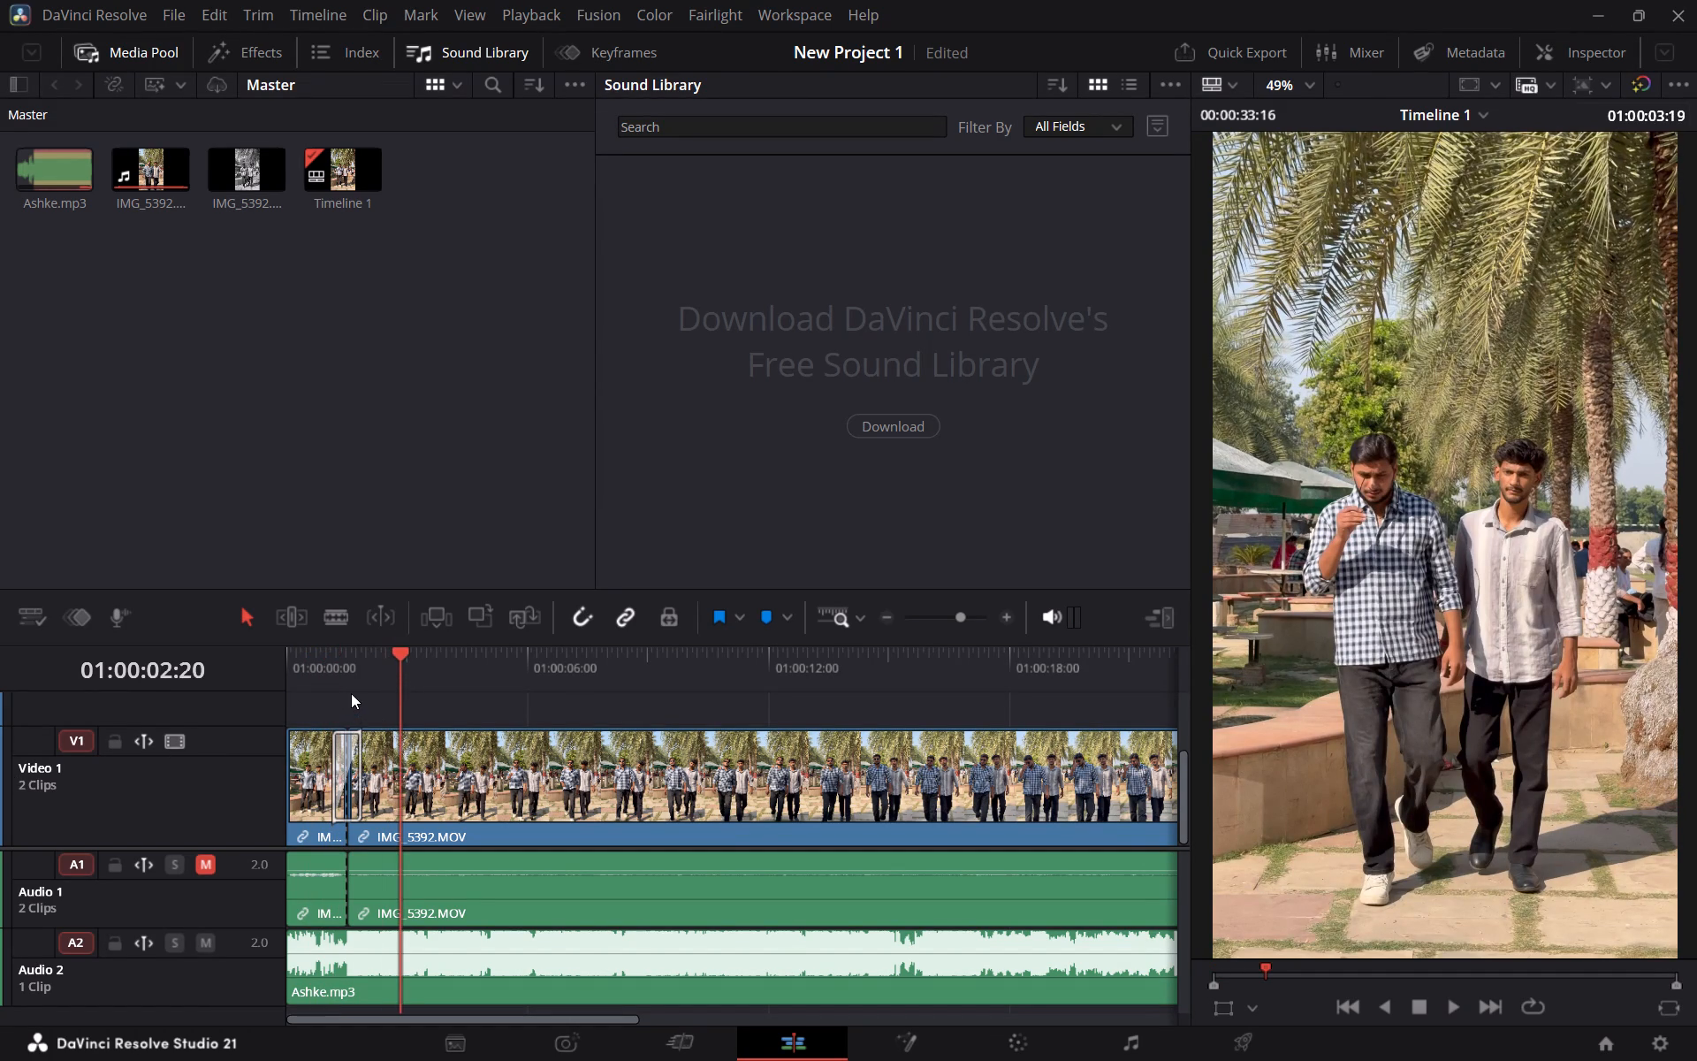
{"action": "left_click_drag", "start_coordinate": [350, 691], "coordinate": [323, 698]}
{"action": "left_click", "coordinate": [323, 698]}
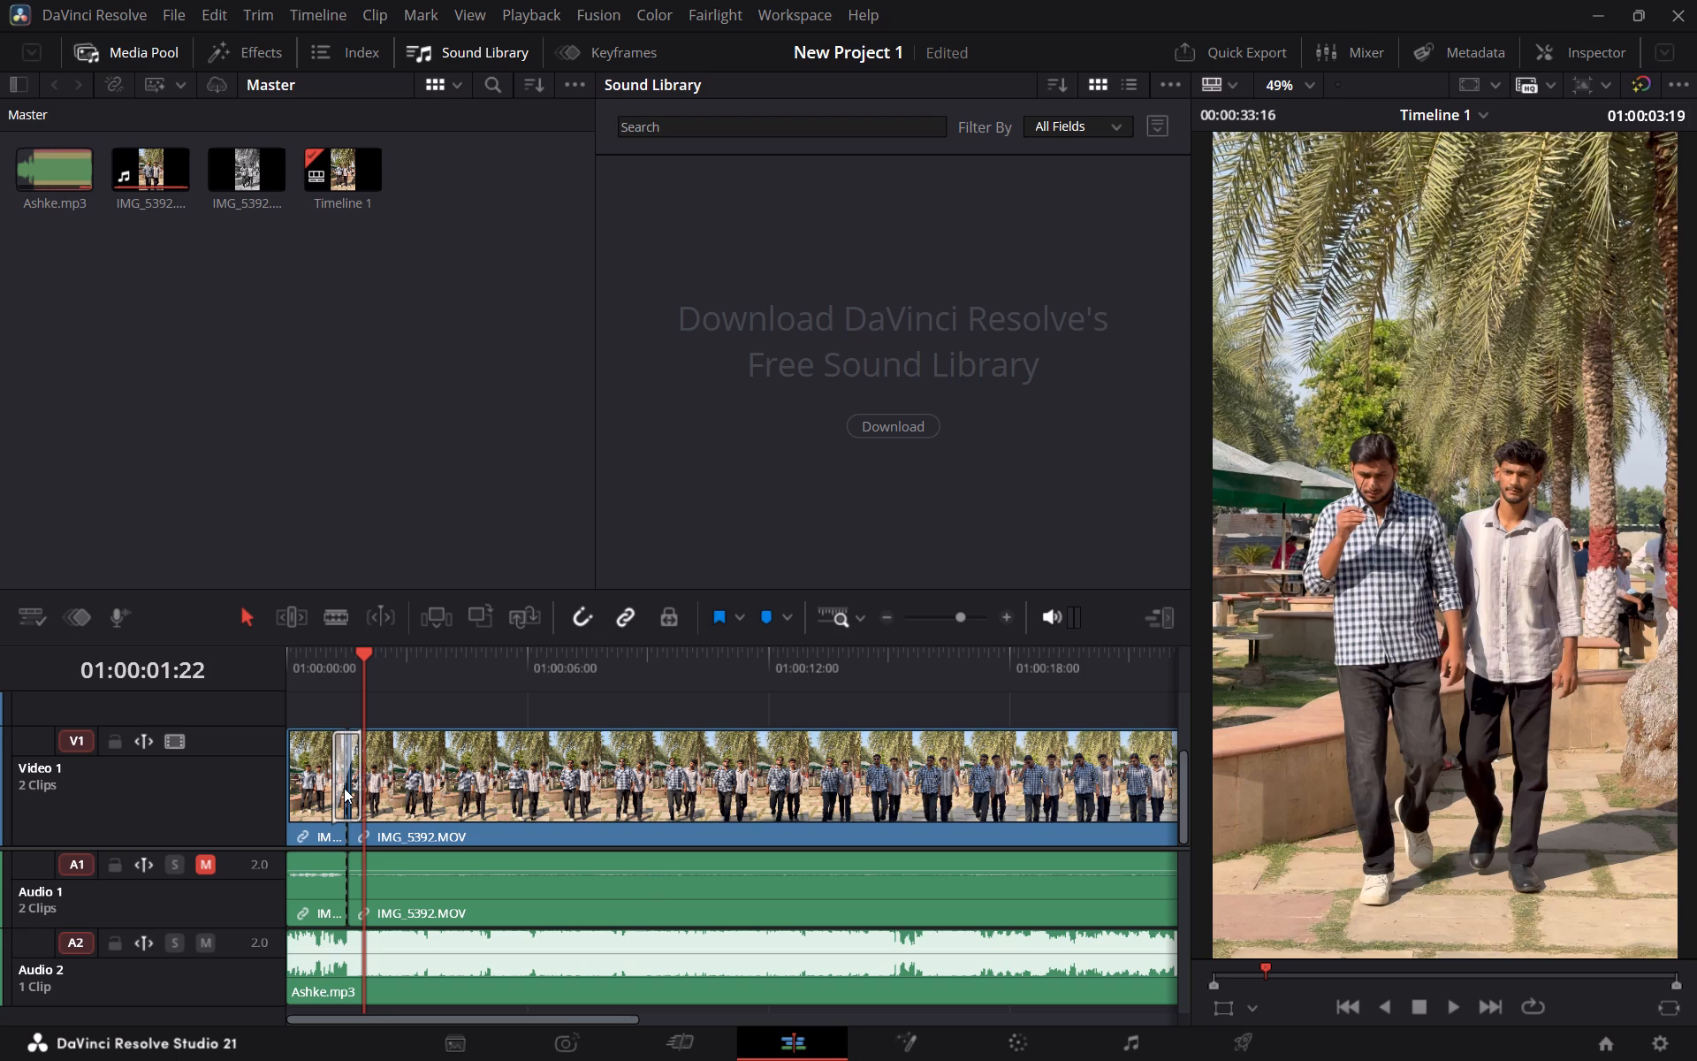
{"action": "left_click_drag", "start_coordinate": [349, 664], "coordinate": [384, 662]}
{"action": "left_click_drag", "start_coordinate": [384, 662], "coordinate": [392, 667]}
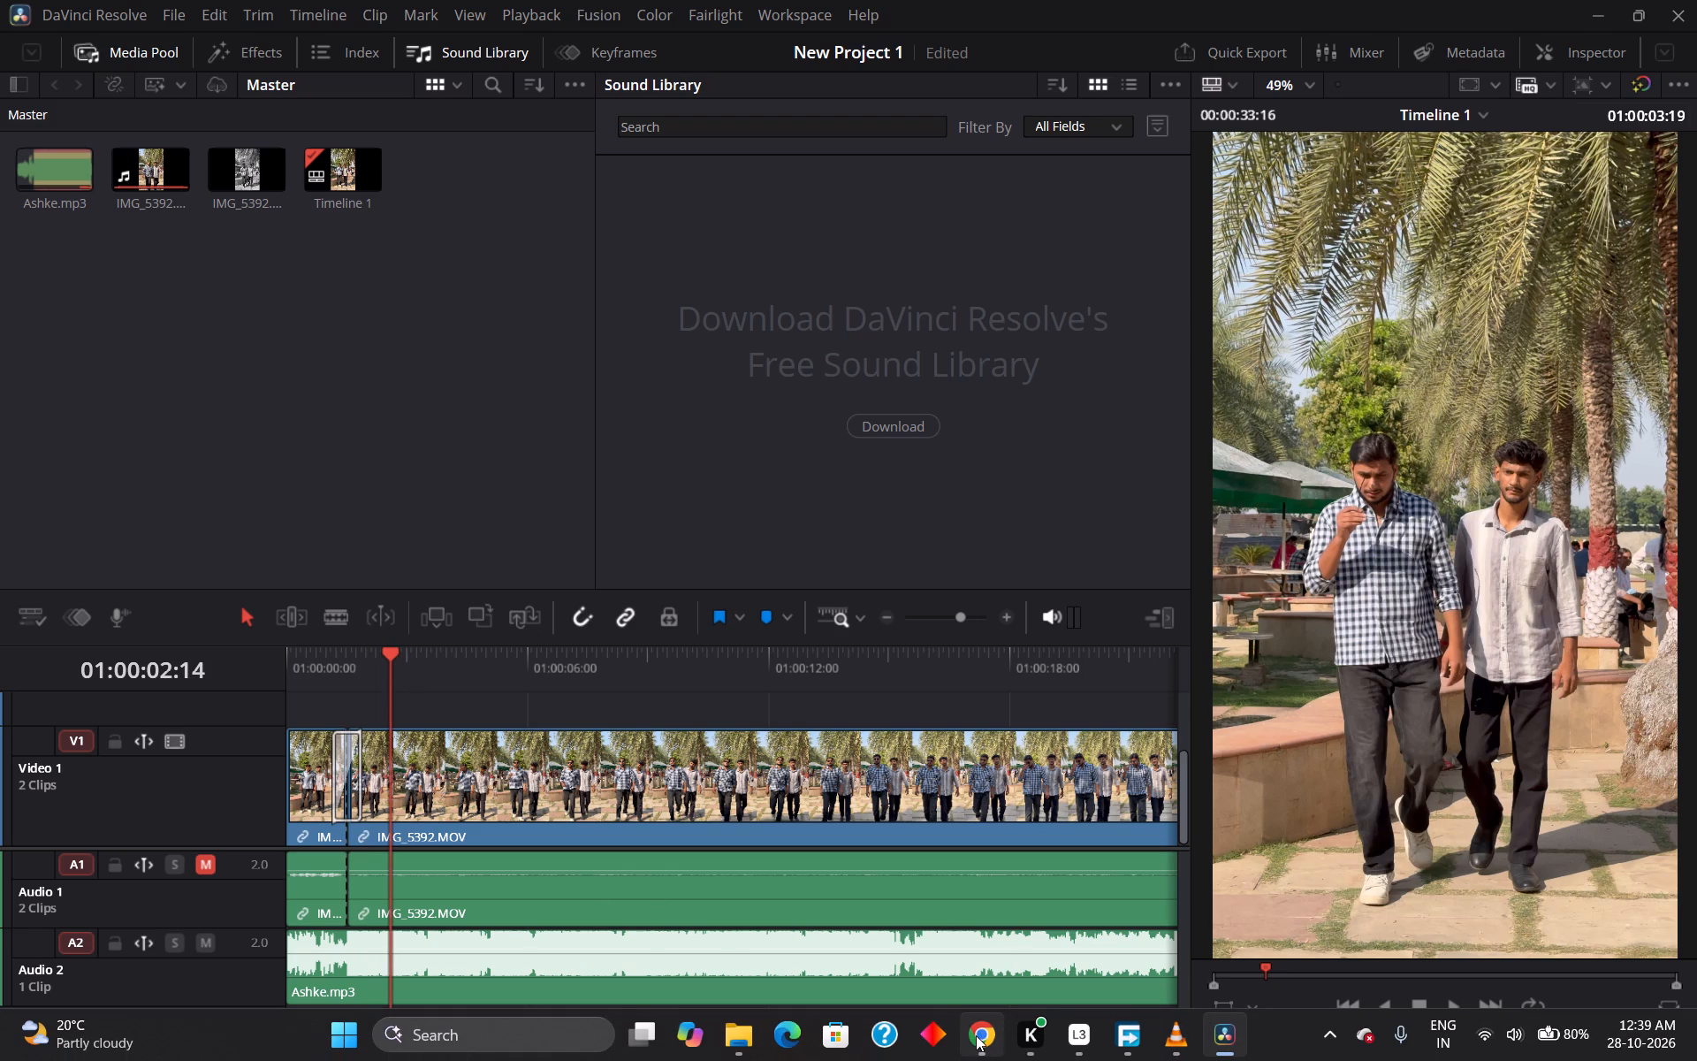
{"action": "left_click_drag", "start_coordinate": [398, 655], "coordinate": [442, 660]}
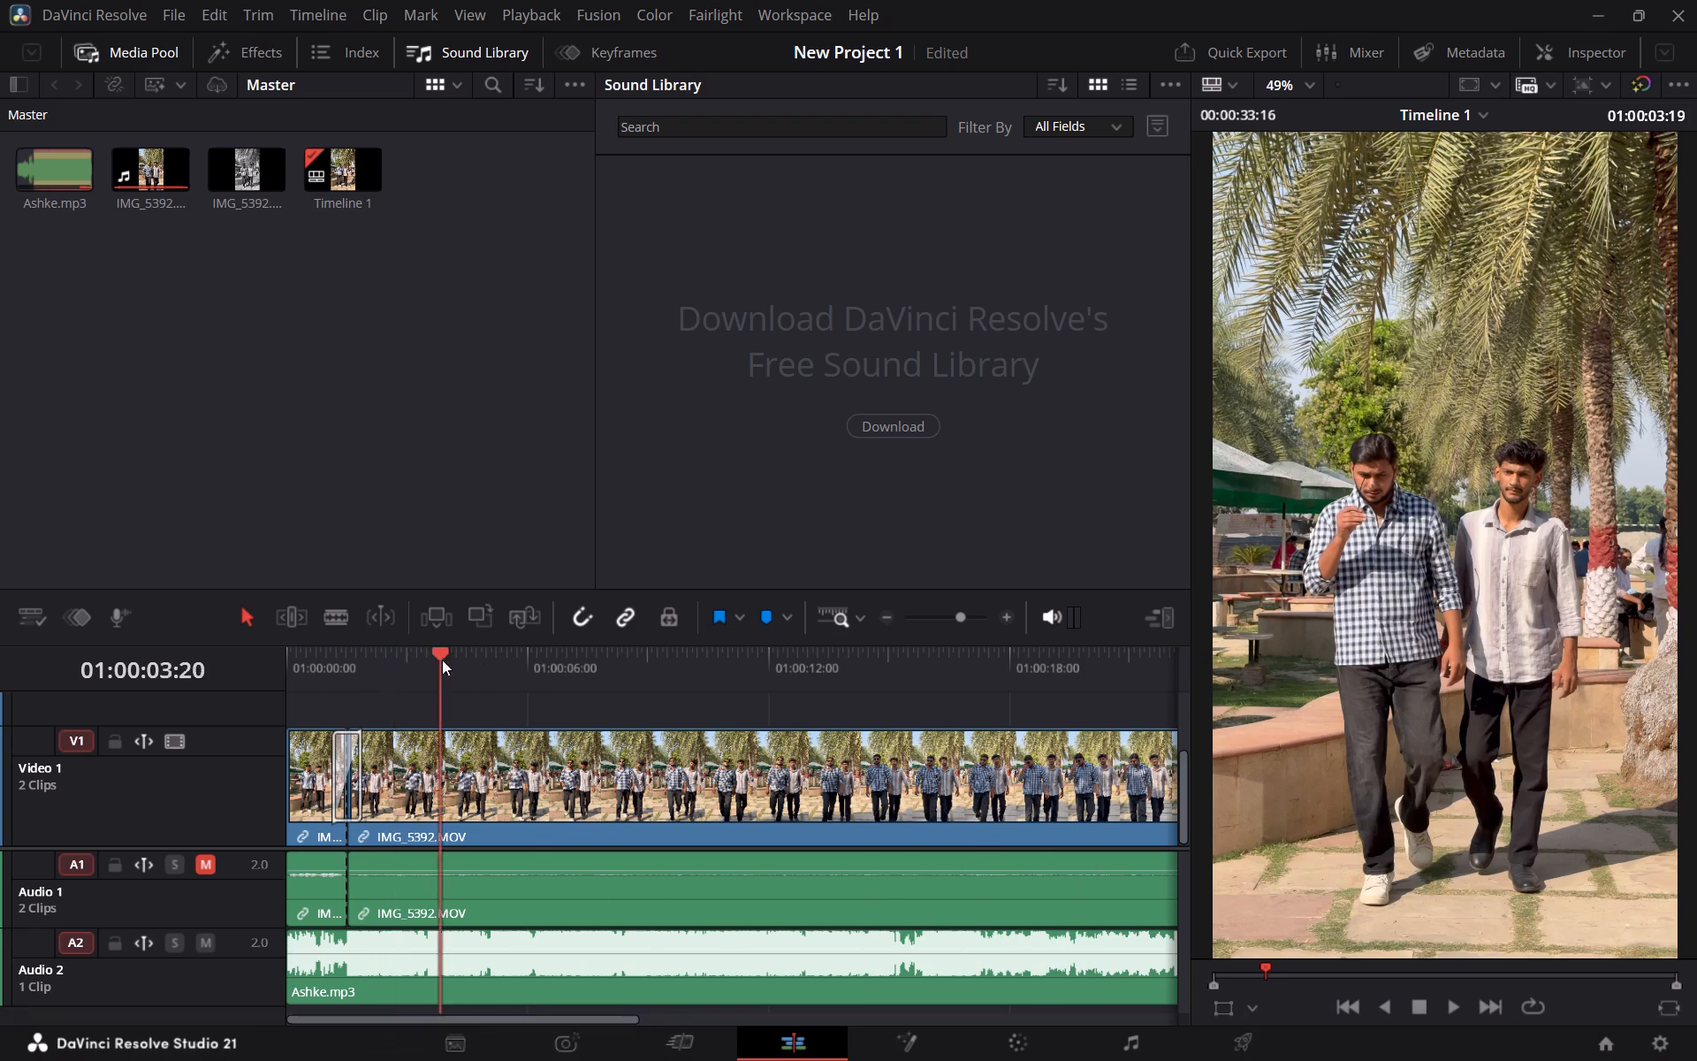
{"action": "left_click_drag", "start_coordinate": [442, 660], "coordinate": [18, 772]}
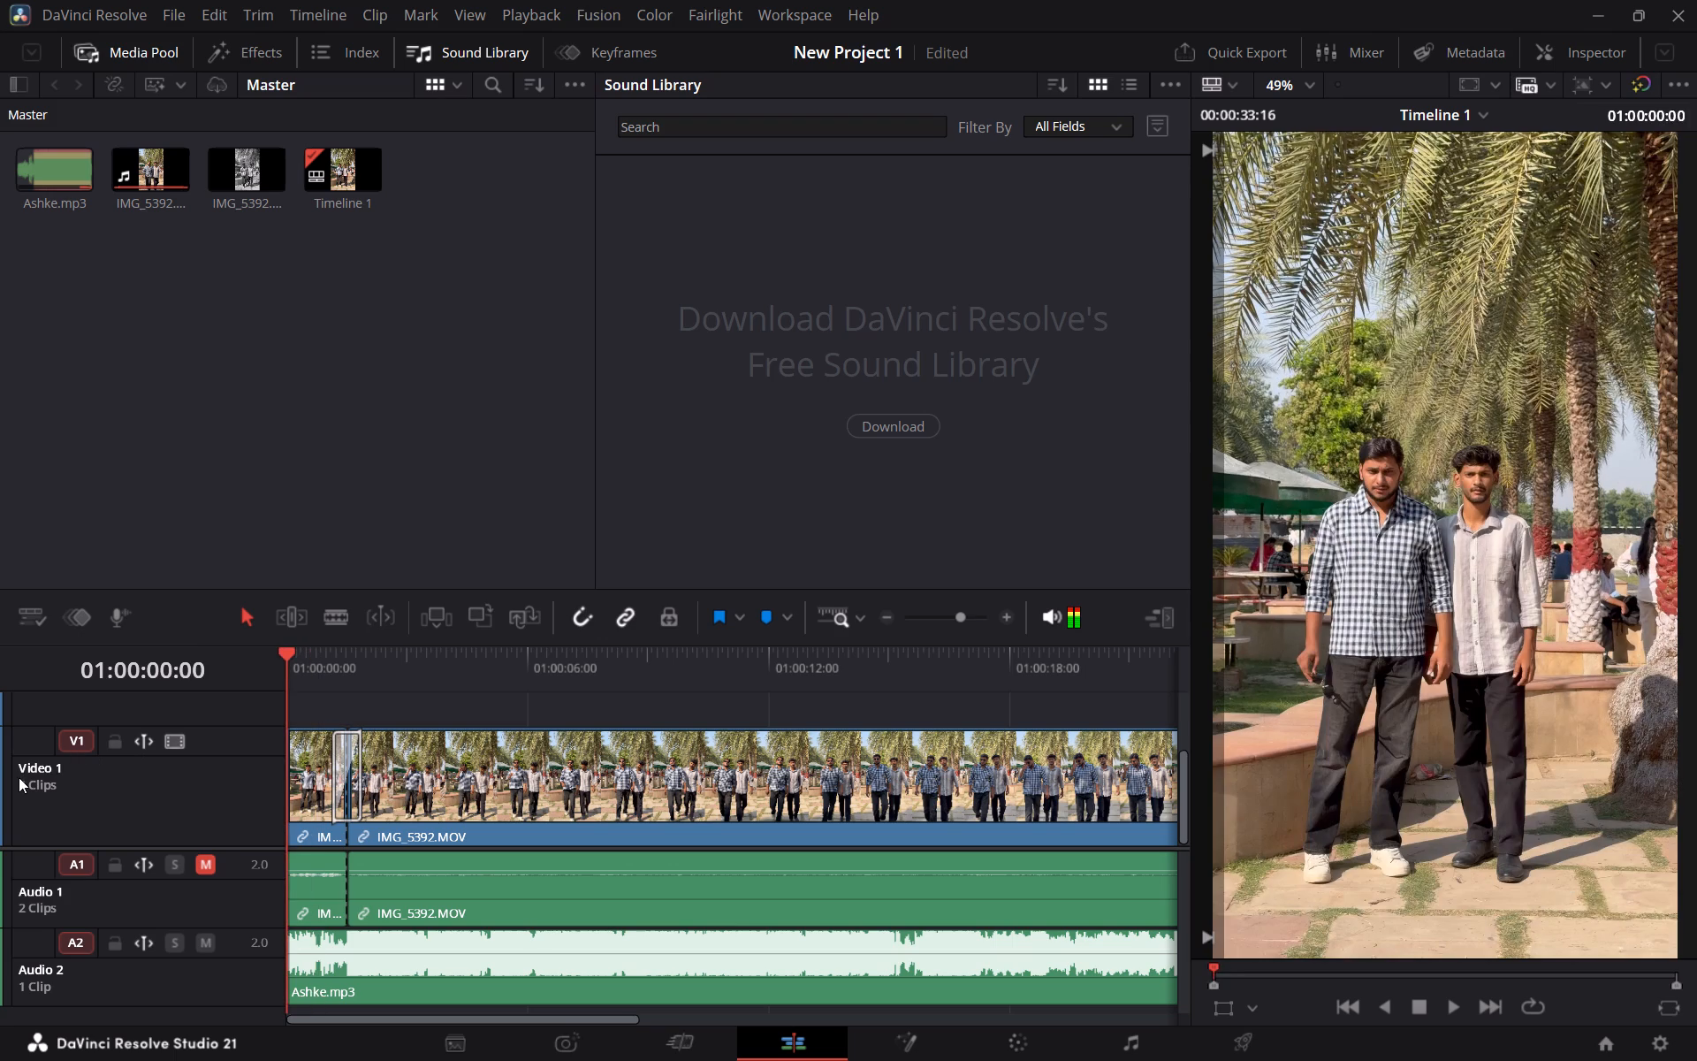
{"action": "key", "text": "space"}
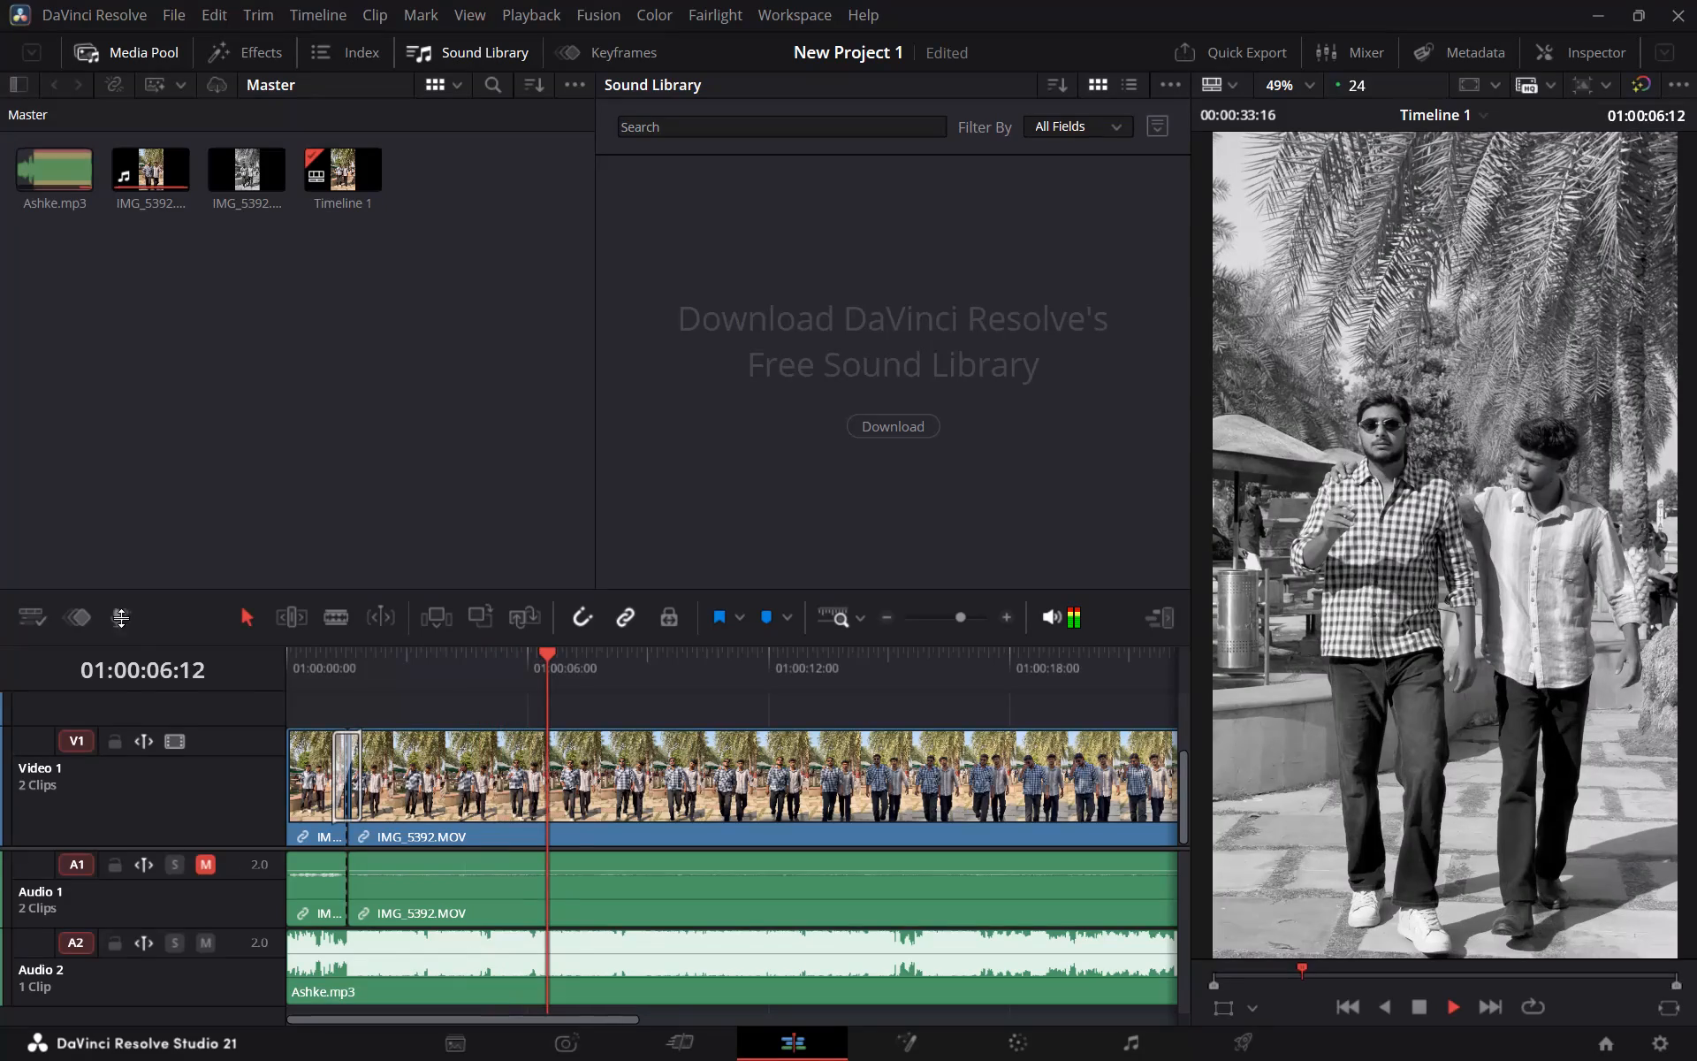
{"action": "left_click_drag", "start_coordinate": [301, 676], "coordinate": [206, 746]}
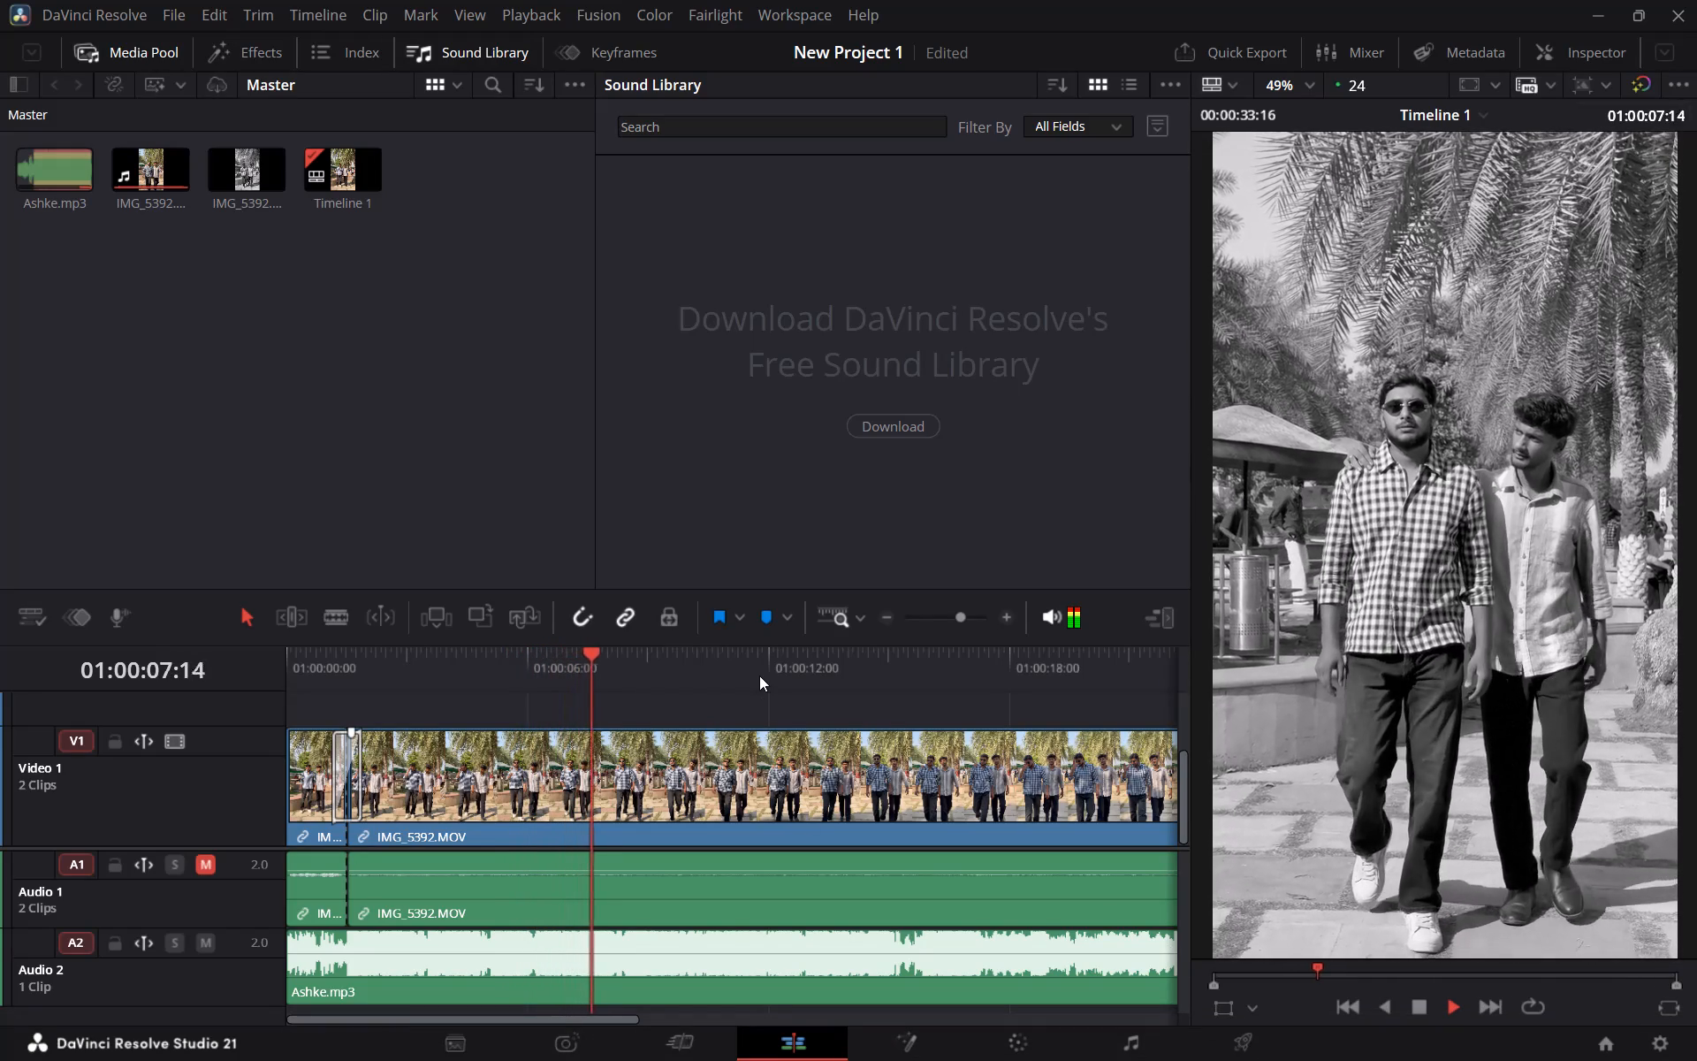
Split Ashke.mp3 on Audio 2 at the end of the video, at 01:00:24:20, and delete the leftover audio.
{"action": "left_click", "coordinate": [939, 616]}
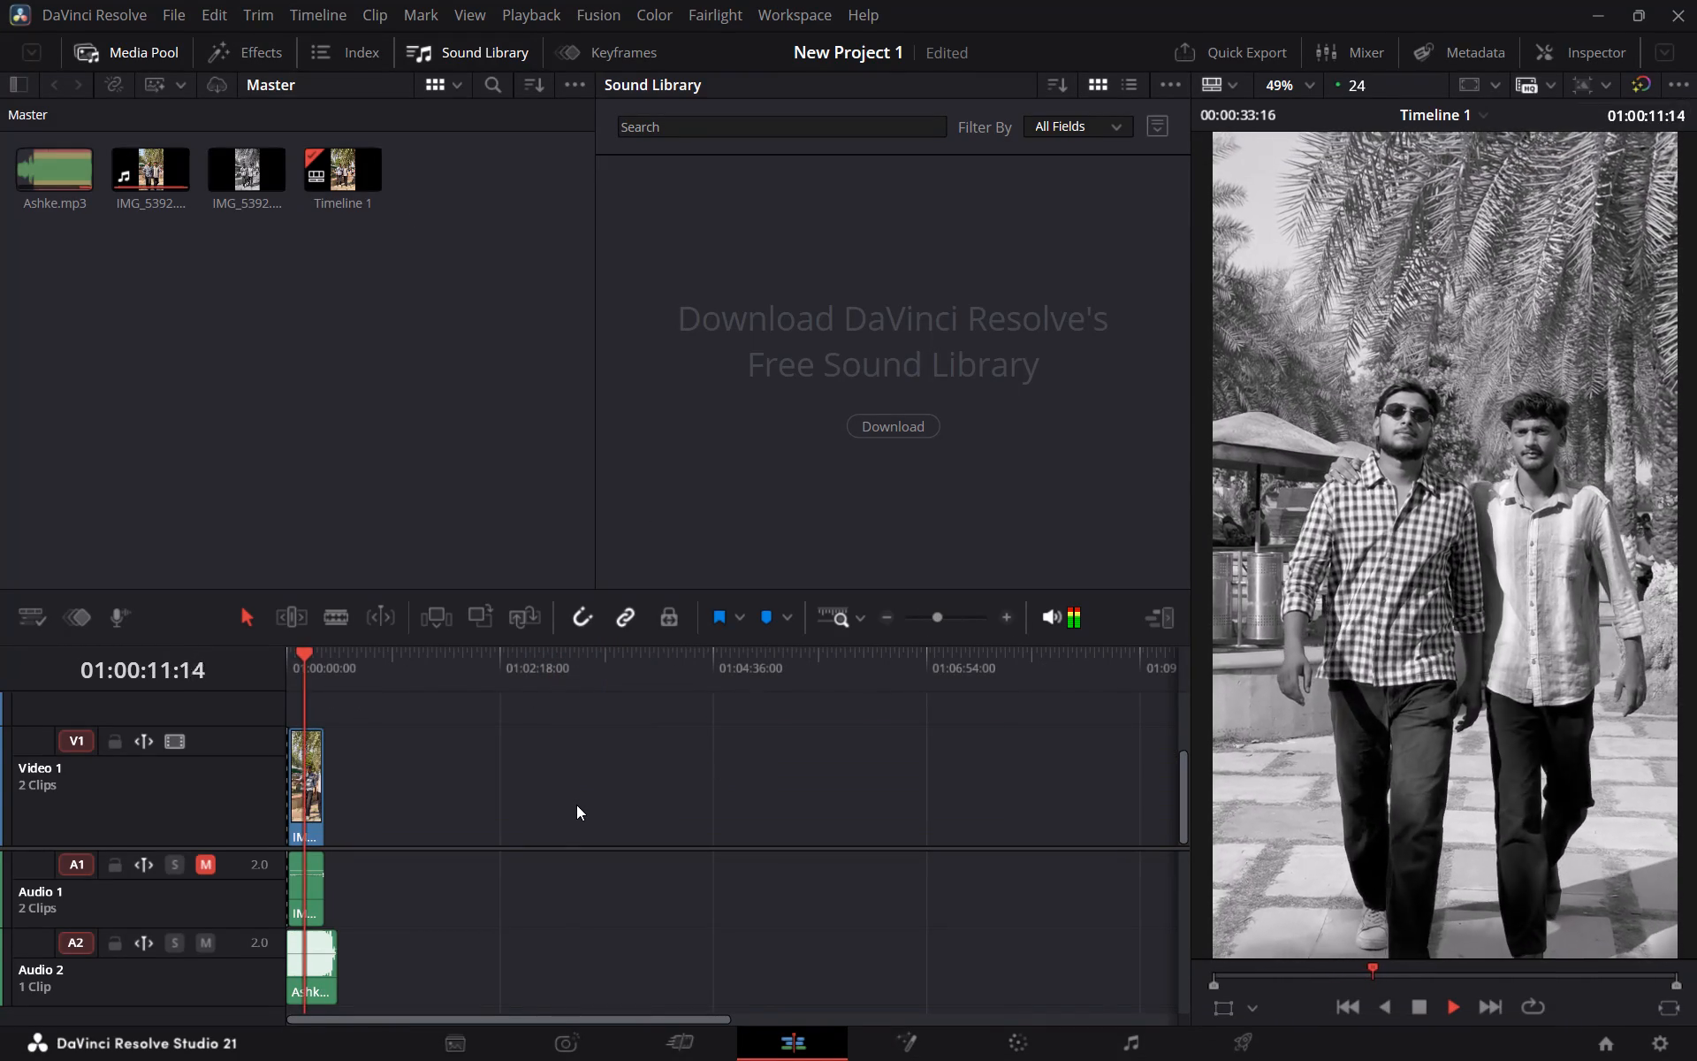
{"action": "key", "text": "space"}
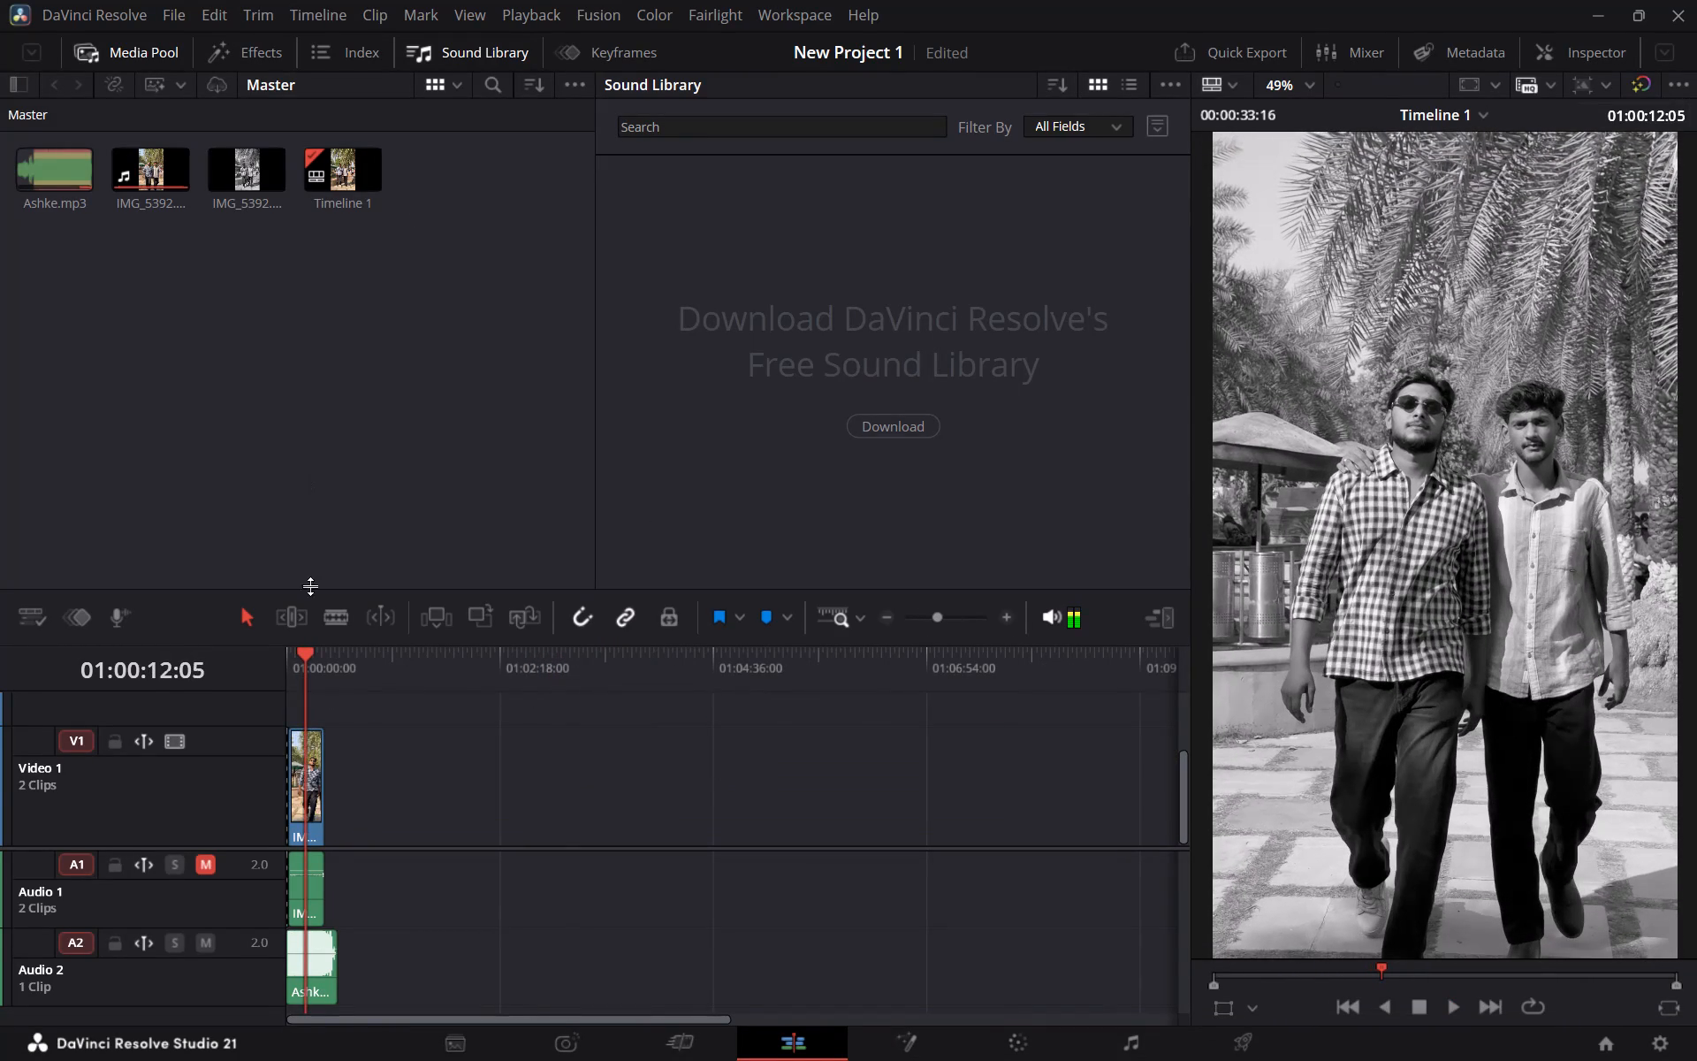
{"action": "left_click", "coordinate": [330, 680]}
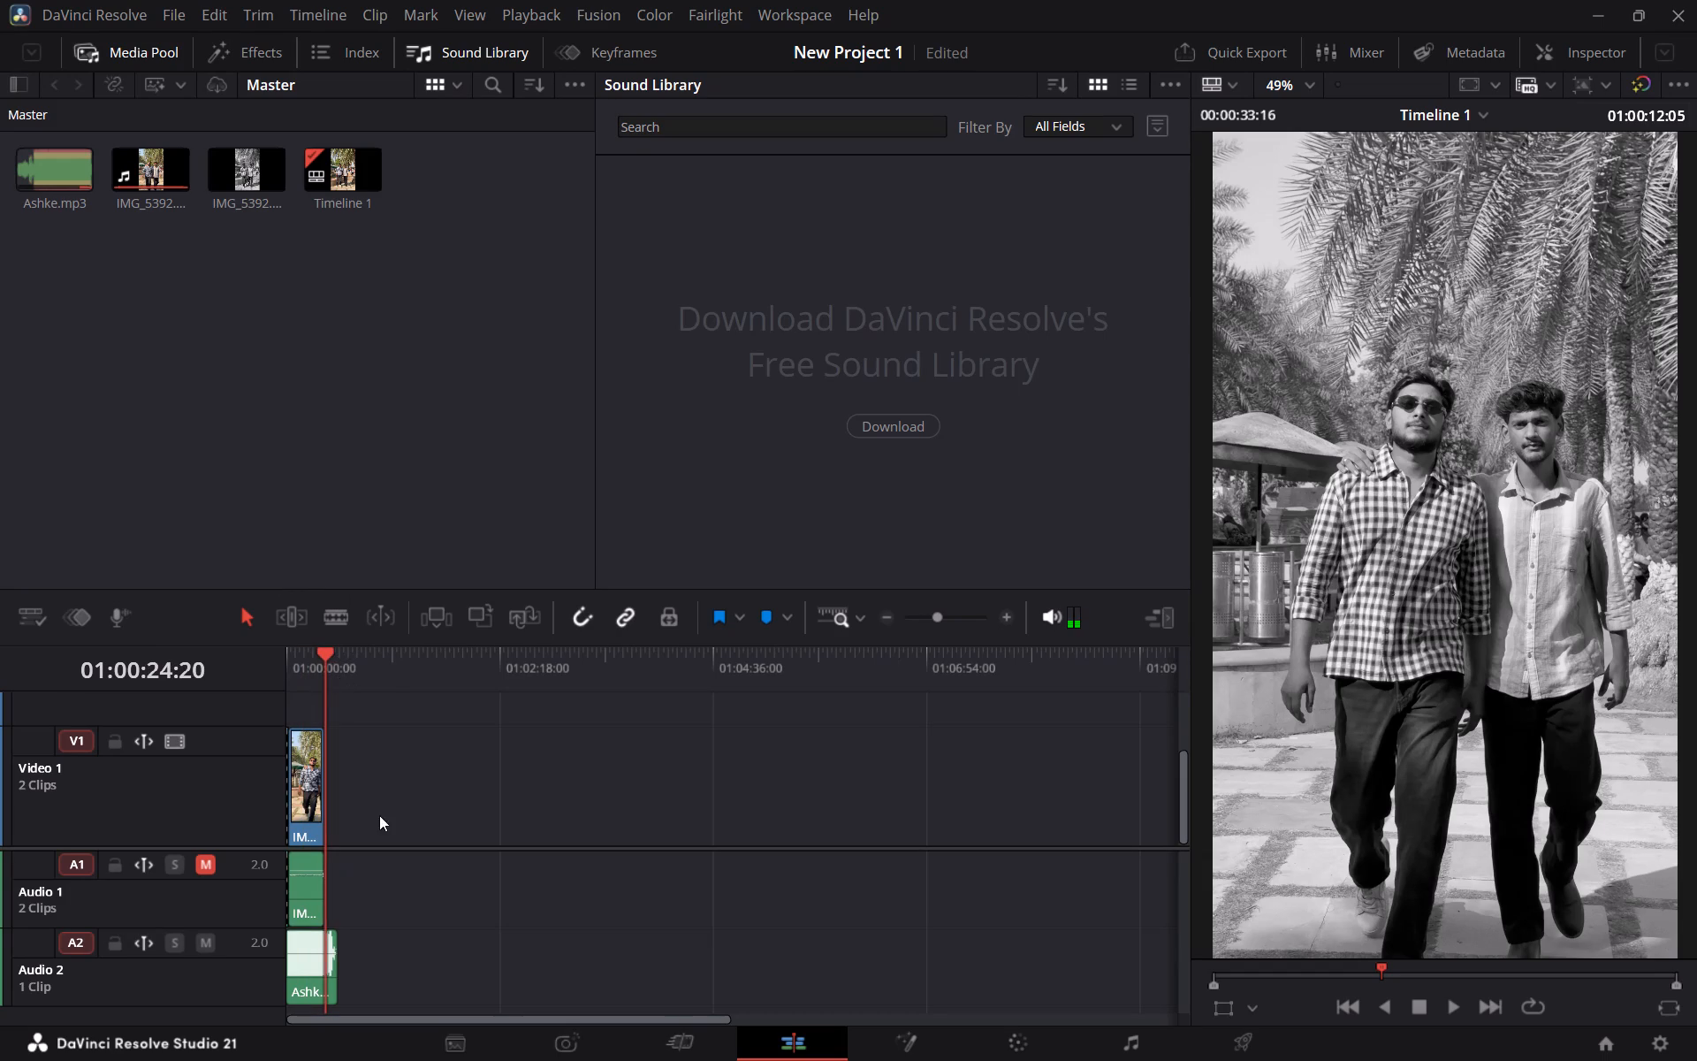
{"action": "left_click", "coordinate": [309, 958]}
{"action": "scroll", "coordinate": [308, 958], "scroll_direction": "up", "scroll_amount": 1}
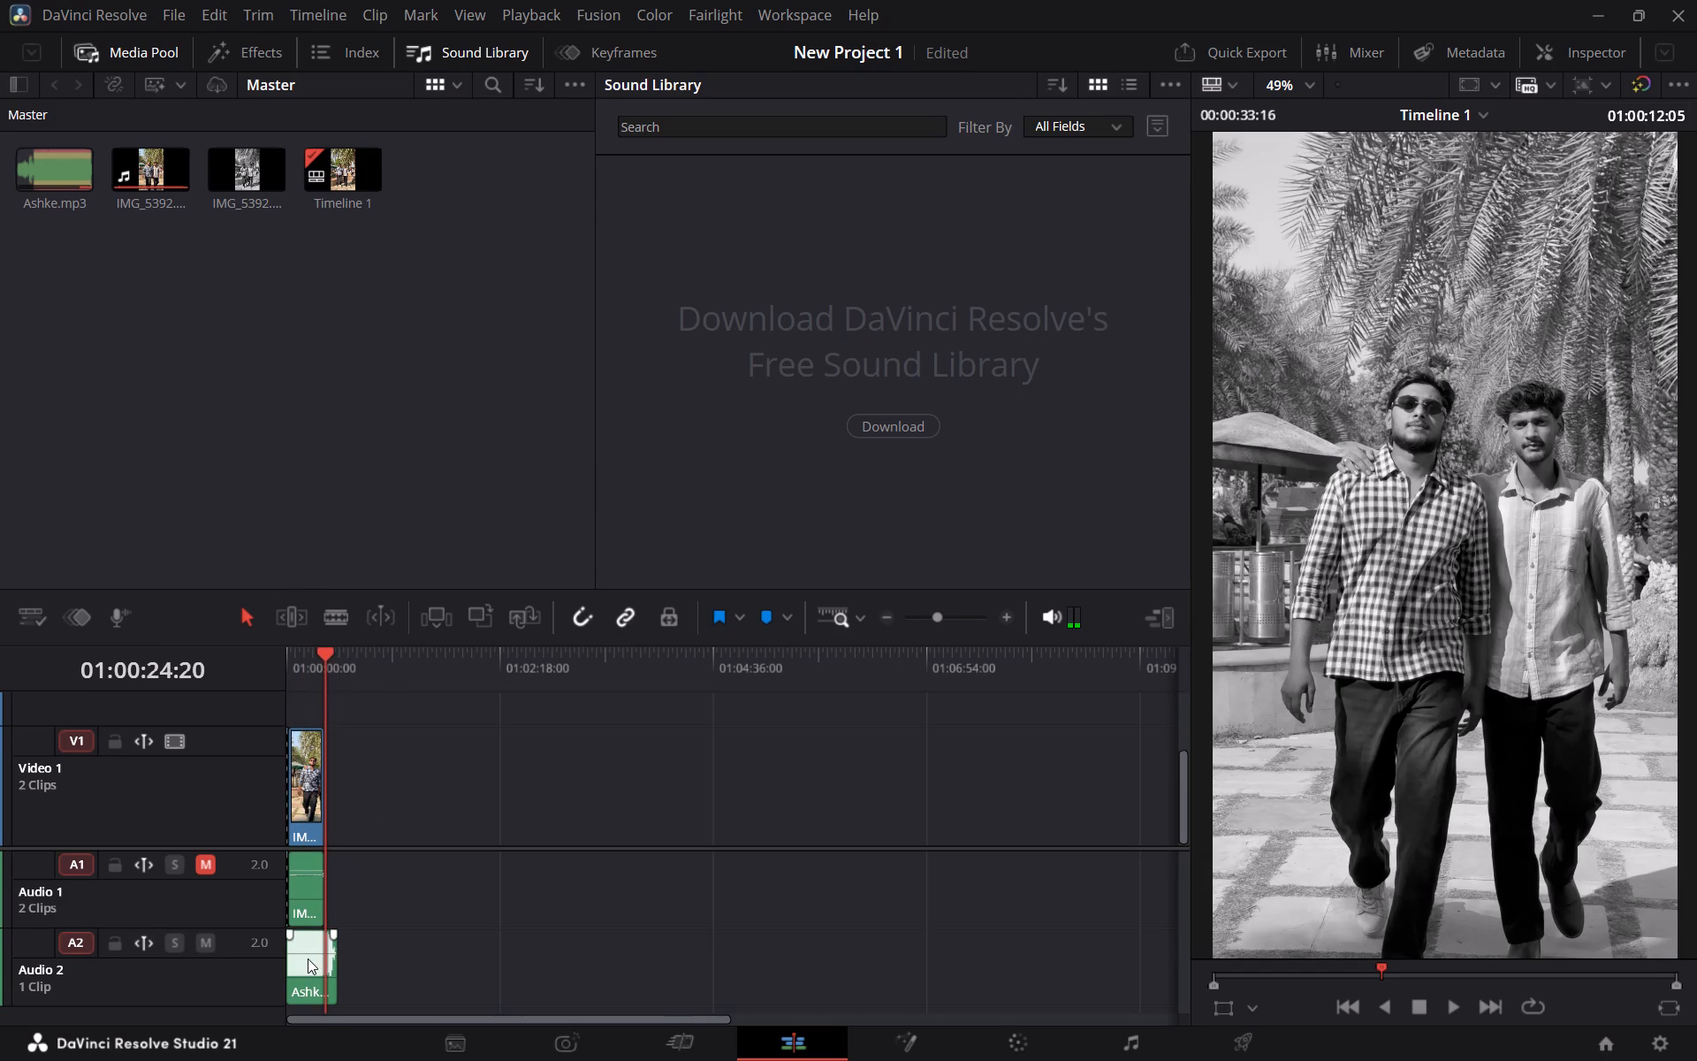
{"action": "left_click", "coordinate": [308, 958]}
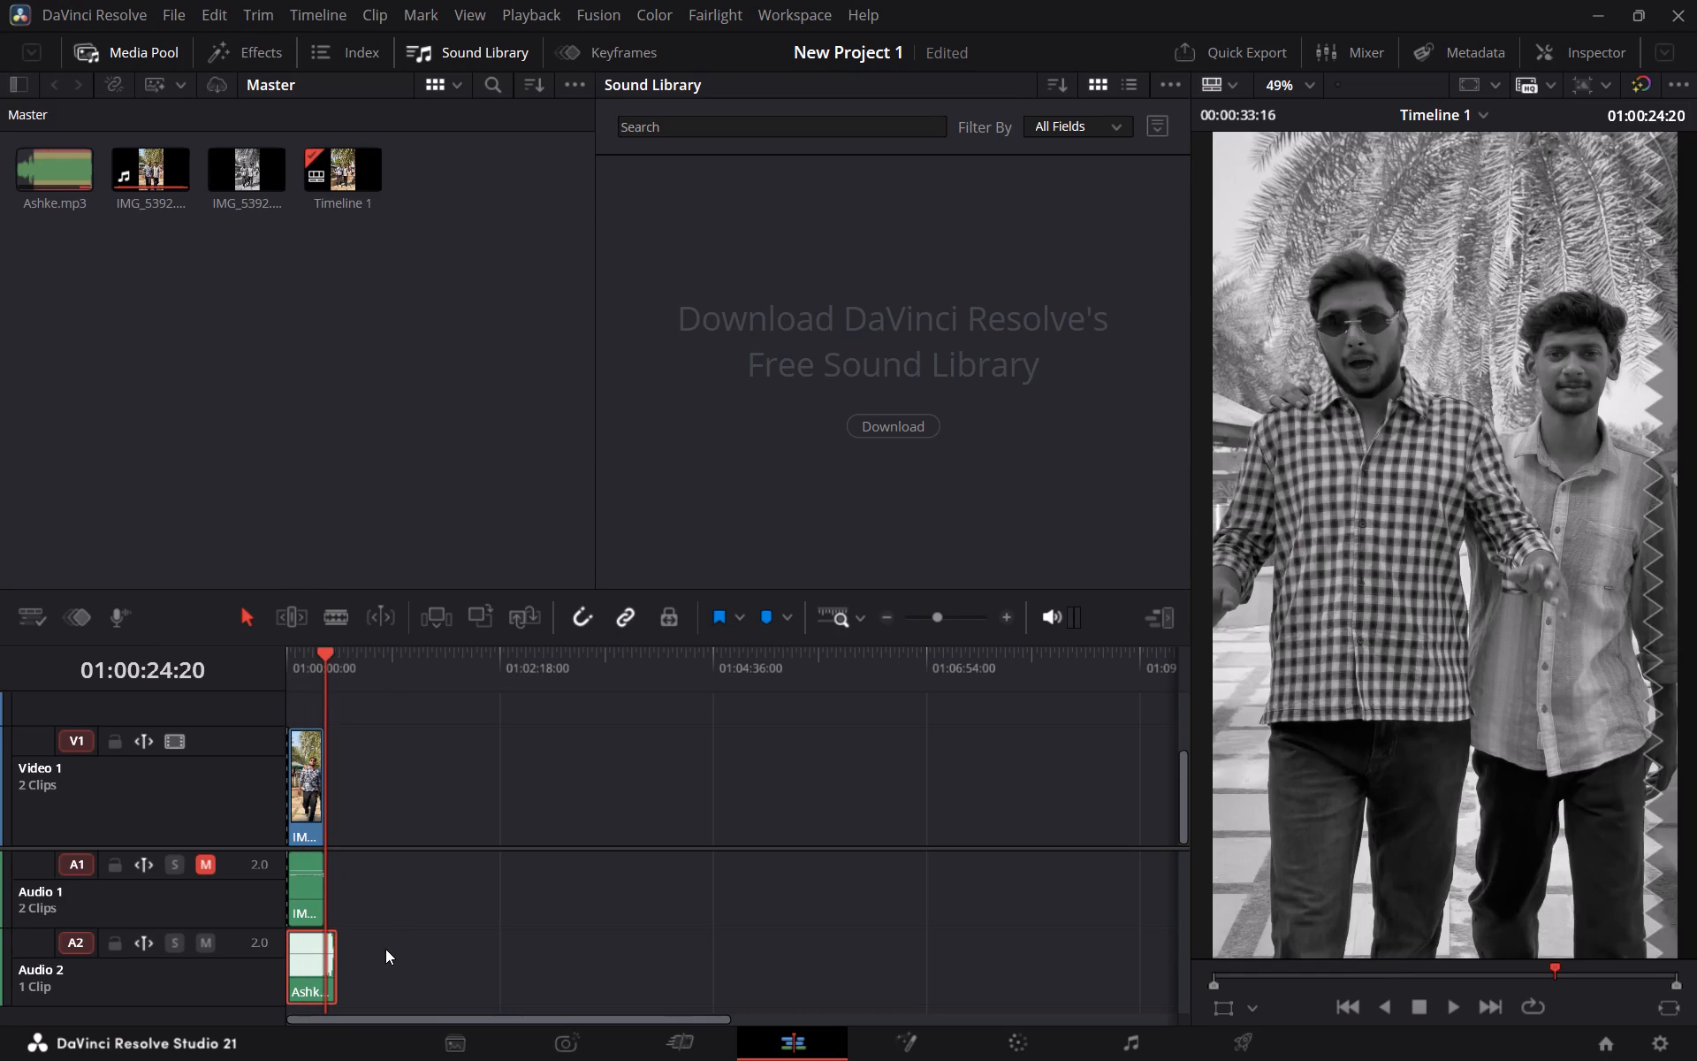
{"action": "key", "text": "ctrl+b"}
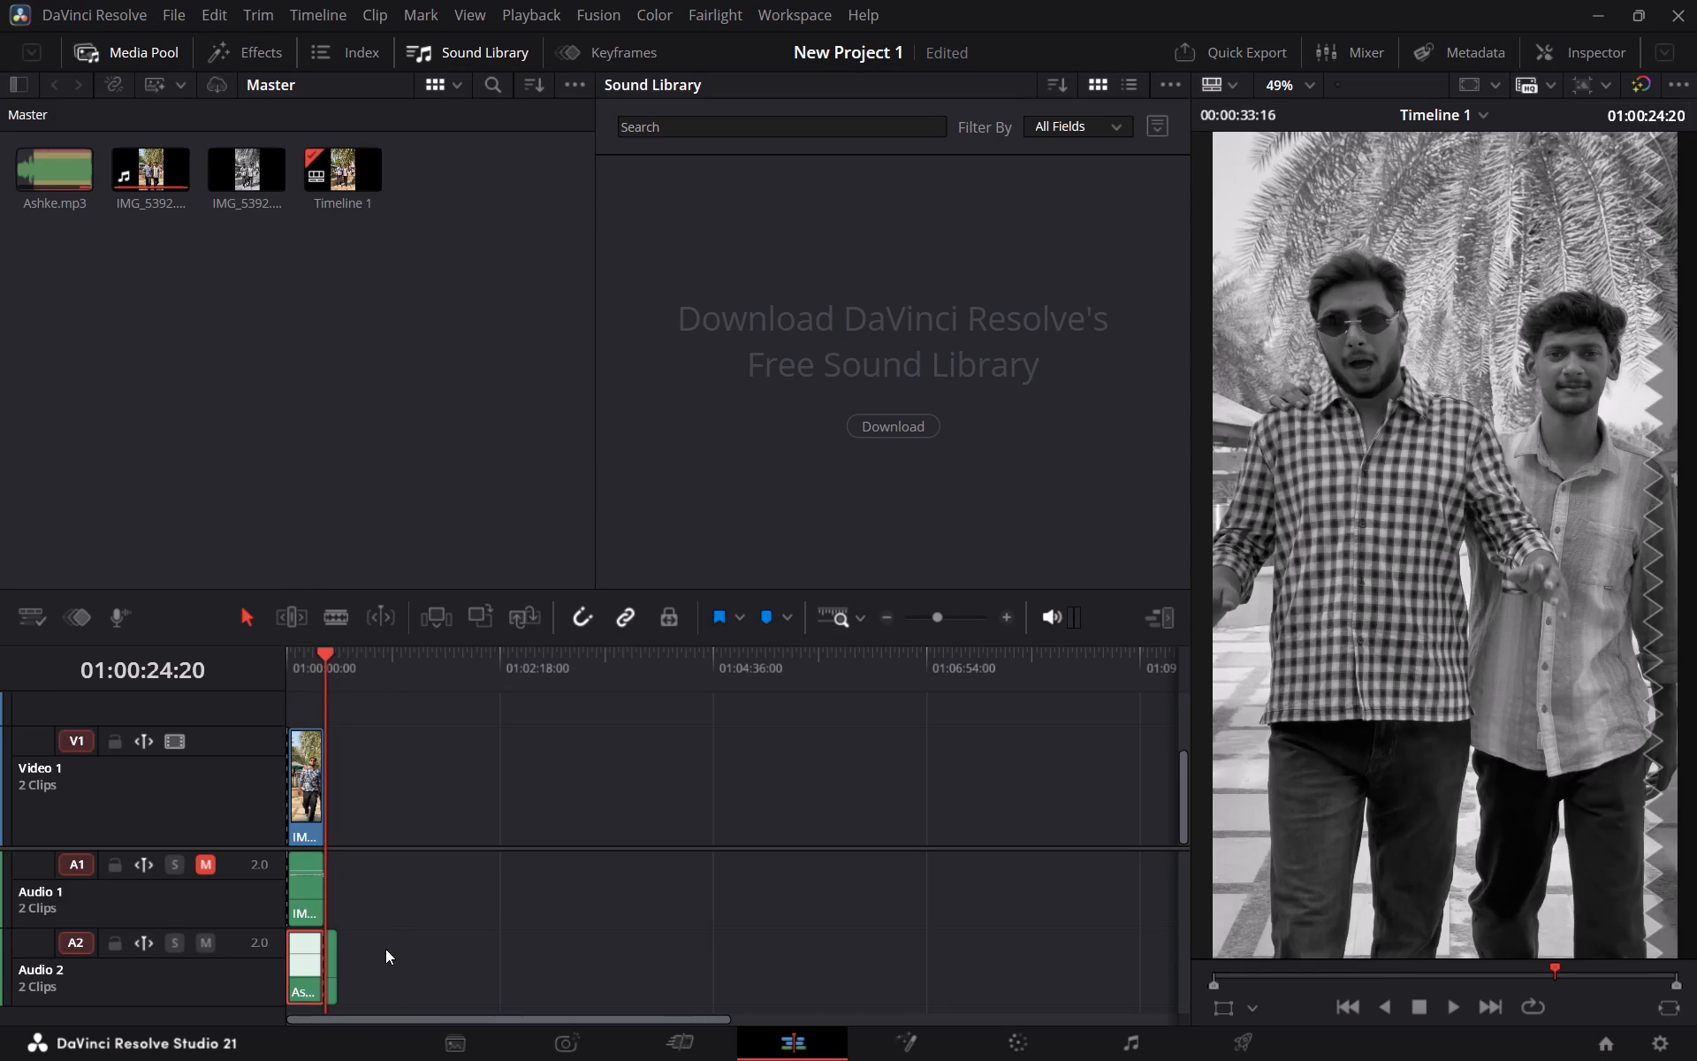
{"action": "left_click", "coordinate": [339, 986]}
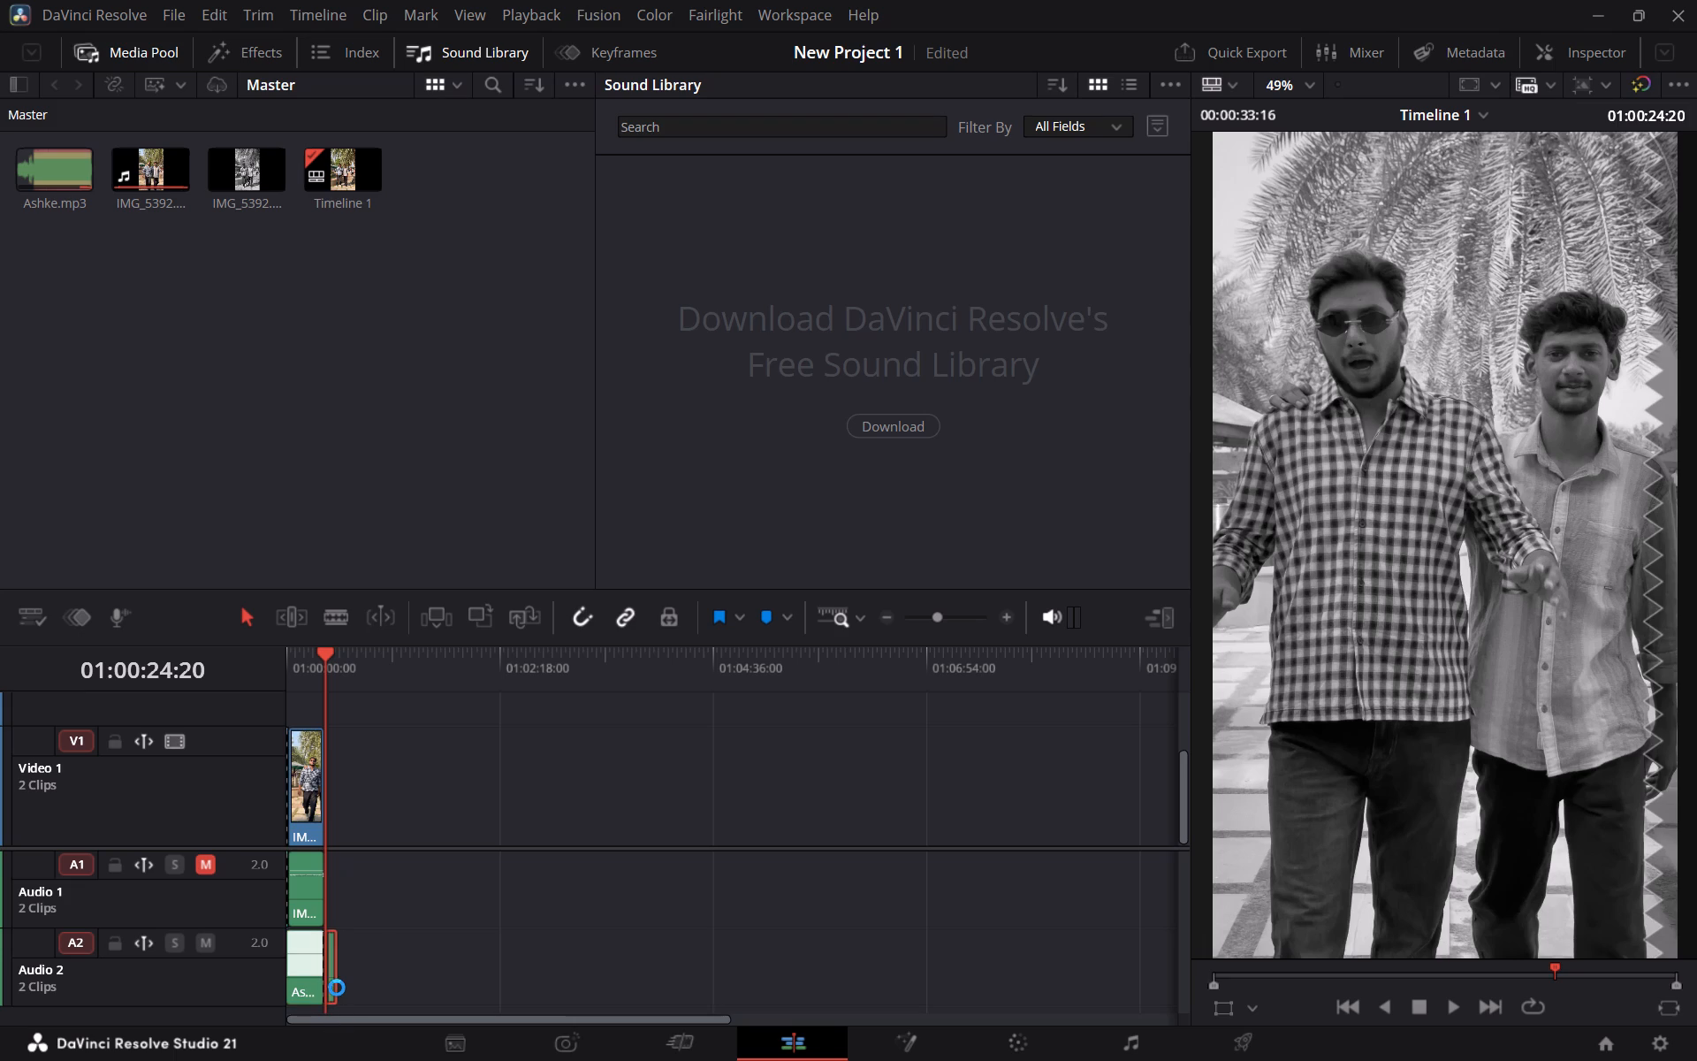
{"action": "key", "text": "BackSpace"}
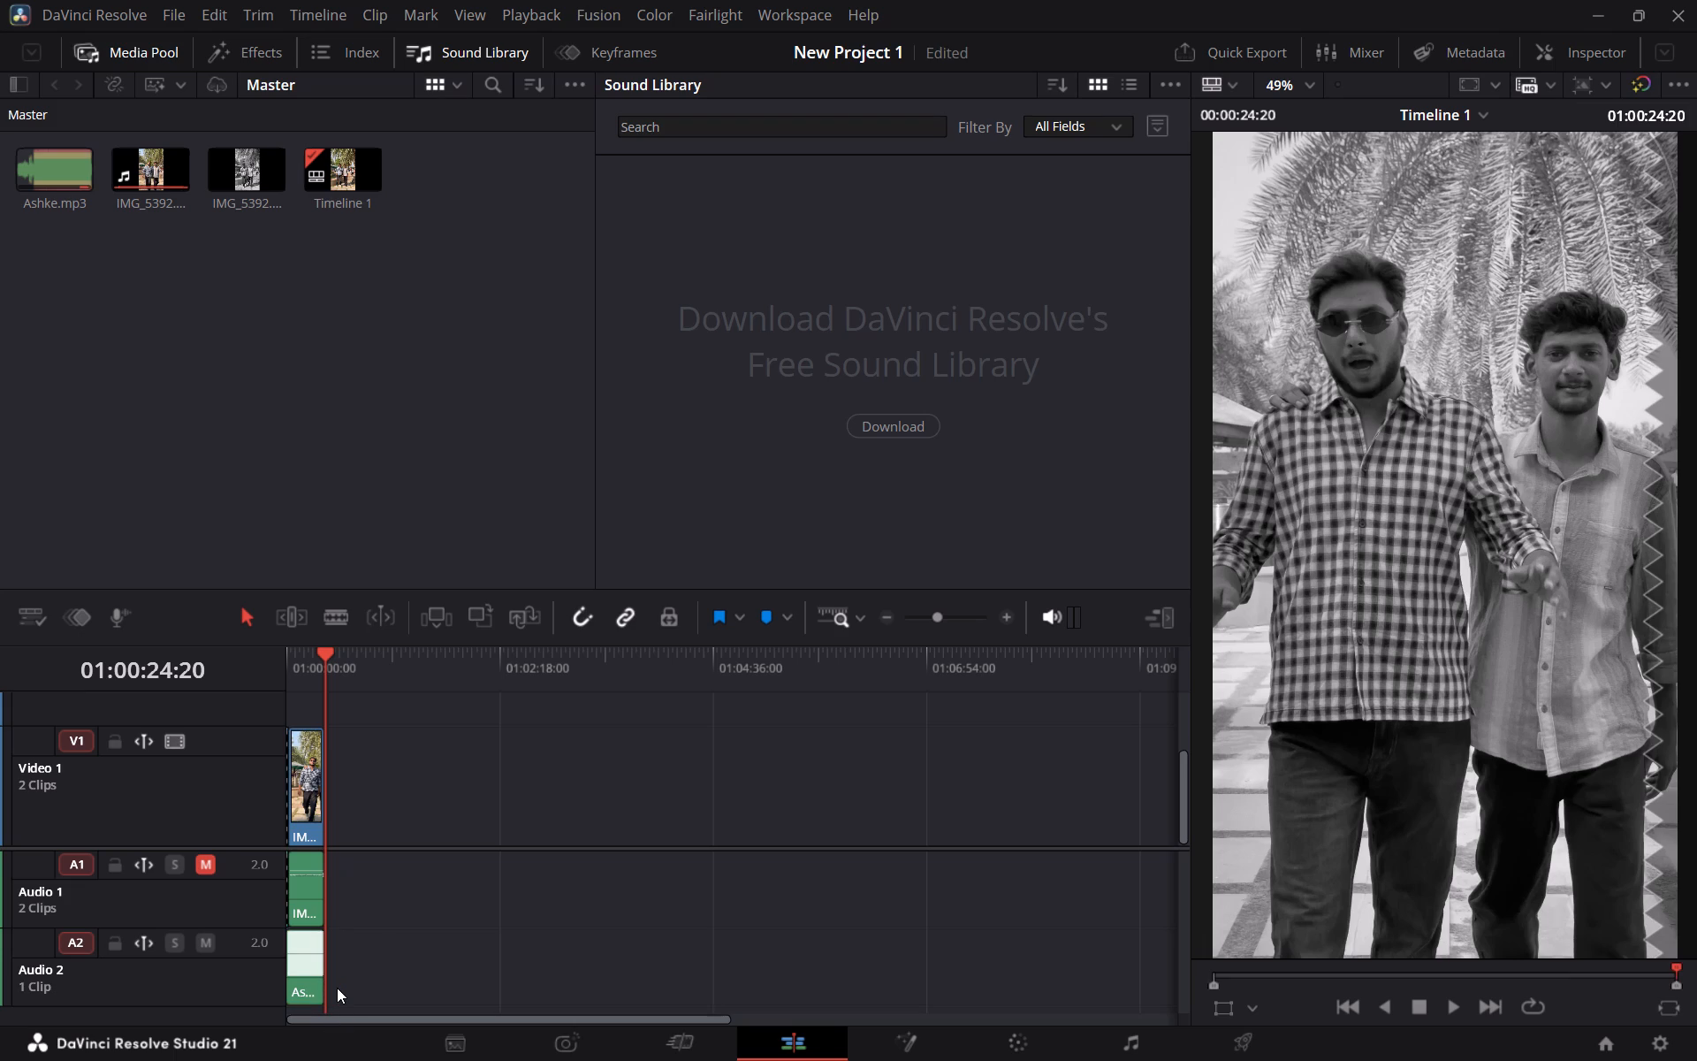
Go to the Deliver page and set the export's file name to Untitled 2.
{"action": "left_click", "coordinate": [1195, 1041]}
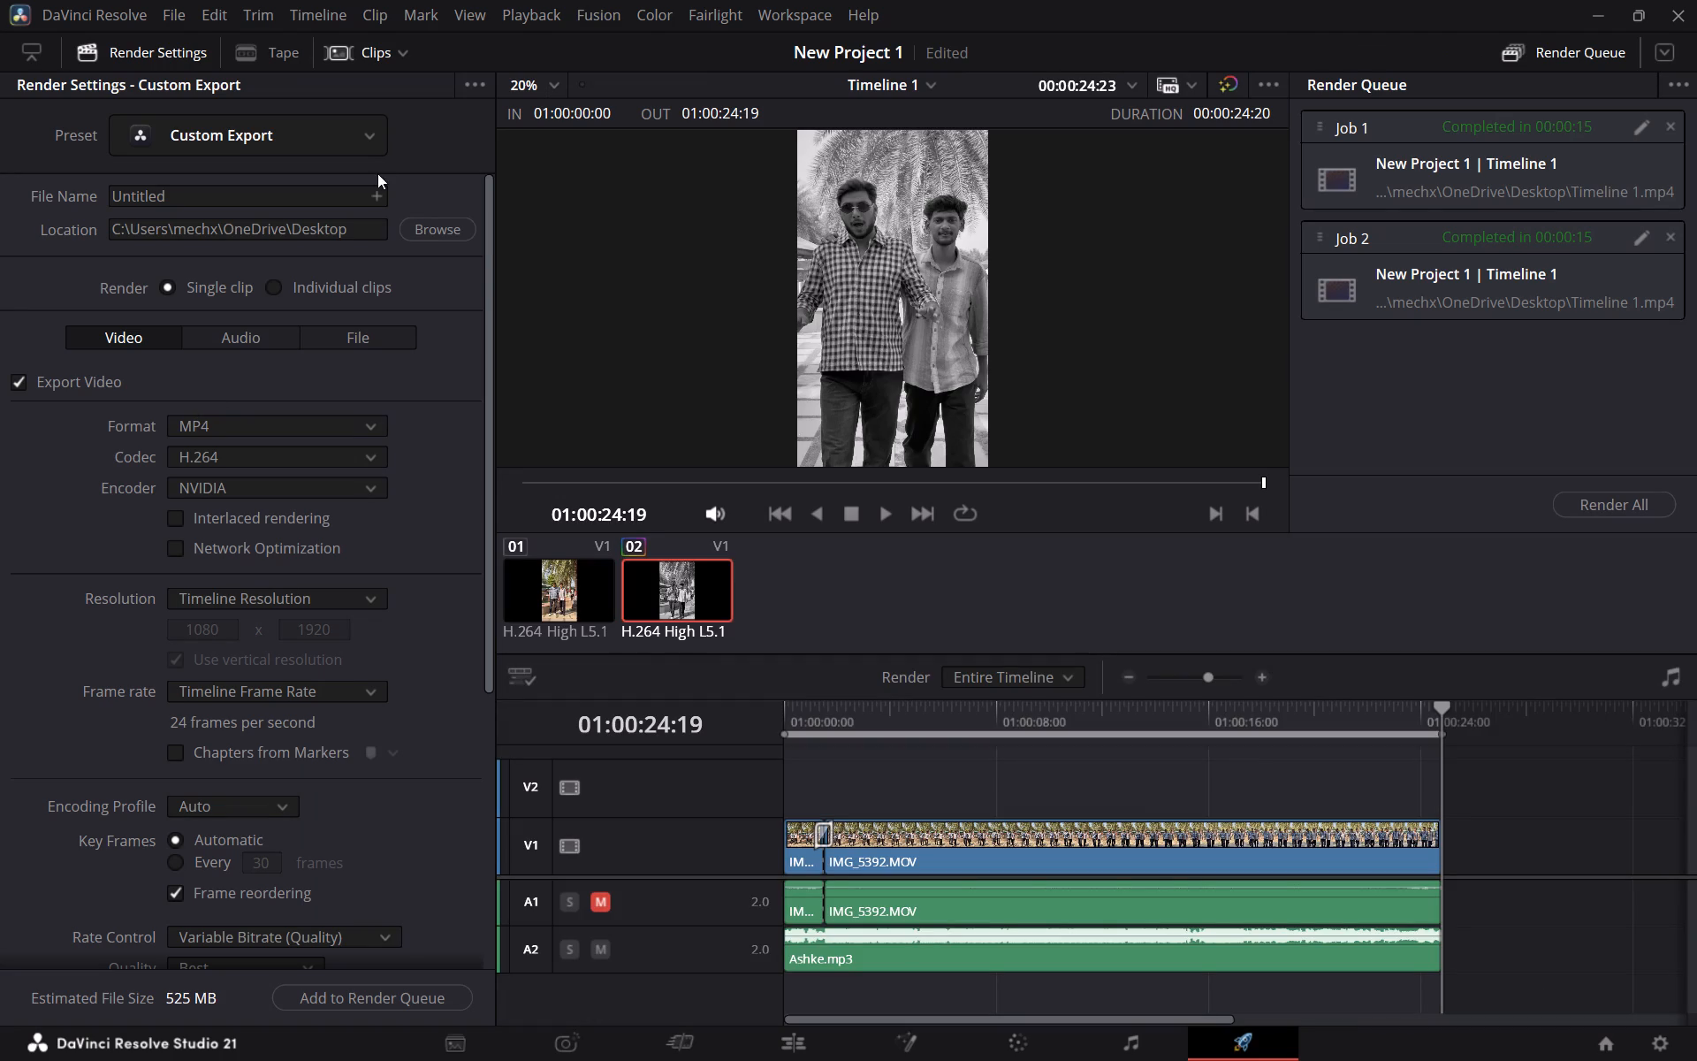
{"action": "scroll", "coordinate": [141, 377], "scroll_direction": "up", "scroll_amount": 3}
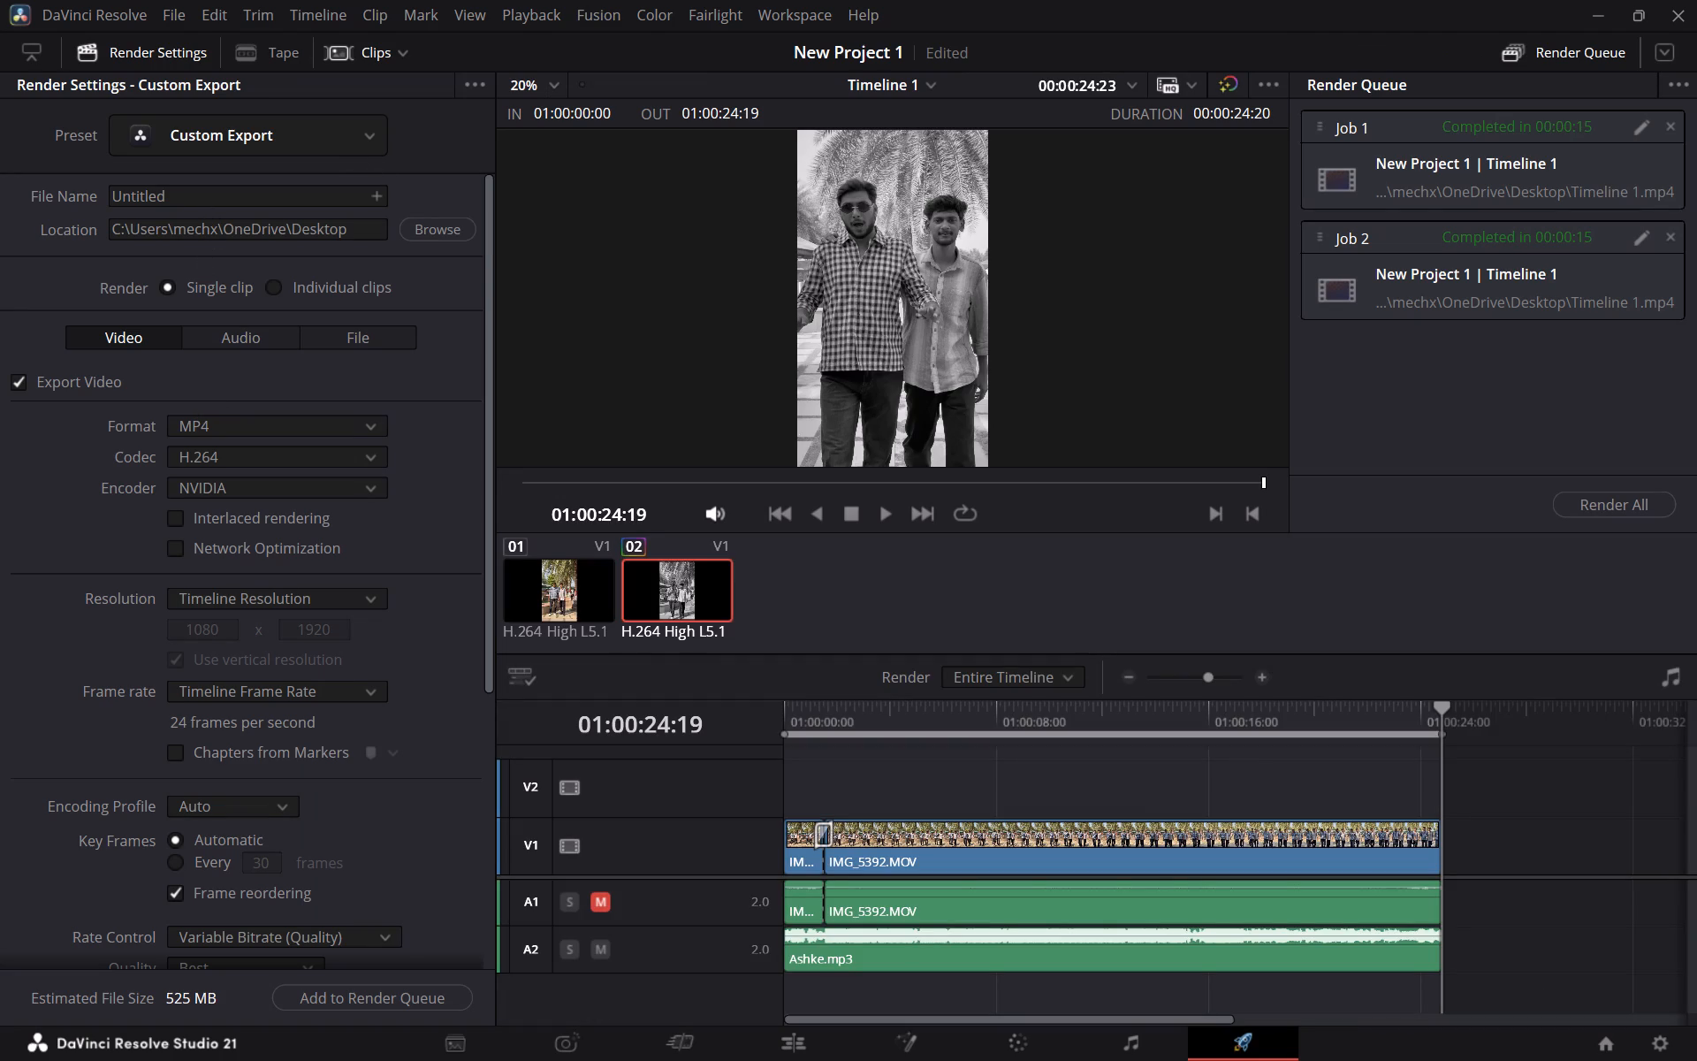
{"action": "left_click", "coordinate": [207, 200]}
{"action": "key", "text": "space"}
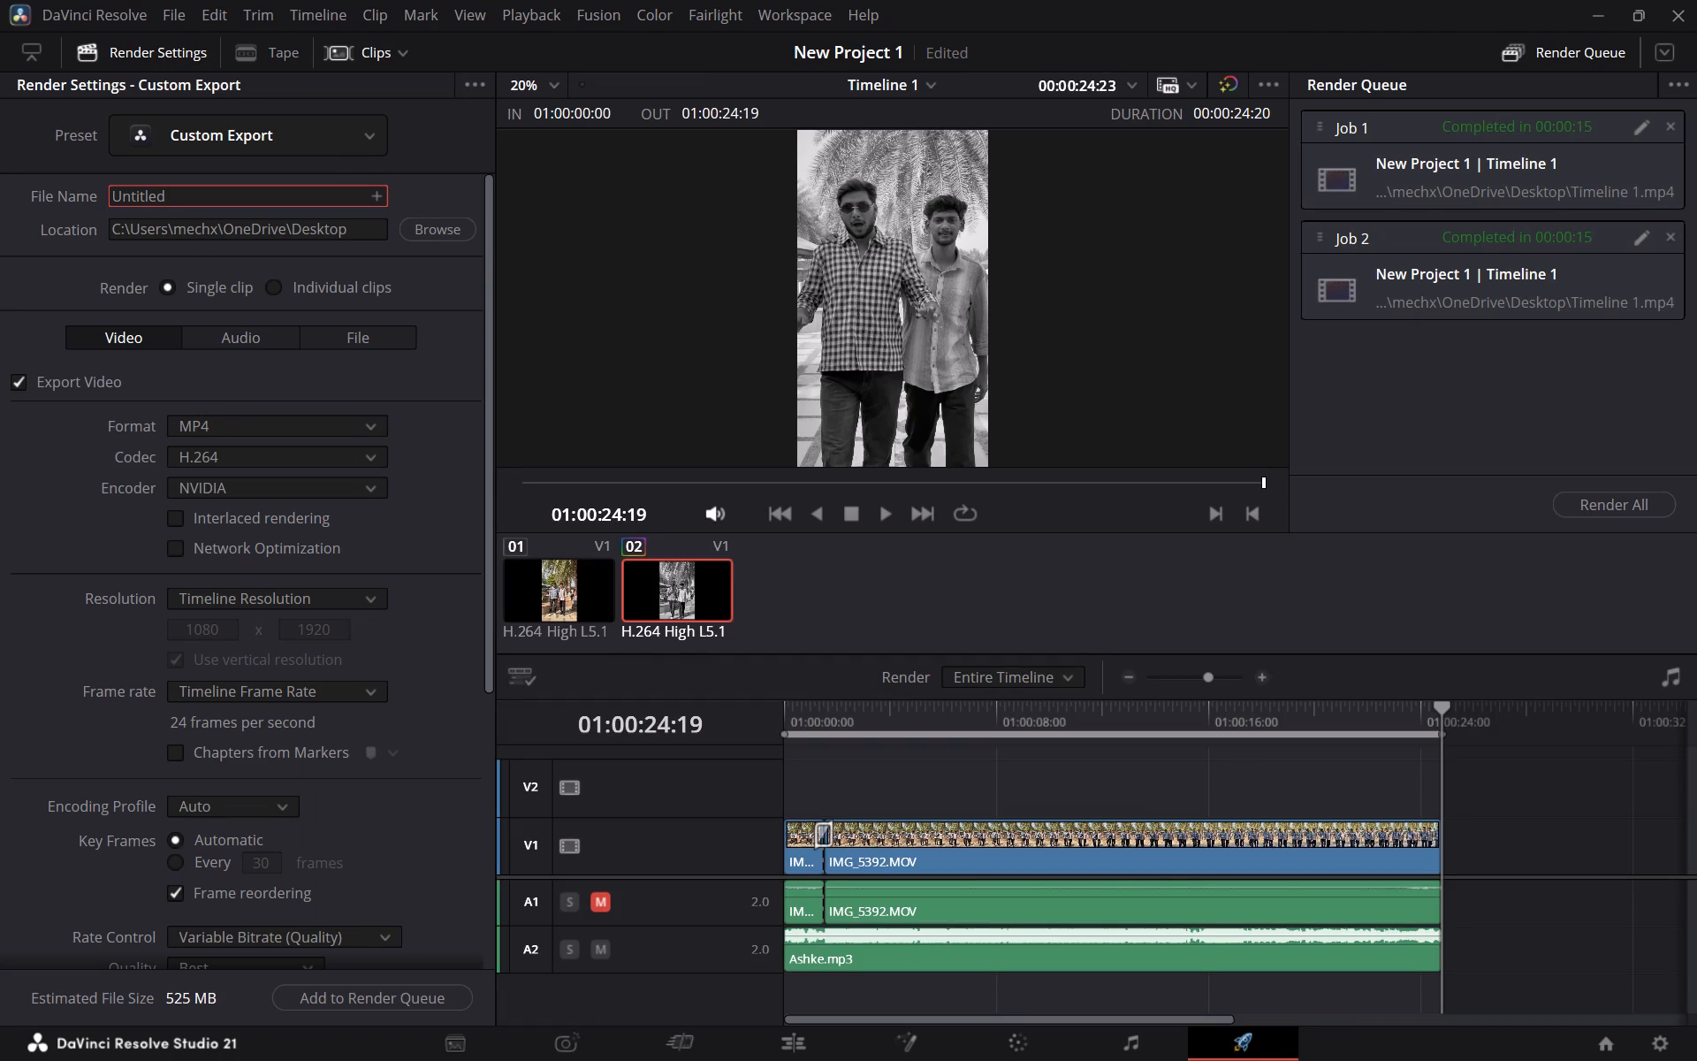
{"action": "key", "text": "2"}
Examine the export's video settings, from encoder and frame rate through encoding profile, rate control and quality options.
{"action": "left_click", "coordinate": [270, 691]}
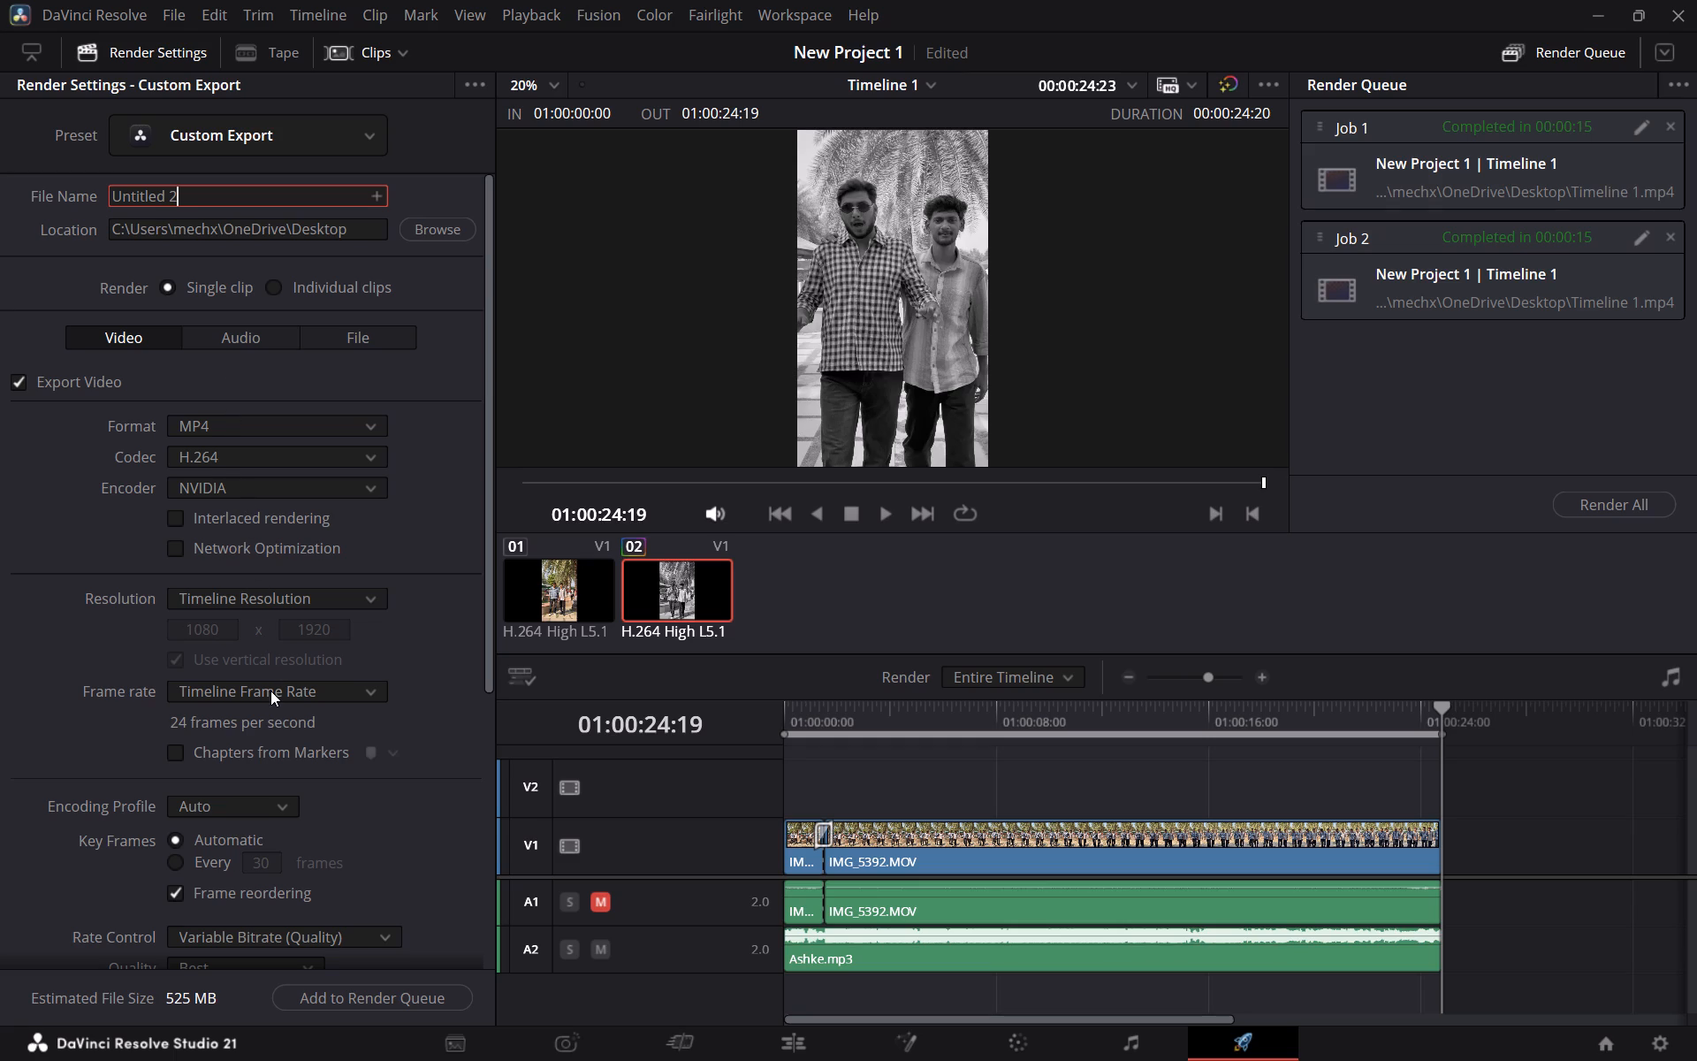
{"action": "double_click", "coordinate": [270, 691]}
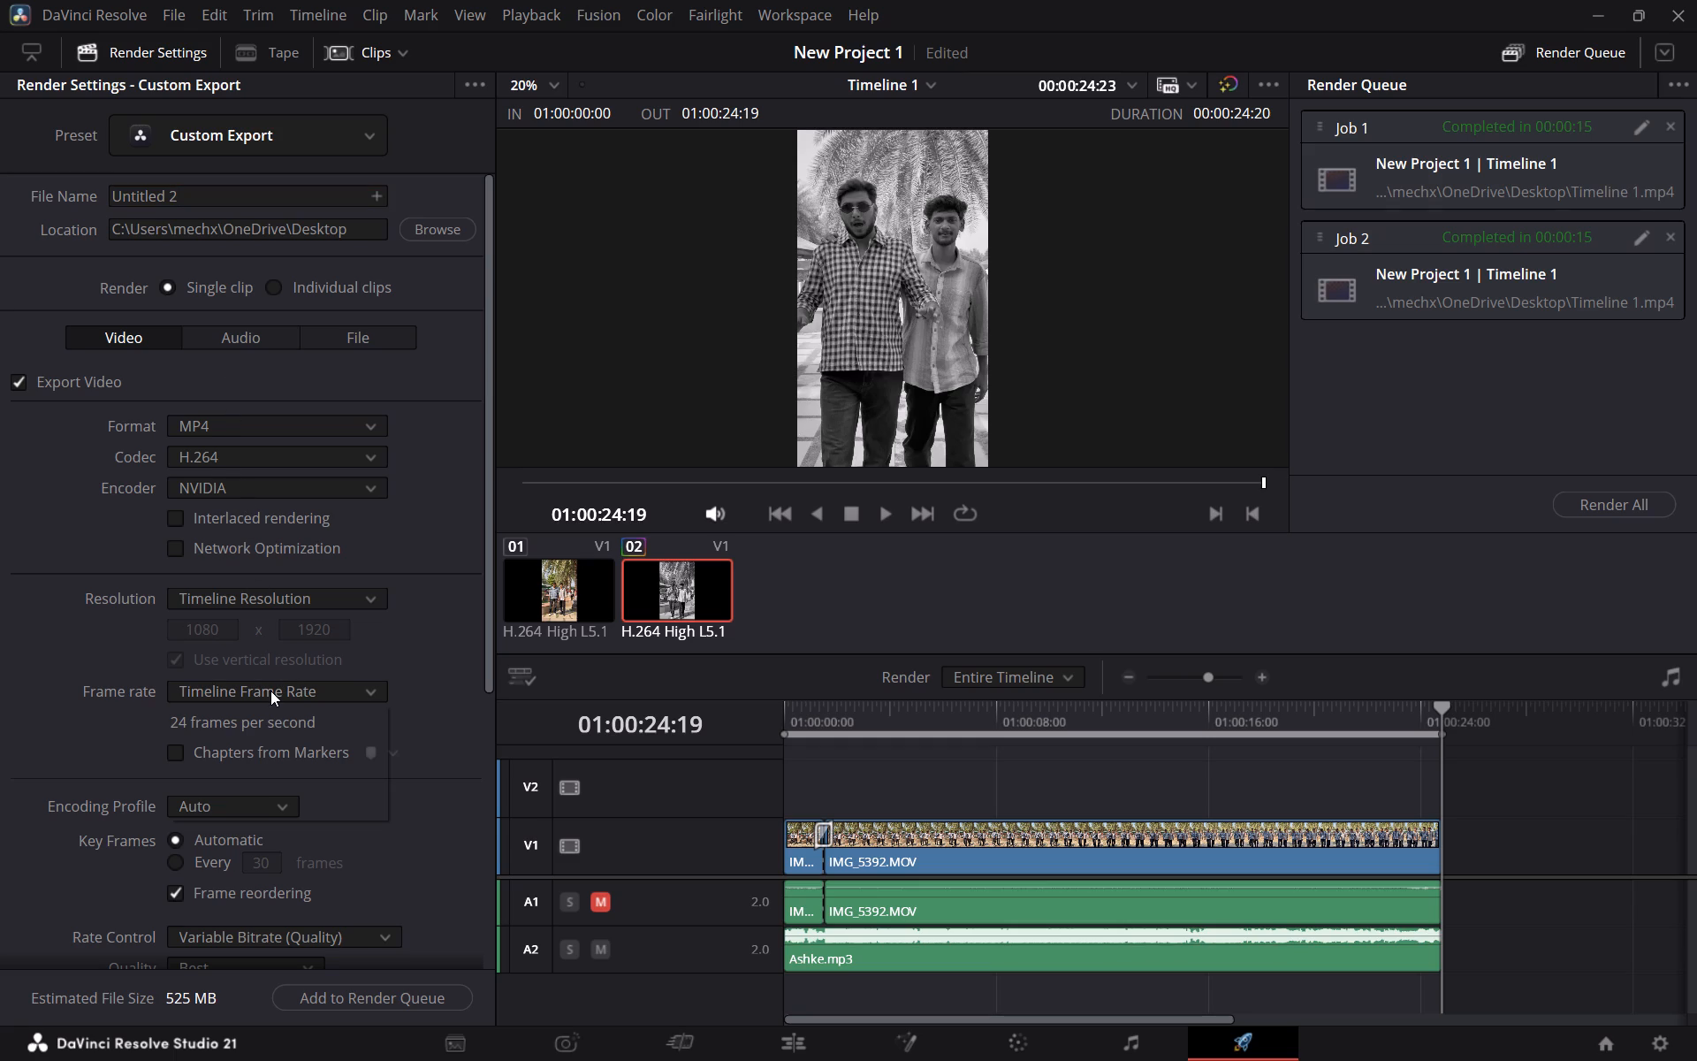
{"action": "left_click", "coordinate": [270, 691]}
{"action": "scroll", "coordinate": [269, 692], "scroll_direction": "down", "scroll_amount": 5}
{"action": "left_click", "coordinate": [250, 812]}
{"action": "left_click", "coordinate": [250, 812]}
{"action": "scroll", "coordinate": [250, 812], "scroll_direction": "down", "scroll_amount": 9}
{"action": "scroll", "coordinate": [250, 812], "scroll_direction": "up", "scroll_amount": 1}
{"action": "scroll", "coordinate": [250, 812], "scroll_direction": "down", "scroll_amount": 3}
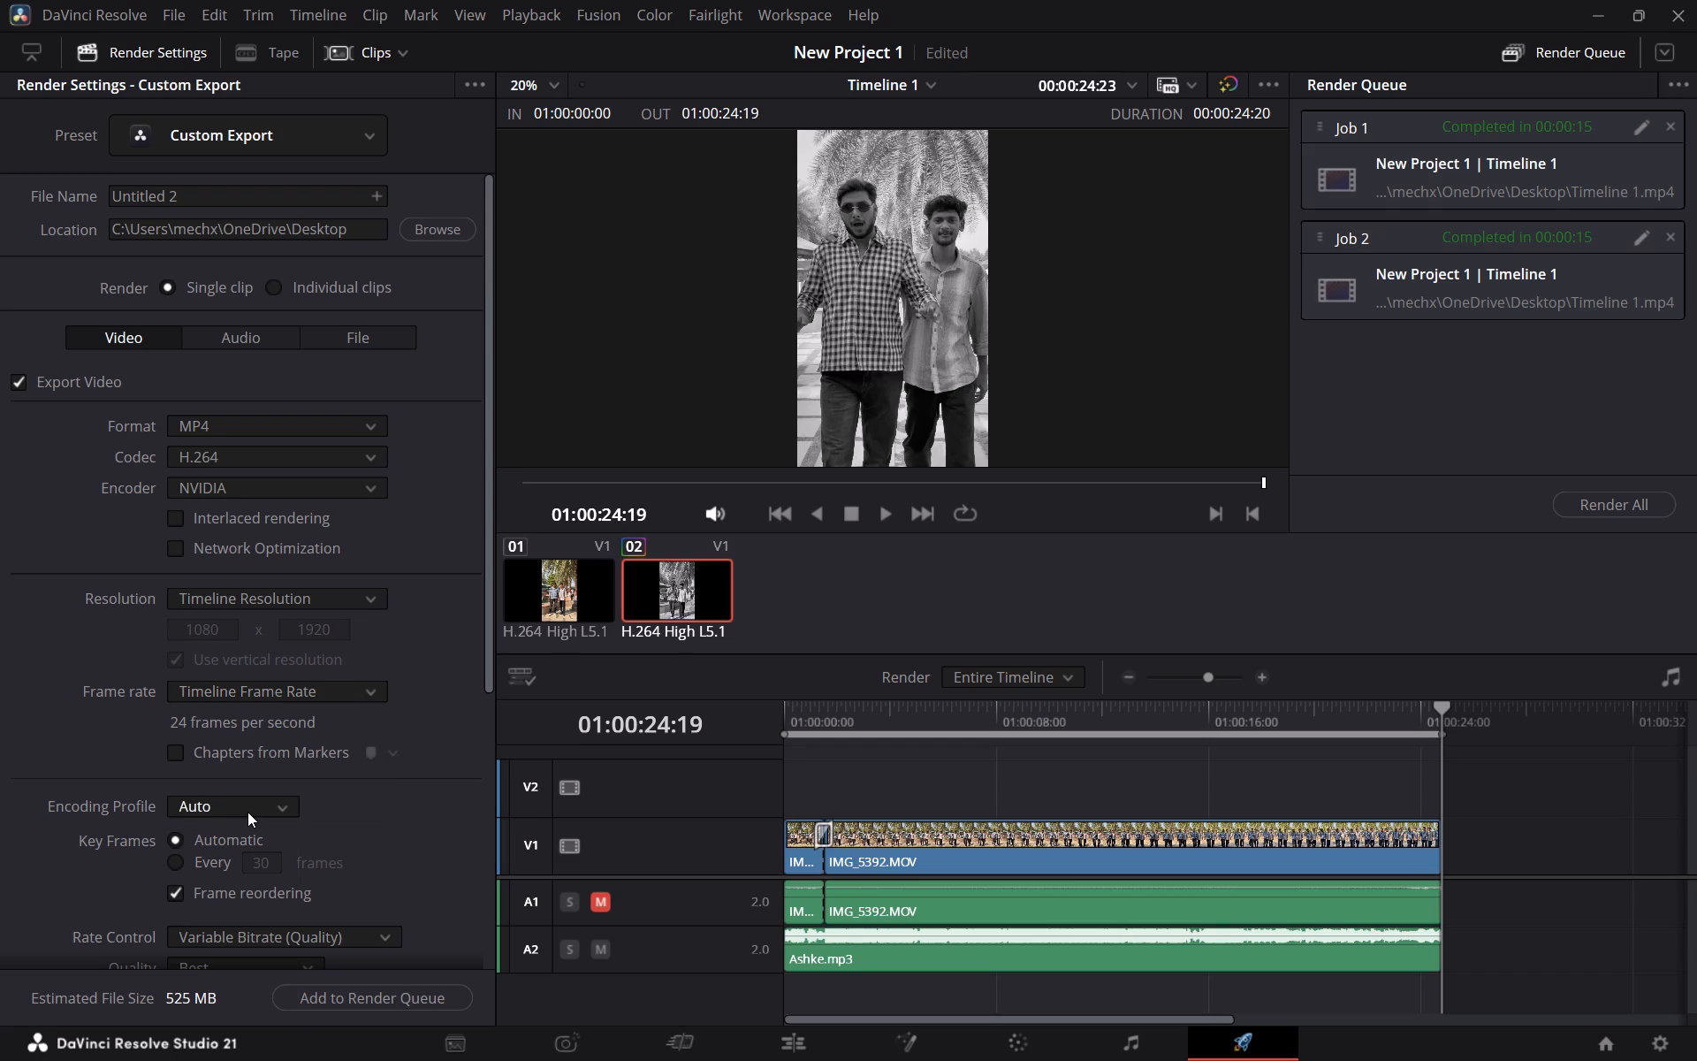
{"action": "left_click", "coordinate": [231, 500]}
{"action": "left_click", "coordinate": [240, 479]}
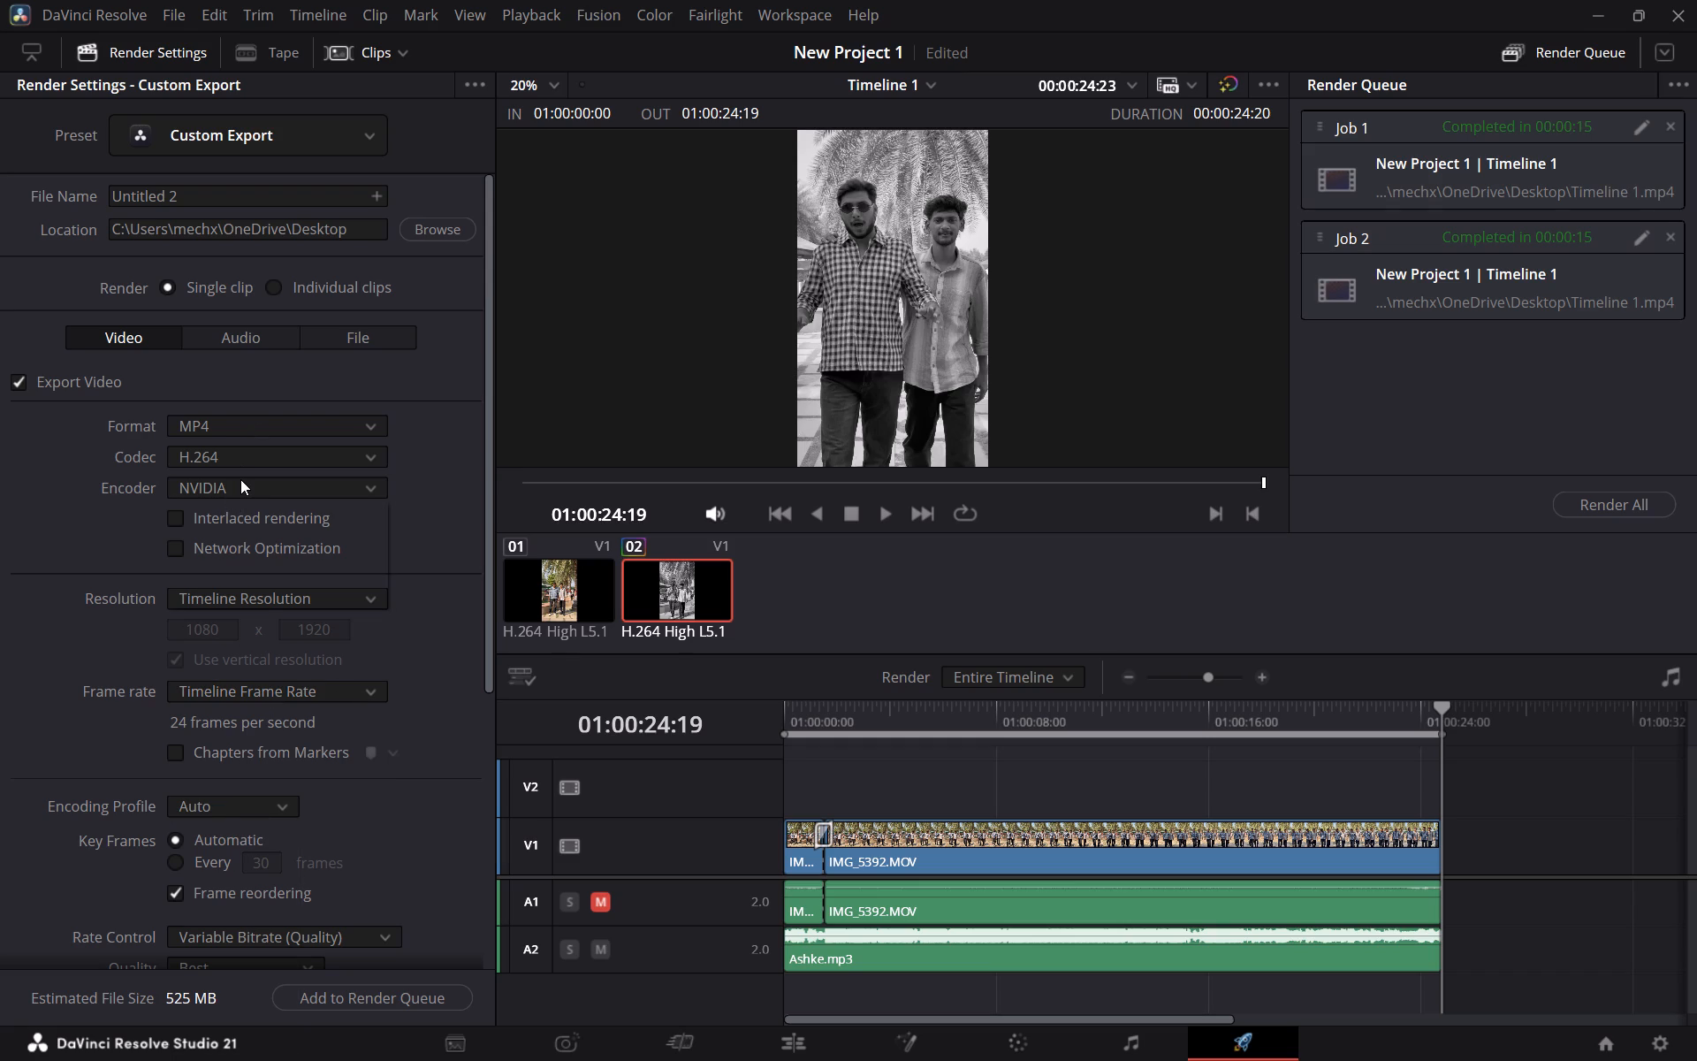
{"action": "left_click", "coordinate": [240, 480]}
{"action": "scroll", "coordinate": [202, 694], "scroll_direction": "down", "scroll_amount": 10}
{"action": "scroll", "coordinate": [392, 586], "scroll_direction": "down", "scroll_amount": 6}
{"action": "left_click_drag", "start_coordinate": [488, 582], "coordinate": [455, 859]}
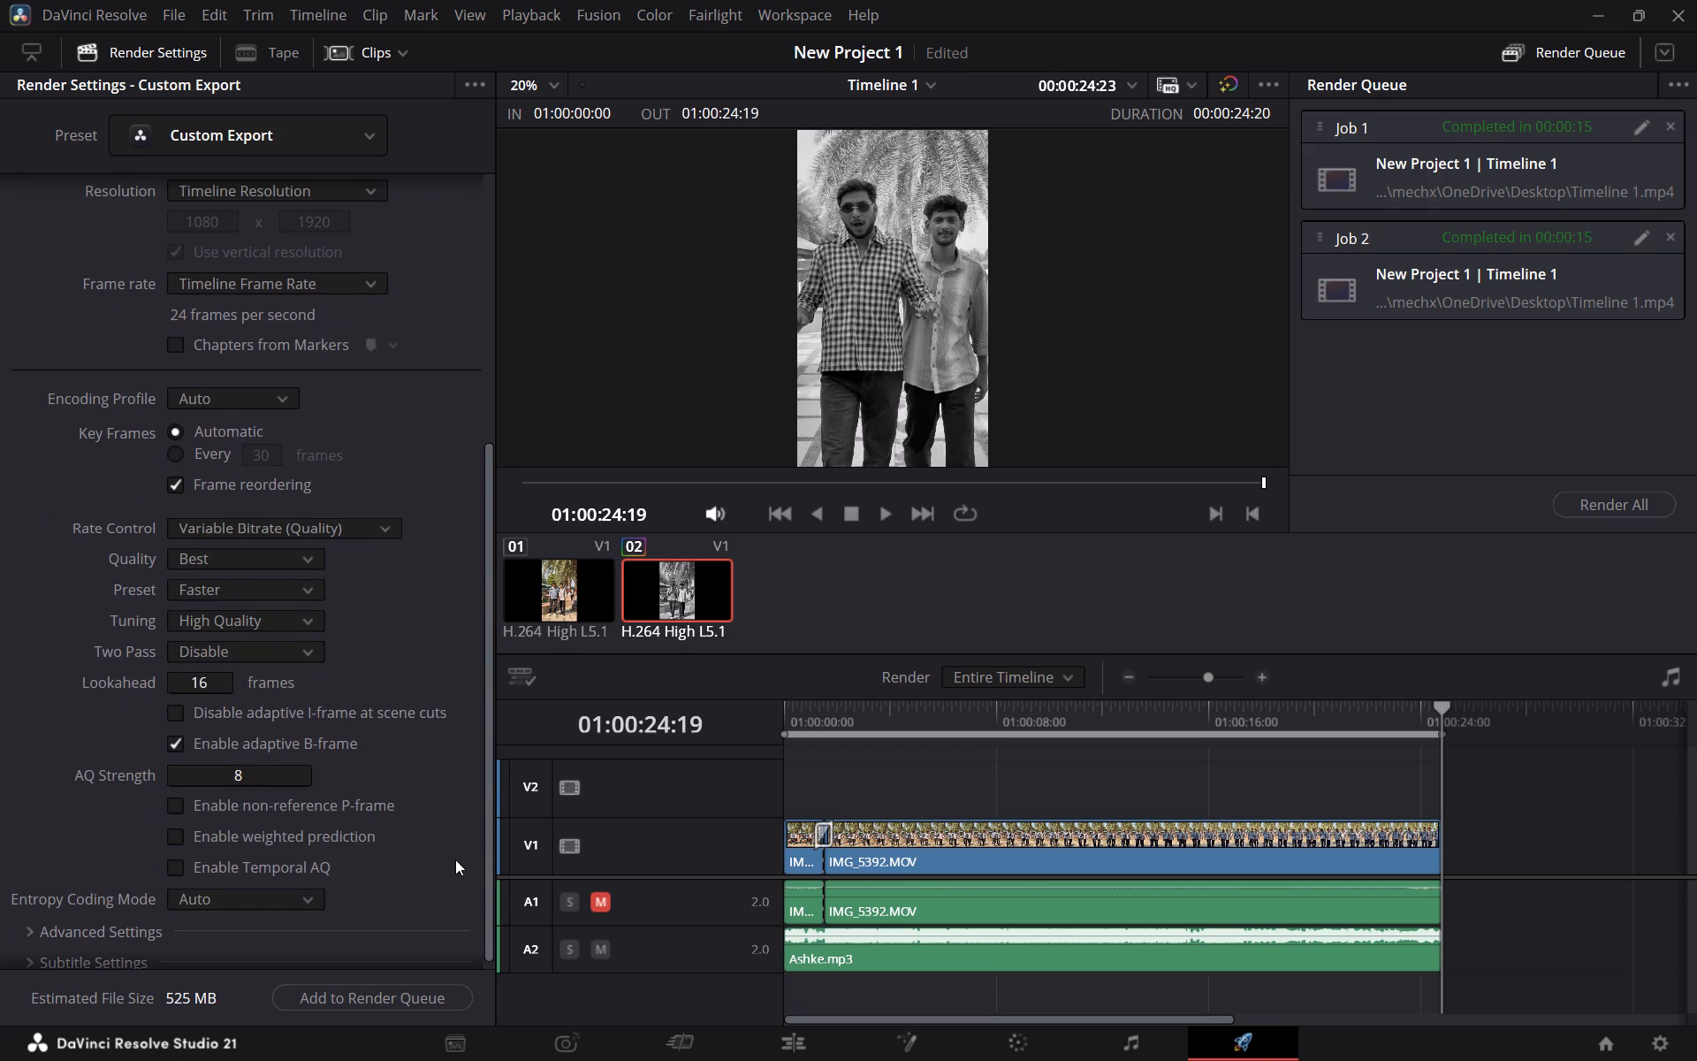
{"action": "left_click_drag", "start_coordinate": [455, 859], "coordinate": [447, 905]}
{"action": "left_click_drag", "start_coordinate": [447, 905], "coordinate": [440, 914]}
{"action": "left_click_drag", "start_coordinate": [440, 914], "coordinate": [453, 824]}
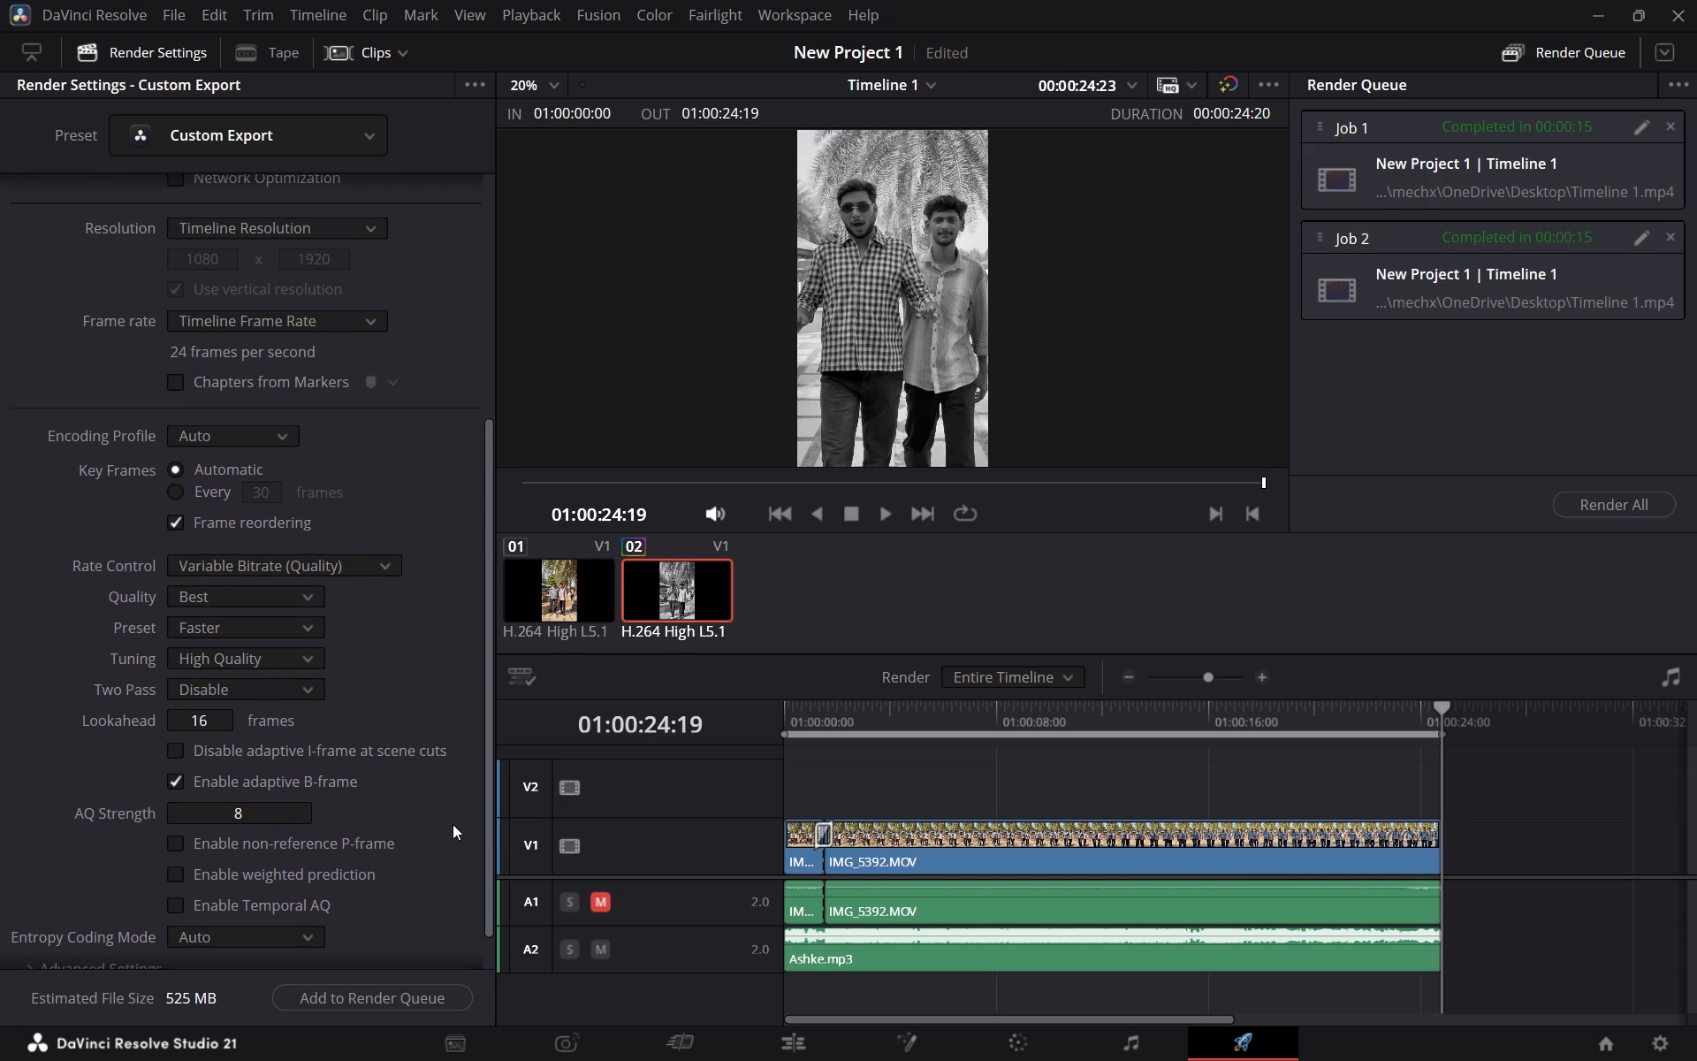
{"action": "left_click_drag", "start_coordinate": [453, 824], "coordinate": [447, 878]}
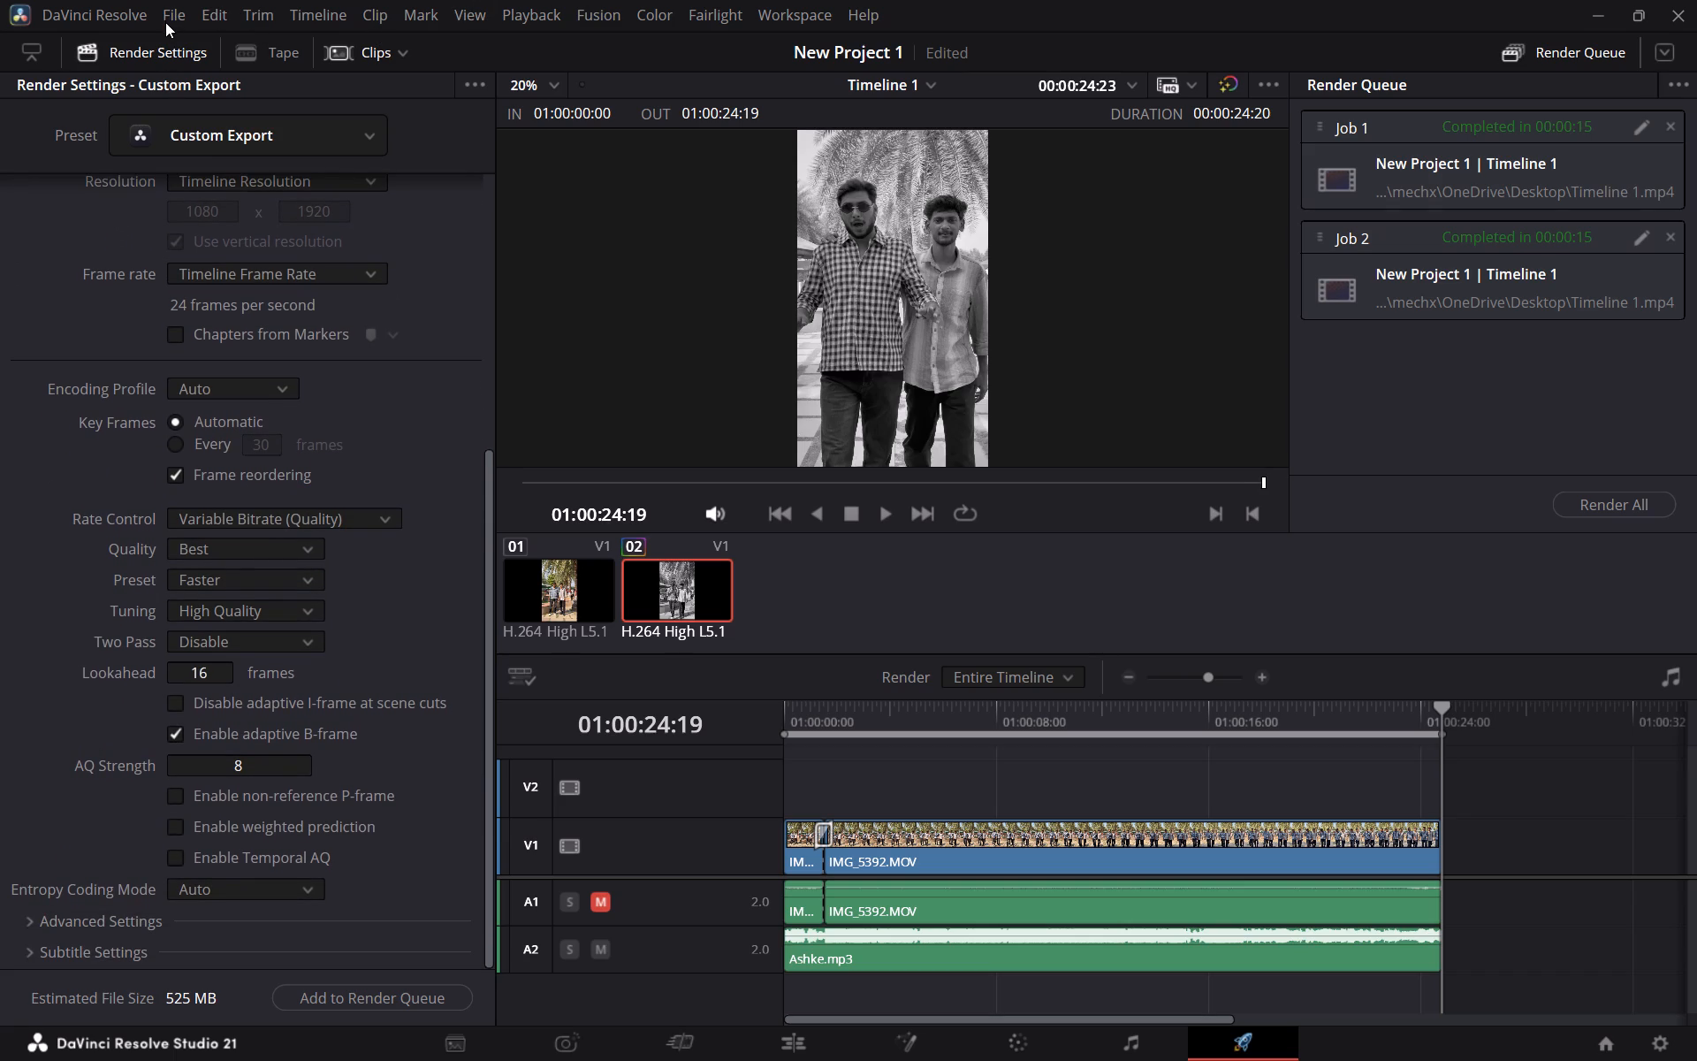
Set the project's timeline resolution to 2160 x 3840 Ultra HD and save the project settings.
{"action": "left_click", "coordinate": [169, 6]}
{"action": "left_click", "coordinate": [213, 500]}
{"action": "left_click", "coordinate": [881, 231]}
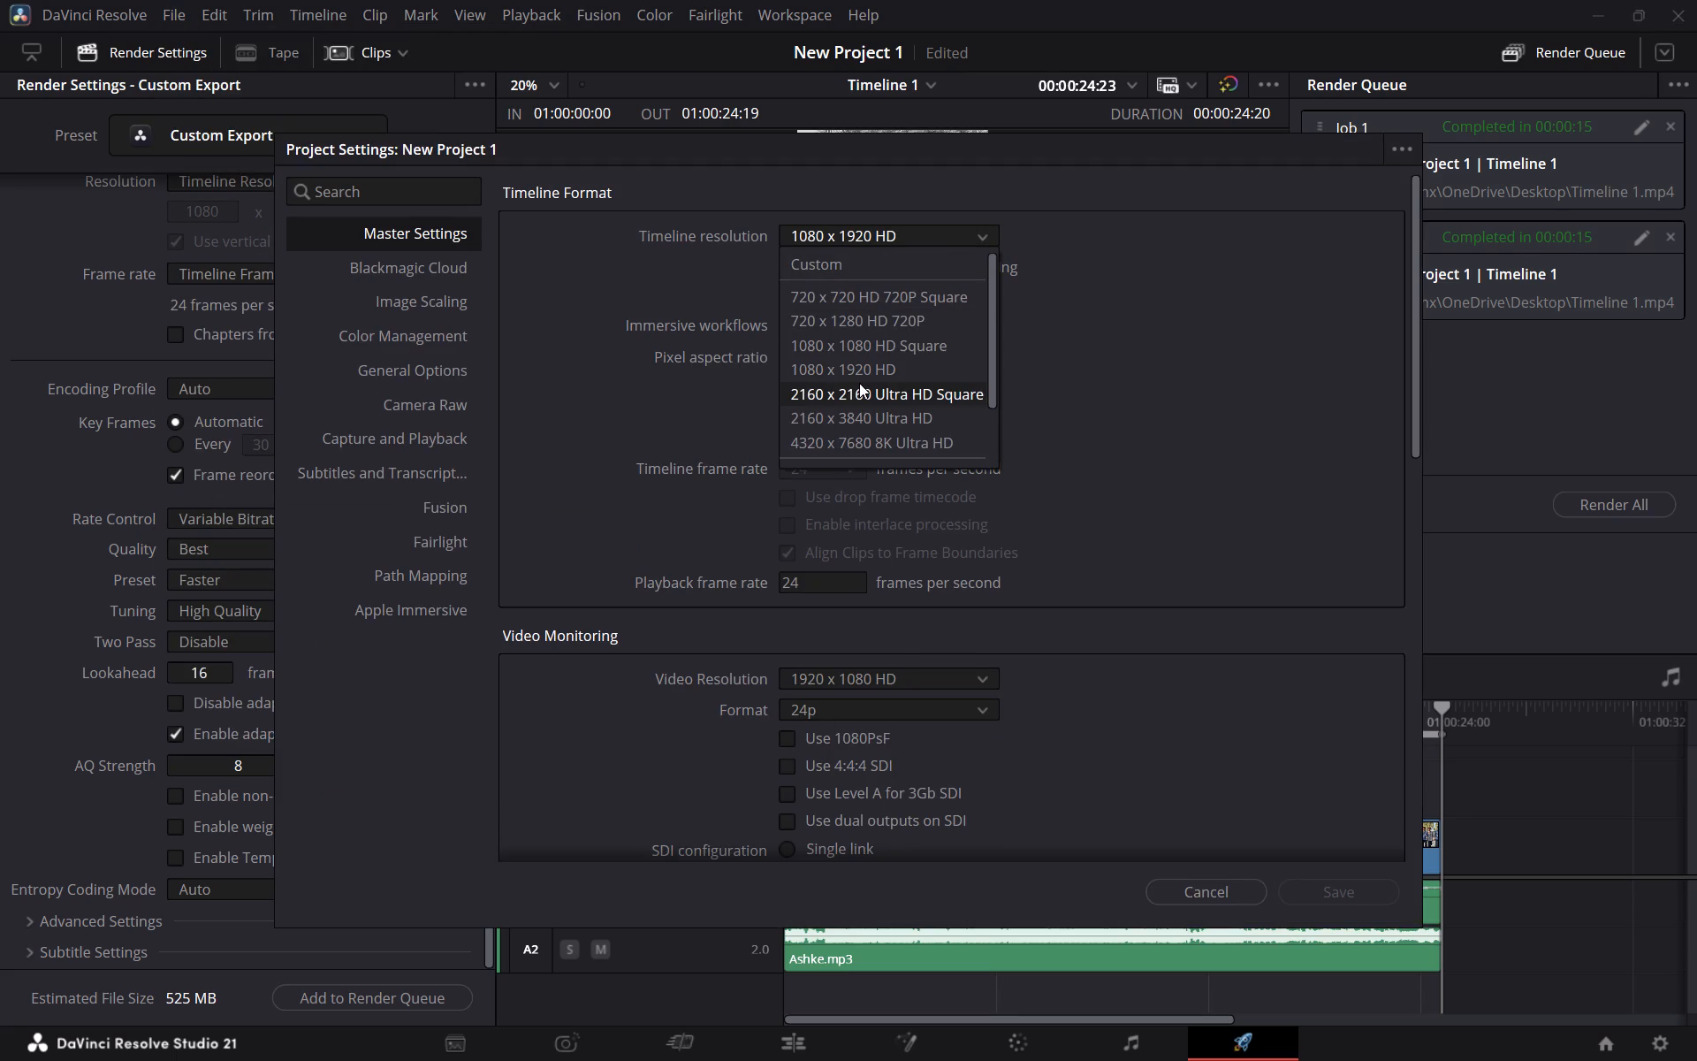
{"action": "left_click", "coordinate": [859, 416]}
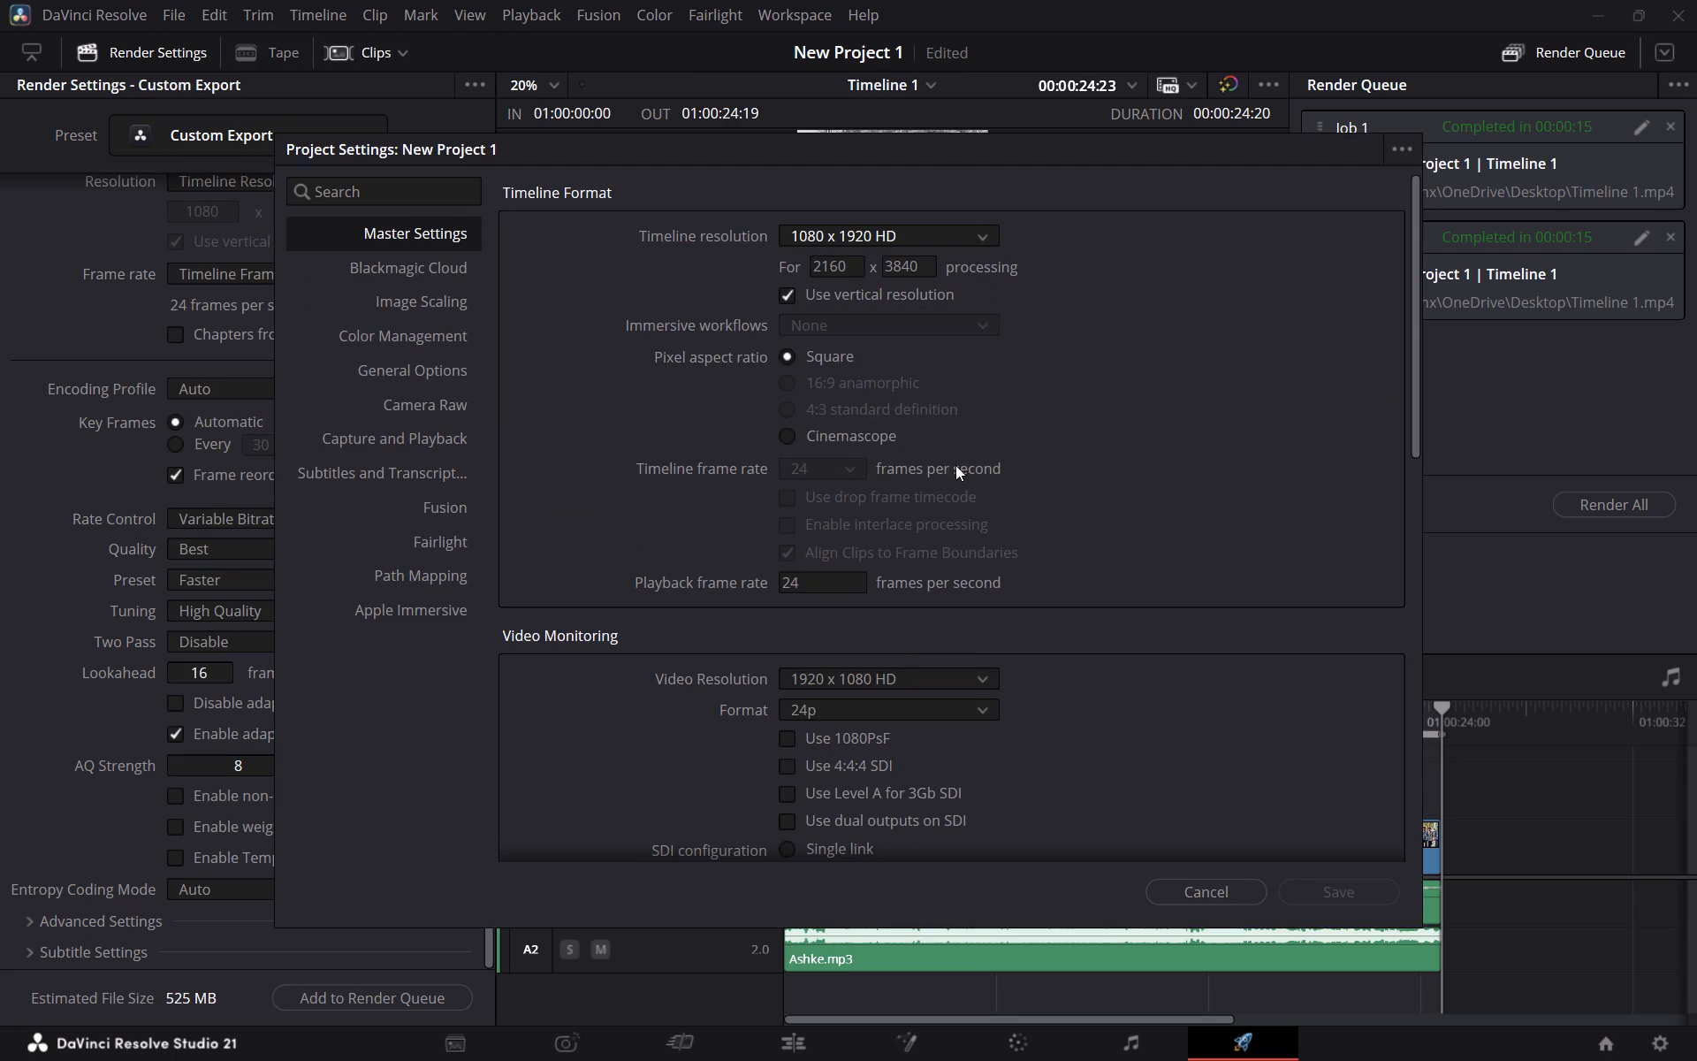
{"action": "left_click", "coordinate": [1305, 901]}
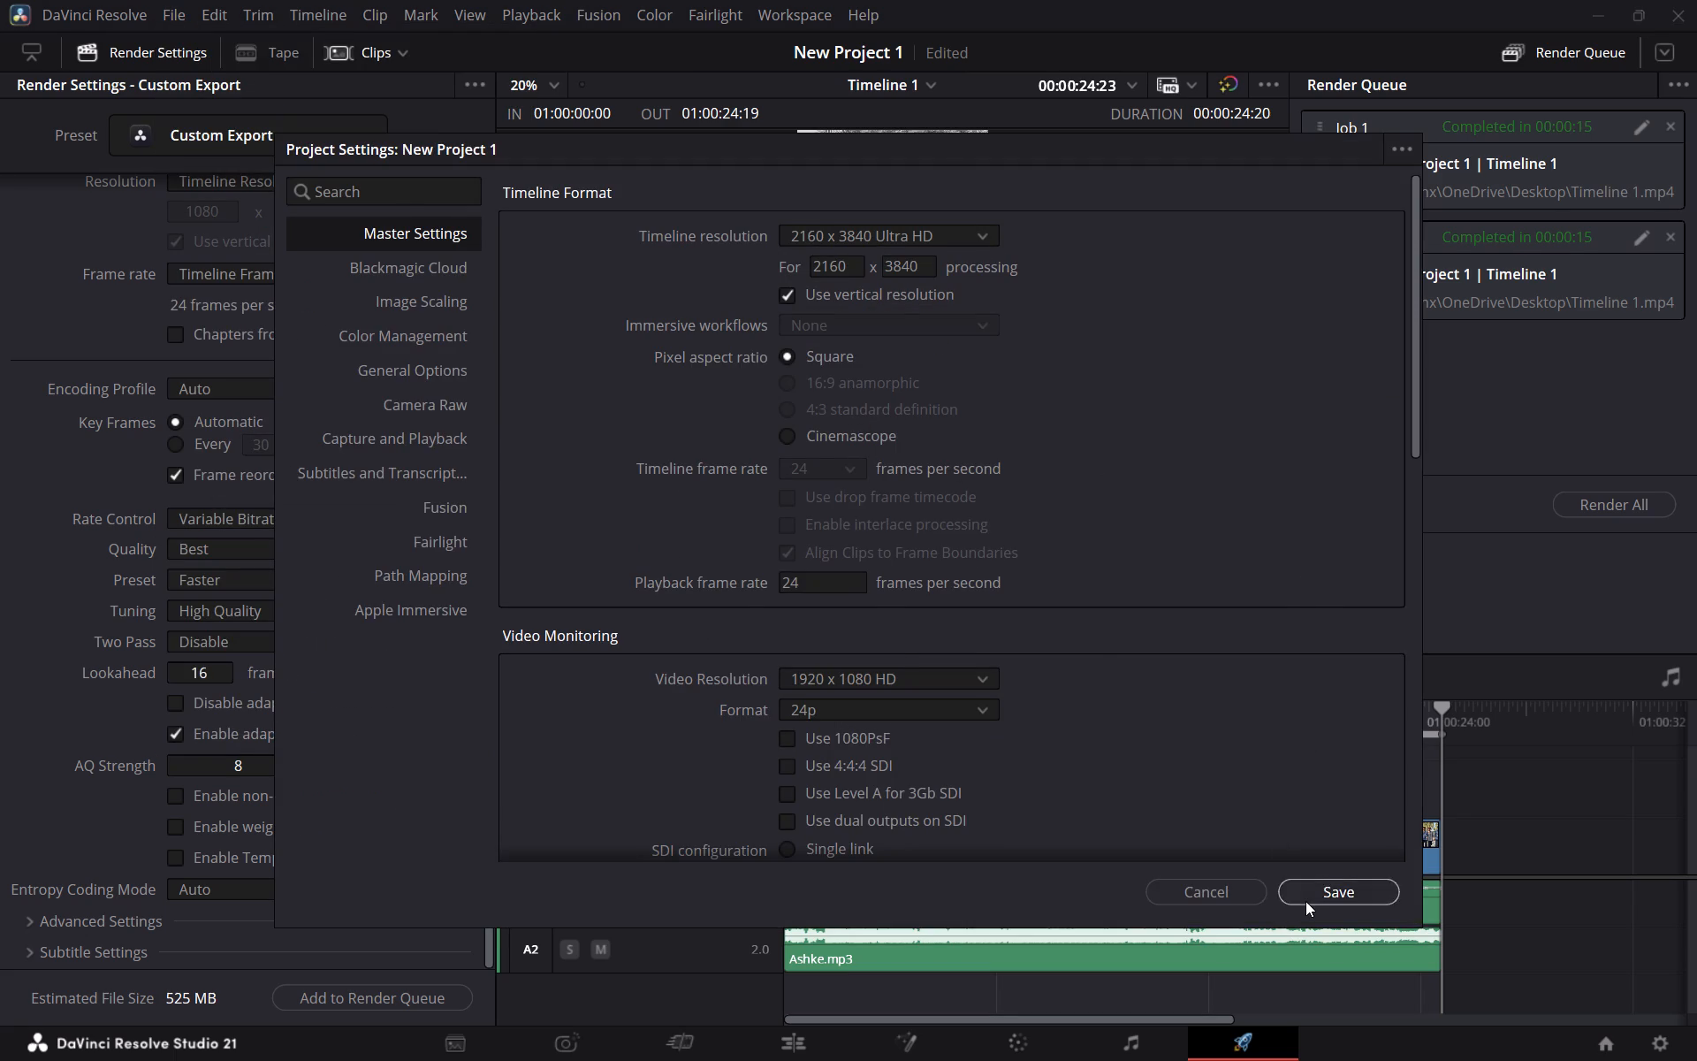
{"action": "scroll", "coordinate": [277, 499], "scroll_direction": "up", "scroll_amount": 4}
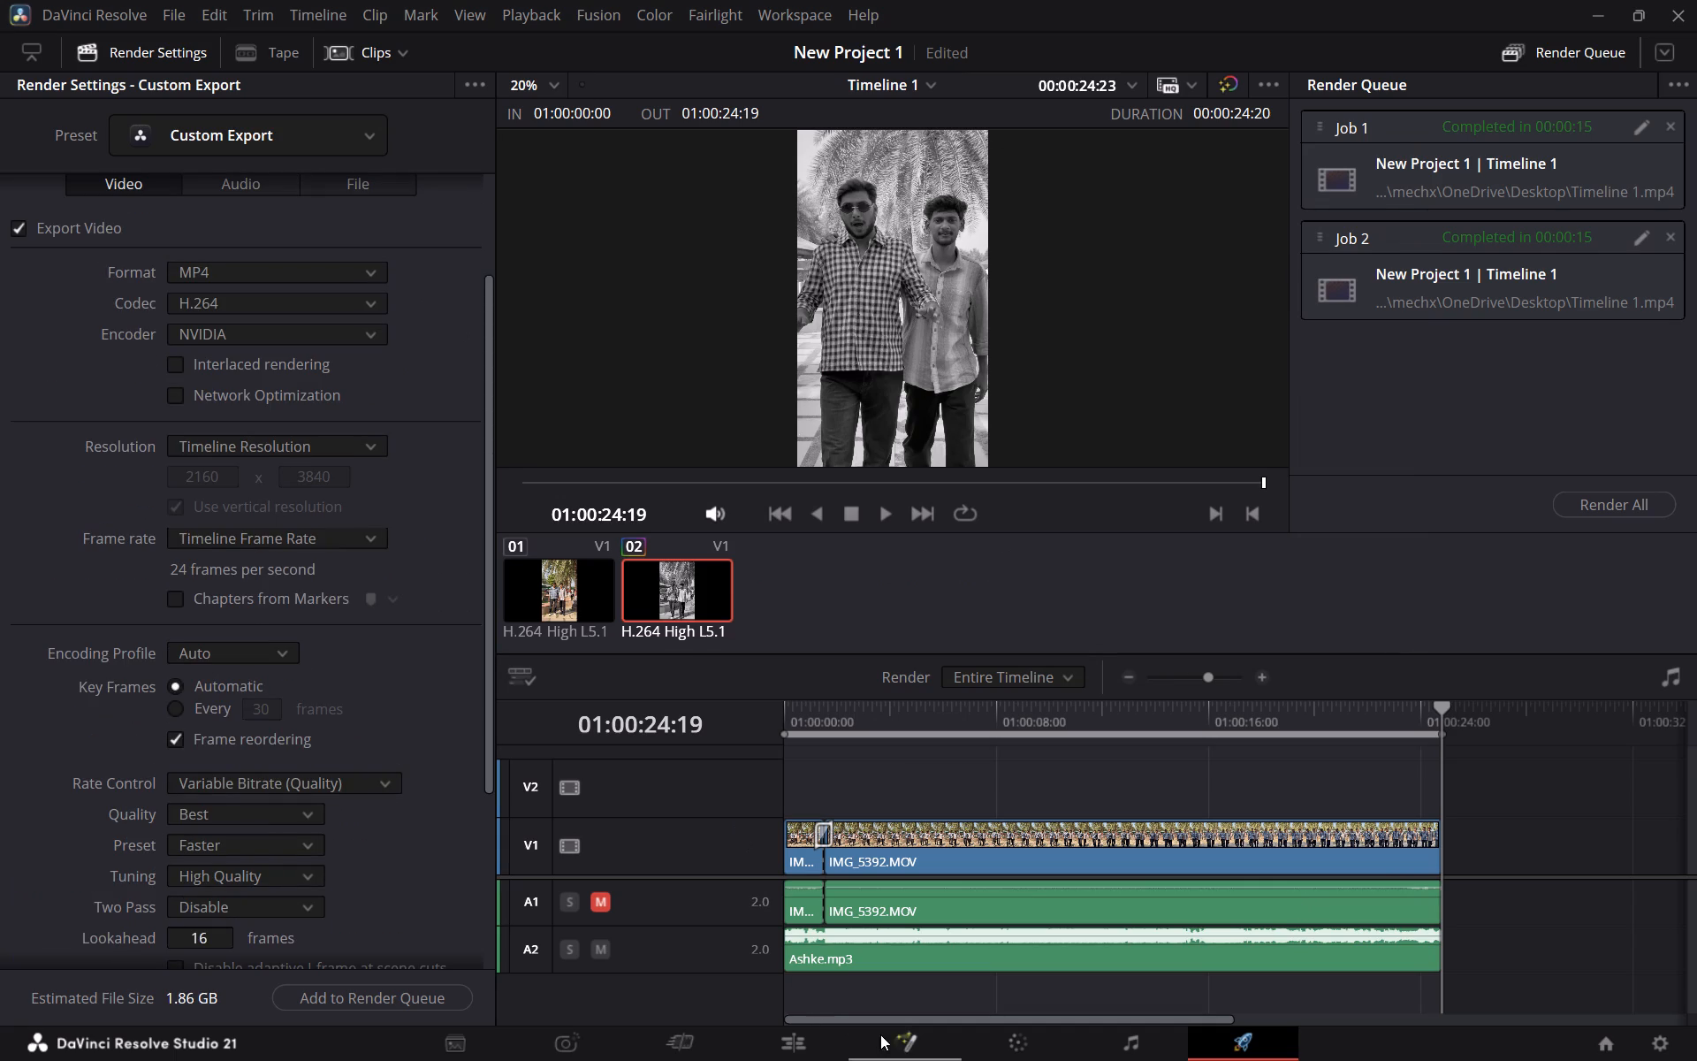
Return to the Edit page and play Timeline 1 from the start to review the video with its music.
{"action": "left_click", "coordinate": [815, 1050]}
{"action": "left_click_drag", "start_coordinate": [293, 660], "coordinate": [278, 658]}
{"action": "scroll", "coordinate": [293, 660], "scroll_direction": "up", "scroll_amount": 1}
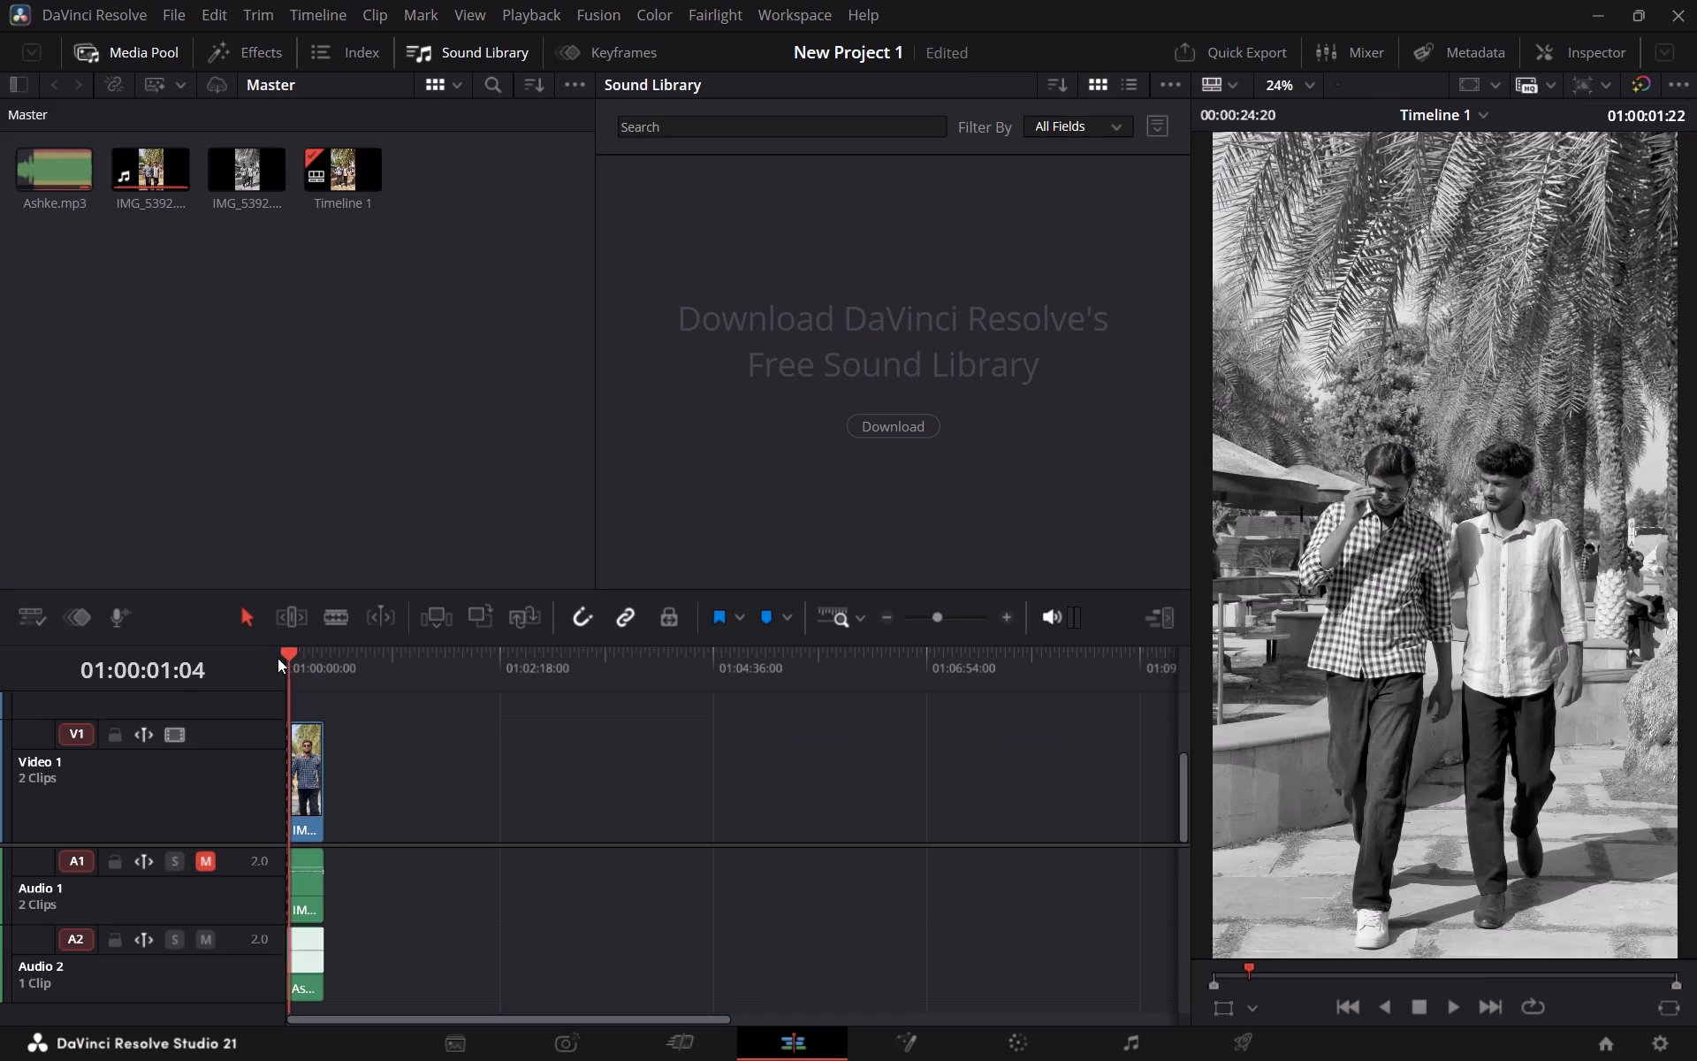
{"action": "left_click_drag", "start_coordinate": [278, 658], "coordinate": [276, 658]}
{"action": "key", "text": "space"}
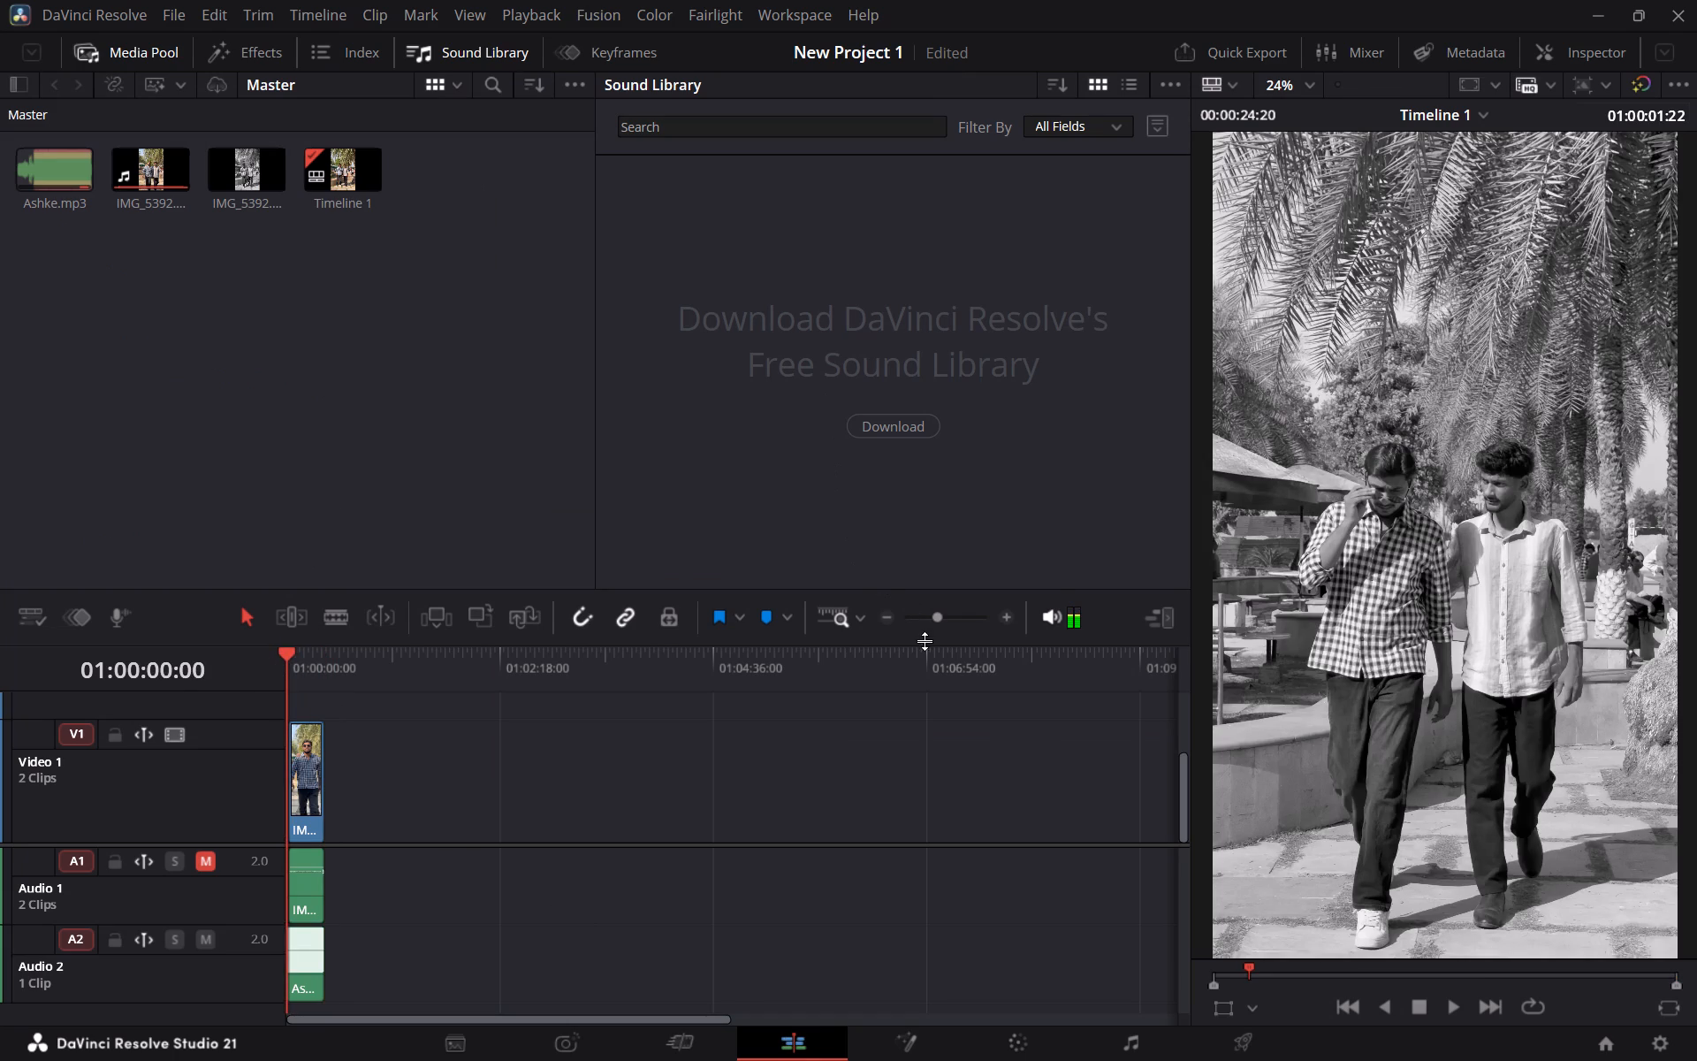
{"action": "left_click", "coordinate": [951, 619]}
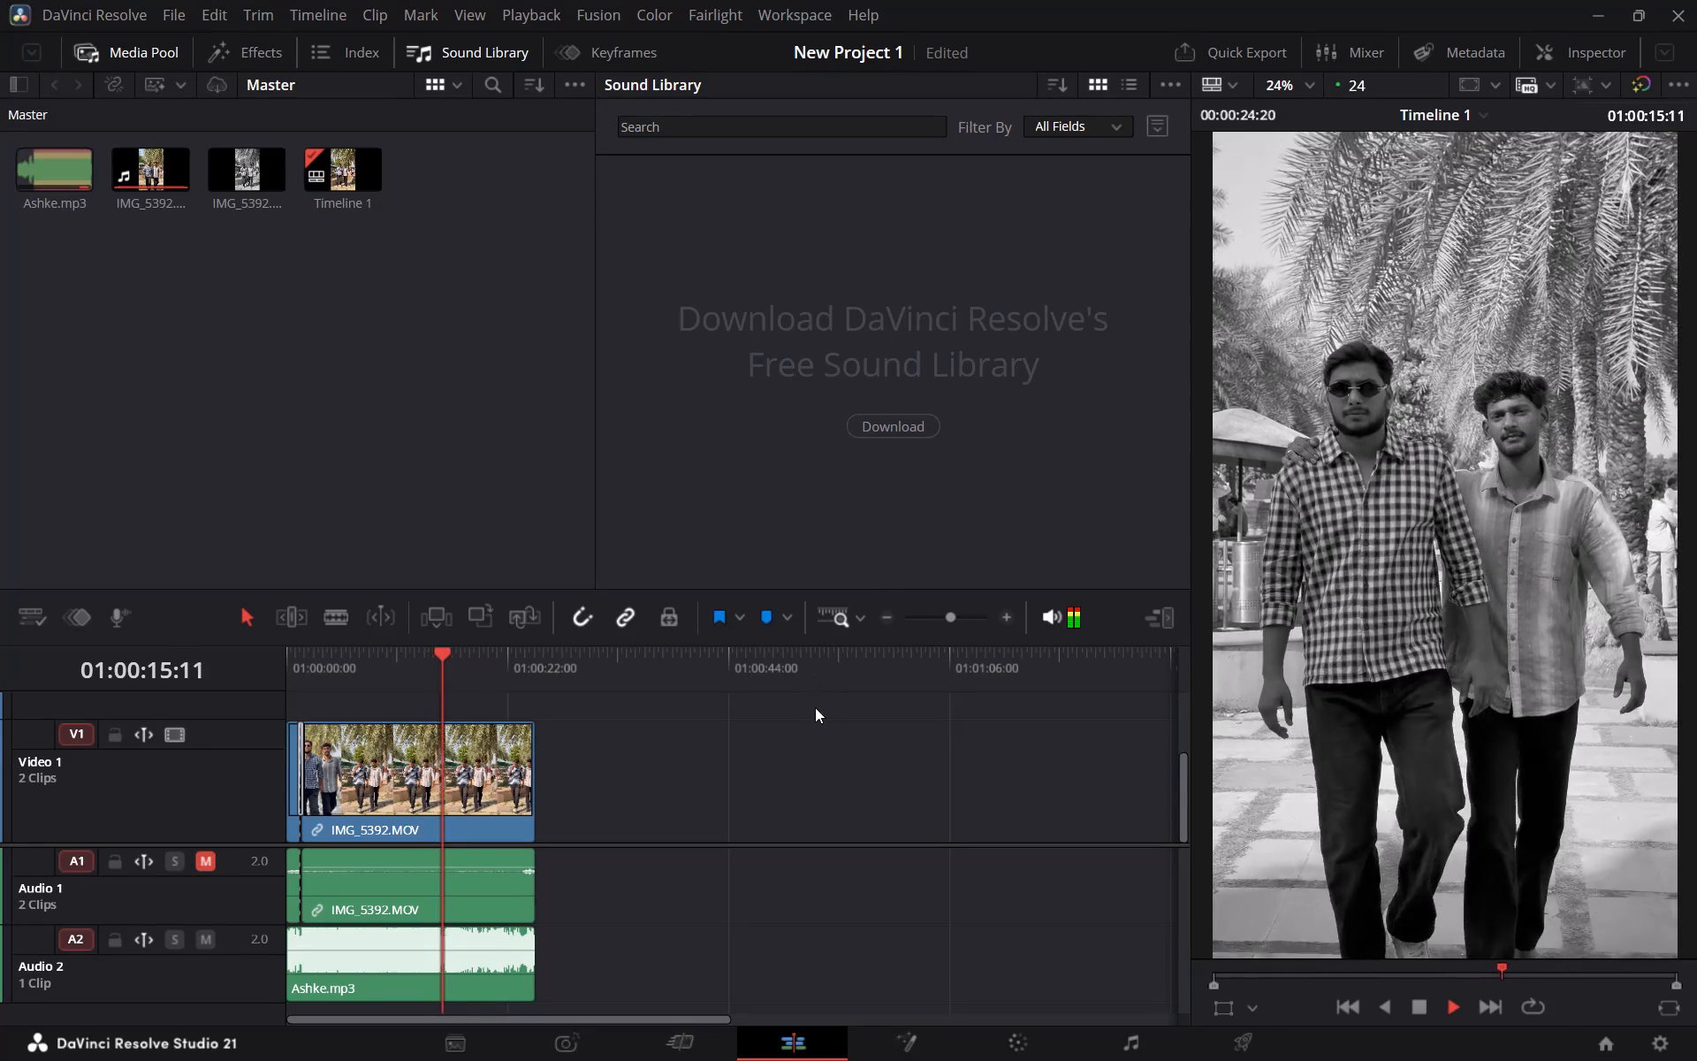
{"action": "key", "text": "space"}
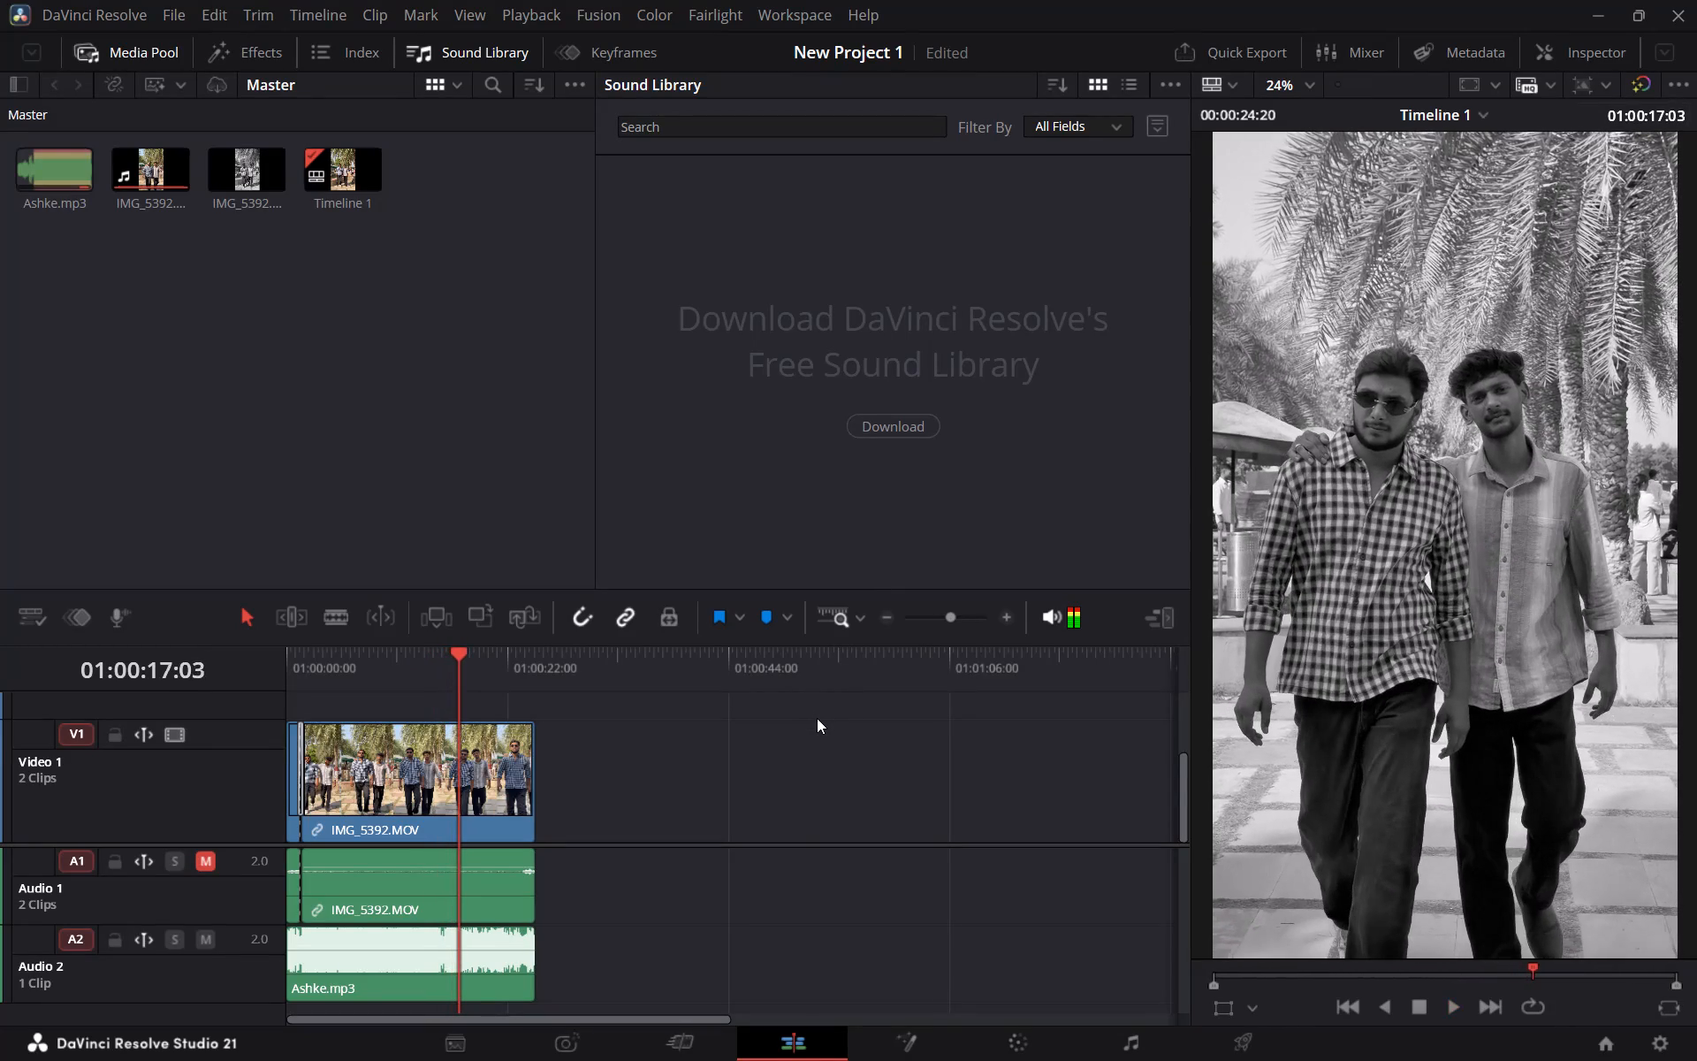
{"action": "left_click", "coordinate": [1168, 943]}
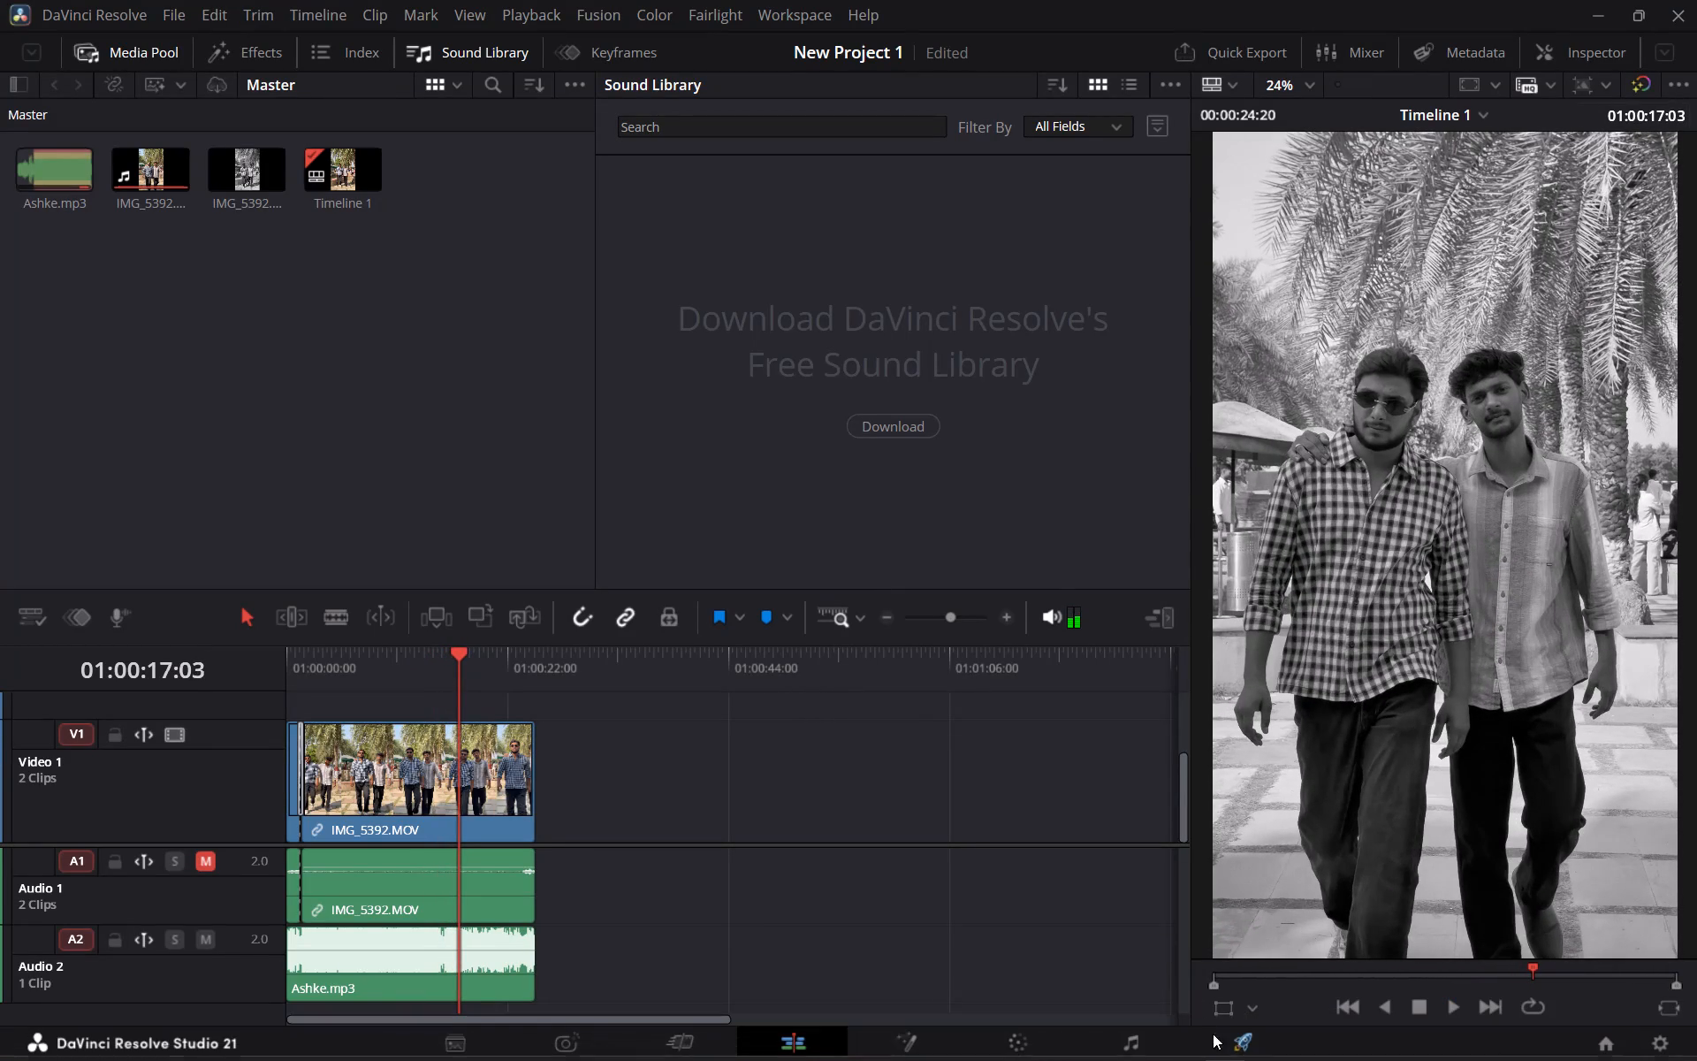
Go back to the Deliver page and set the export's file name to Untitled 2.
{"action": "left_click", "coordinate": [1229, 1058]}
{"action": "scroll", "coordinate": [129, 500], "scroll_direction": "up", "scroll_amount": 4}
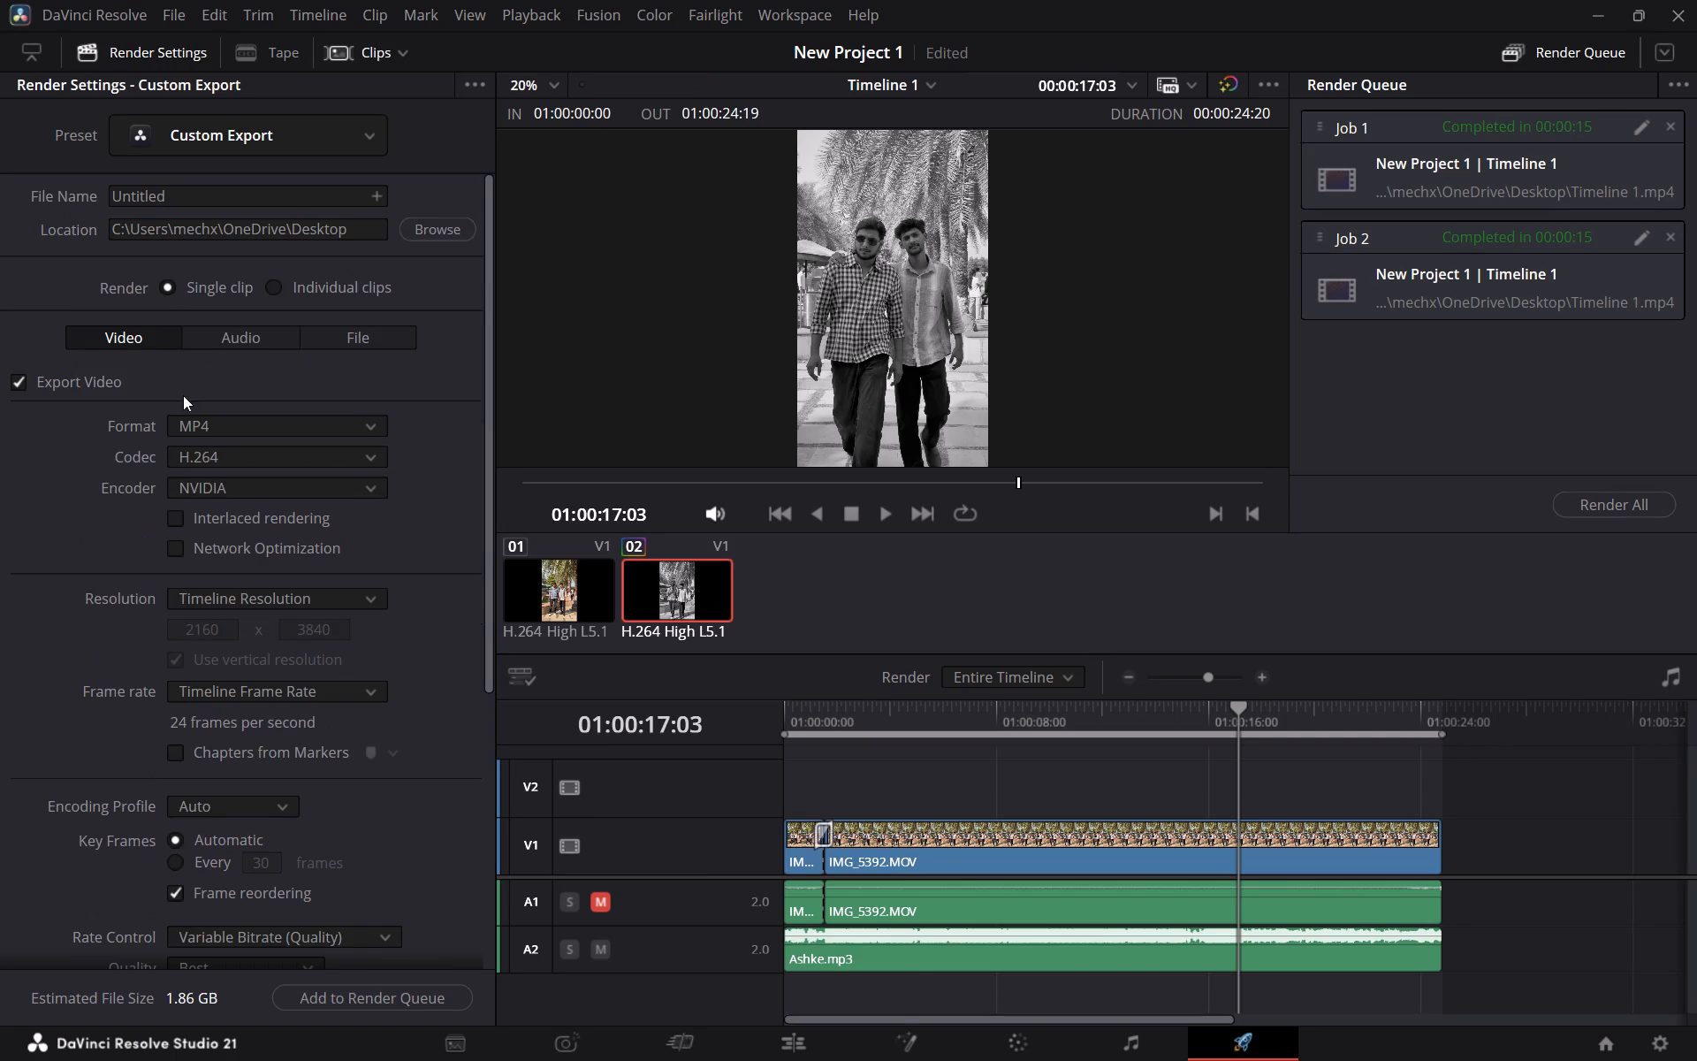
{"action": "left_click", "coordinate": [290, 183]}
{"action": "left_click", "coordinate": [289, 187]}
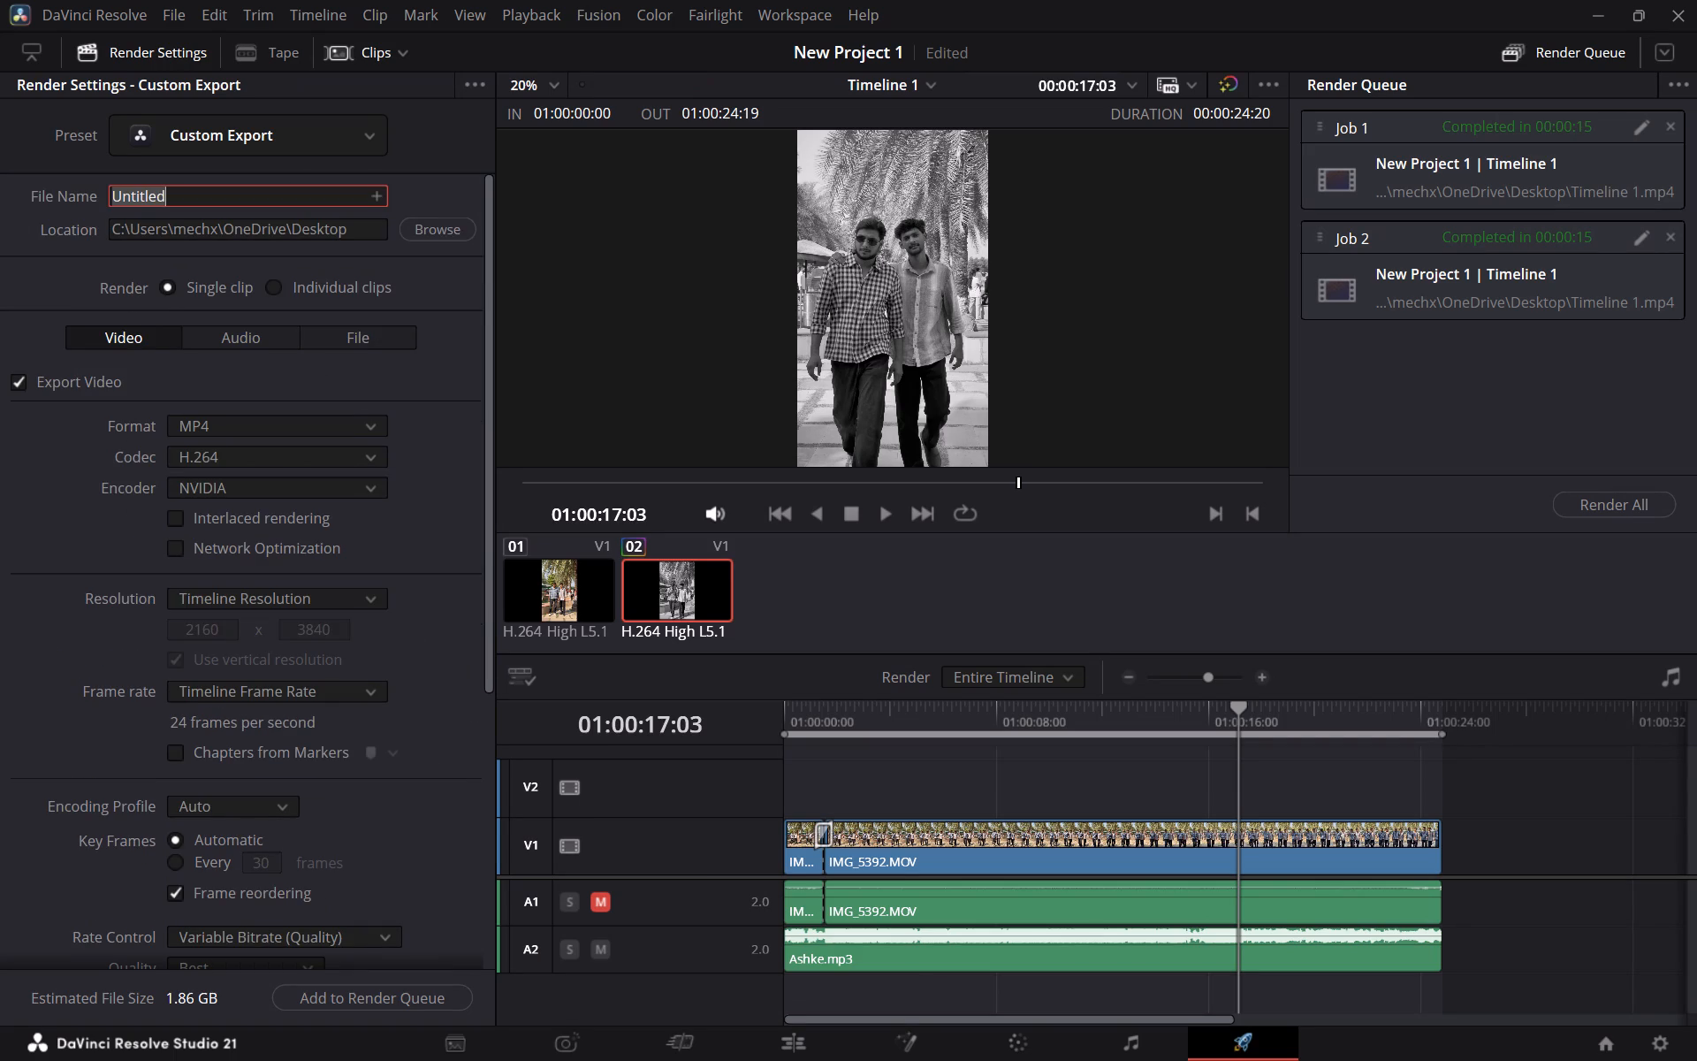
{"action": "left_click", "coordinate": [289, 187]}
{"action": "key", "text": "space"}
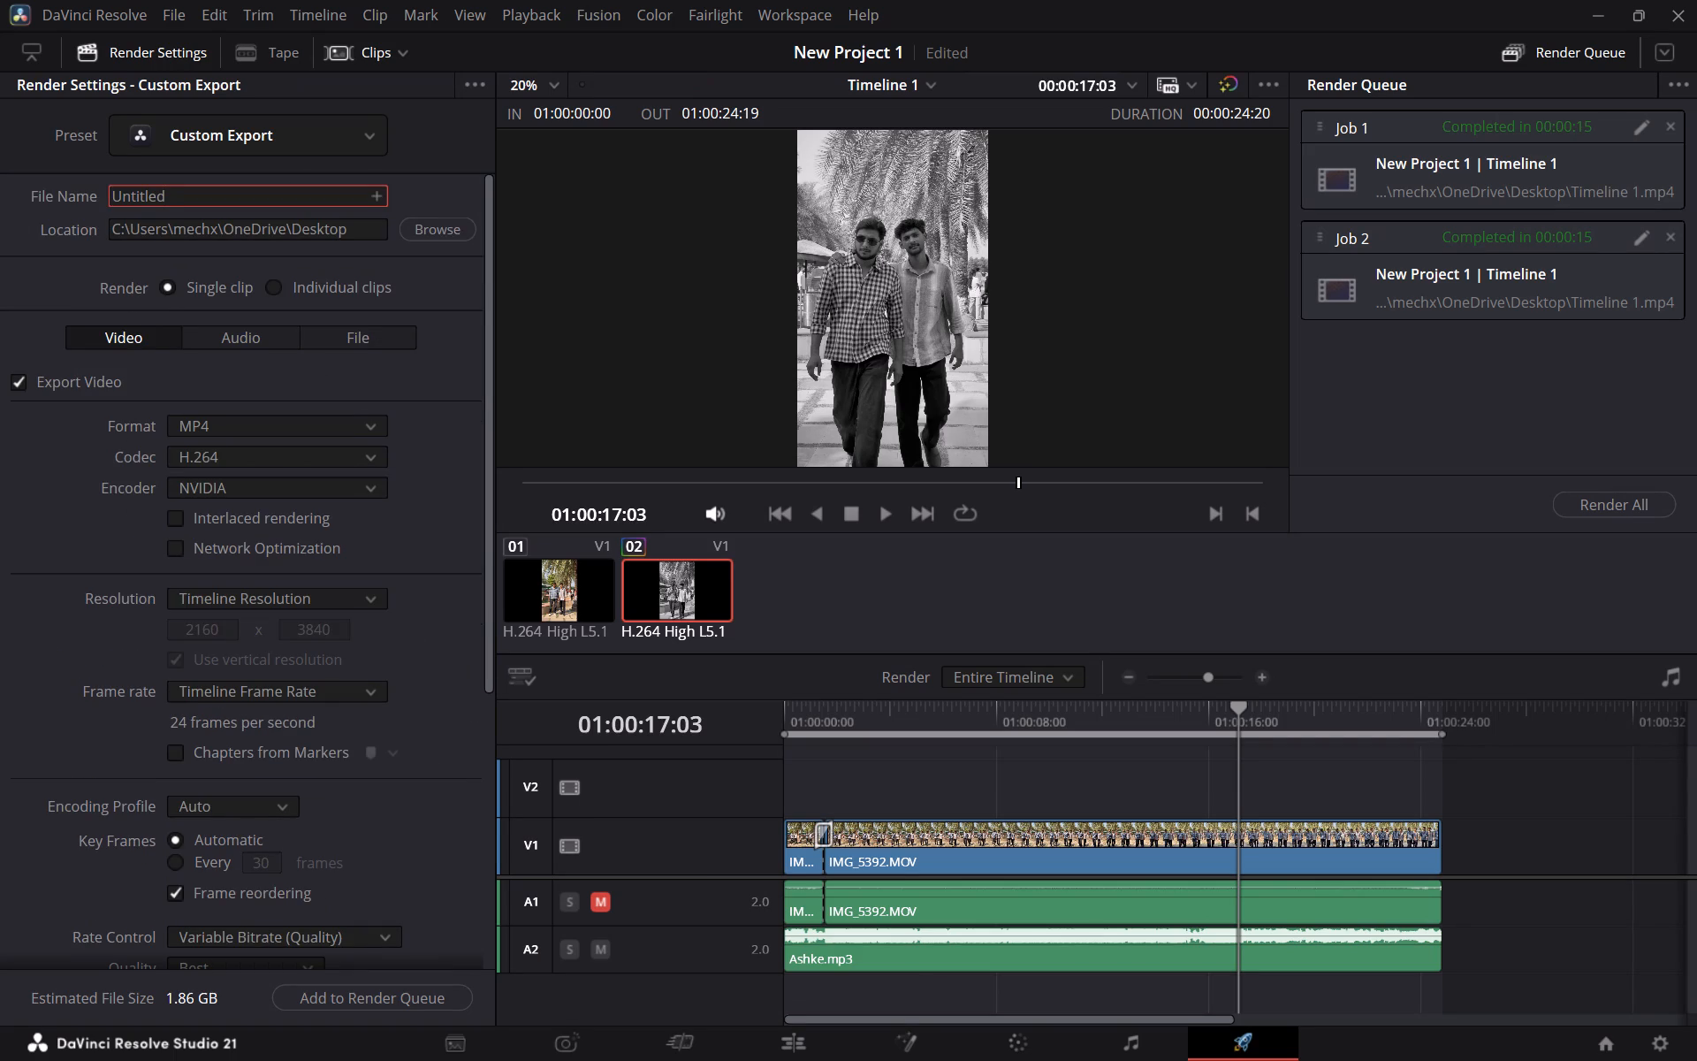
{"action": "key", "text": "2"}
Add the Untitled 2 export to the render queue and start rendering it.
{"action": "scroll", "coordinate": [354, 382], "scroll_direction": "down", "scroll_amount": 3}
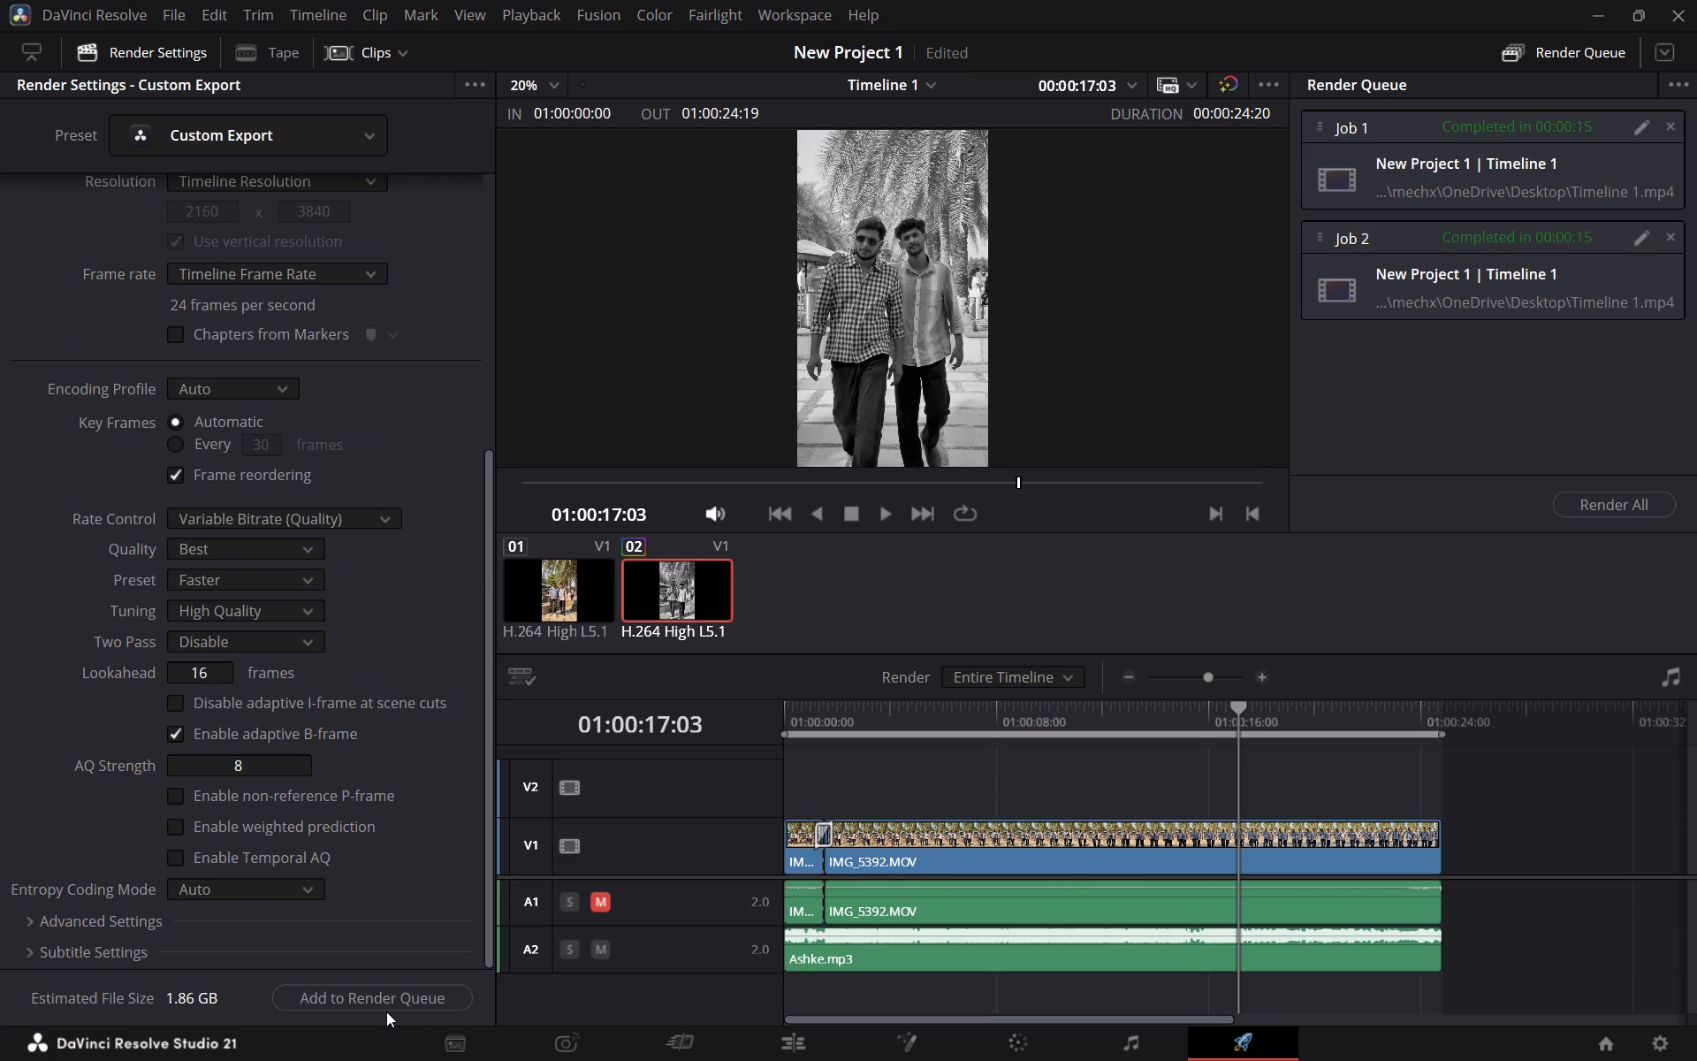
{"action": "left_click", "coordinate": [386, 1011]}
{"action": "left_click", "coordinate": [385, 1001]}
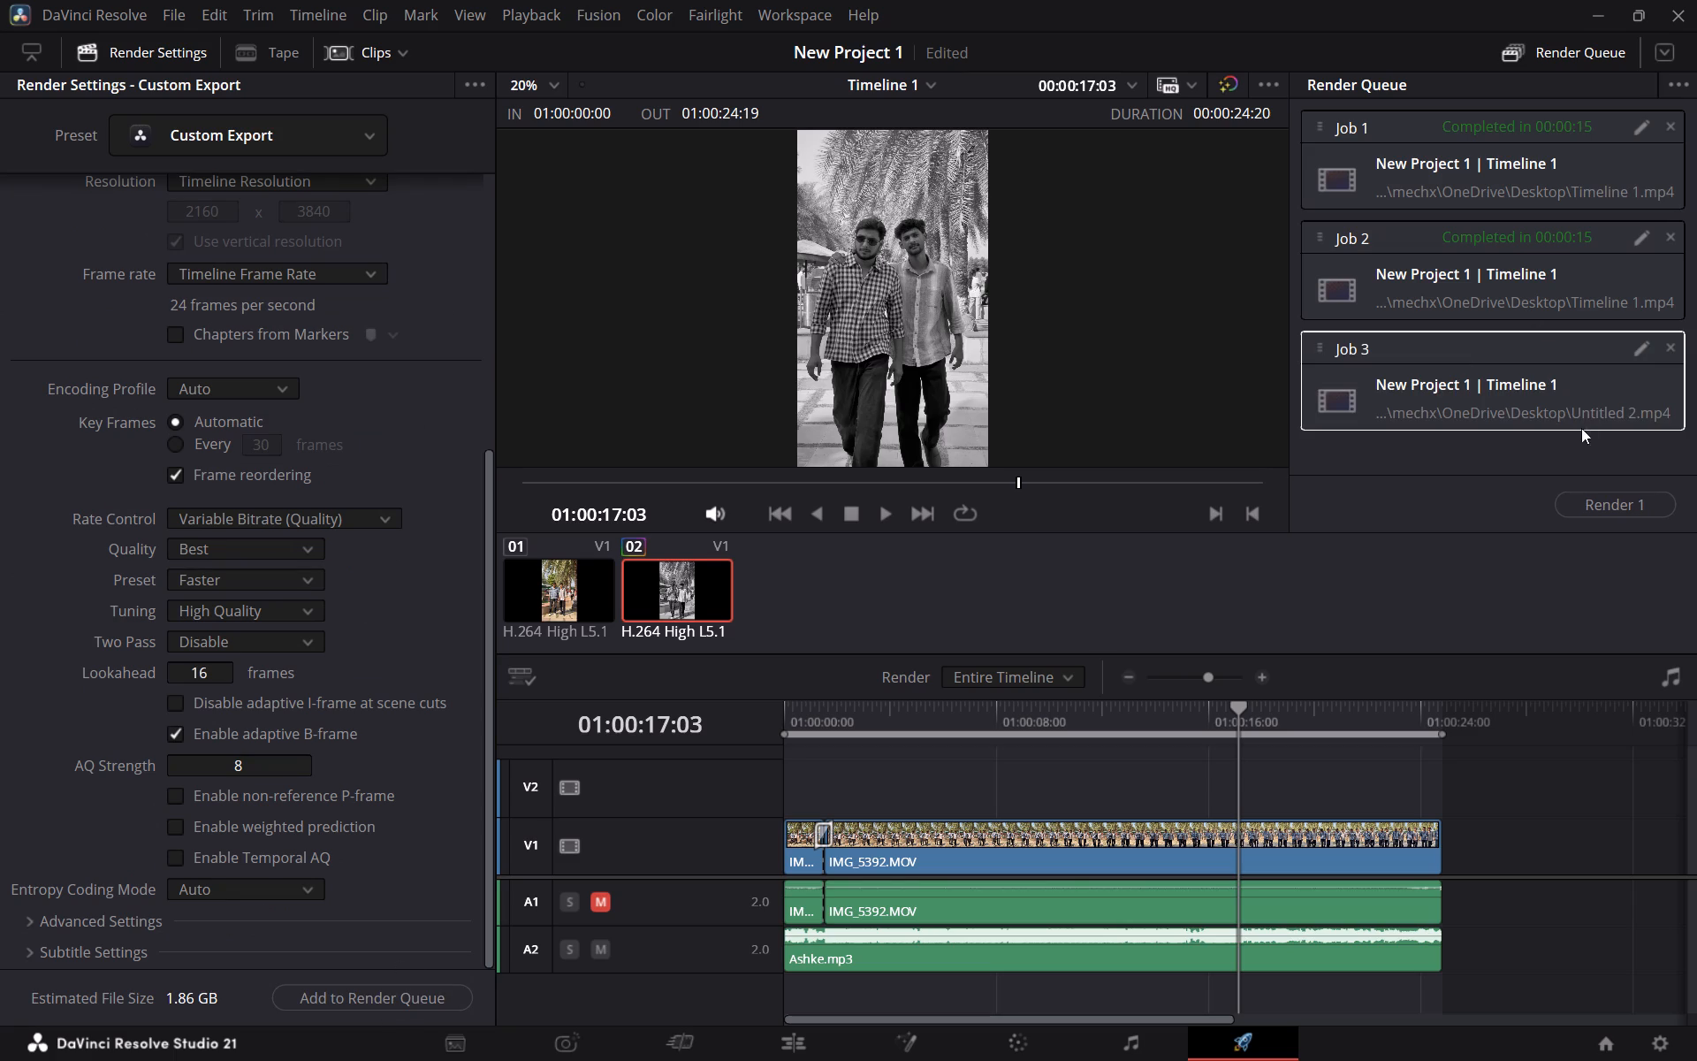
{"action": "left_click", "coordinate": [1607, 509]}
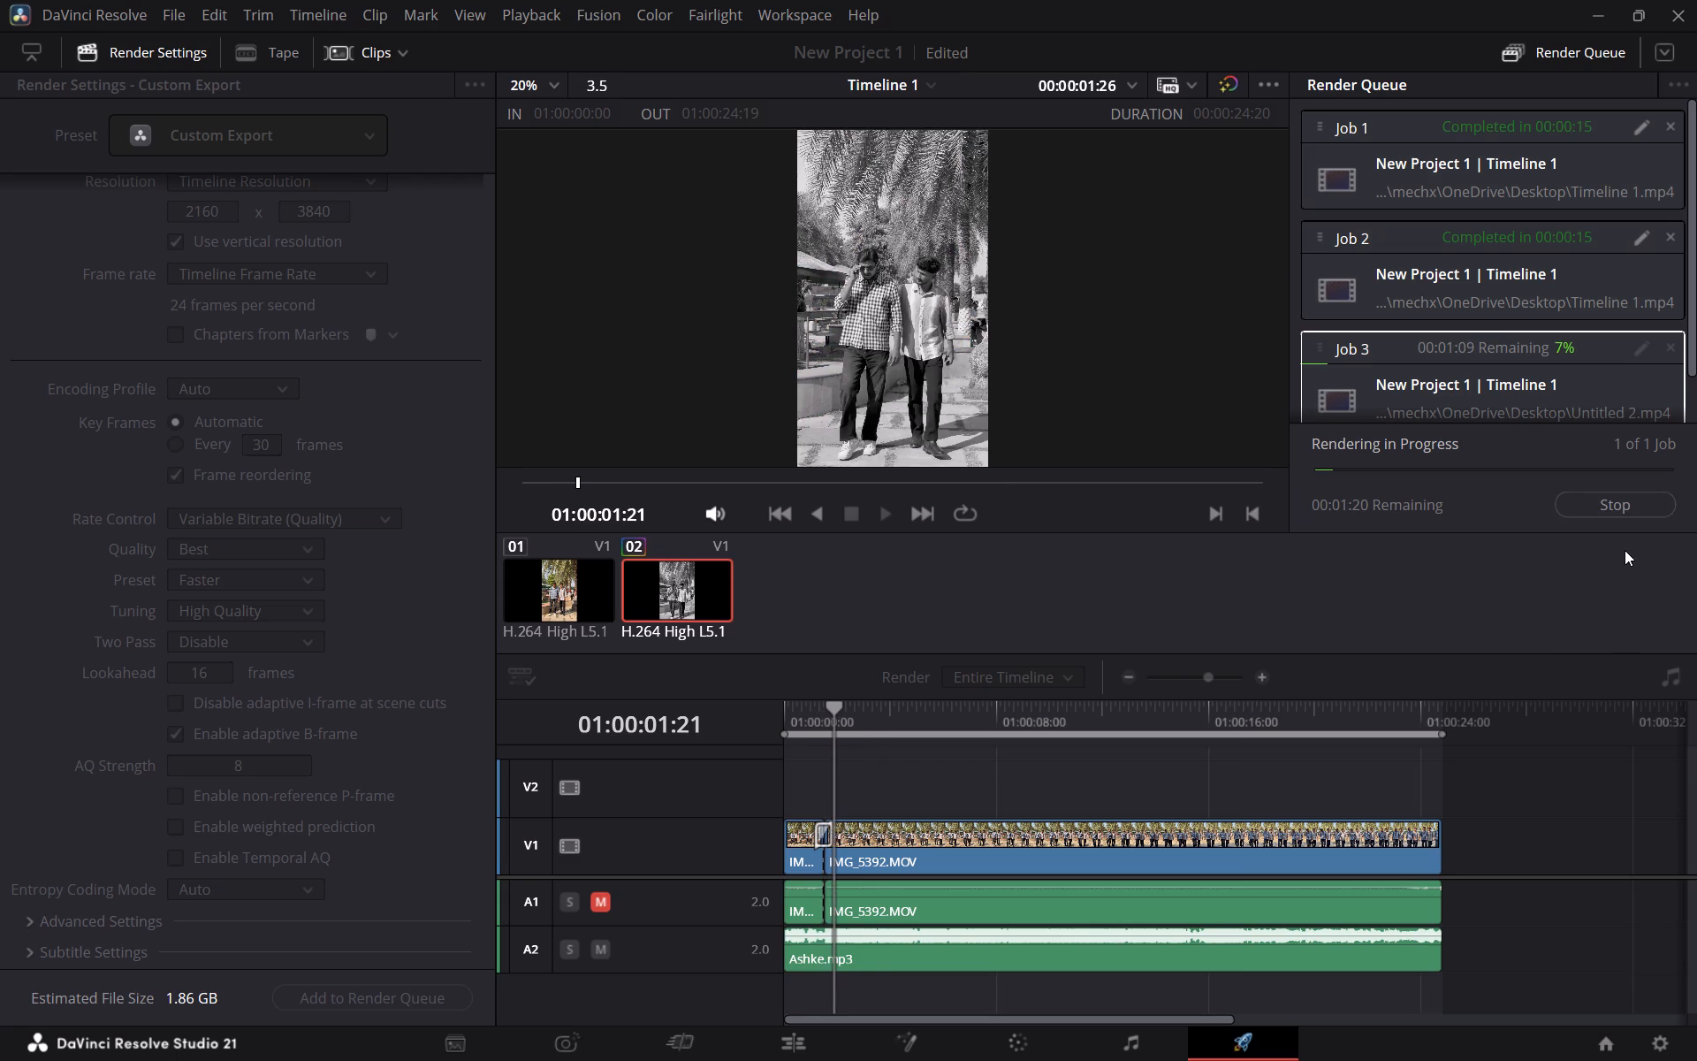
{"action": "scroll", "coordinate": [1622, 554], "scroll_direction": "up", "scroll_amount": 1}
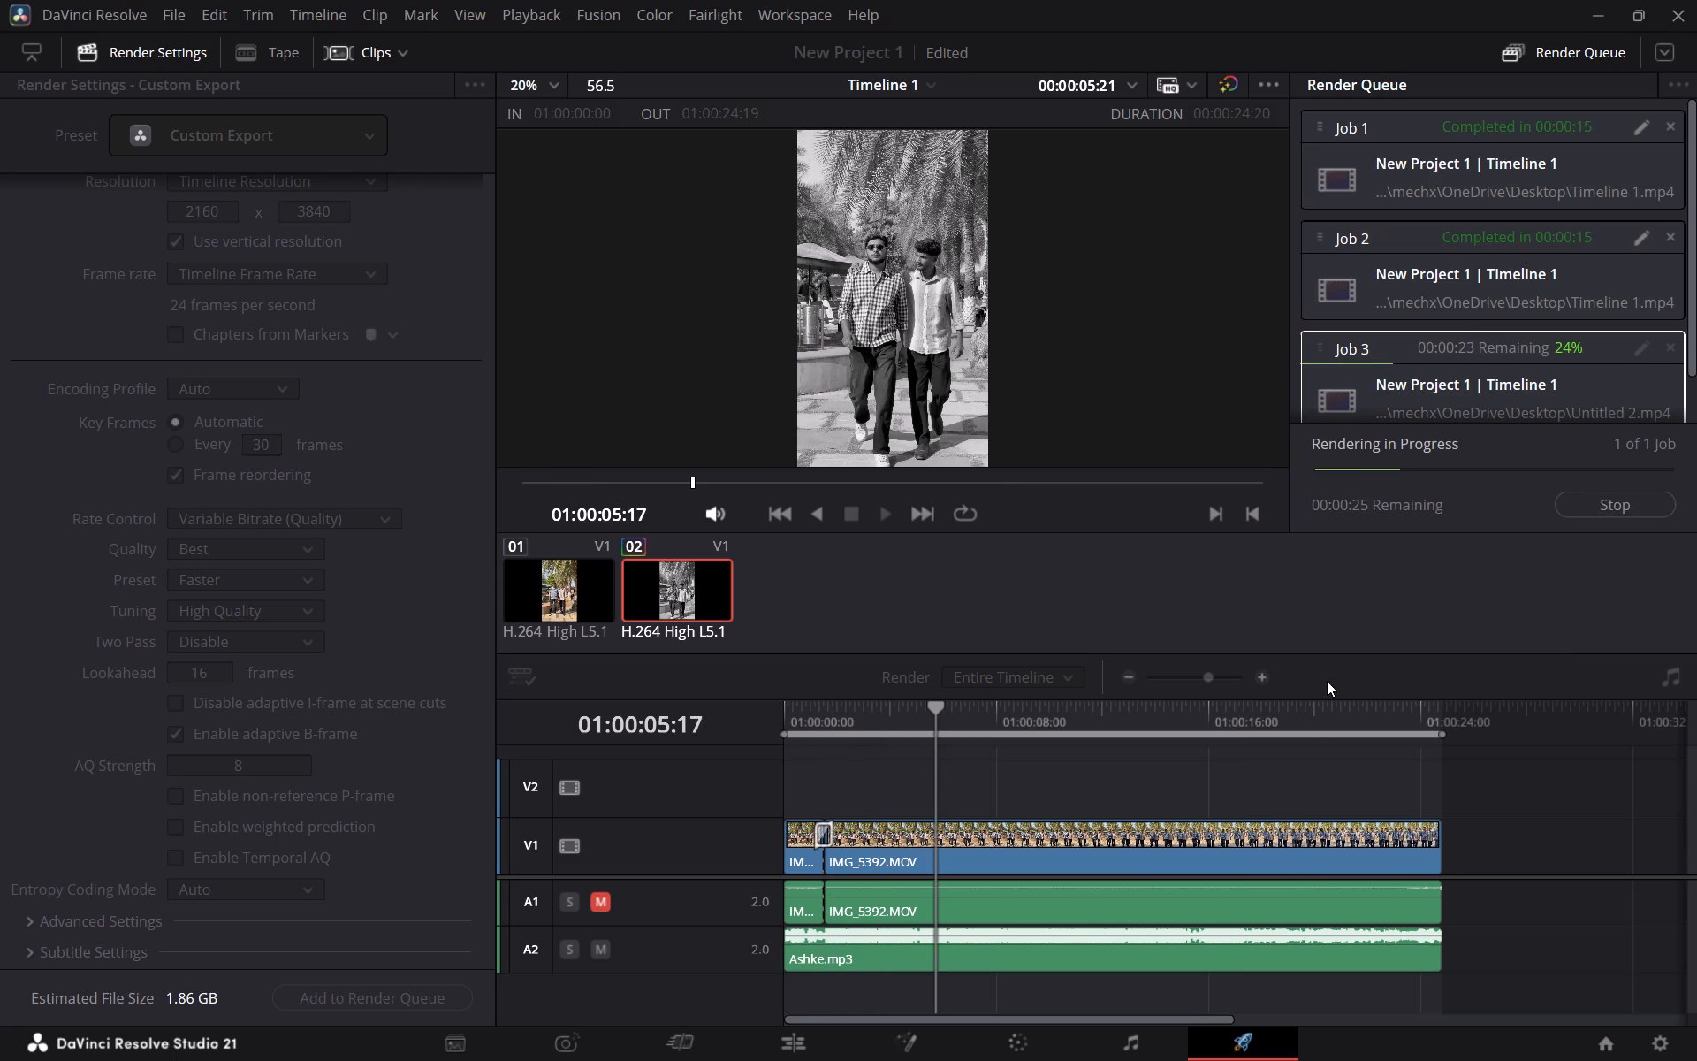
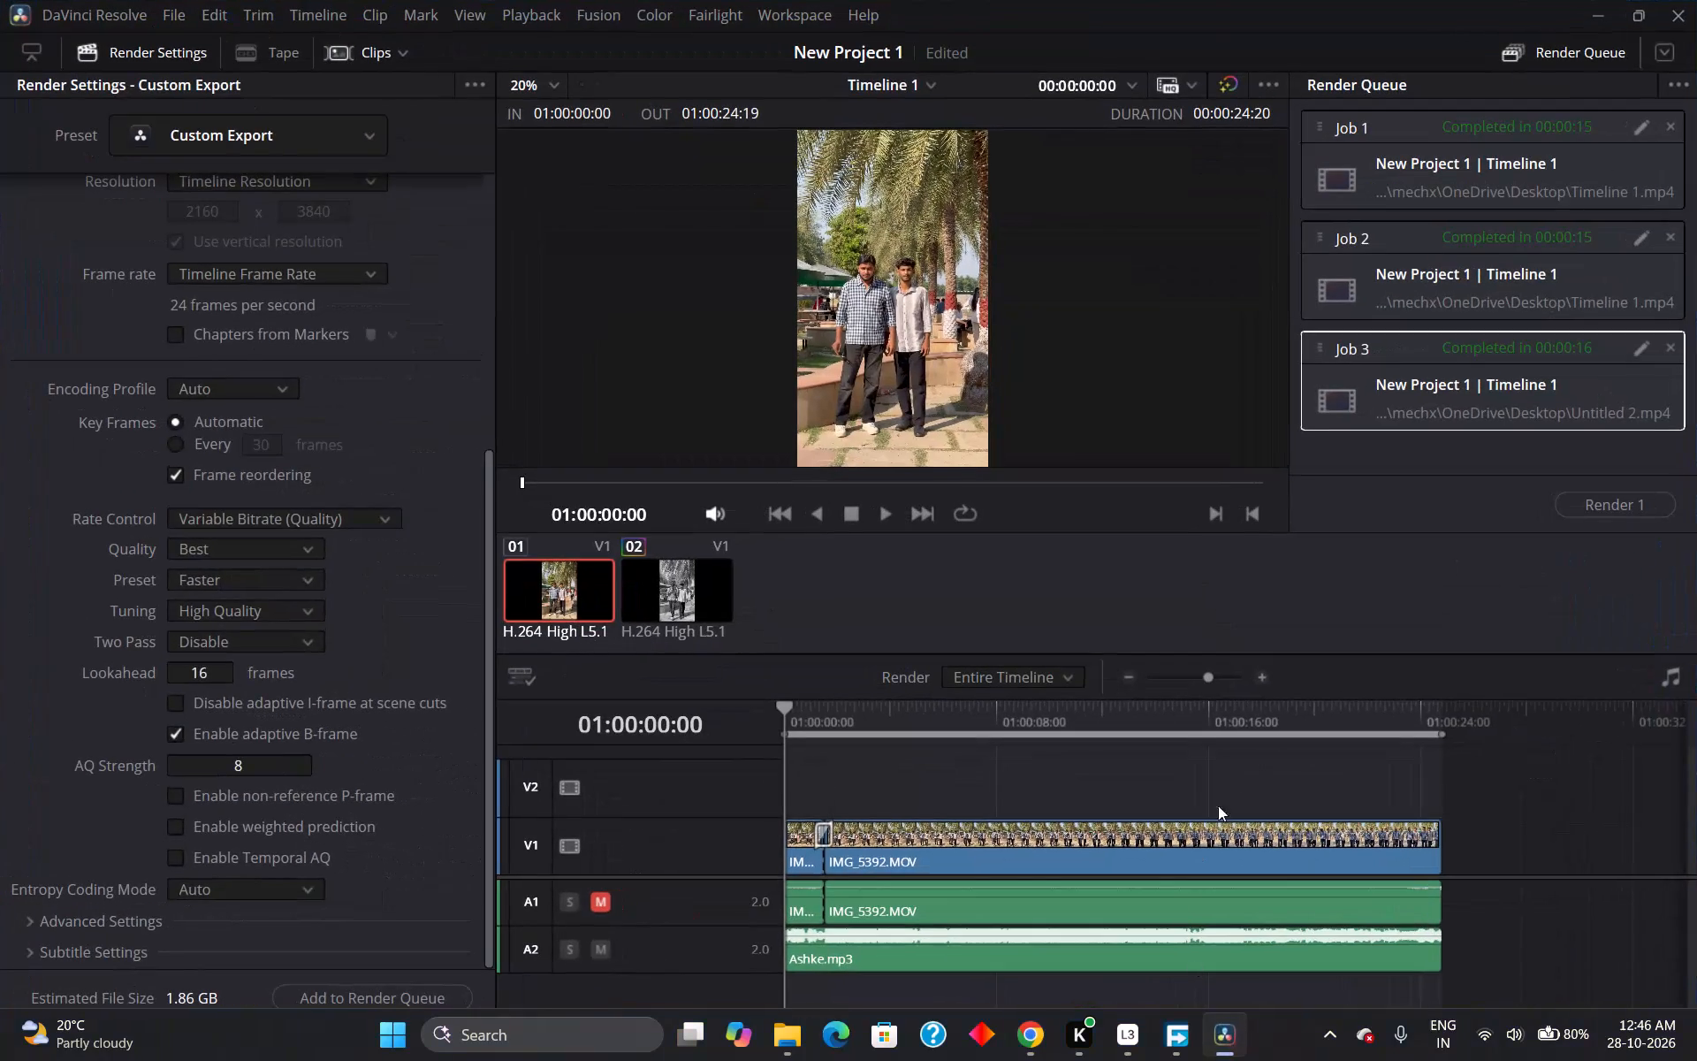
Close DaVinci Resolve with New Project 1 open, ending the editing session.
{"action": "scroll", "coordinate": [706, 686], "scroll_direction": "up", "scroll_amount": 2}
{"action": "left_click", "coordinate": [1696, 0]}
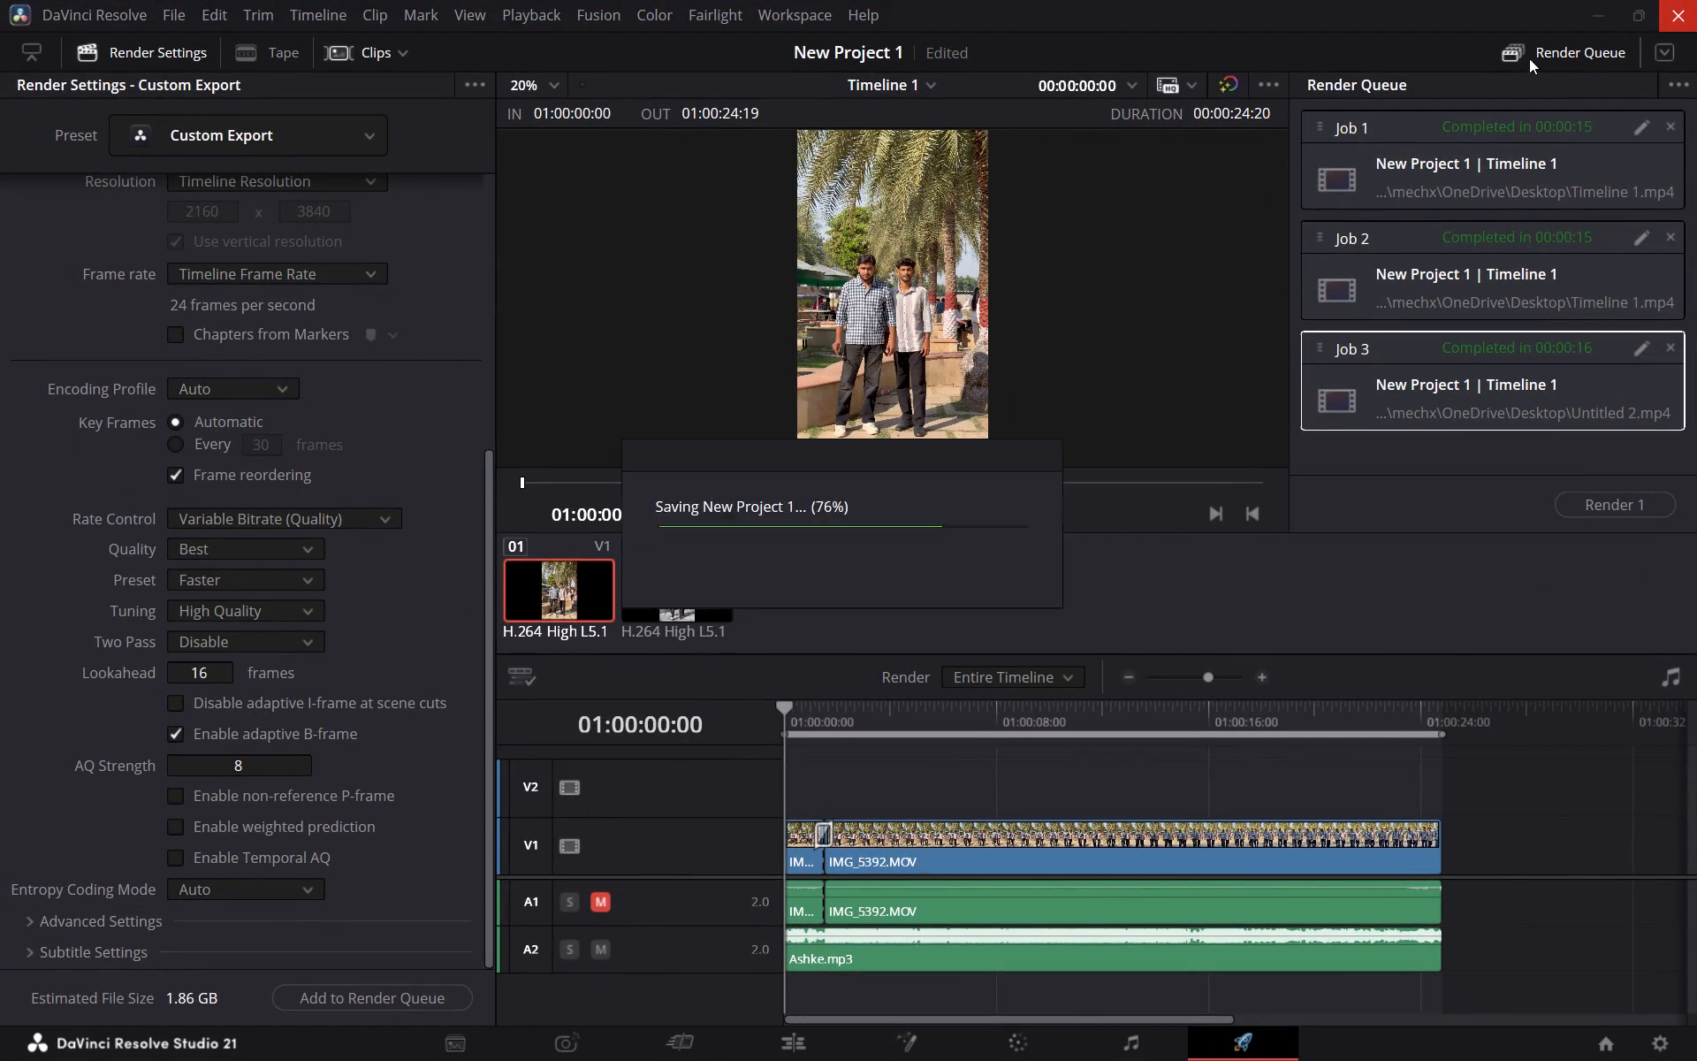